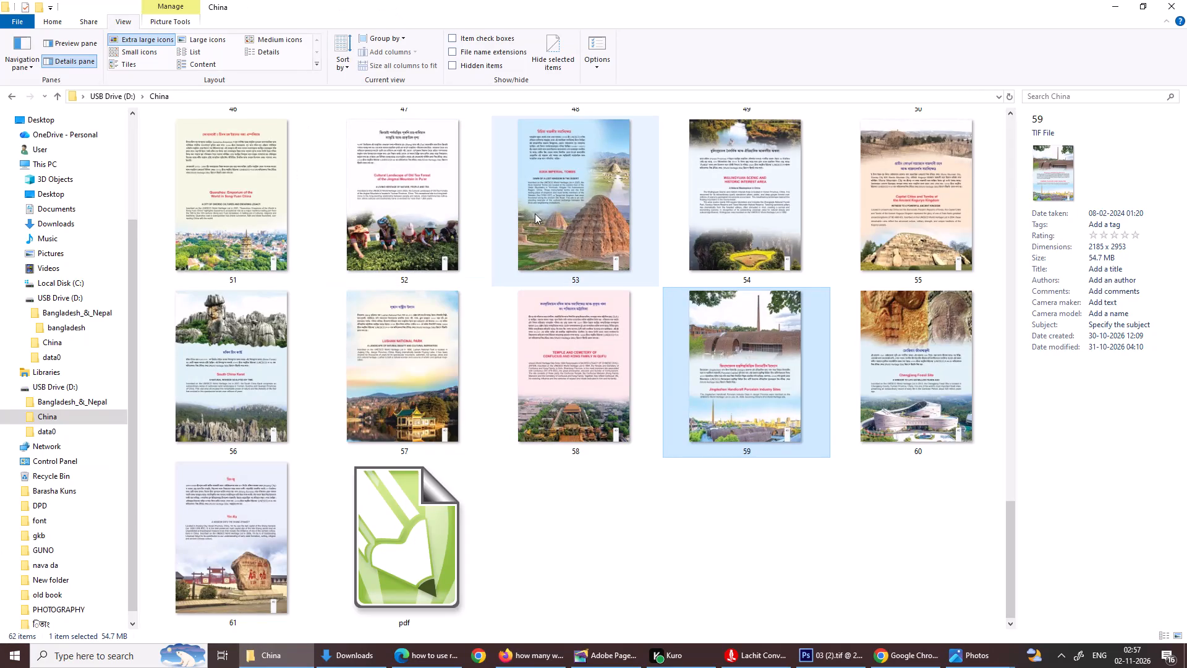
Look over the page thumbnails in the China folder and close the folder window.
{"action": "scroll", "coordinate": [495, 181], "scroll_direction": "up", "scroll_amount": 1}
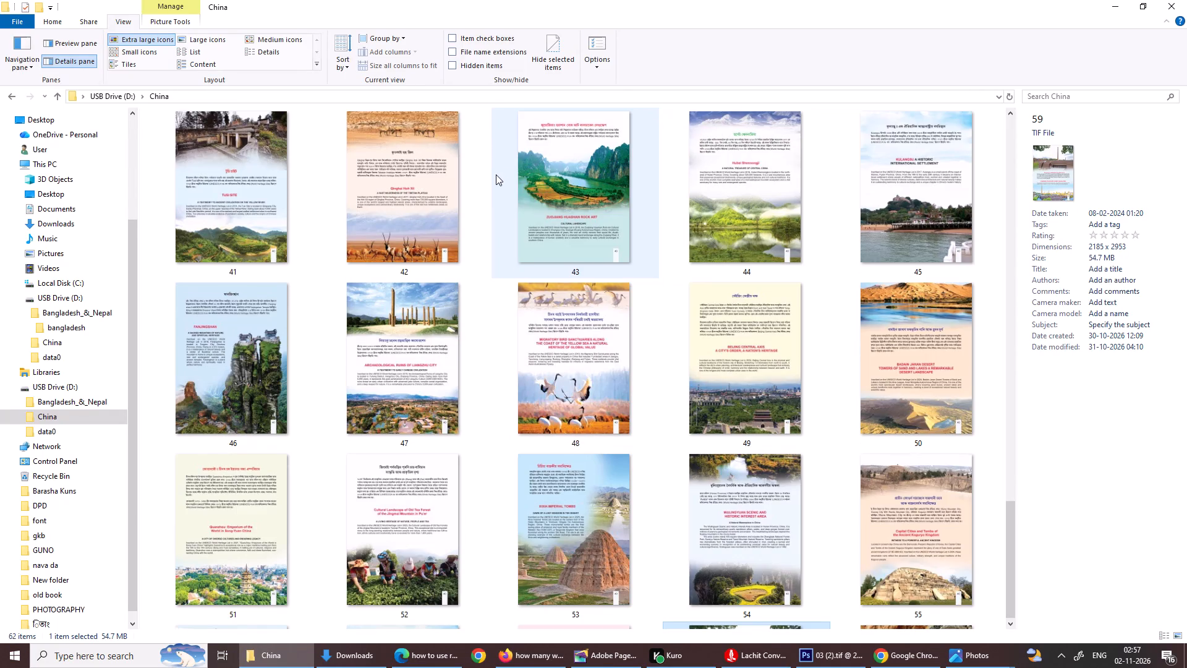
{"action": "scroll", "coordinate": [499, 171], "scroll_direction": "up", "scroll_amount": 2}
{"action": "scroll", "coordinate": [451, 194], "scroll_direction": "up", "scroll_amount": 1}
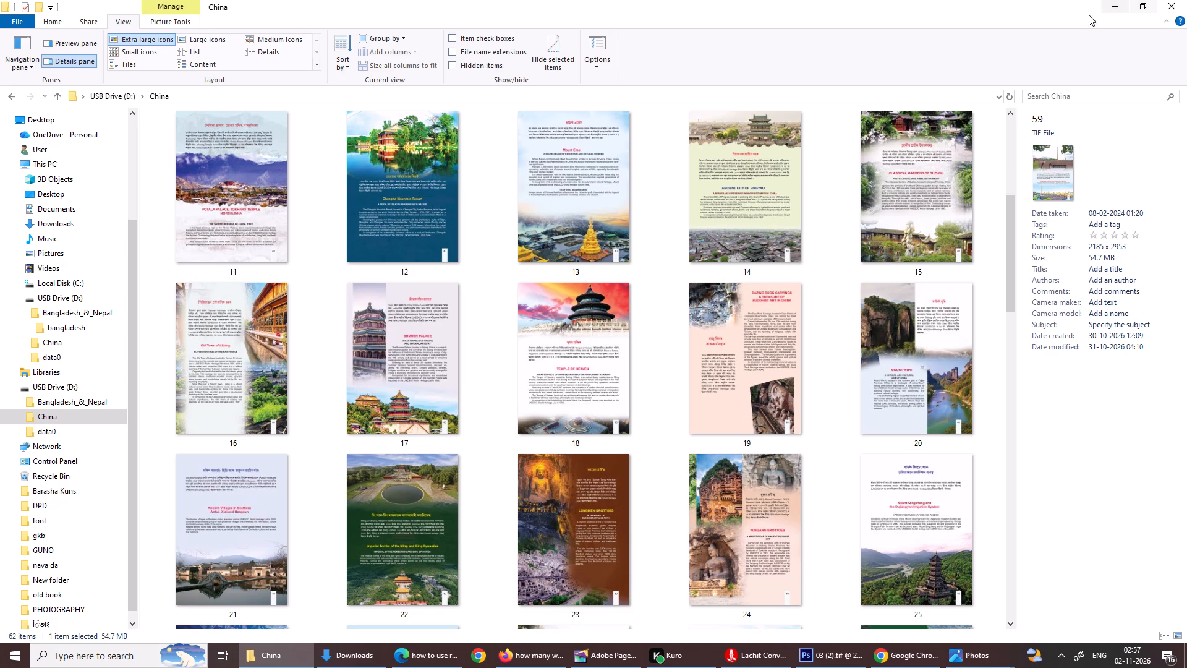
{"action": "left_click_drag", "start_coordinate": [1179, 1], "coordinate": [1121, 14]}
{"action": "left_click_drag", "start_coordinate": [1121, 14], "coordinate": [1168, 6]}
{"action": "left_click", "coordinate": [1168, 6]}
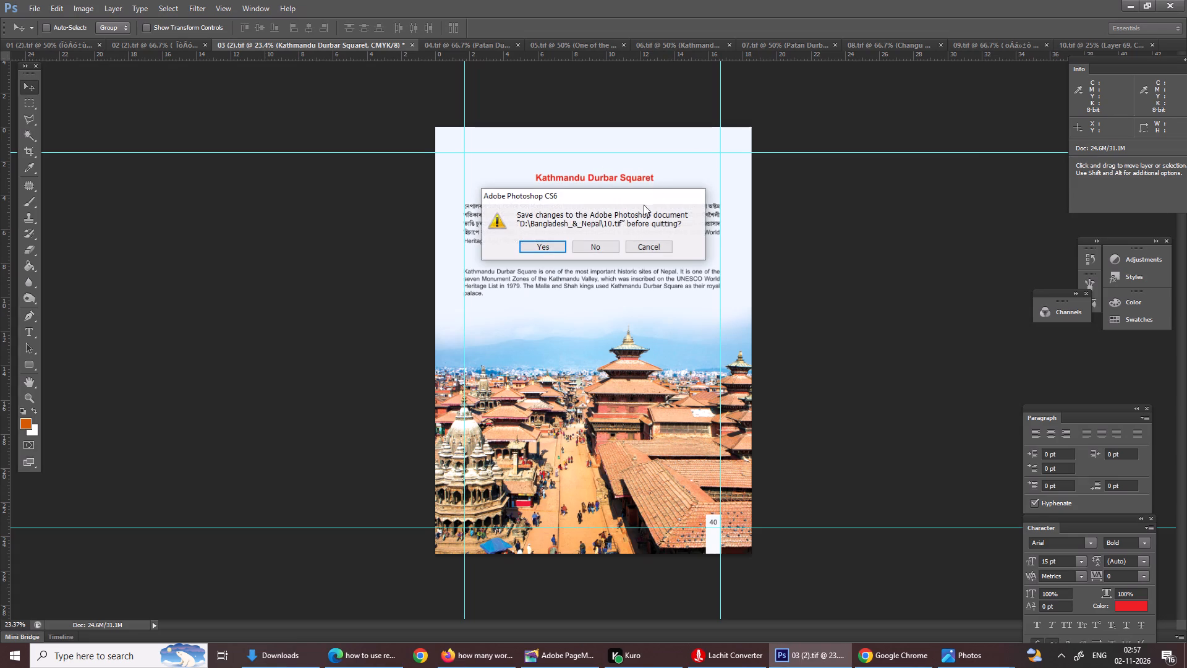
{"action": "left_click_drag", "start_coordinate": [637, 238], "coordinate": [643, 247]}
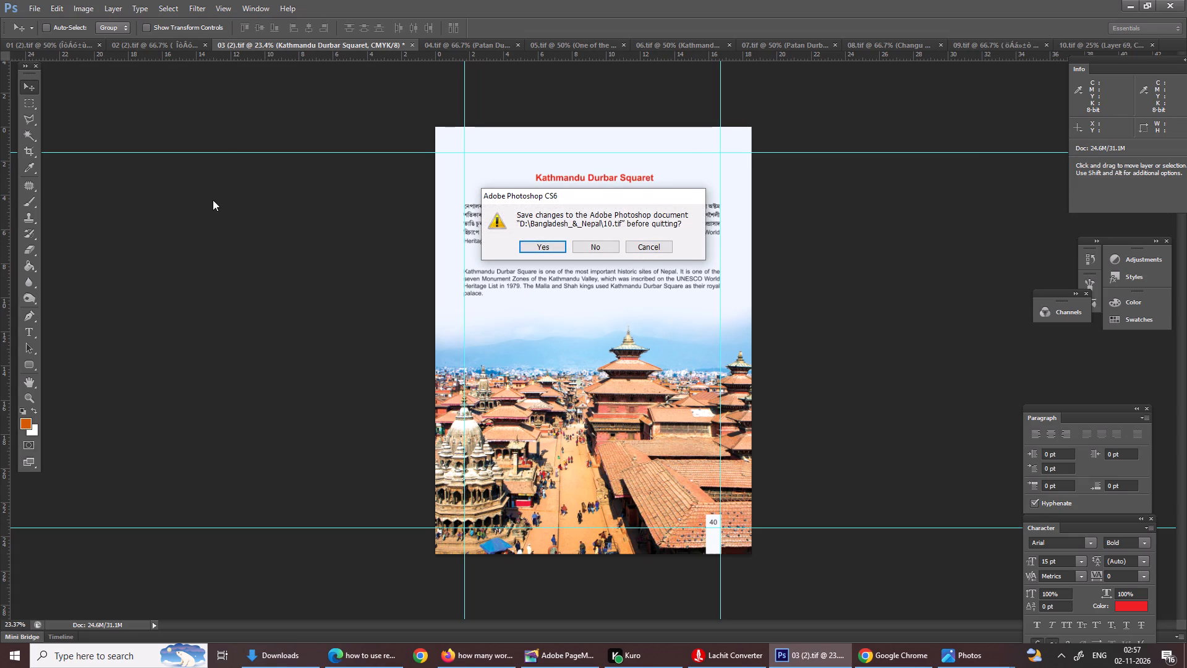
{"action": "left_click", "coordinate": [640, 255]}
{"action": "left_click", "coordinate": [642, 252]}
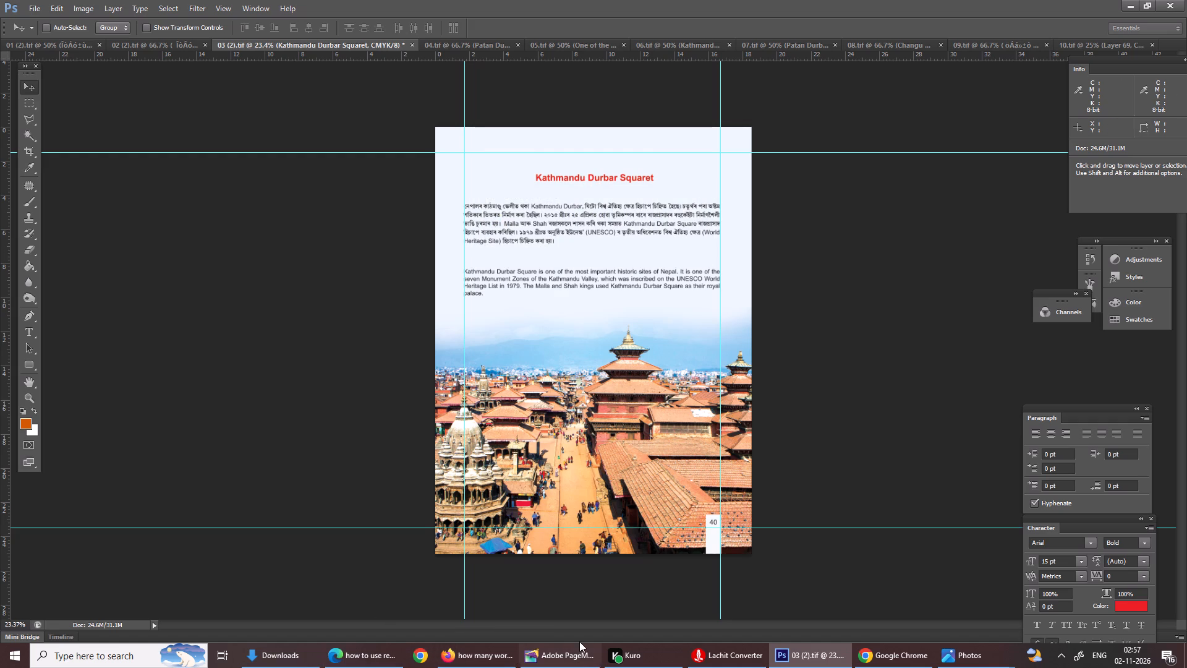
Switch to the Edge window with the remote desktop search and close it.
{"action": "left_click", "coordinate": [376, 656]}
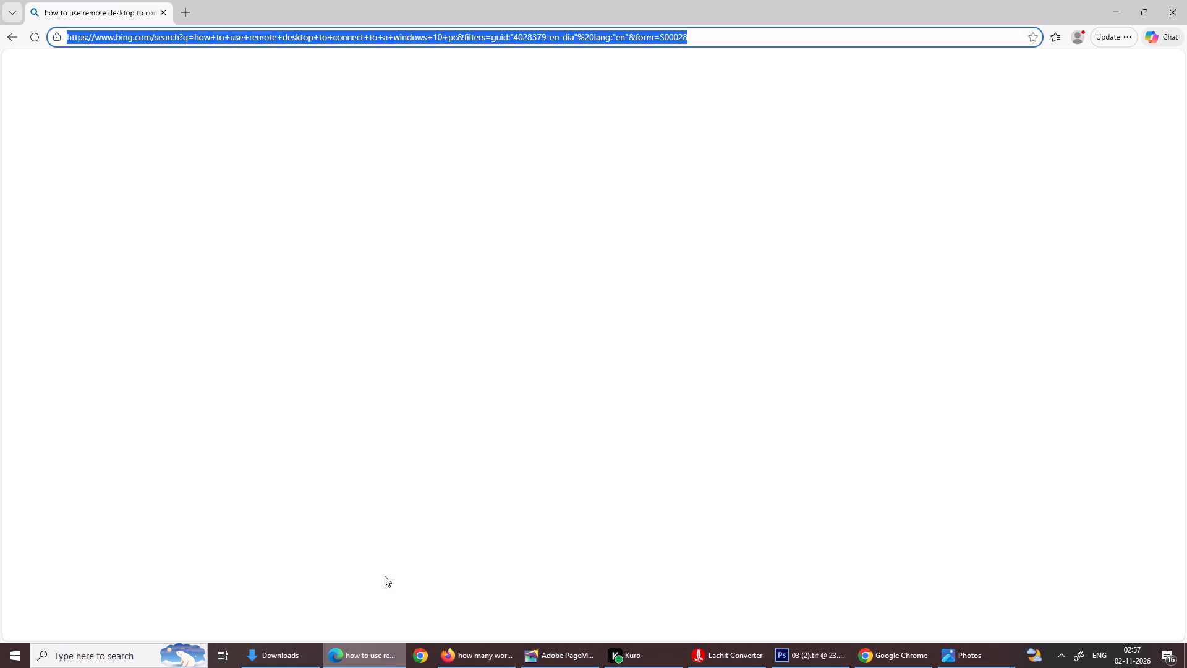
{"action": "left_click", "coordinate": [1182, 1]}
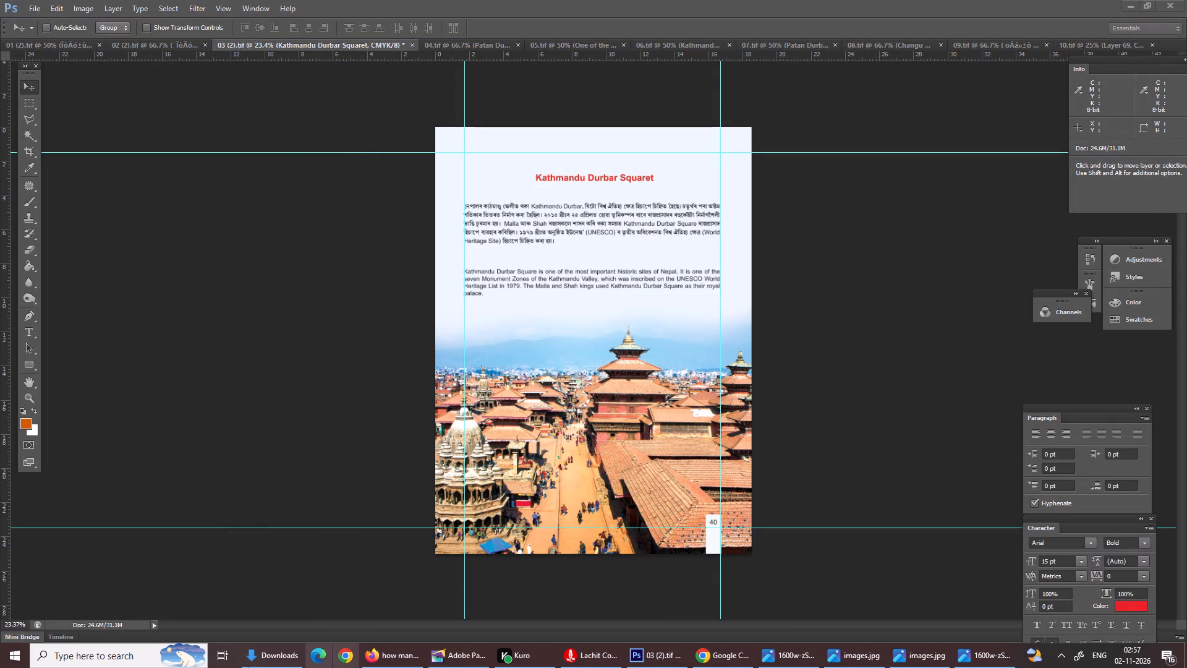
Check the recent files in the Downloads folder and minimize its window to return to Photoshop.
{"action": "left_click", "coordinate": [252, 653]}
{"action": "scroll", "coordinate": [308, 628], "scroll_direction": "up", "scroll_amount": 1}
{"action": "scroll", "coordinate": [145, 566], "scroll_direction": "up", "scroll_amount": 4}
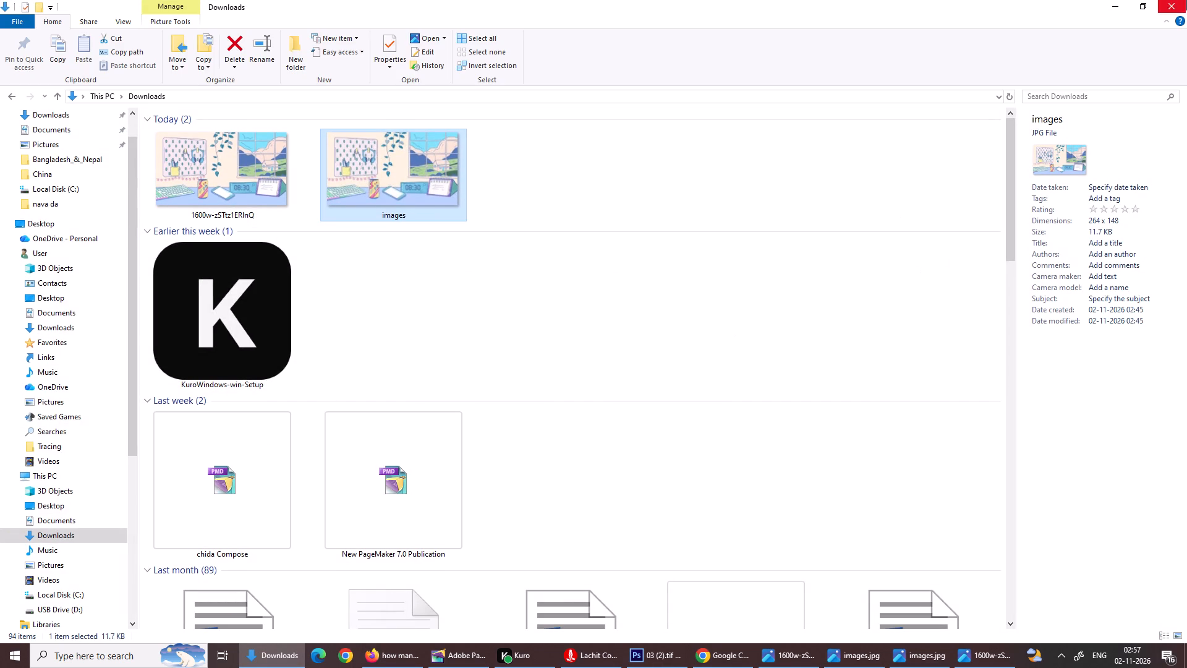
{"action": "left_click", "coordinate": [1113, 11]}
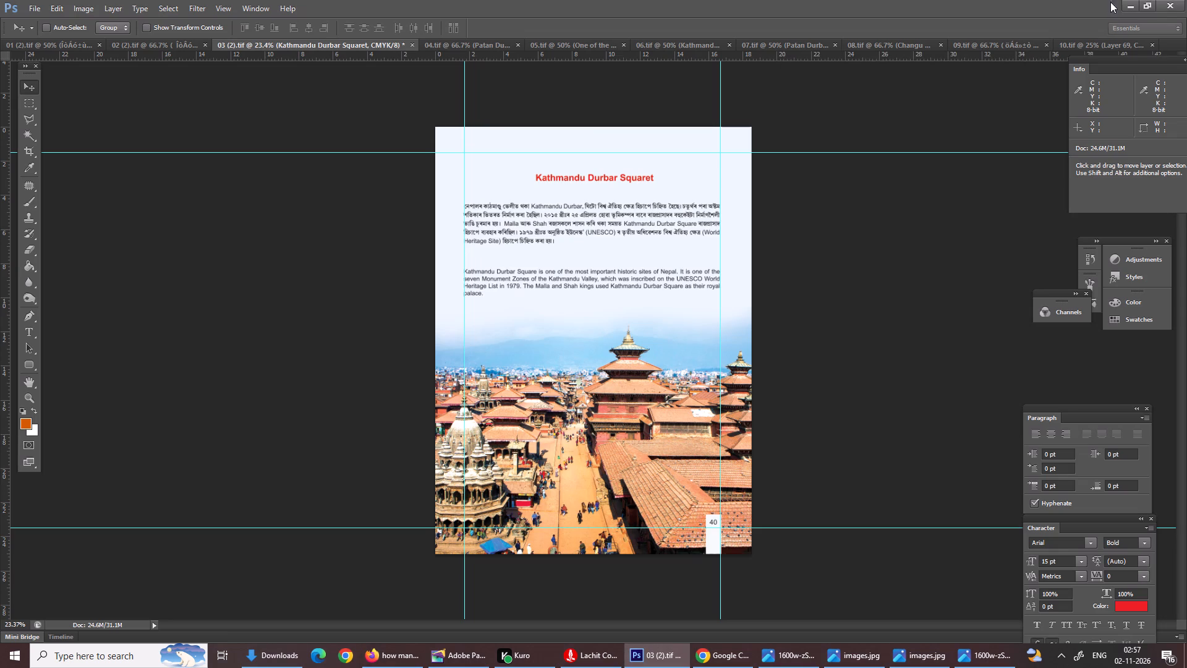
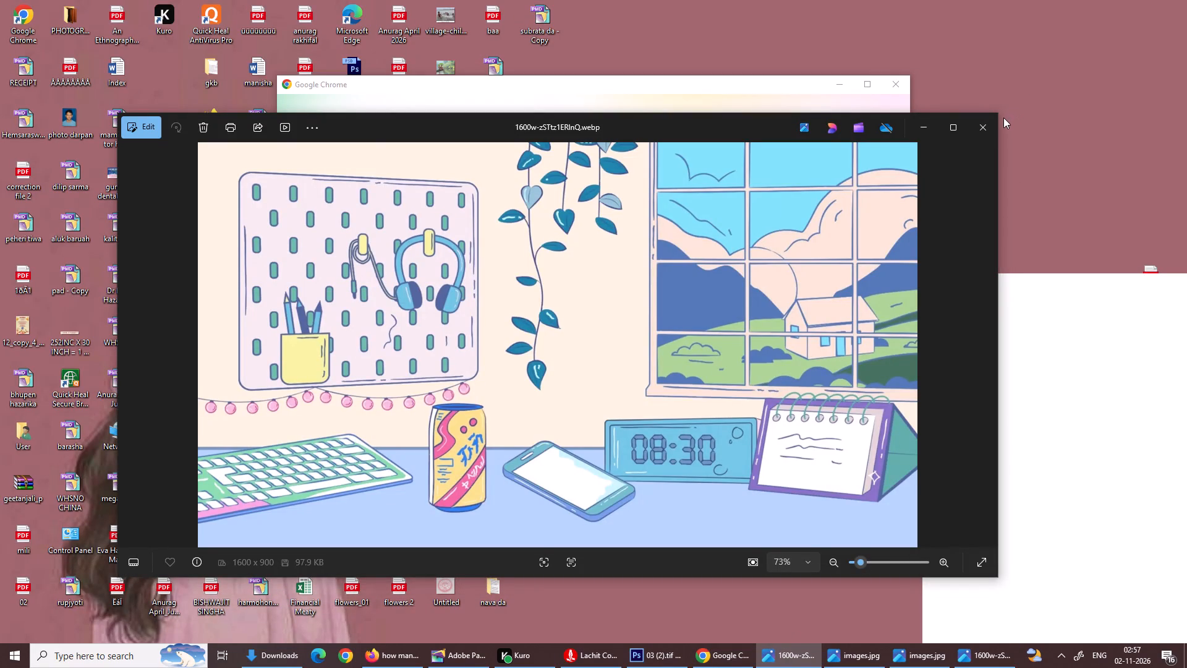
Close the four image viewer windows showing 1600w-zSTtz1ERlnQ.webp and images.jpg, and close the Chrome profile chooser.
{"action": "left_click", "coordinate": [989, 124]}
{"action": "left_click", "coordinate": [852, 661]}
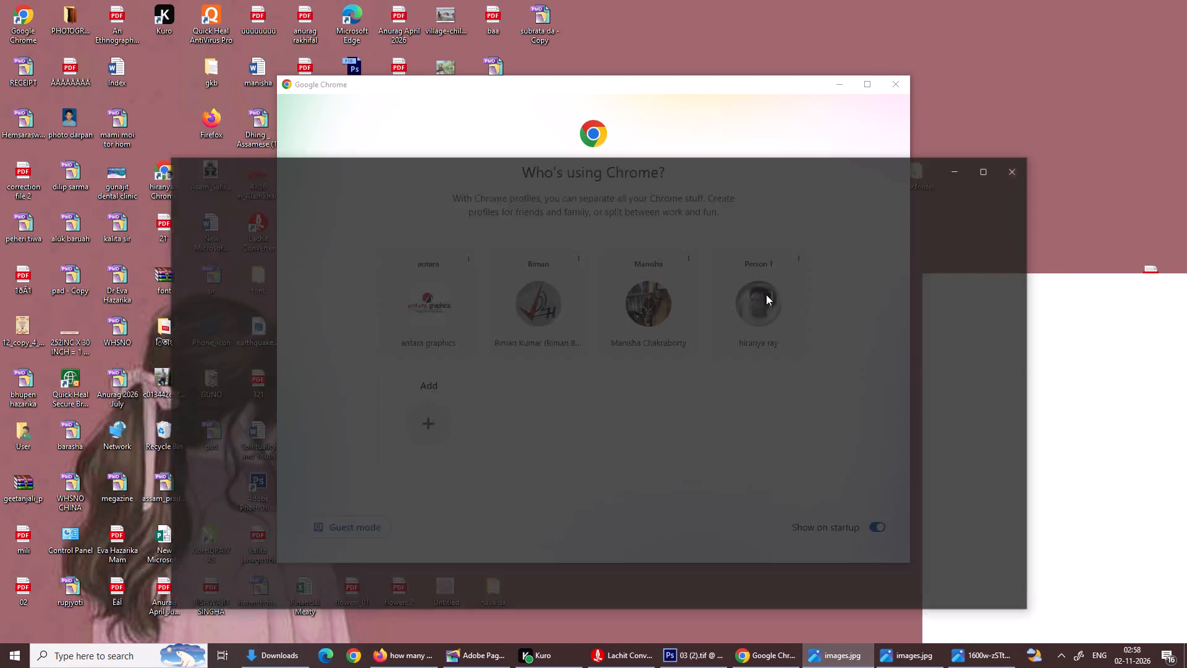
{"action": "left_click", "coordinate": [990, 147]}
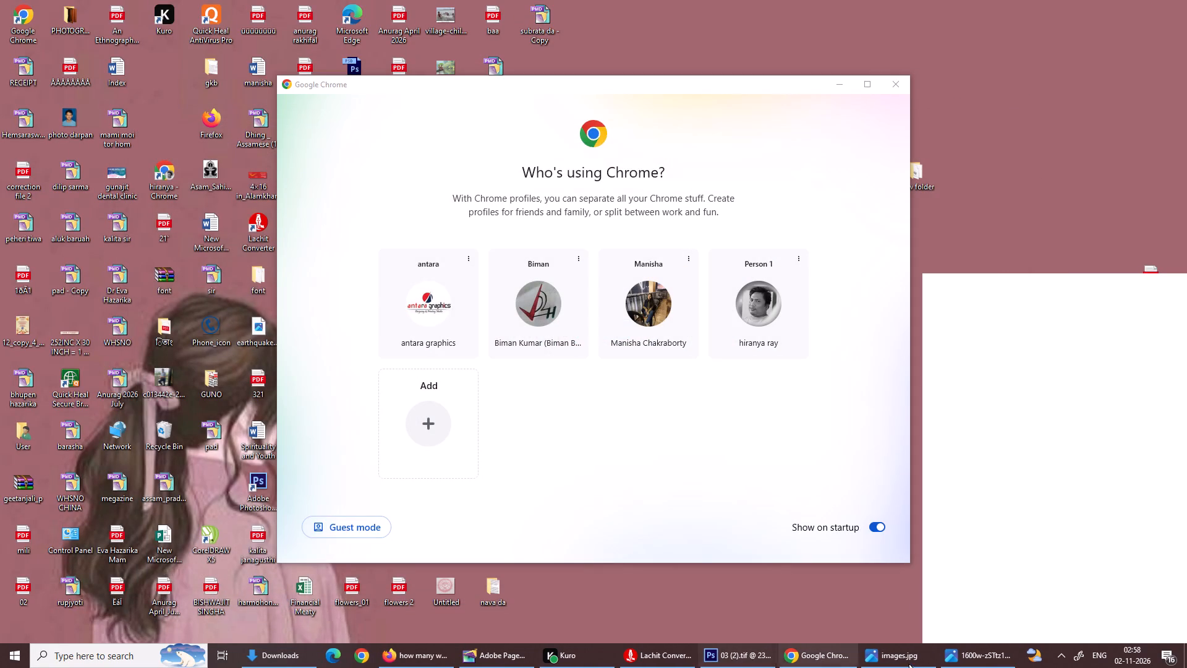
{"action": "left_click", "coordinate": [909, 653]}
{"action": "left_click", "coordinate": [1024, 166]}
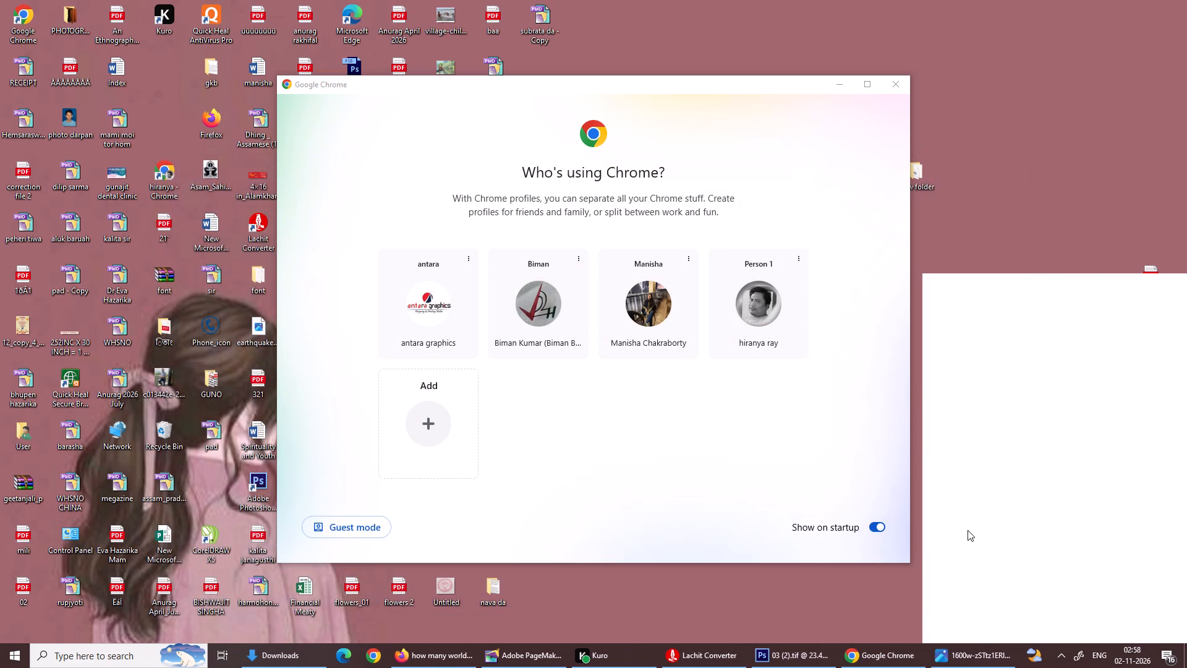
{"action": "left_click", "coordinate": [969, 656]}
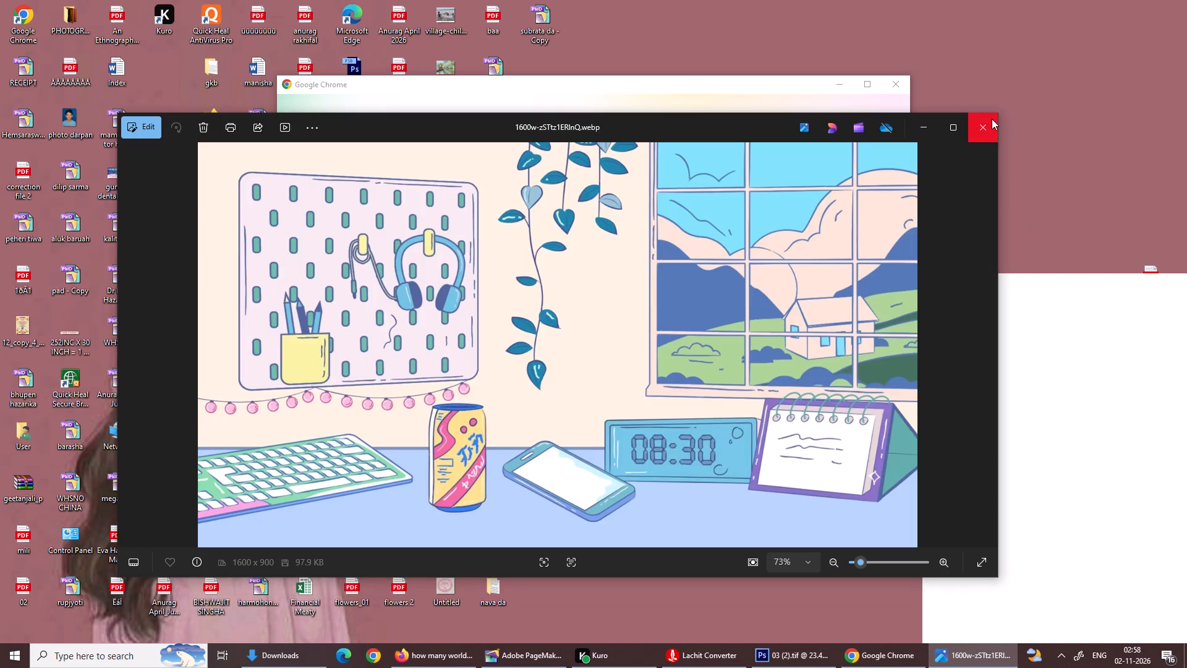
{"action": "left_click", "coordinate": [992, 119]}
{"action": "left_click", "coordinate": [896, 92]}
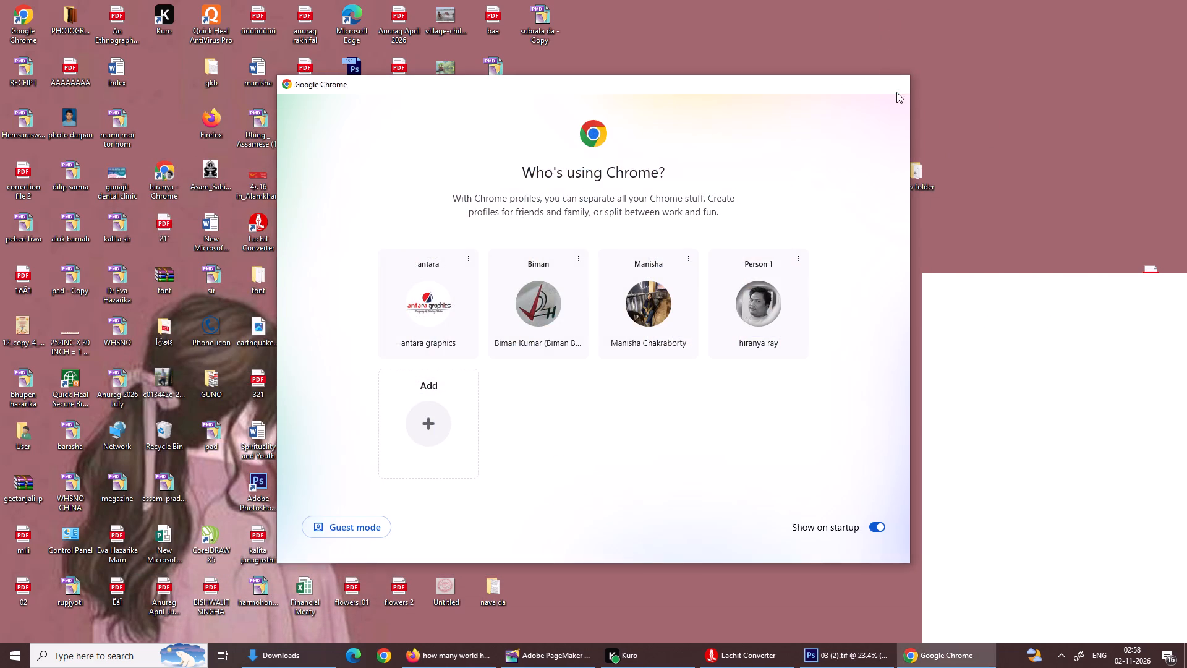
Switch to the PageMaker magazine document and delete the space between the two quote marks ending the second recipe on page 57.
{"action": "left_click", "coordinate": [529, 659]}
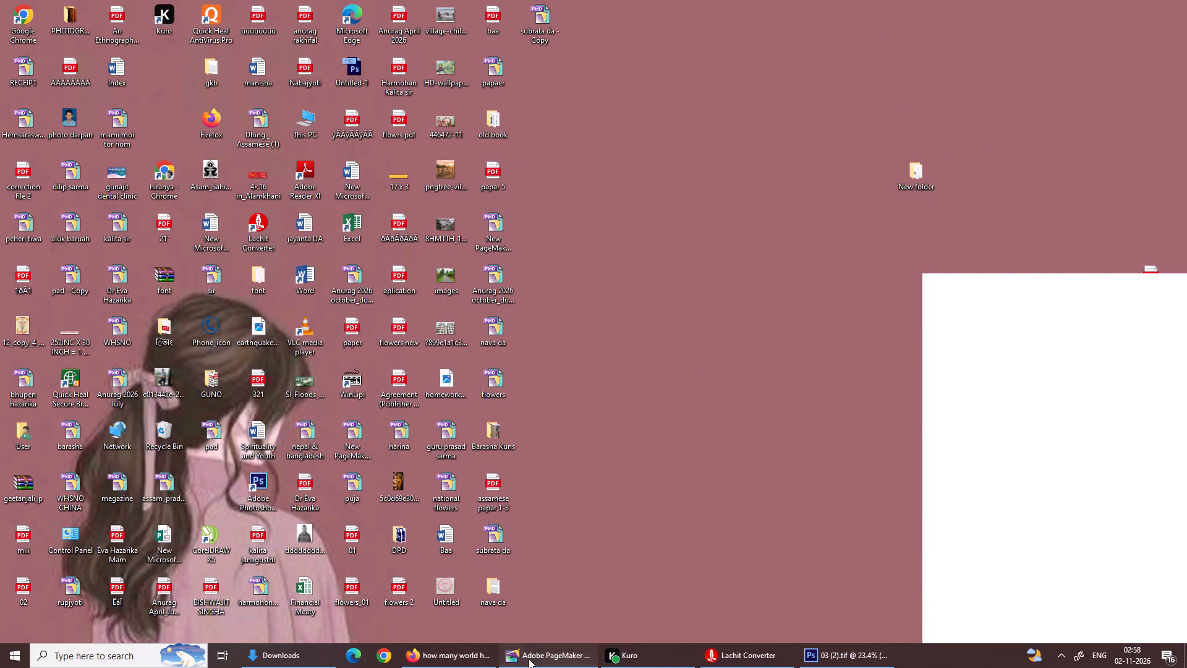
{"action": "left_click", "coordinate": [525, 276]}
{"action": "left_click", "coordinate": [643, 321]}
{"action": "left_click_drag", "start_coordinate": [642, 328], "coordinate": [645, 334]}
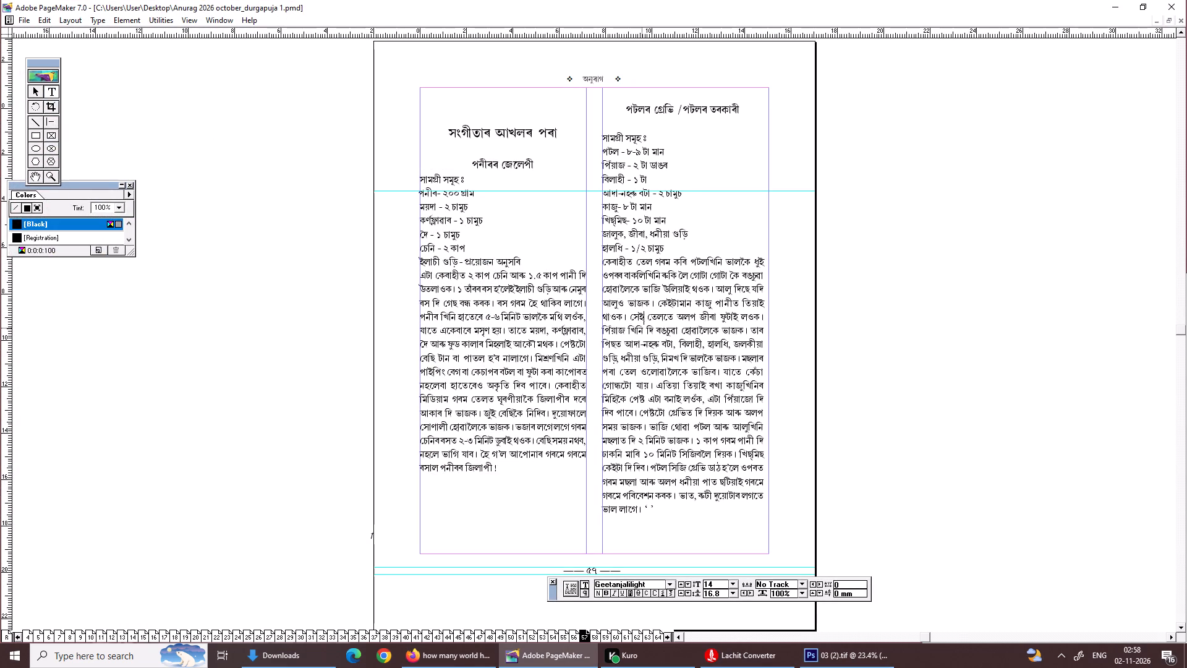
{"action": "left_click_drag", "start_coordinate": [645, 334], "coordinate": [751, 582]}
{"action": "left_click", "coordinate": [657, 505]}
{"action": "left_click", "coordinate": [651, 512]}
{"action": "key", "text": "Left"}
{"action": "key", "text": "Left"}
{"action": "key", "text": "Right"}
{"action": "key", "text": "BackSpace"}
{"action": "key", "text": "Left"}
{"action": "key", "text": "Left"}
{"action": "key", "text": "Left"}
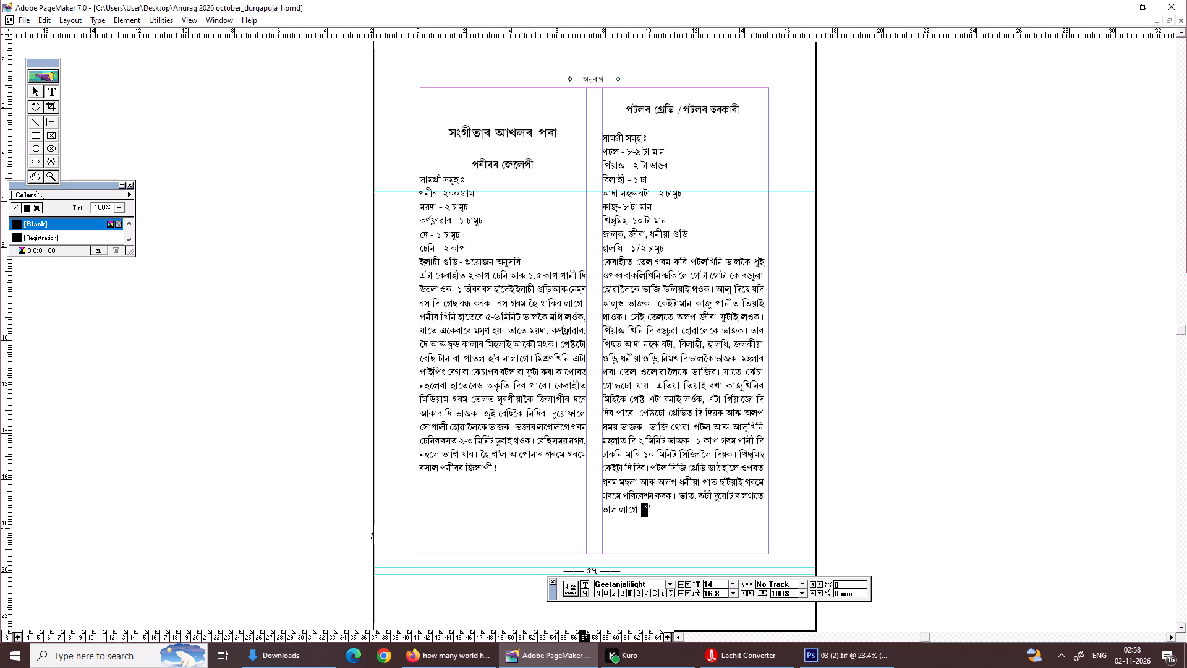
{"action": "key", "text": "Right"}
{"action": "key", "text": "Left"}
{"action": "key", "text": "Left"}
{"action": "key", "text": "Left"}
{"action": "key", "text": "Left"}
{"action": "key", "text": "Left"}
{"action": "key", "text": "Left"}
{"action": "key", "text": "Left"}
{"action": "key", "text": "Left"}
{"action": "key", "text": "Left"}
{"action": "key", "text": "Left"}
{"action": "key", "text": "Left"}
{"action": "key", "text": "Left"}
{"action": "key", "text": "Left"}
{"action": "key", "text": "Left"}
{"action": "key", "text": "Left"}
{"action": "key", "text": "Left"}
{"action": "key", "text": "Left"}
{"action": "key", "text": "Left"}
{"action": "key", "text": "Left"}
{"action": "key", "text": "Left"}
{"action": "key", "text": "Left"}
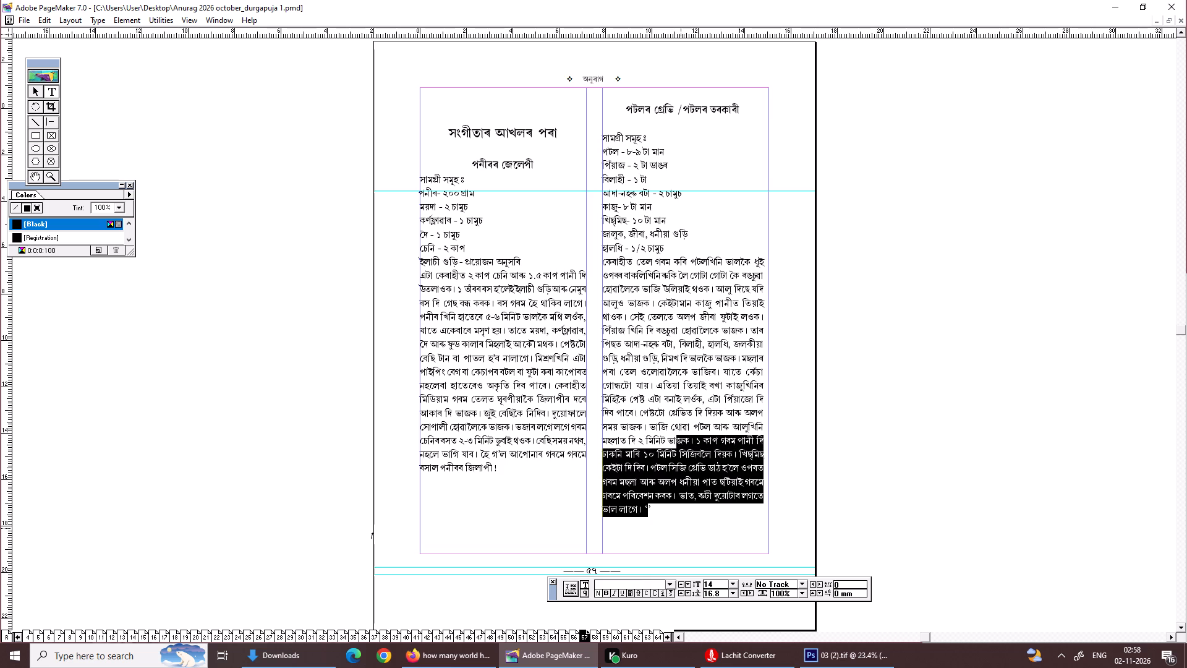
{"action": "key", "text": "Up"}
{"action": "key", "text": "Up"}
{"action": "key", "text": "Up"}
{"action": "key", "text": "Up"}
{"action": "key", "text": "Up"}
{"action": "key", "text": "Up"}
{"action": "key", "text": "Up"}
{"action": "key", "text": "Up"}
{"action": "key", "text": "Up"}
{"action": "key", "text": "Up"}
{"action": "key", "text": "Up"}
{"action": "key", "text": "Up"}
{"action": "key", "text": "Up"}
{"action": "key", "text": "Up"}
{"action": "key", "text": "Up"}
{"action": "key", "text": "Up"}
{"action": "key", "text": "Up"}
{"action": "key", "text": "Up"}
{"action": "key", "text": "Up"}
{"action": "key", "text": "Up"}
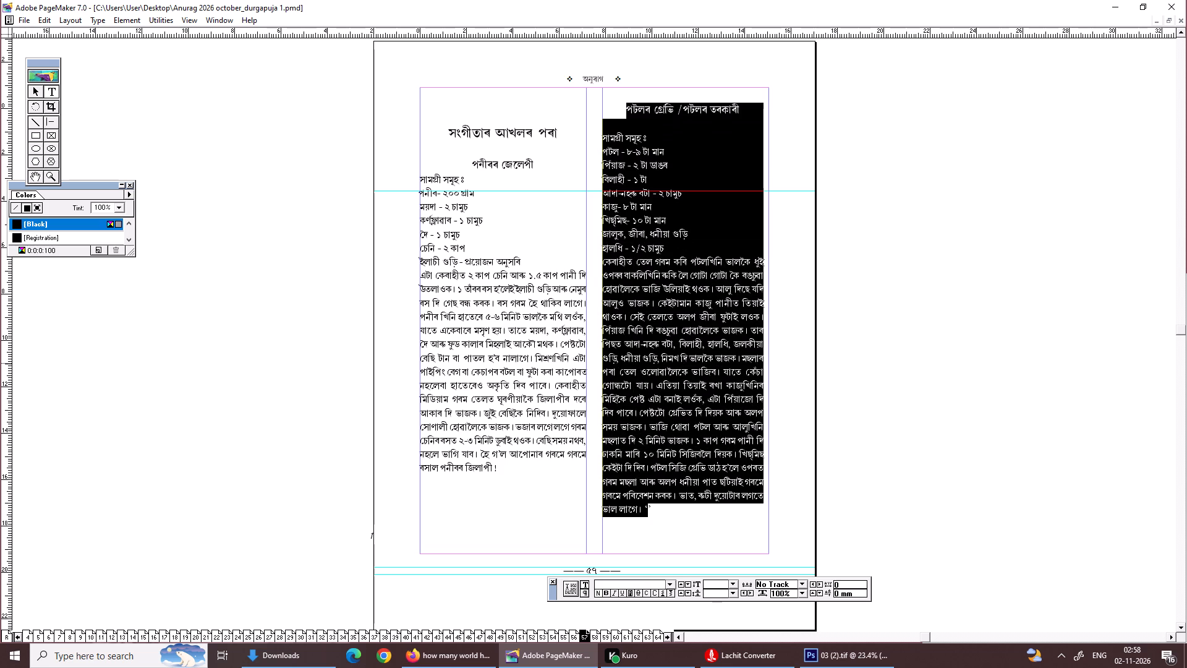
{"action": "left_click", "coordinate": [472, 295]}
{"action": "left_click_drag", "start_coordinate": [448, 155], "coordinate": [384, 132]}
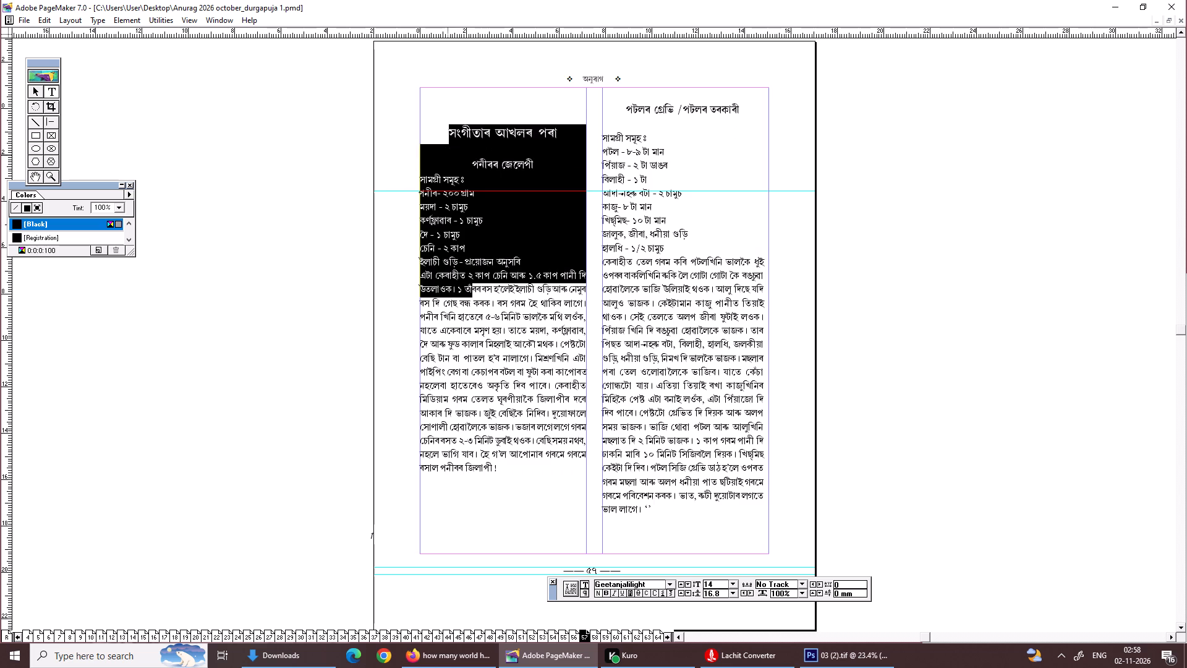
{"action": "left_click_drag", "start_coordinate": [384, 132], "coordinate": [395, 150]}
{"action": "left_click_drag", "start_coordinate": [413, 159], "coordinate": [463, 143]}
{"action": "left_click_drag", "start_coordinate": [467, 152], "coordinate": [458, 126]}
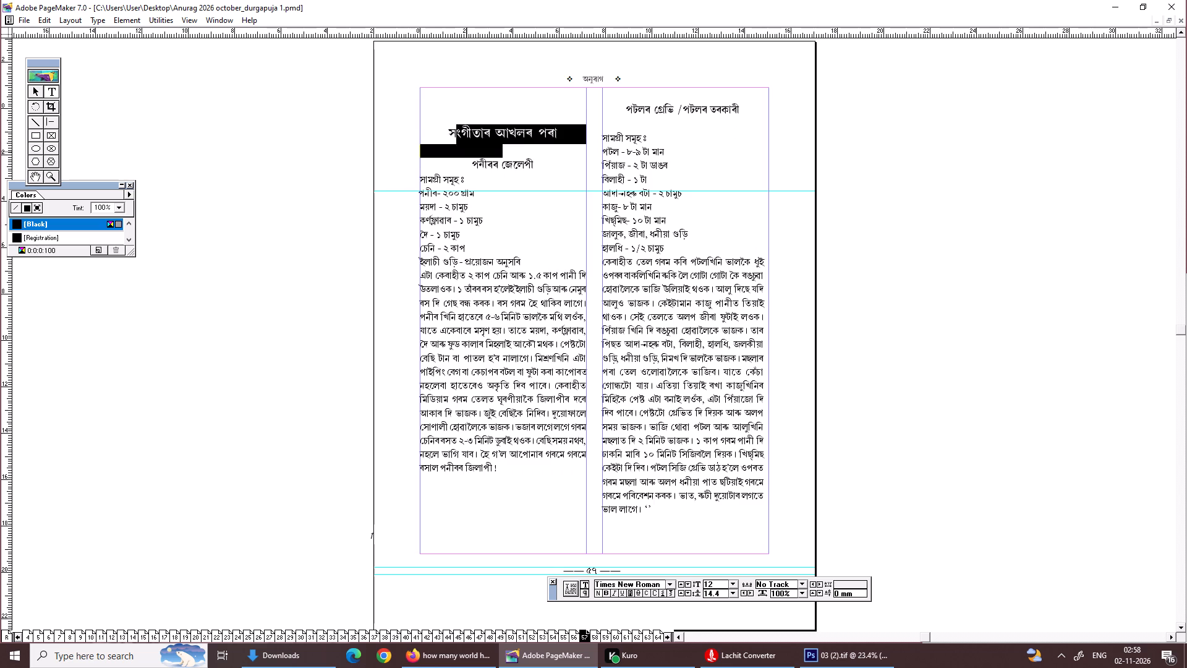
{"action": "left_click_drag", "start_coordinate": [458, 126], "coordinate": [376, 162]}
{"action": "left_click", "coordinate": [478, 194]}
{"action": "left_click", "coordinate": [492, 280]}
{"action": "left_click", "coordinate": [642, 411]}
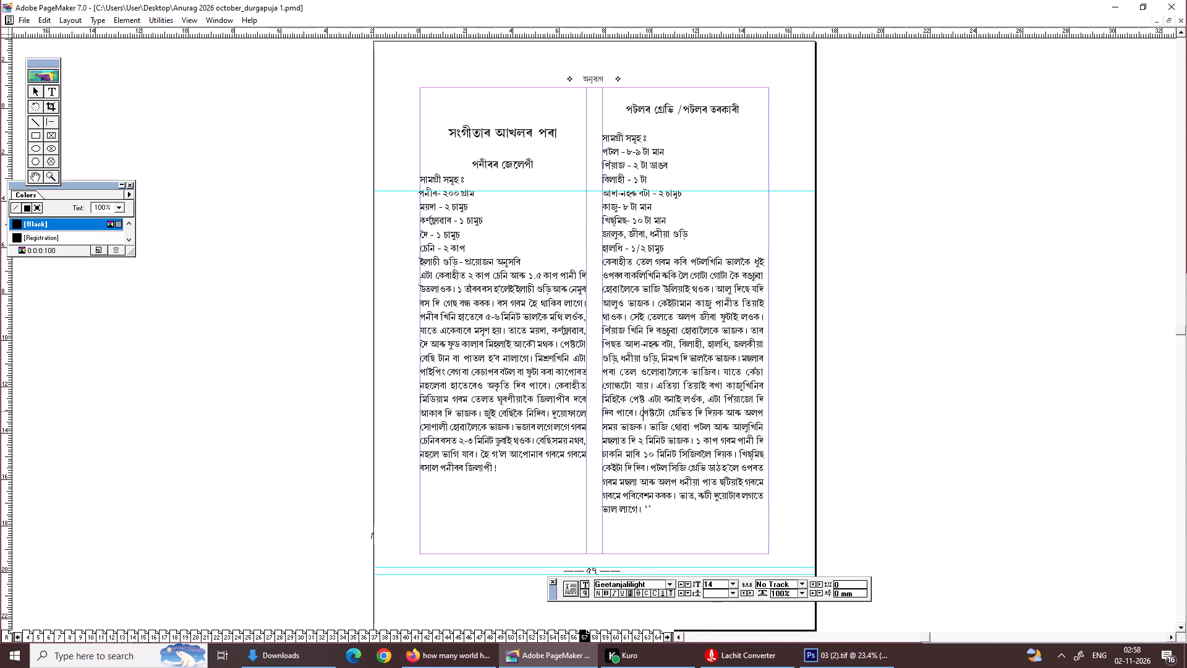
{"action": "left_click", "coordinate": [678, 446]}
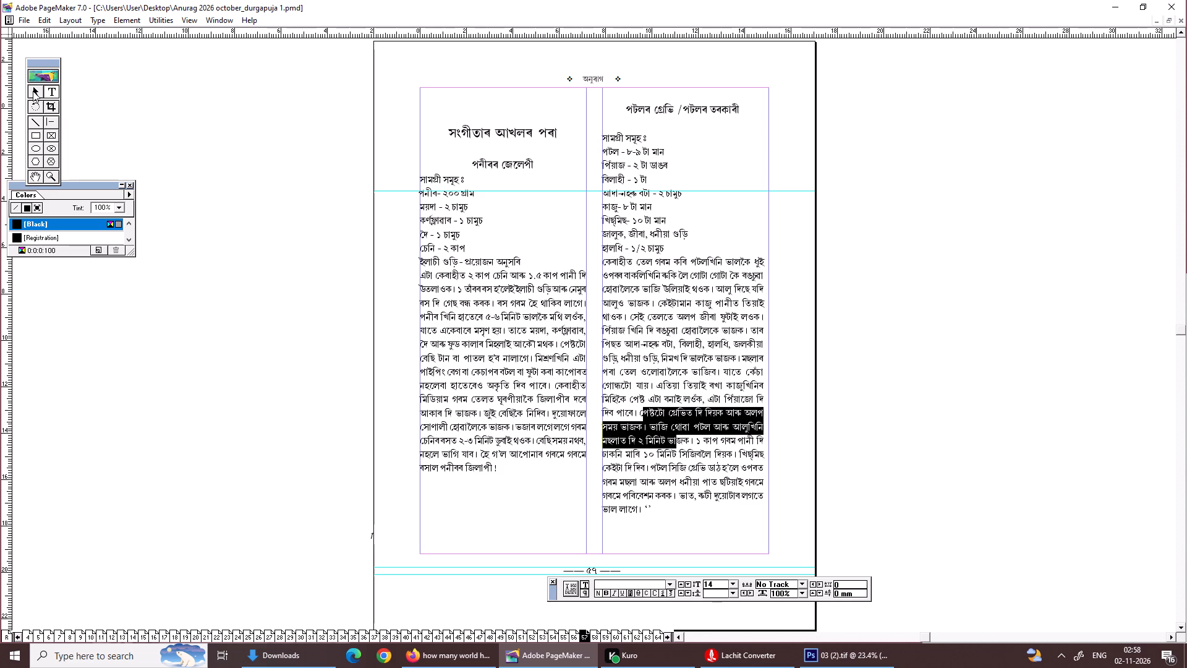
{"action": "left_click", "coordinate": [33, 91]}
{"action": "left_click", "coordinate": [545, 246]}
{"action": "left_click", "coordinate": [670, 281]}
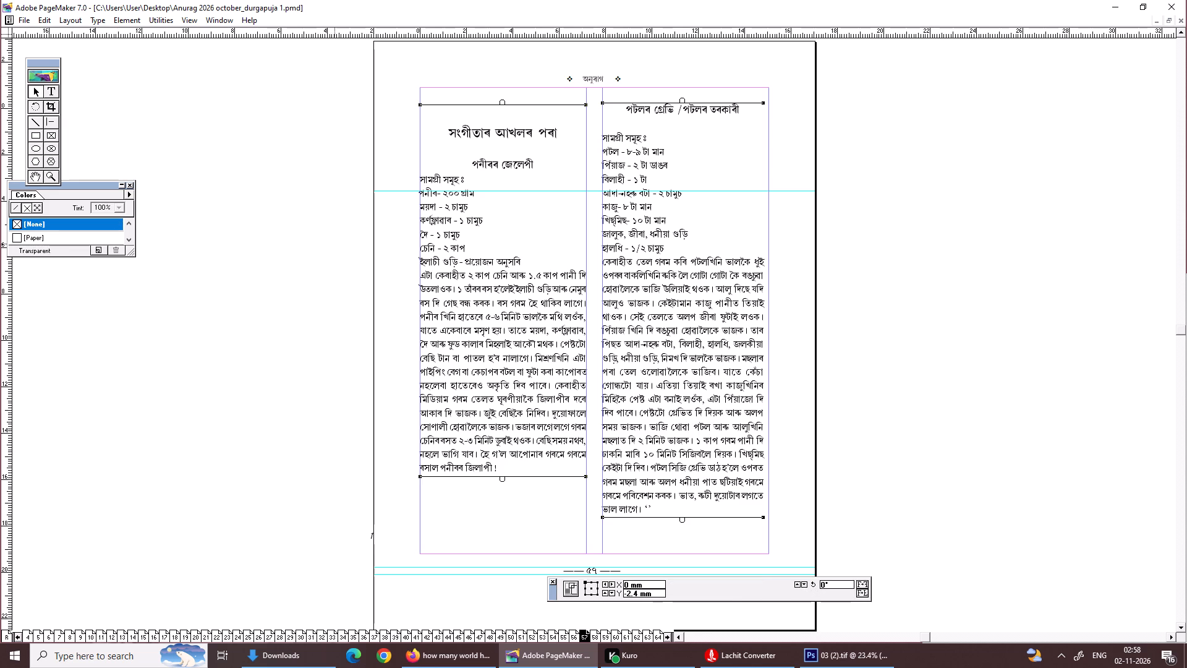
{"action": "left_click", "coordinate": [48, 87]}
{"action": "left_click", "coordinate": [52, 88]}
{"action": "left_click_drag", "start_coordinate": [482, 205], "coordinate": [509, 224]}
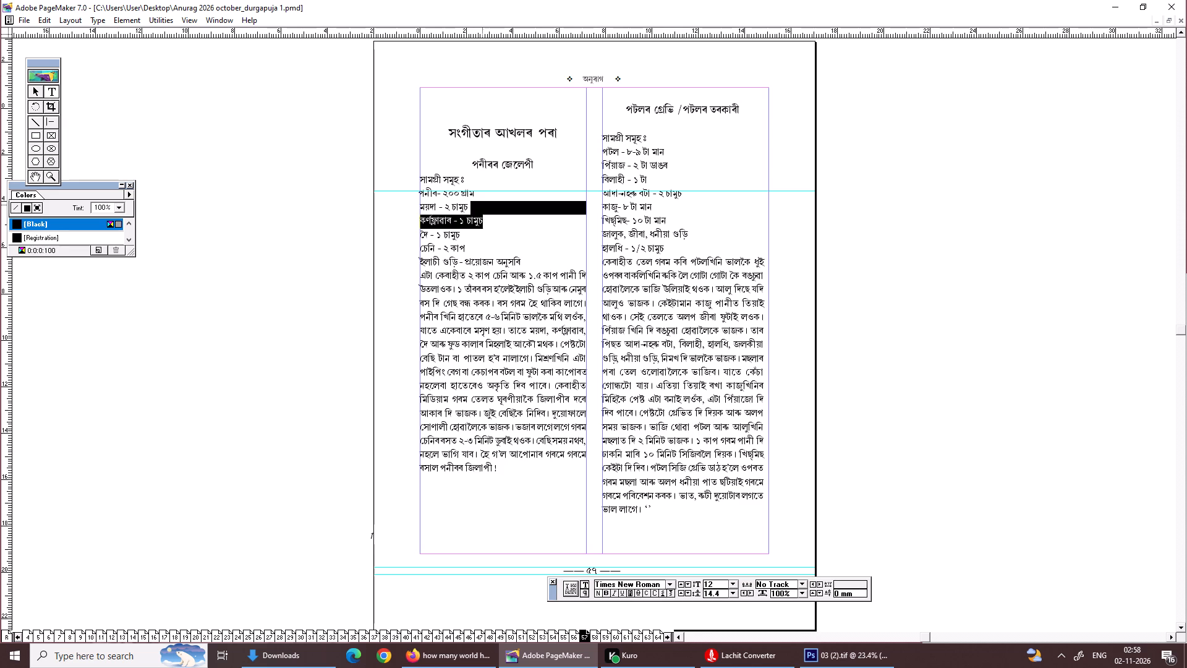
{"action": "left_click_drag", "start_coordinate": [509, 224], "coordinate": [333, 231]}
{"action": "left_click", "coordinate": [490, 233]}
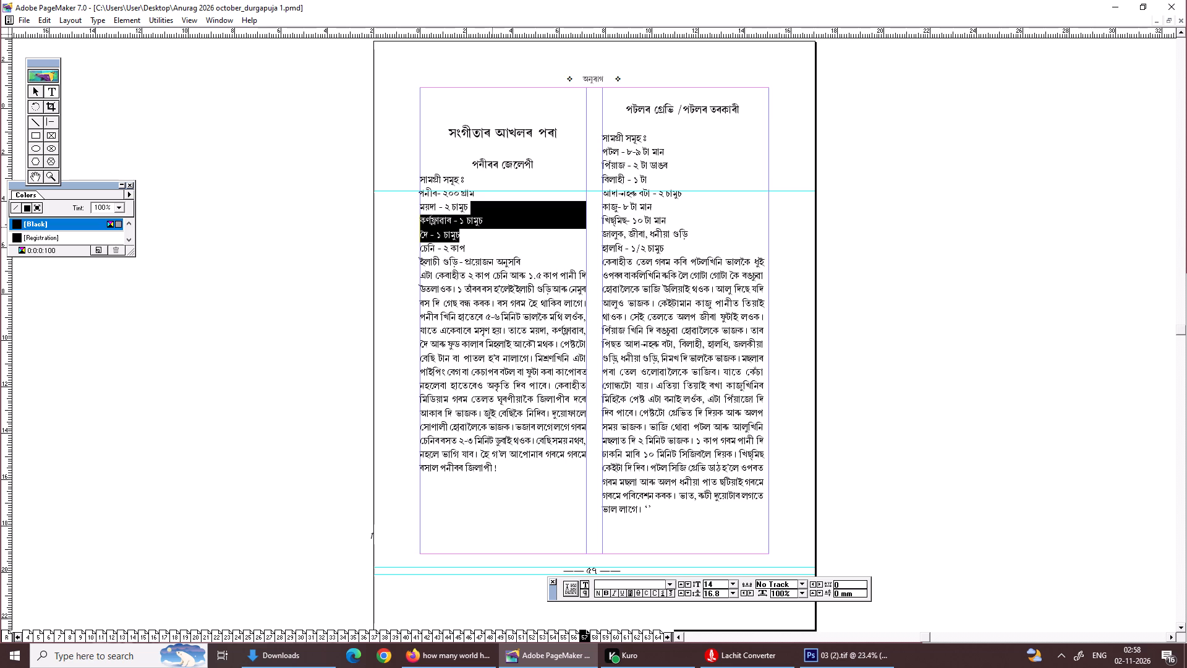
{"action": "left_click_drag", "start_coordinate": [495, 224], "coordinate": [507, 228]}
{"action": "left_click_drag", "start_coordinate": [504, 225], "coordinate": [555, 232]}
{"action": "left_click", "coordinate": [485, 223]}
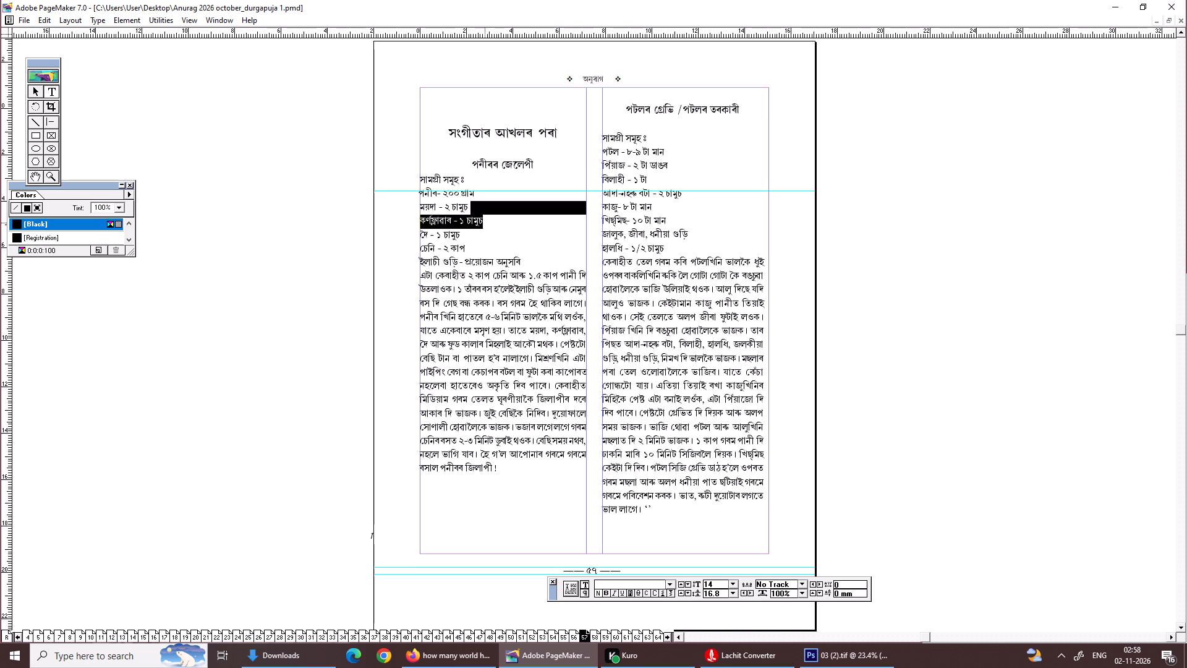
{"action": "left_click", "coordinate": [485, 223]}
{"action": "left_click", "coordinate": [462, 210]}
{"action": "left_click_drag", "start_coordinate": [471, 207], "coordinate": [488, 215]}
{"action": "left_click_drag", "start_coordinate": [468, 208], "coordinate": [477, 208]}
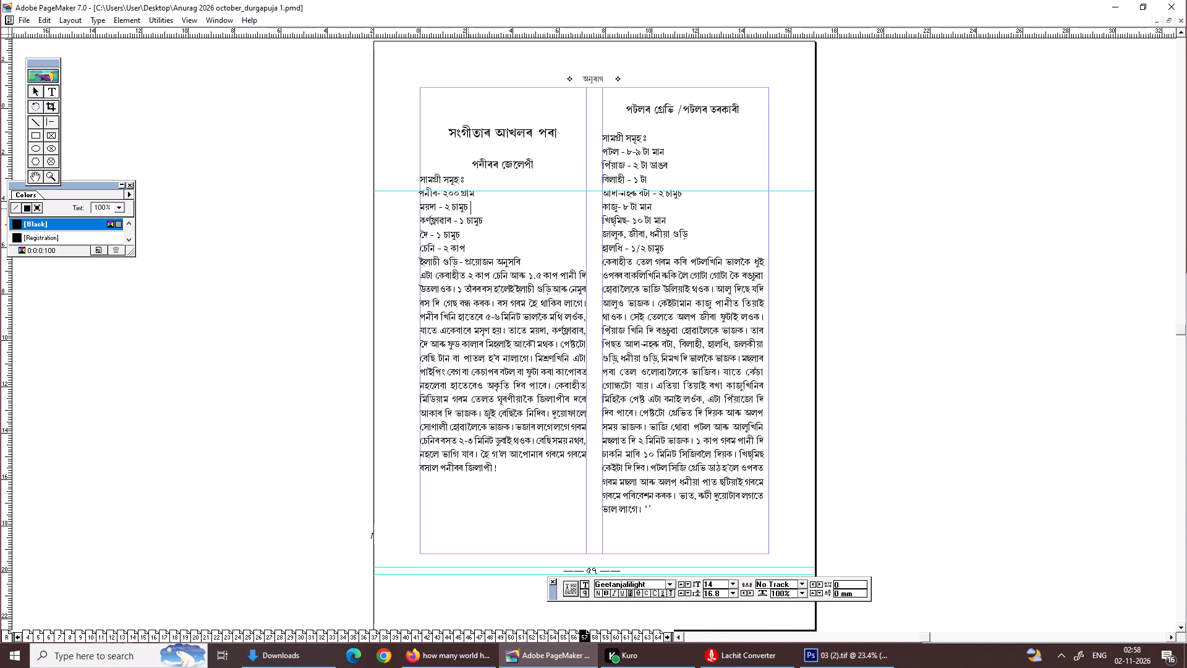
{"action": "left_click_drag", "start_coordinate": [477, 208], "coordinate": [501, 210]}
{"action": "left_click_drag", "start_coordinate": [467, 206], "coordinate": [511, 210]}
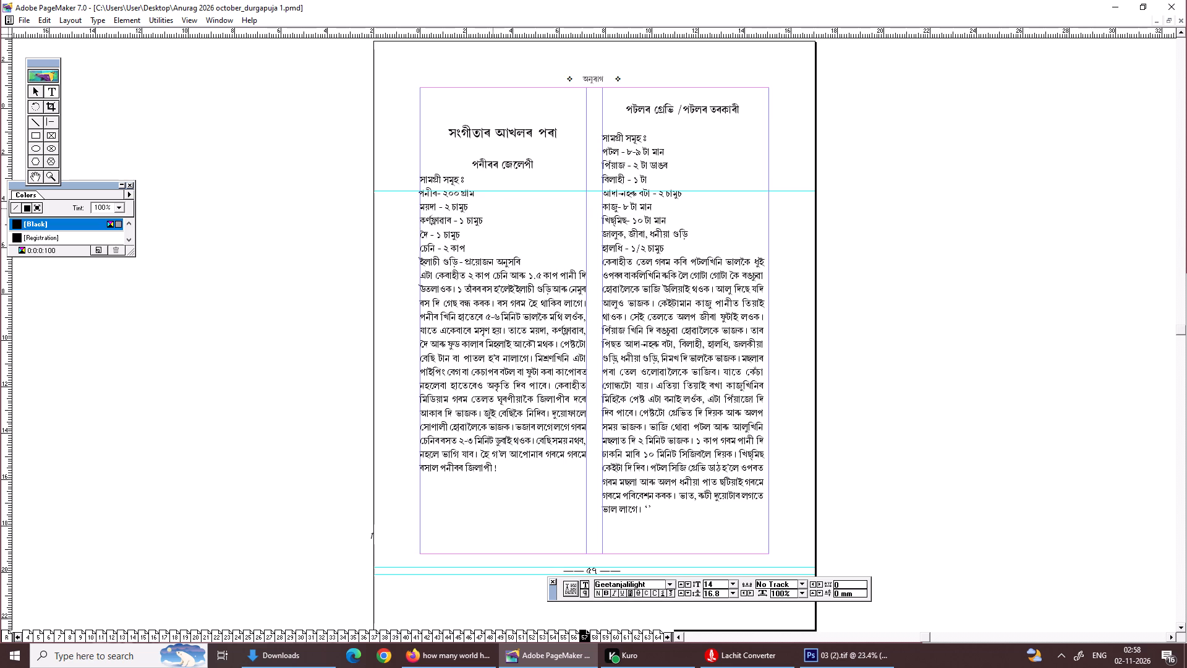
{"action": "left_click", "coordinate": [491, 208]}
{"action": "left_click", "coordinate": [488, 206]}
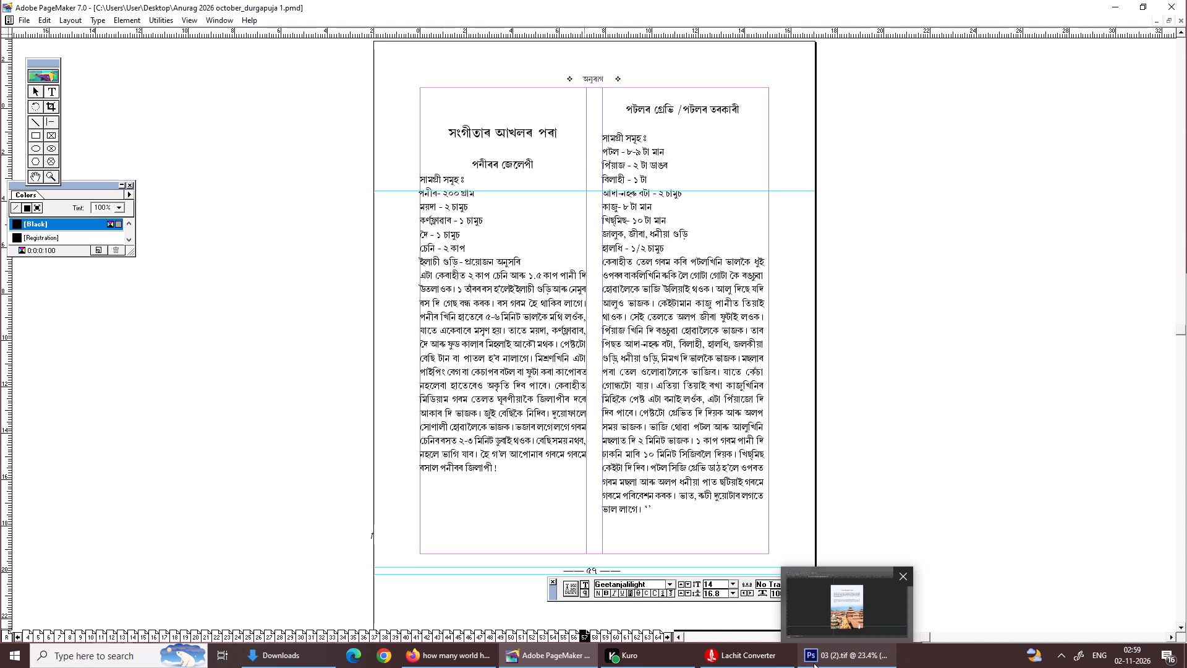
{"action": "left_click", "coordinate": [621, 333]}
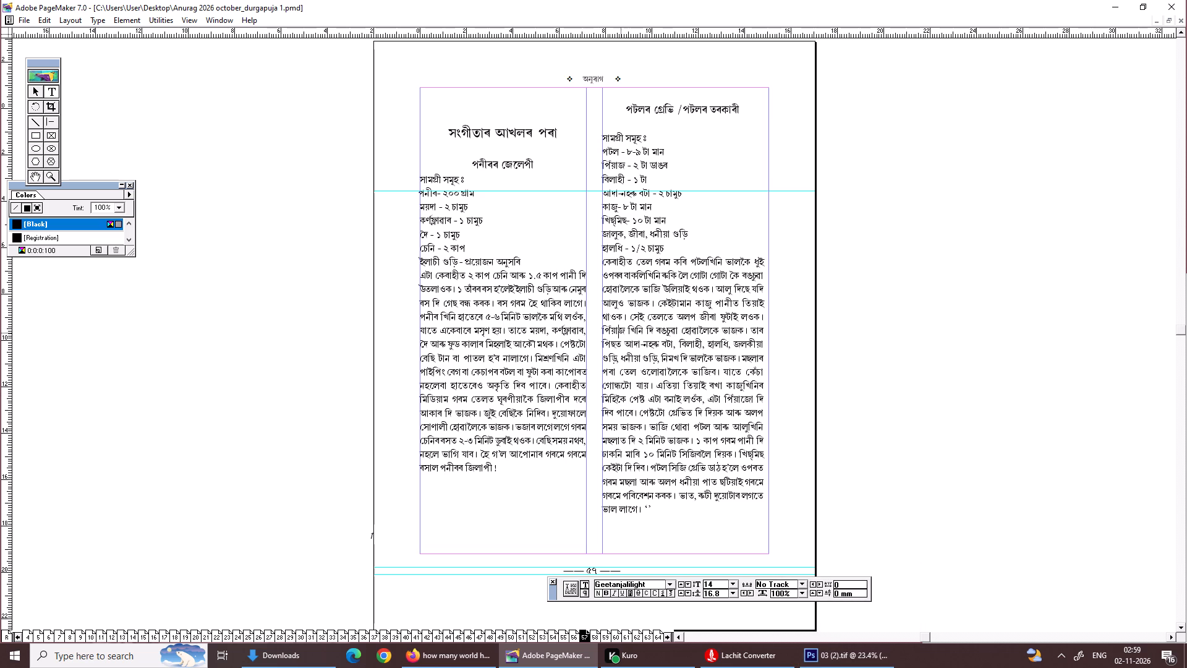
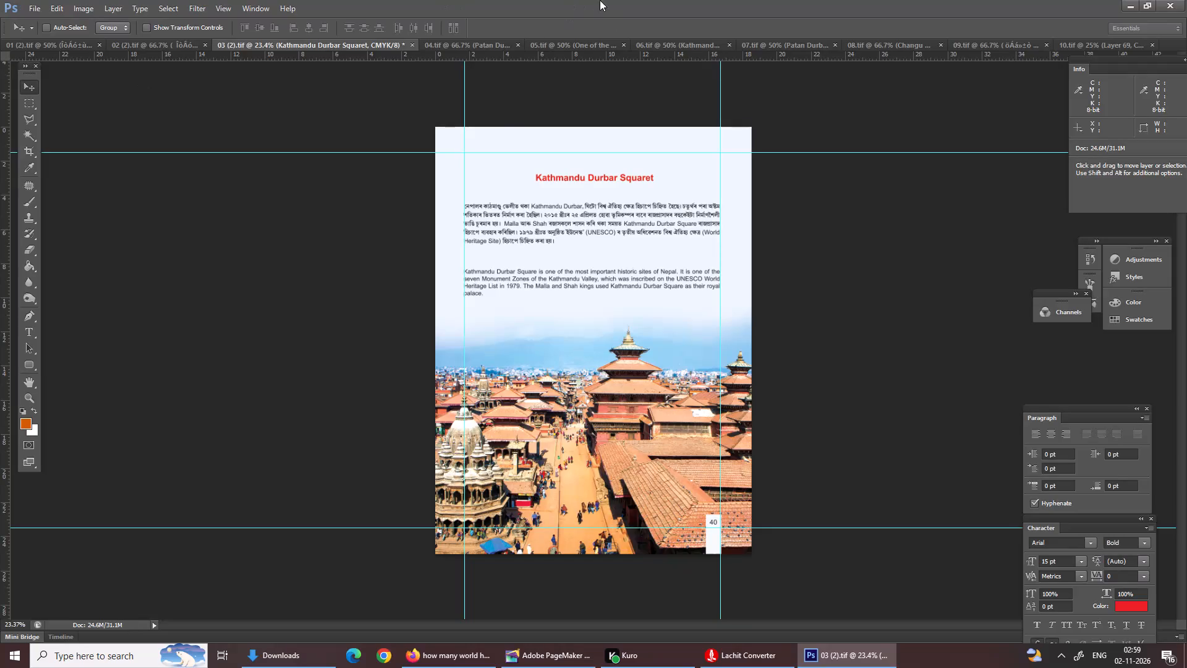
Close the 02 (2).tif and 01 (2).tif page documents.
{"action": "left_click", "coordinate": [206, 43]}
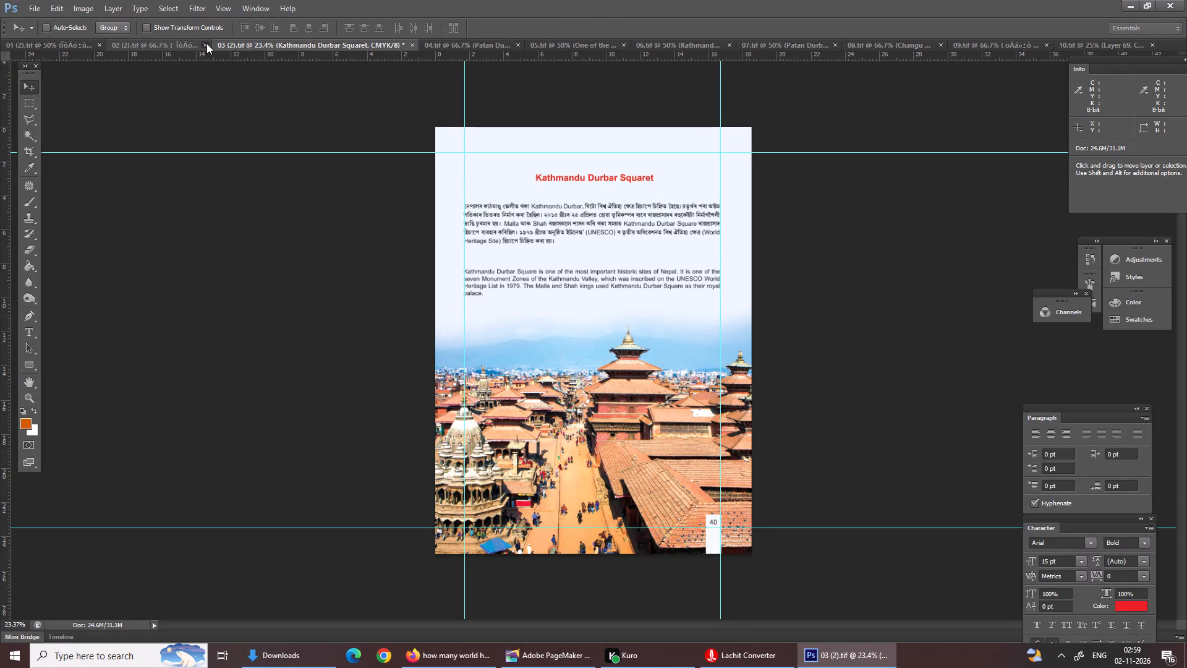
{"action": "left_click", "coordinate": [207, 42]}
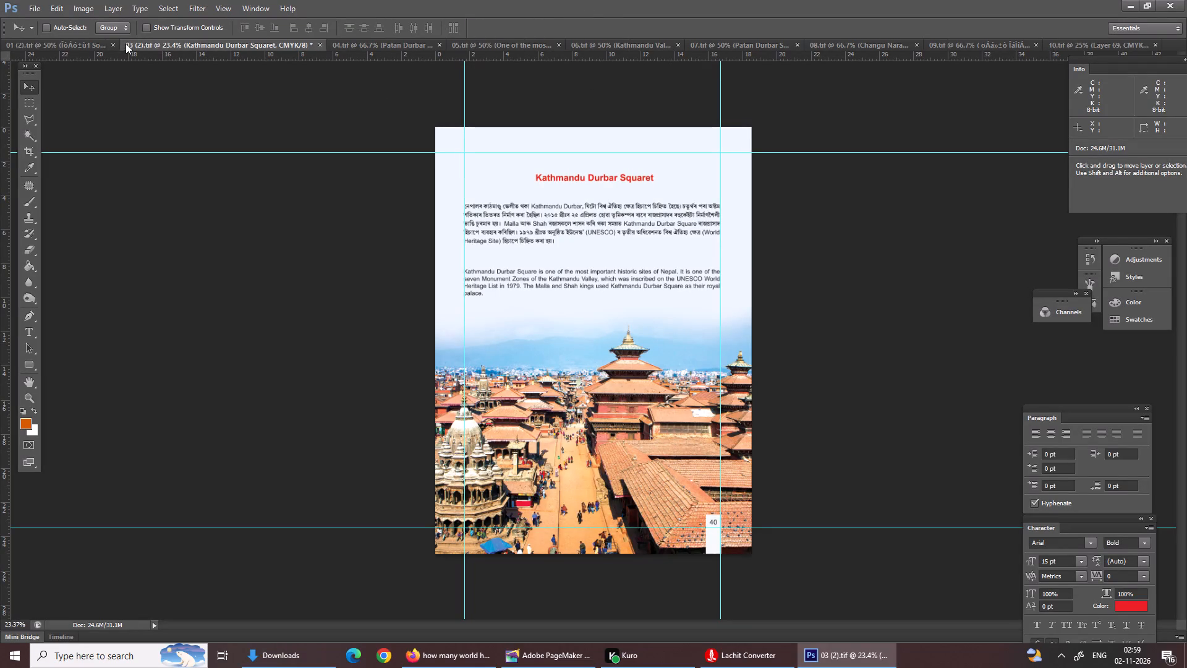
{"action": "left_click", "coordinate": [111, 42]}
{"action": "left_click", "coordinate": [113, 41]}
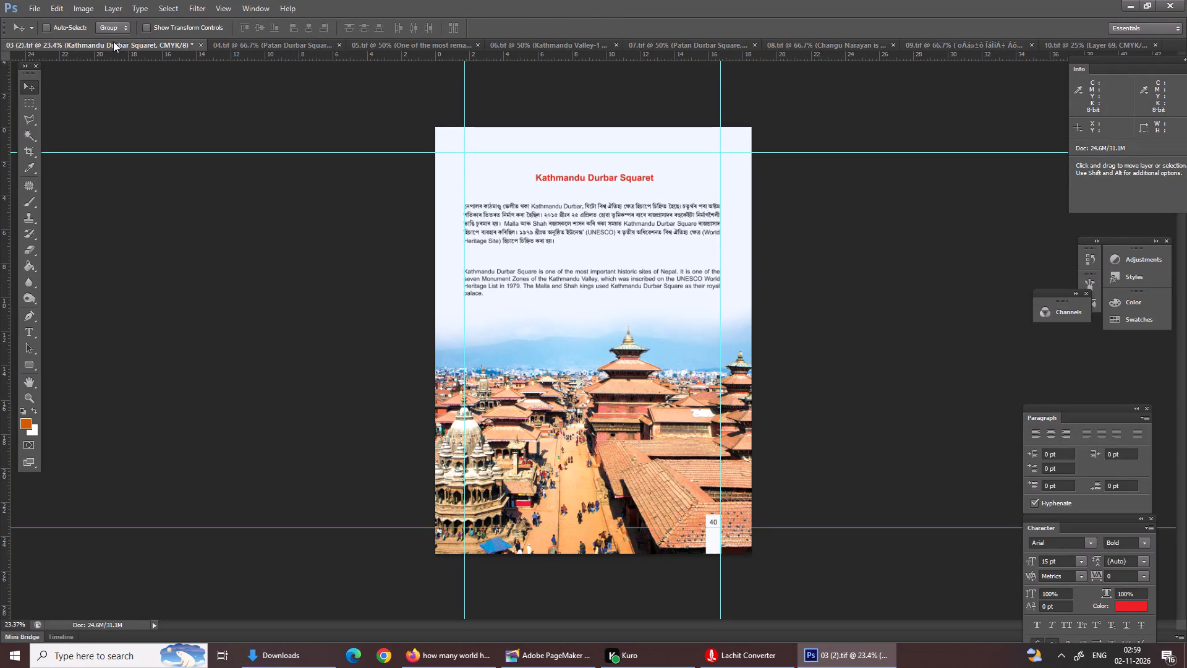
Detach the 03 (2).tif Kathmandu Durbar Square page into a floating window and try to save it.
{"action": "left_click", "coordinate": [199, 43]}
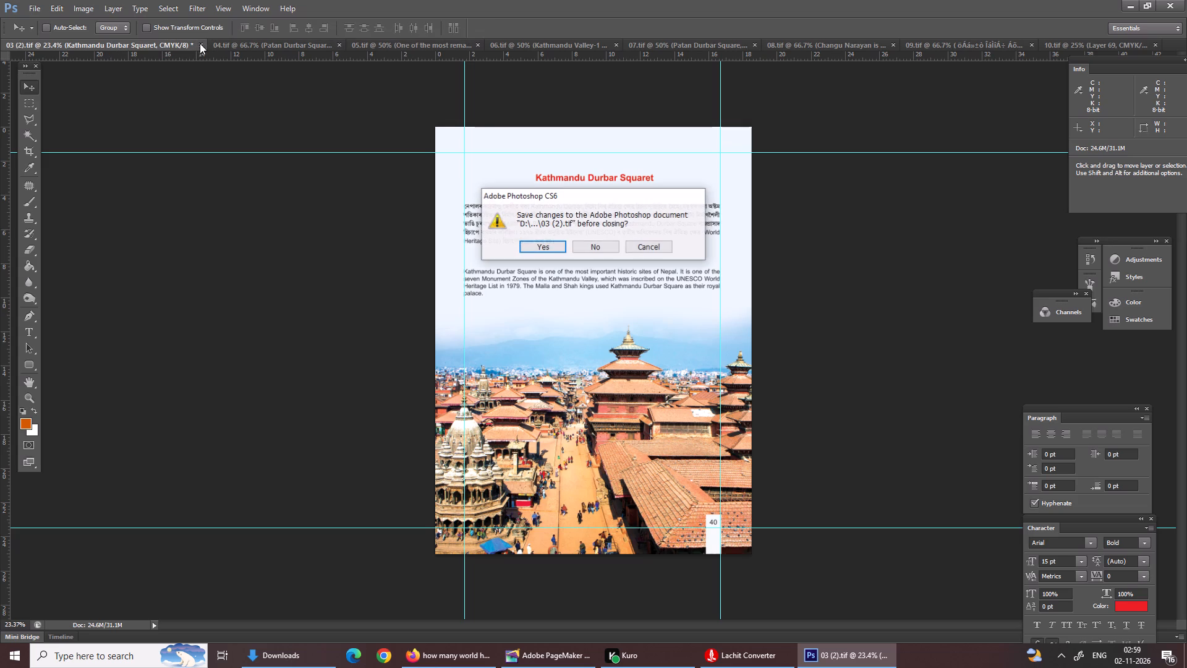
{"action": "left_click", "coordinate": [644, 244]}
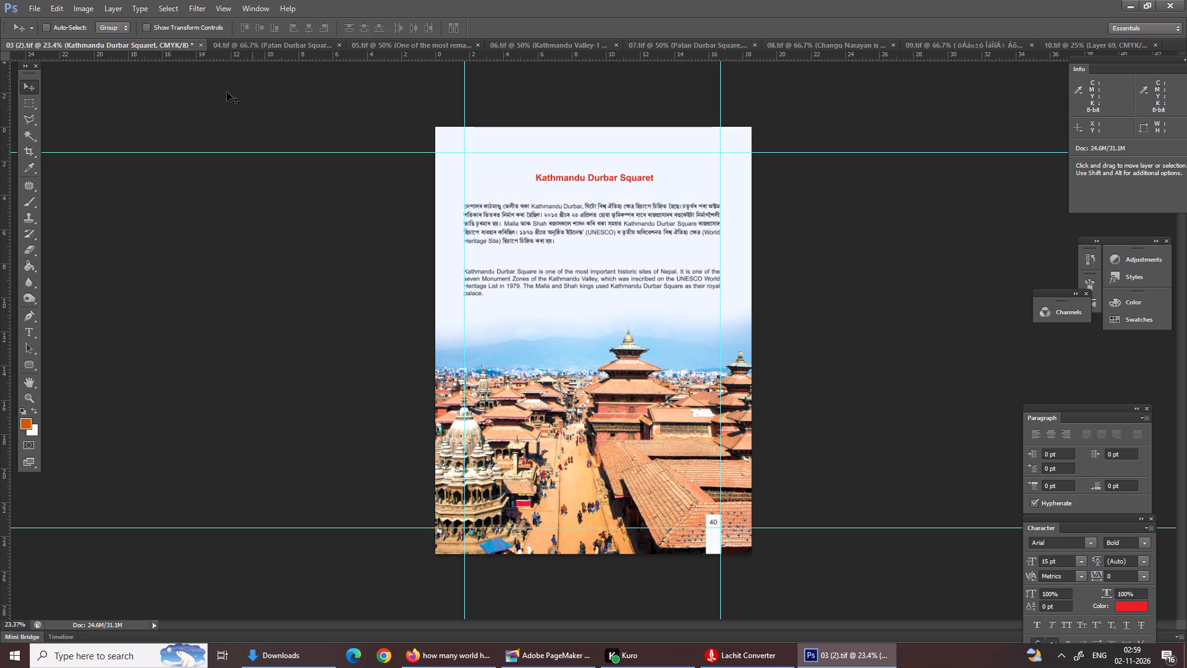
{"action": "left_click", "coordinate": [174, 38]}
{"action": "left_click_drag", "start_coordinate": [174, 47], "coordinate": [187, 41]}
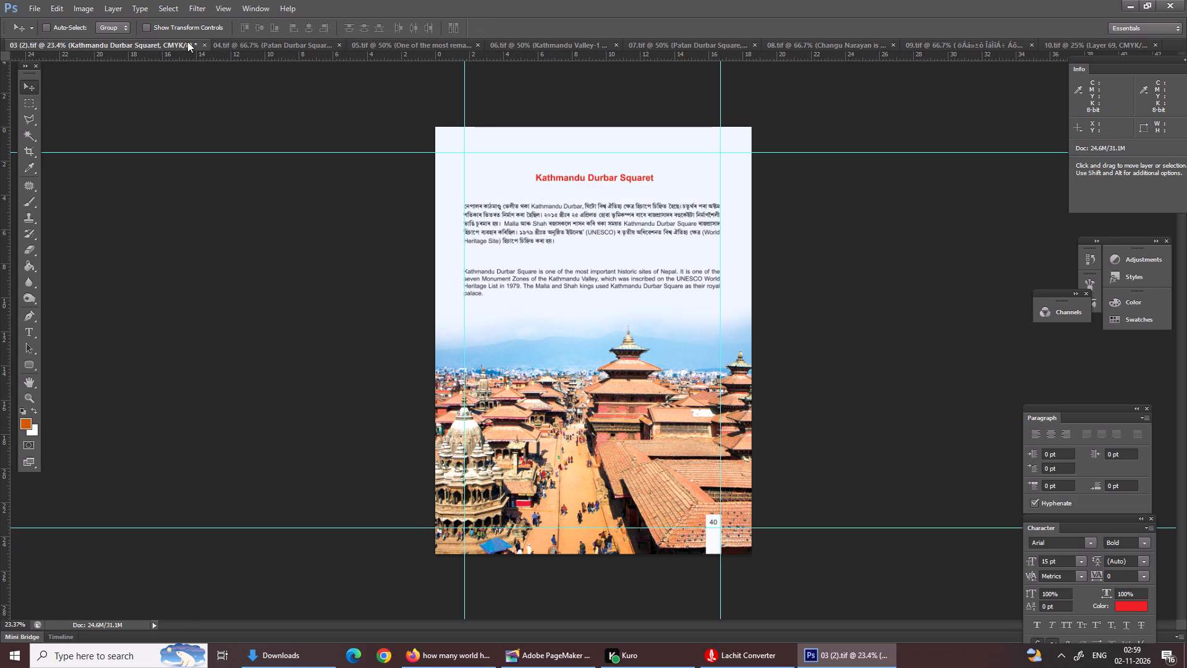
{"action": "left_click_drag", "start_coordinate": [187, 41], "coordinate": [252, 29]}
{"action": "key", "text": "ctrl+s"}
{"action": "key", "text": "ctrl+s"}
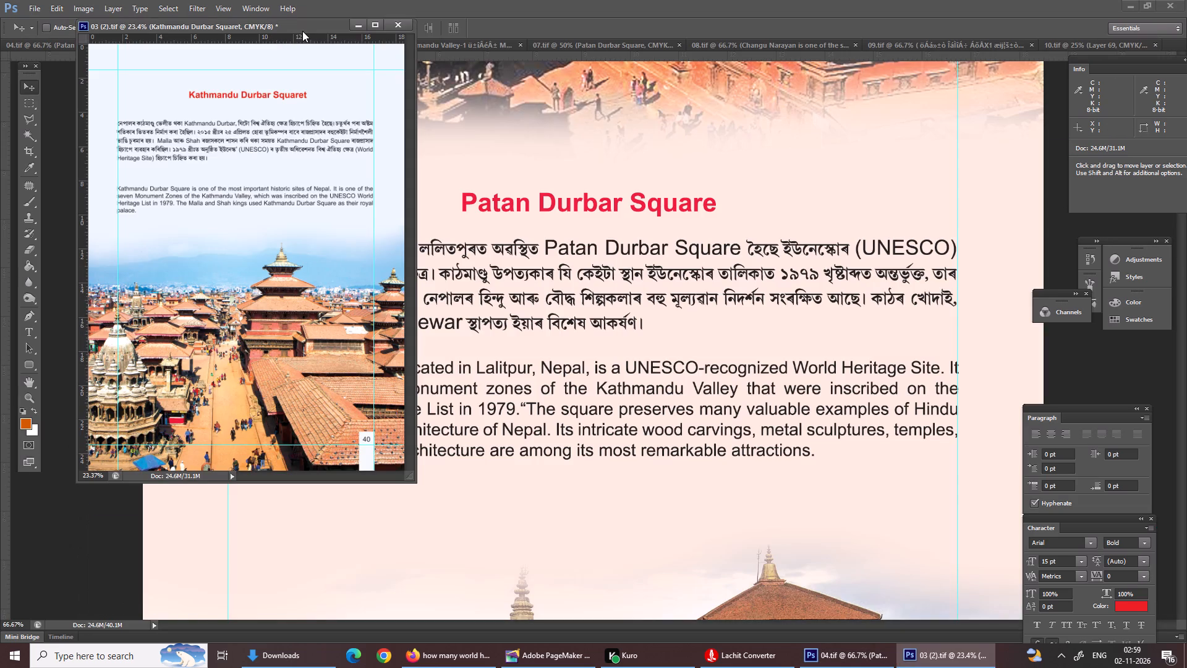
Close the floating 03 (2).tif window without saving its changes.
{"action": "left_click", "coordinate": [389, 27]}
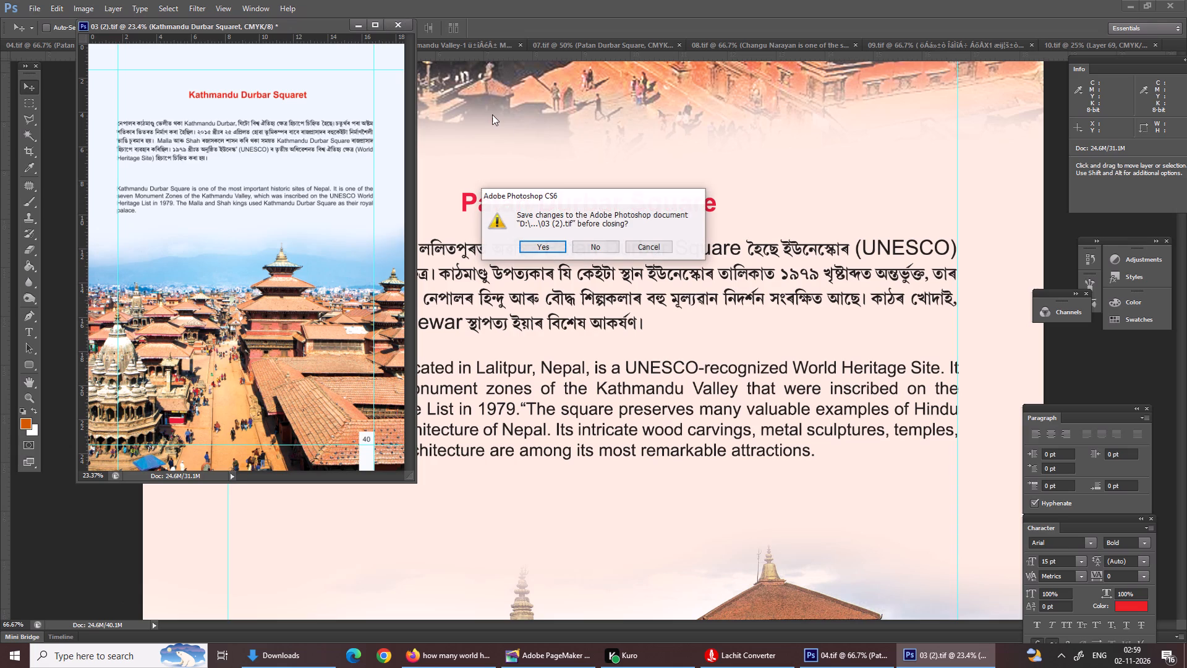
{"action": "left_click_drag", "start_coordinate": [592, 259], "coordinate": [592, 258]}
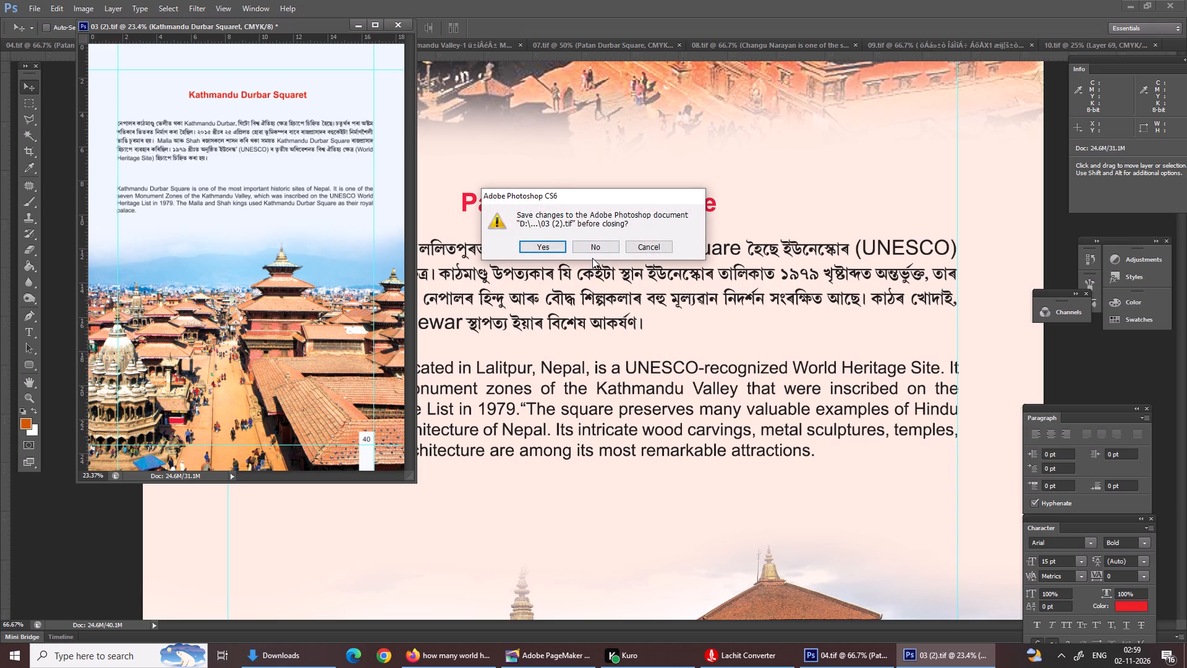
{"action": "left_click_drag", "start_coordinate": [592, 258], "coordinate": [593, 252]}
{"action": "left_click_drag", "start_coordinate": [593, 252], "coordinate": [655, 84]}
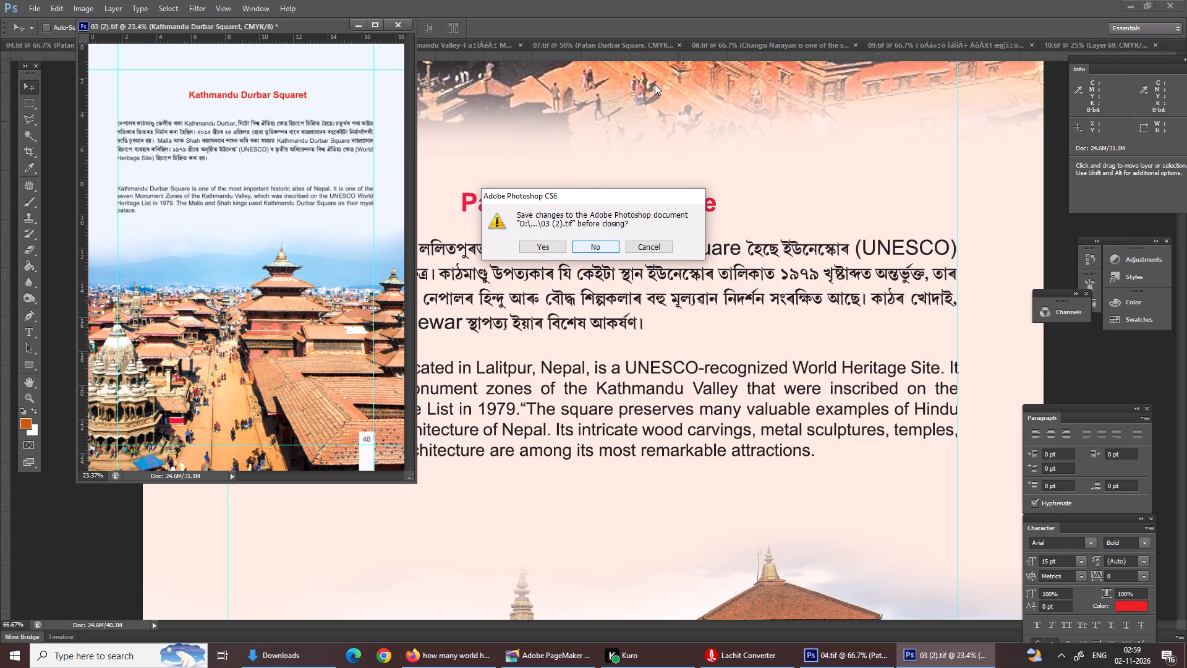
{"action": "left_click_drag", "start_coordinate": [655, 84], "coordinate": [586, 289]}
{"action": "left_click", "coordinate": [601, 249]}
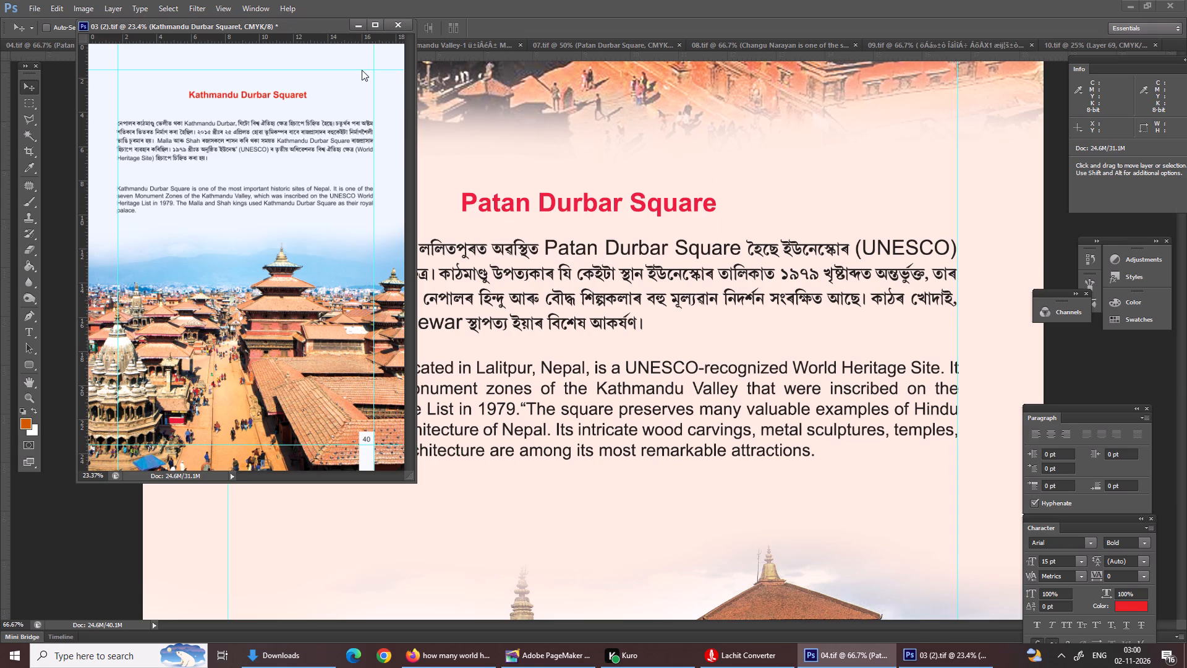
{"action": "left_click_drag", "start_coordinate": [355, 73], "coordinate": [505, 239]}
{"action": "left_click", "coordinate": [404, 22]}
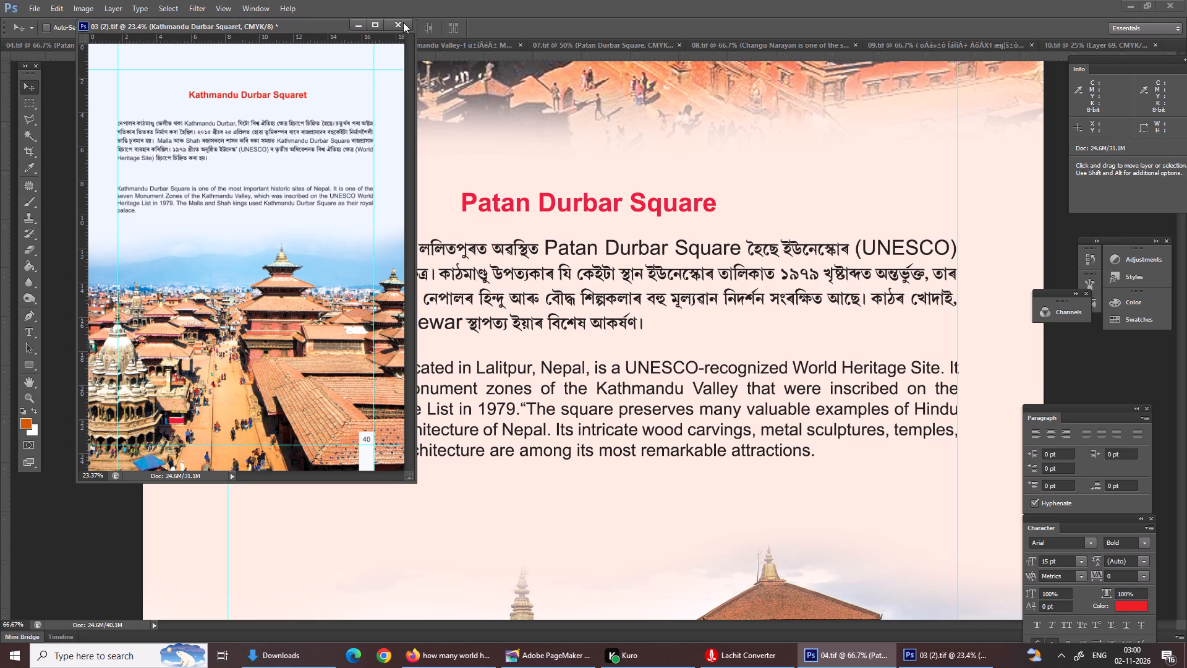
{"action": "triple_click", "coordinate": [401, 22]}
Start quitting Photoshop and discard the changes to 10.tif.
{"action": "left_click", "coordinate": [1186, 0]}
{"action": "left_click_drag", "start_coordinate": [1178, 0], "coordinate": [1172, 4]}
{"action": "left_click_drag", "start_coordinate": [86, 118], "coordinate": [260, 293]}
{"action": "left_click_drag", "start_coordinate": [265, 247], "coordinate": [355, 373]}
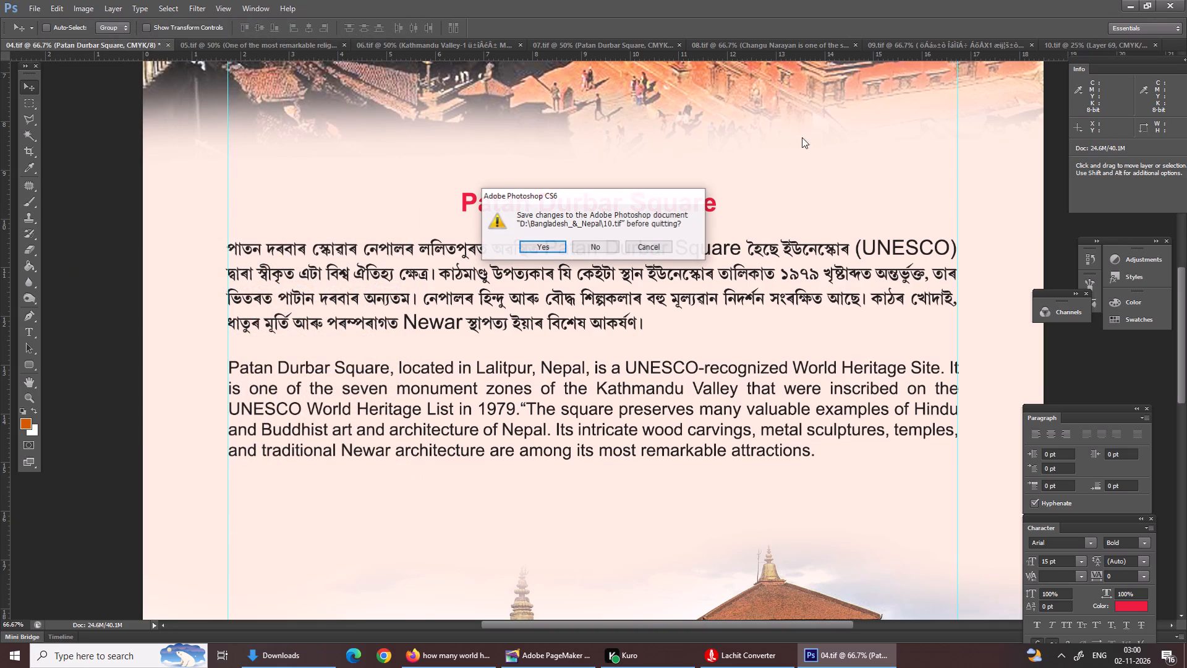
{"action": "left_click", "coordinate": [608, 247]}
Continue quitting Photoshop and save the changes to 09.tif.
{"action": "double_click", "coordinate": [1185, 0]}
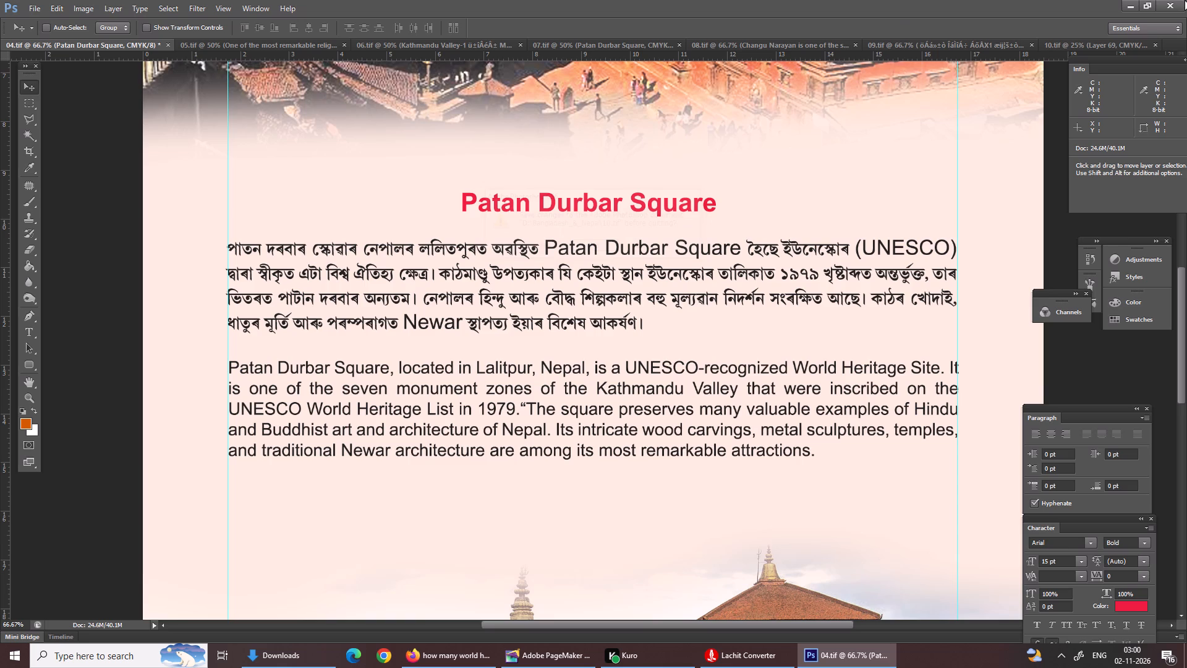
{"action": "left_click", "coordinate": [1180, 1]}
{"action": "left_click", "coordinate": [1176, 4]}
{"action": "left_click", "coordinate": [1173, 4]}
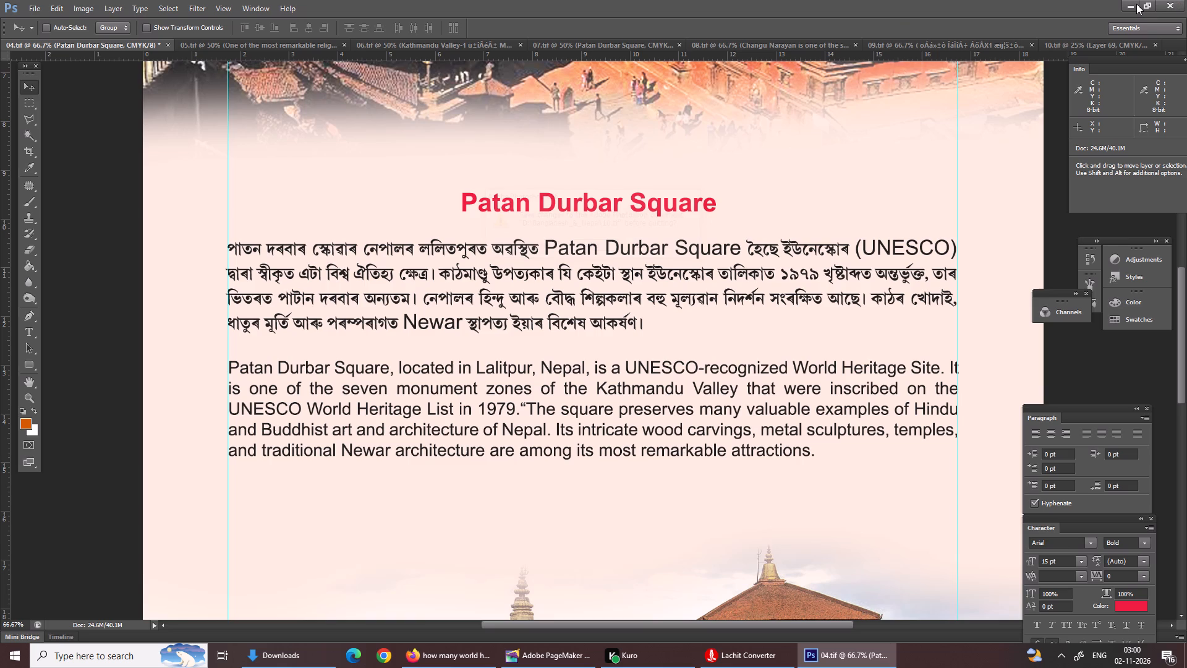
{"action": "double_click", "coordinate": [1134, 2]}
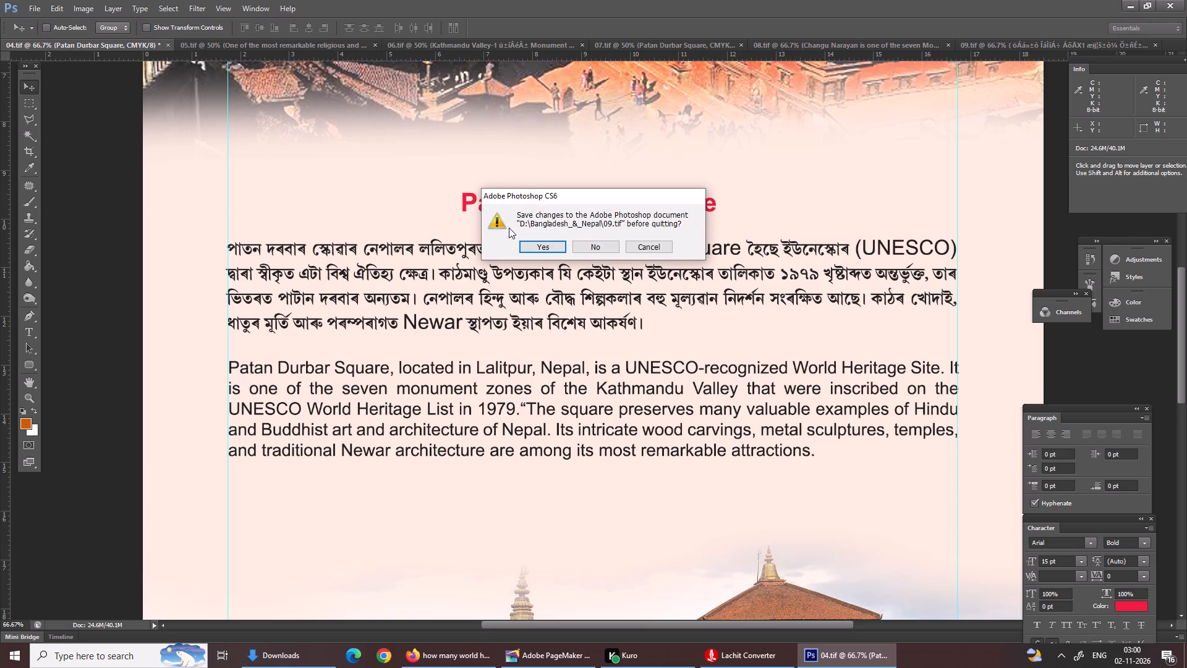
{"action": "left_click", "coordinate": [542, 252]}
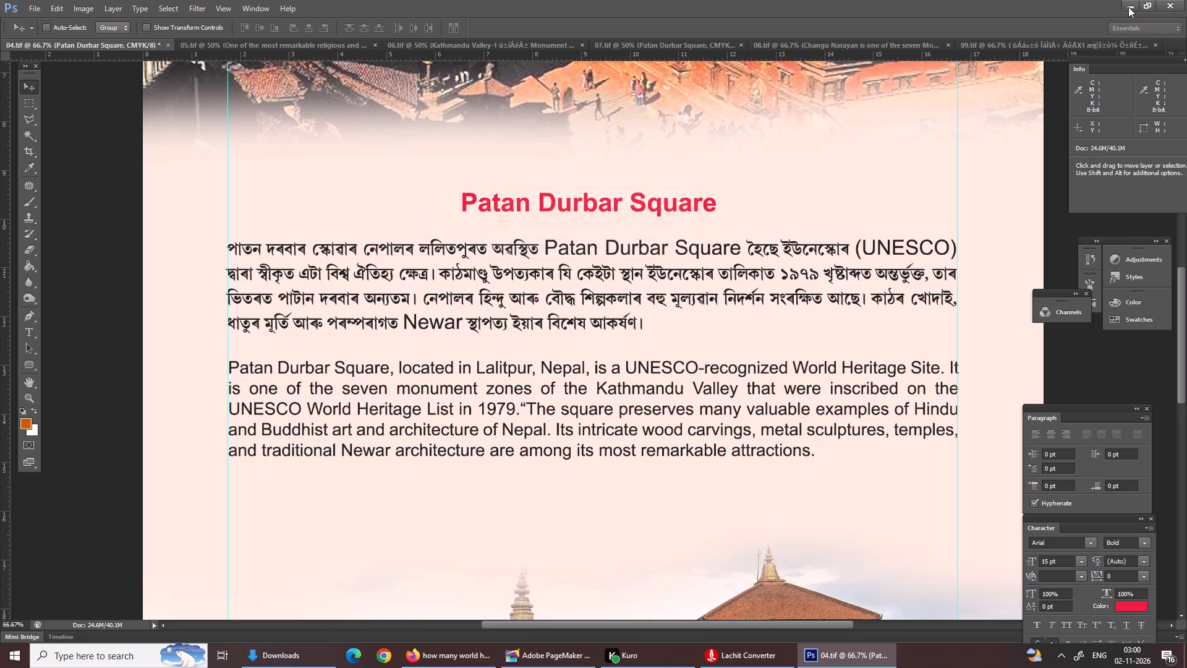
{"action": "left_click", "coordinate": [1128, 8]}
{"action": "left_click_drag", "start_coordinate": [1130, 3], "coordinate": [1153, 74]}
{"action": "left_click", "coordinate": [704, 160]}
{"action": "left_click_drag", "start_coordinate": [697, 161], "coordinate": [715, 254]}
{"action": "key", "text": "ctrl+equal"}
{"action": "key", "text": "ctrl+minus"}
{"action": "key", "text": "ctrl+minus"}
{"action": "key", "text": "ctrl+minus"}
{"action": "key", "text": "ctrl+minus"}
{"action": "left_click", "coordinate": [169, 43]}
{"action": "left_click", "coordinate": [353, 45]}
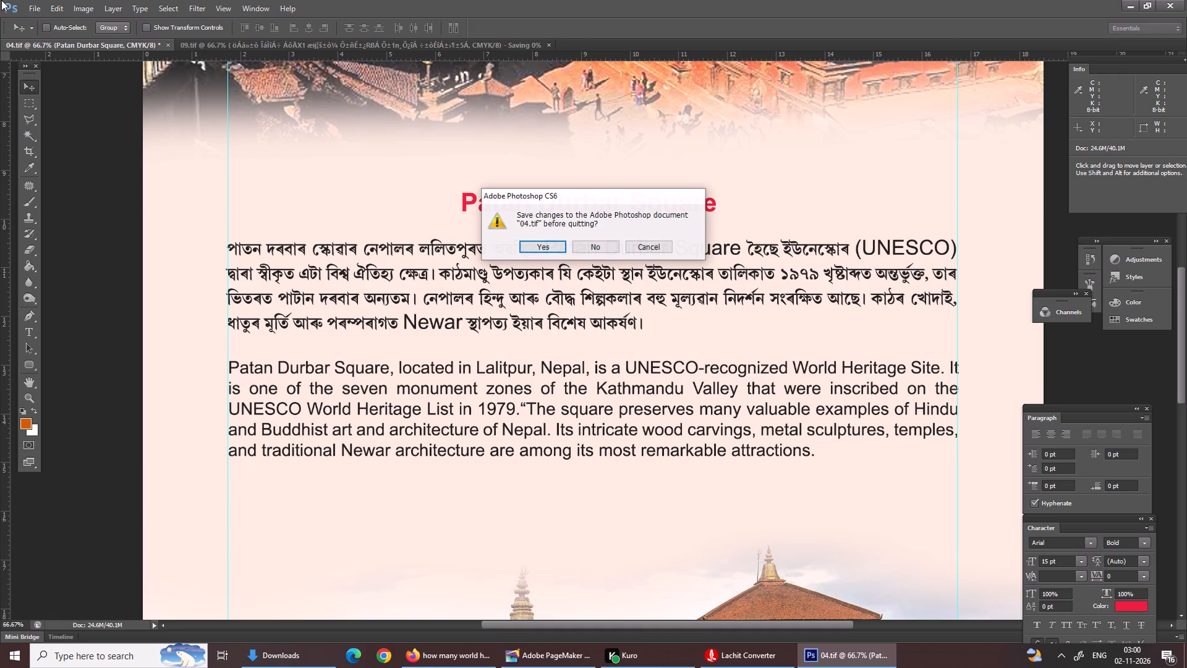
Cancel the save request for 04.tif, and quit Photoshop again, accepting that 09.tif finishes saving in the background.
{"action": "left_click", "coordinate": [665, 252]}
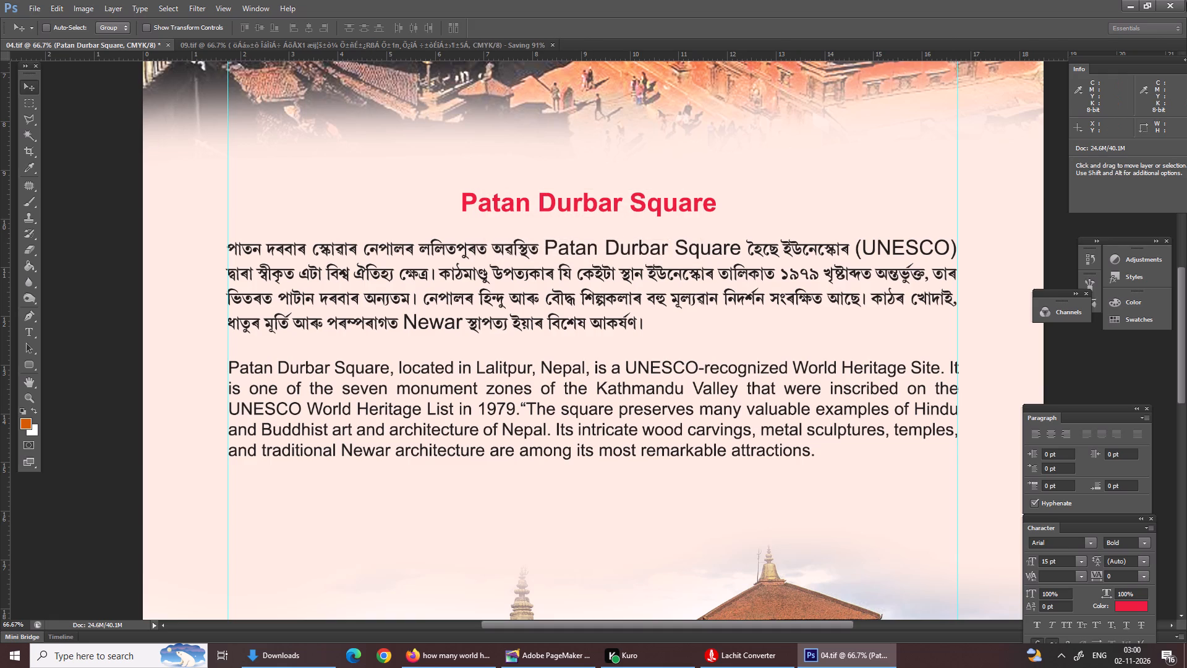
{"action": "left_click", "coordinate": [1186, 1]}
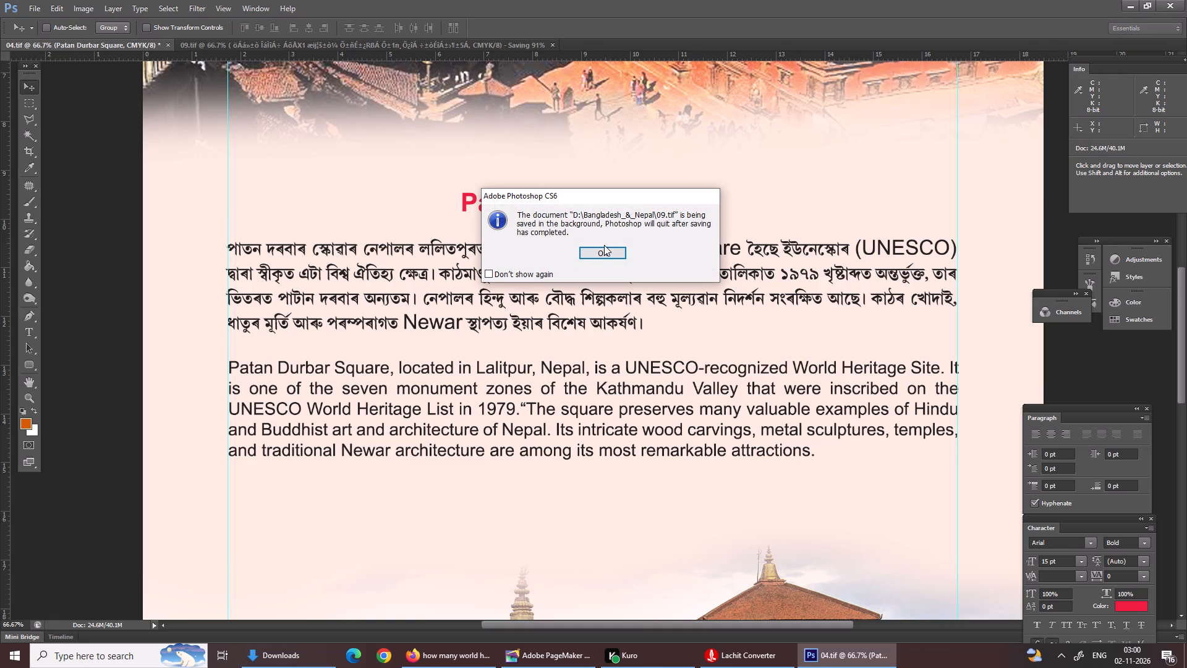
{"action": "left_click", "coordinate": [604, 246]}
{"action": "left_click", "coordinate": [605, 257]}
{"action": "left_click", "coordinate": [602, 249]}
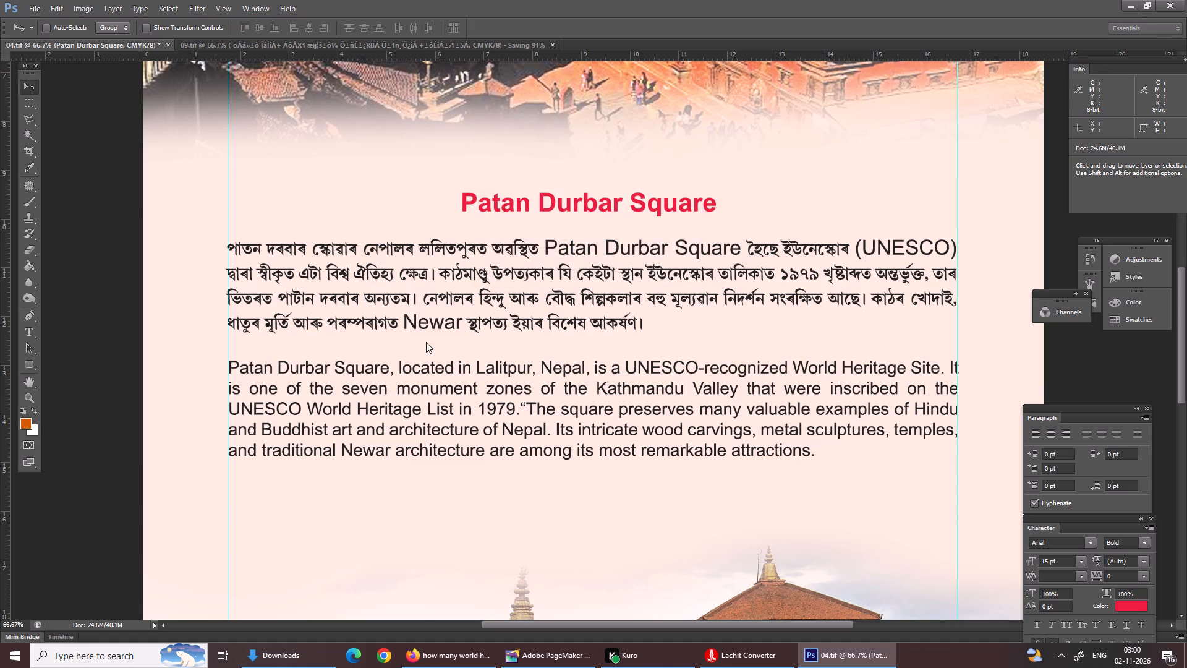
Switch to File Explorer and look through the page files in the Bangladesh_&_Nepal folder on USB Drive (D:).
{"action": "left_click", "coordinate": [291, 666]}
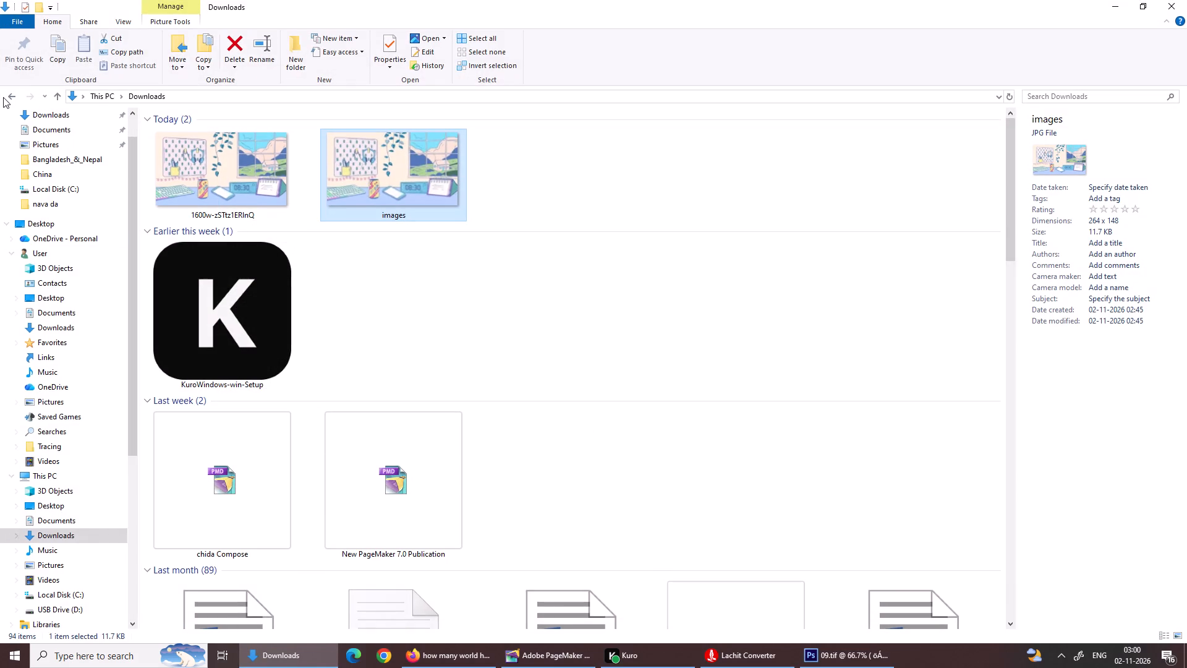
{"action": "left_click", "coordinate": [4, 97]}
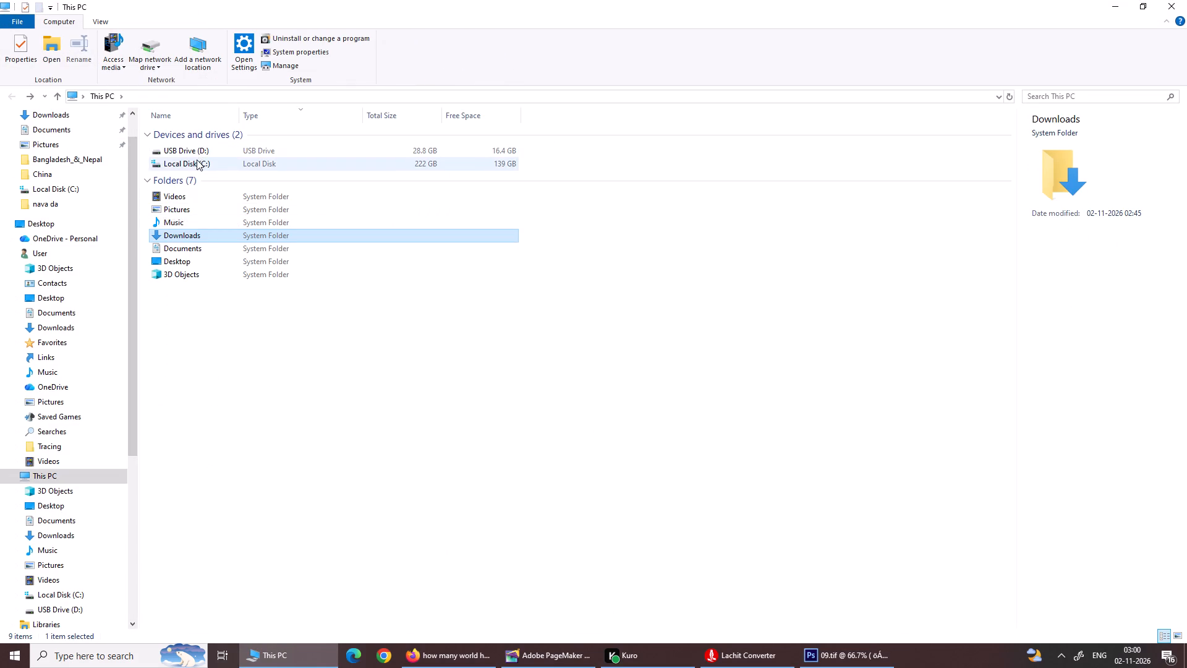
{"action": "double_click", "coordinate": [197, 160]}
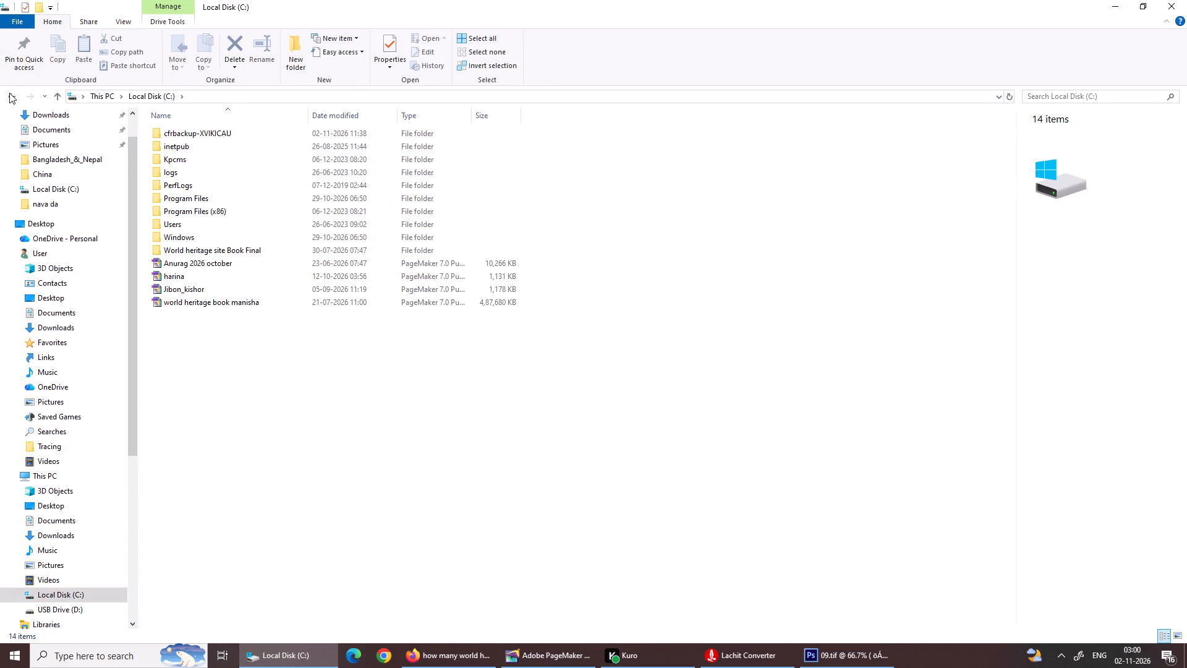
{"action": "left_click", "coordinate": [9, 93]}
{"action": "double_click", "coordinate": [213, 146]}
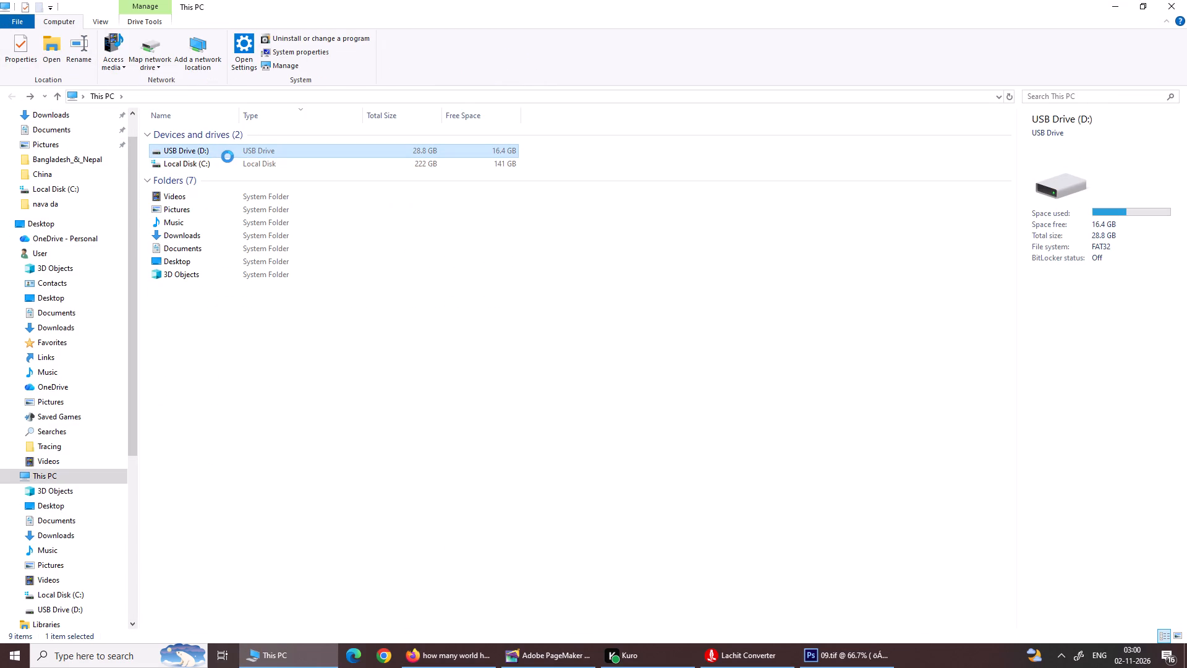
{"action": "left_click", "coordinate": [226, 153]}
{"action": "double_click", "coordinate": [227, 153]}
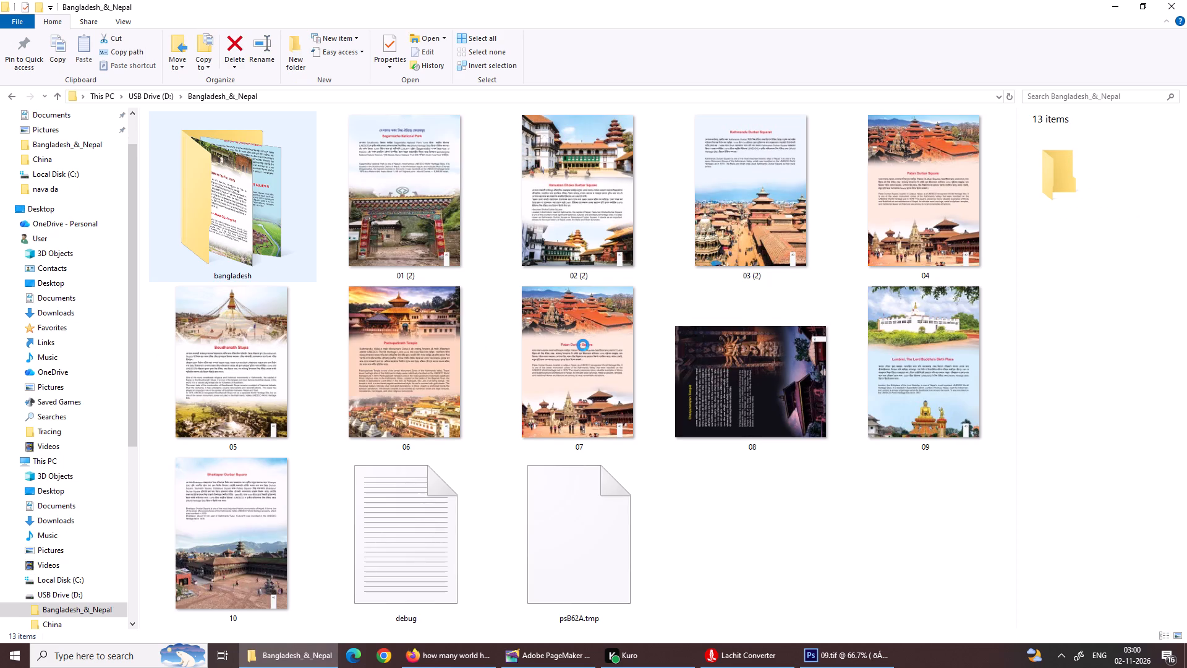
{"action": "scroll", "coordinate": [583, 345], "scroll_direction": "down", "scroll_amount": 1}
{"action": "scroll", "coordinate": [582, 345], "scroll_direction": "up", "scroll_amount": 1}
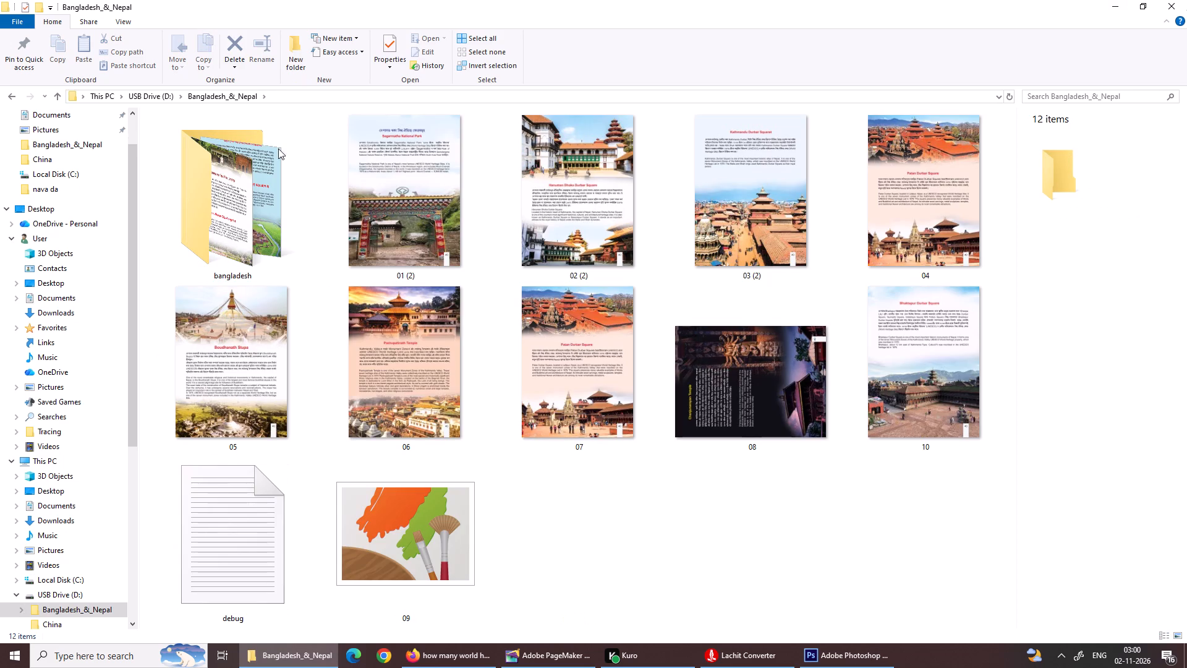
Close the File Explorer window.
{"action": "left_click", "coordinate": [1186, 0]}
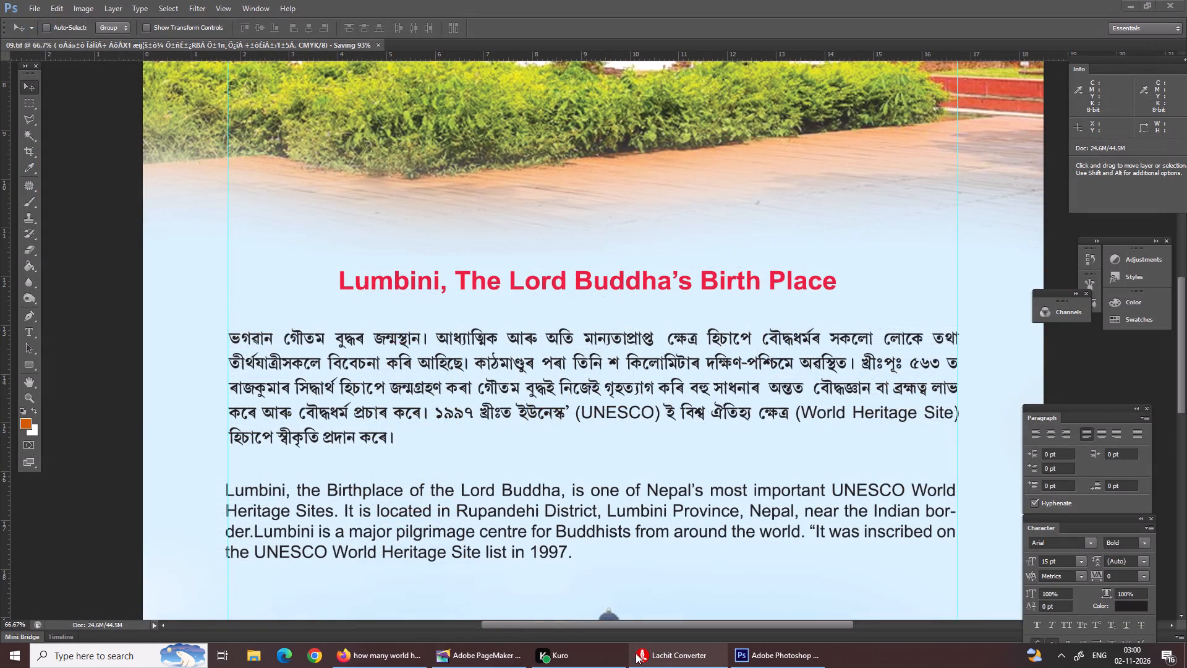
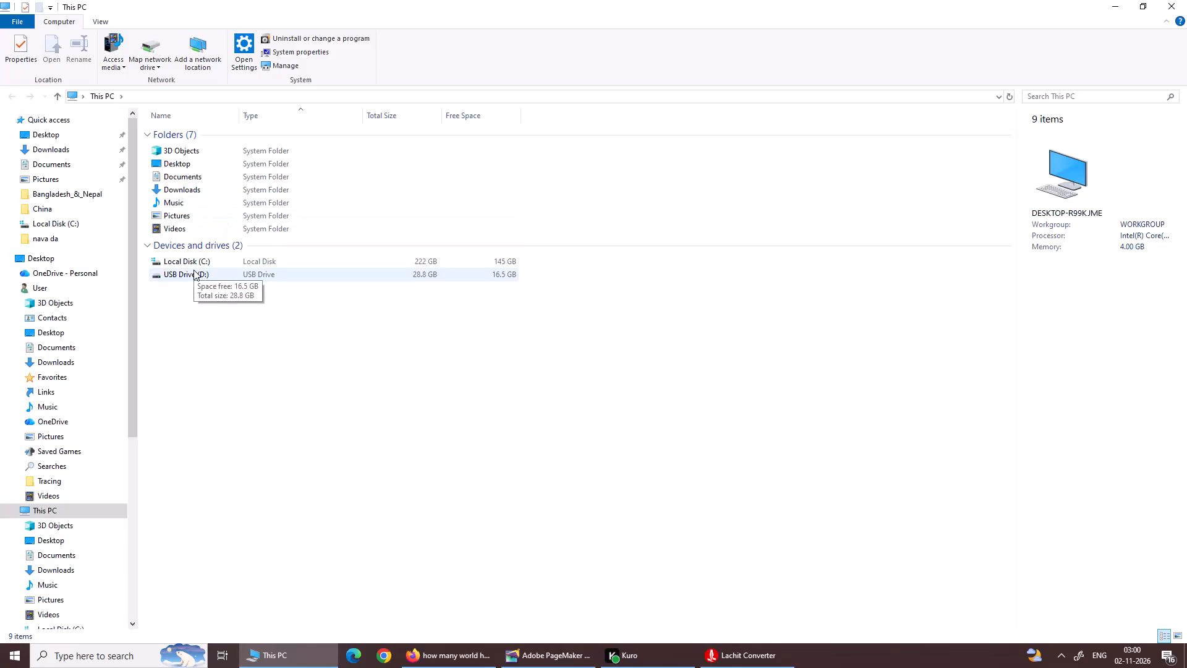
Open the Bangladesh_&_Nepal folder on USB Drive (D:) and look over its page files.
{"action": "double_click", "coordinate": [194, 270]}
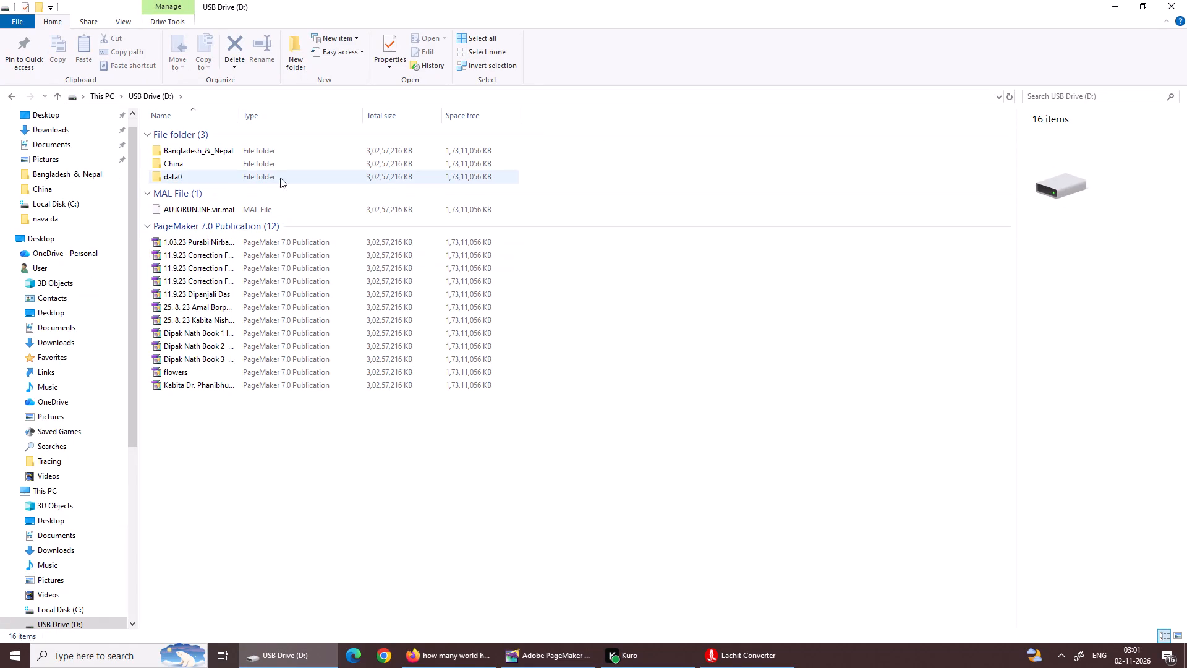
{"action": "left_click", "coordinate": [306, 153]}
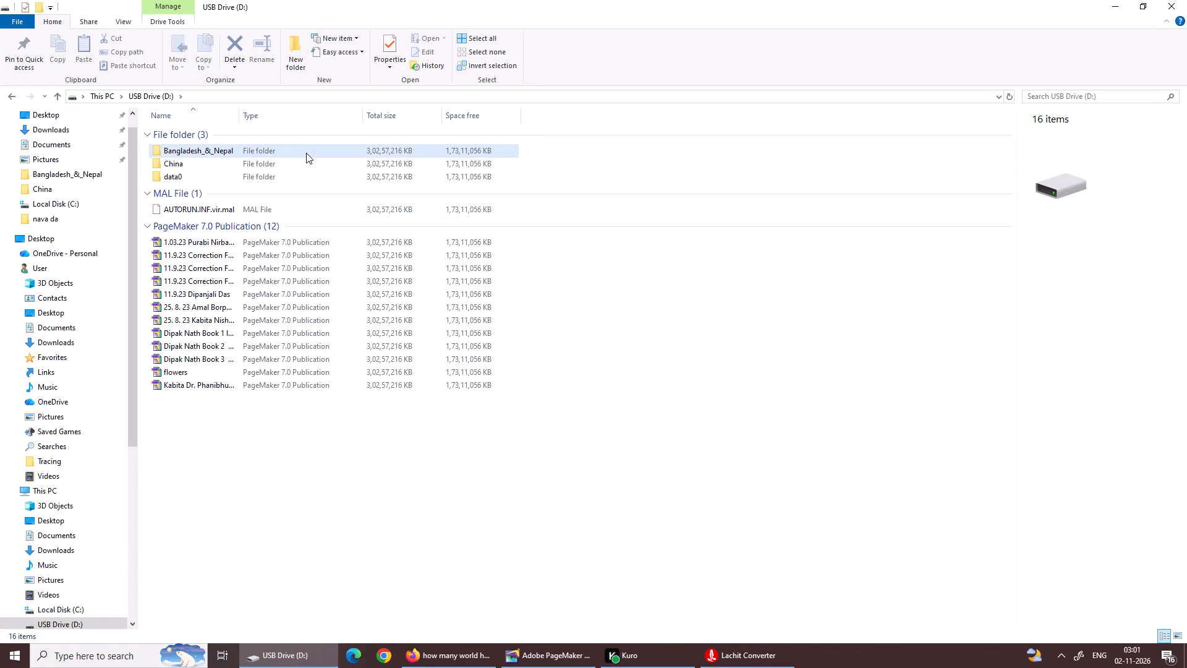
{"action": "left_click", "coordinate": [306, 153]}
{"action": "left_click", "coordinate": [290, 152]}
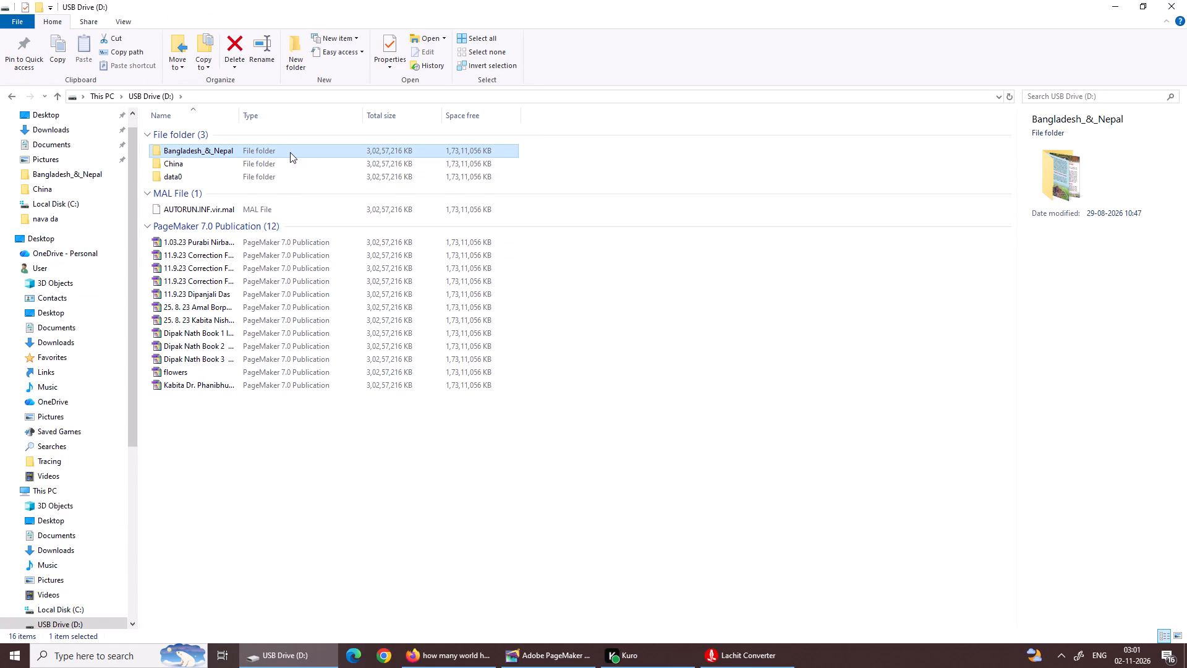
{"action": "left_click_drag", "start_coordinate": [245, 154], "coordinate": [449, 179]}
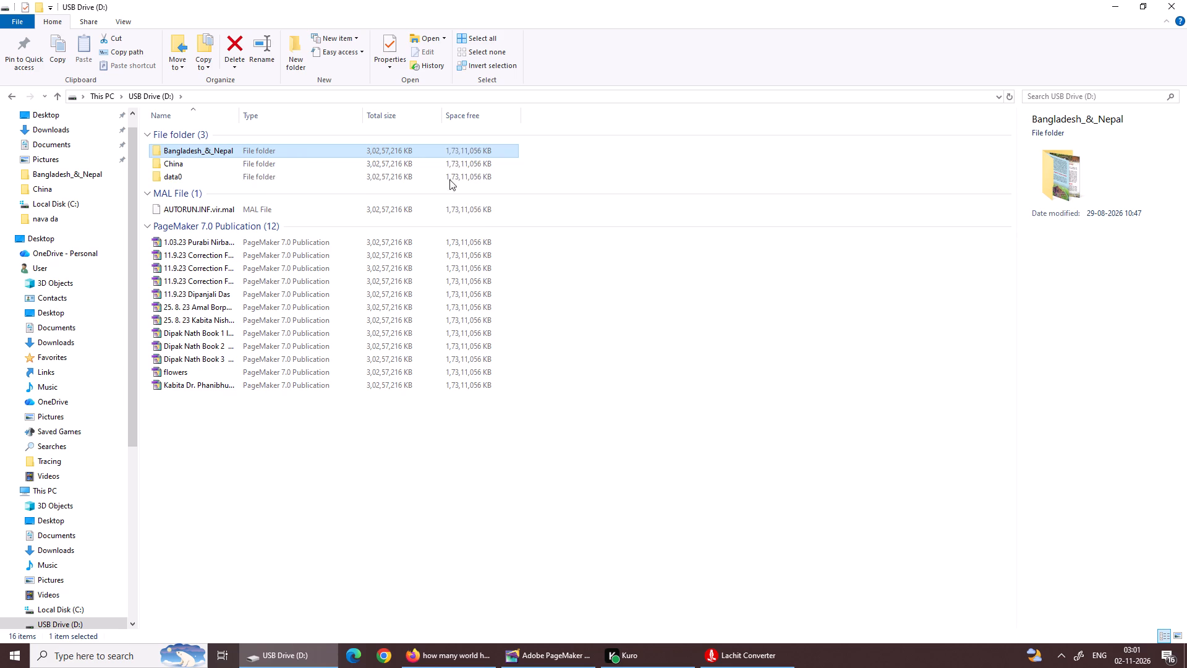
{"action": "left_click_drag", "start_coordinate": [449, 179], "coordinate": [446, 145]}
{"action": "triple_click", "coordinate": [411, 148]}
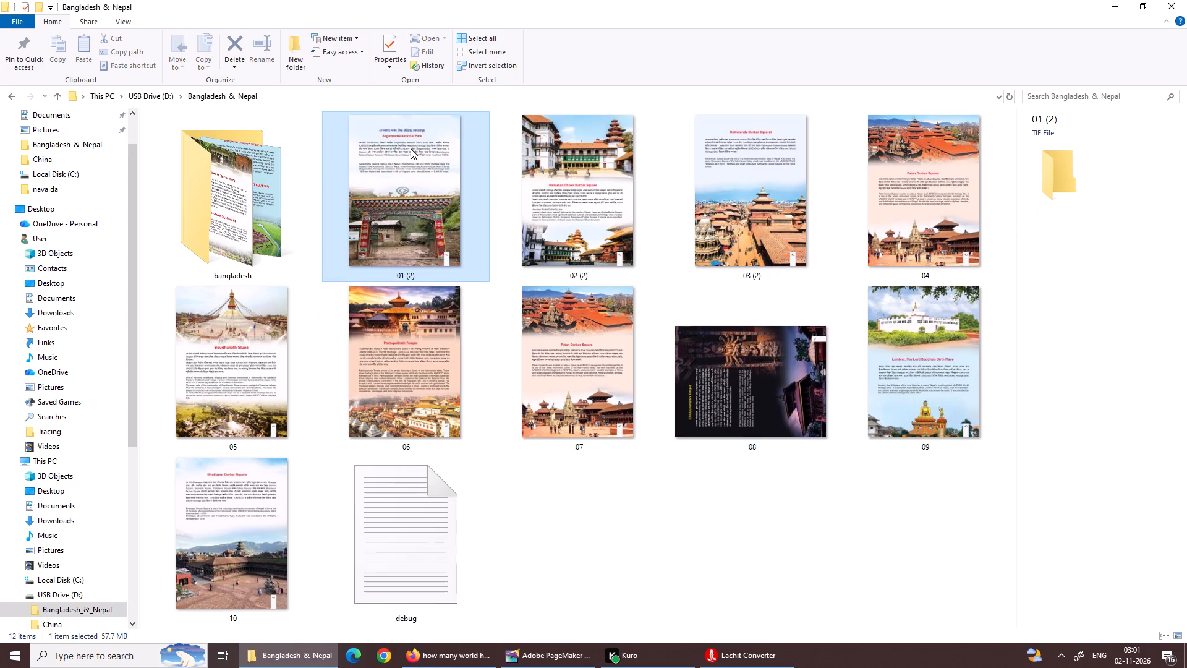
{"action": "scroll", "coordinate": [508, 534], "scroll_direction": "down", "scroll_amount": 2}
{"action": "scroll", "coordinate": [504, 532], "scroll_direction": "up", "scroll_amount": 4}
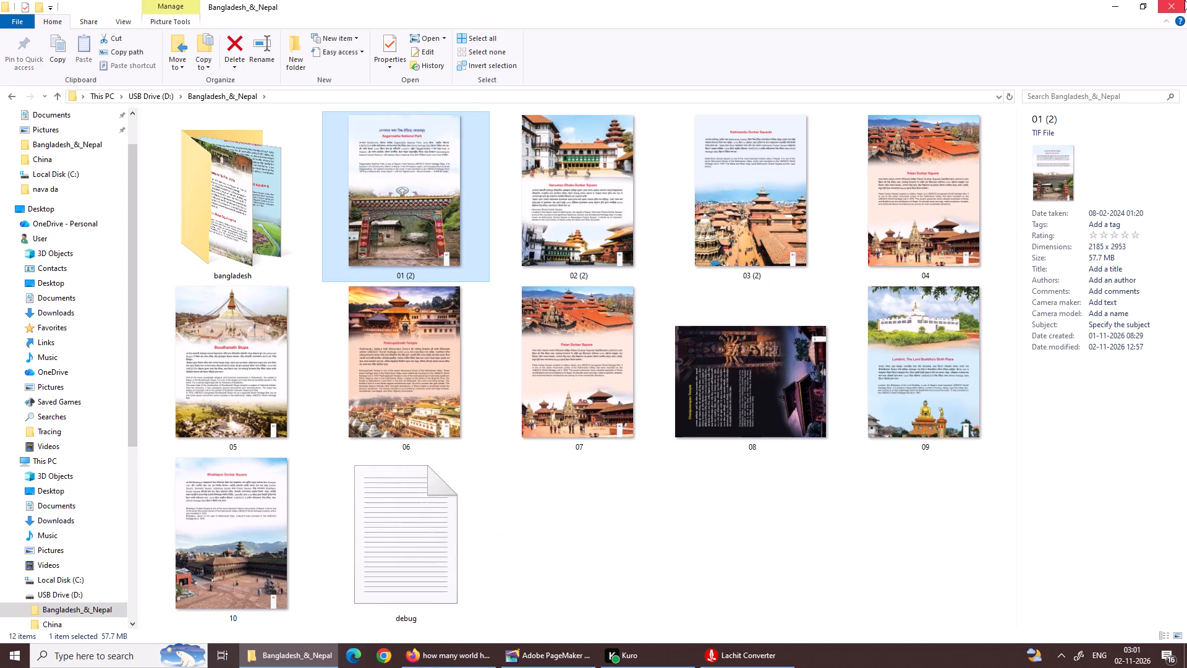
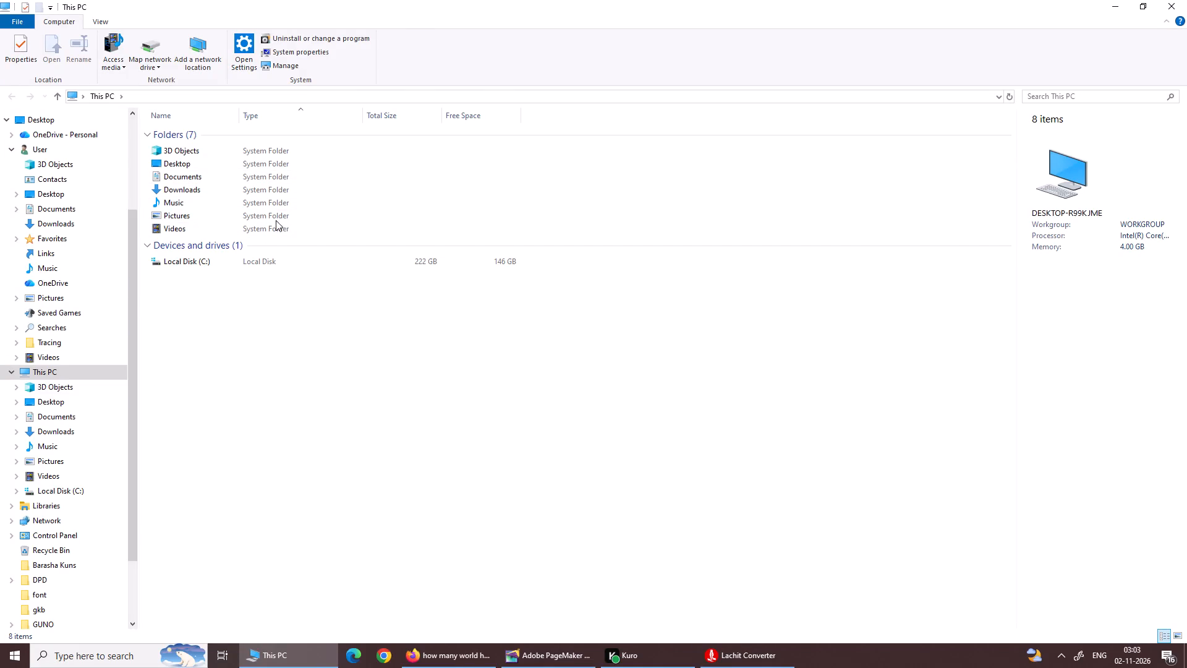
Open the Desktop folder in This PC to view the files and folders stored there.
{"action": "double_click", "coordinate": [194, 159]}
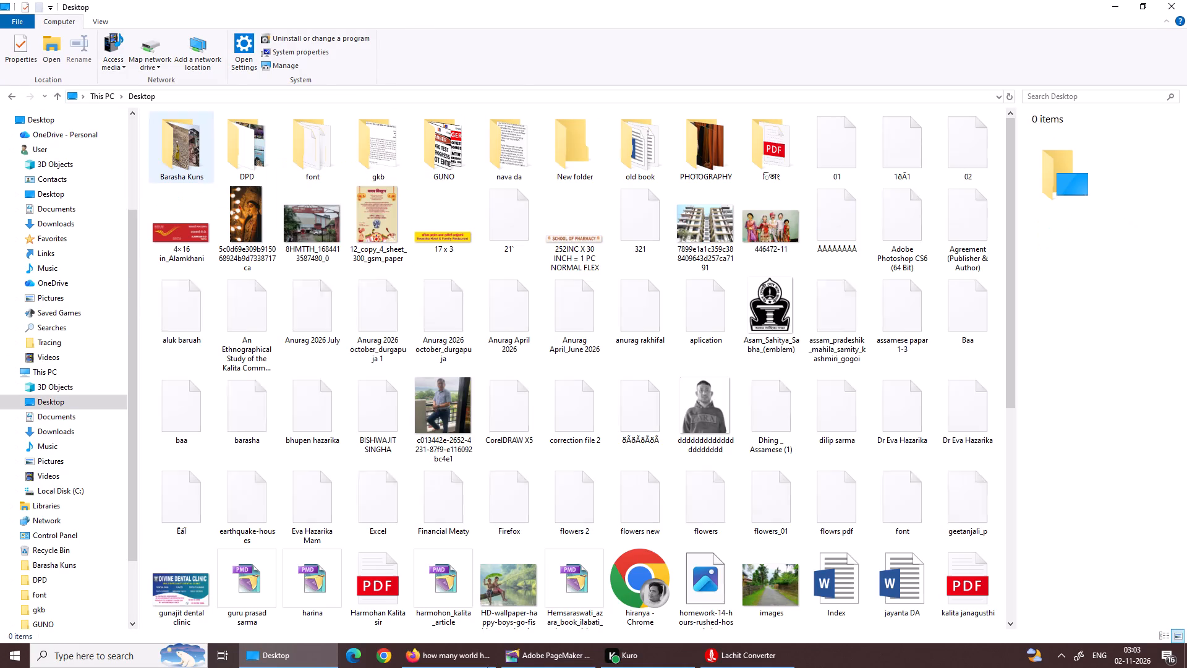
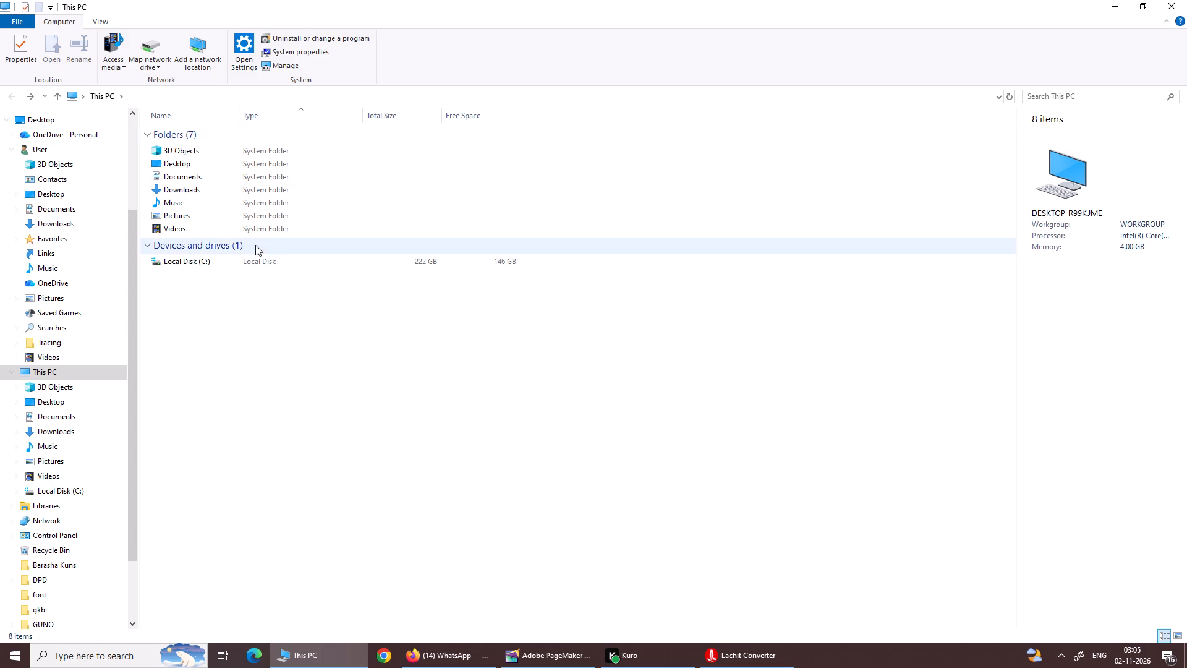
Look through Pictures and Camera Roll, following the Music and Videos shortcuts to the Captures folder, and return to This PC.
{"action": "double_click", "coordinate": [240, 212]}
{"action": "double_click", "coordinate": [190, 165]}
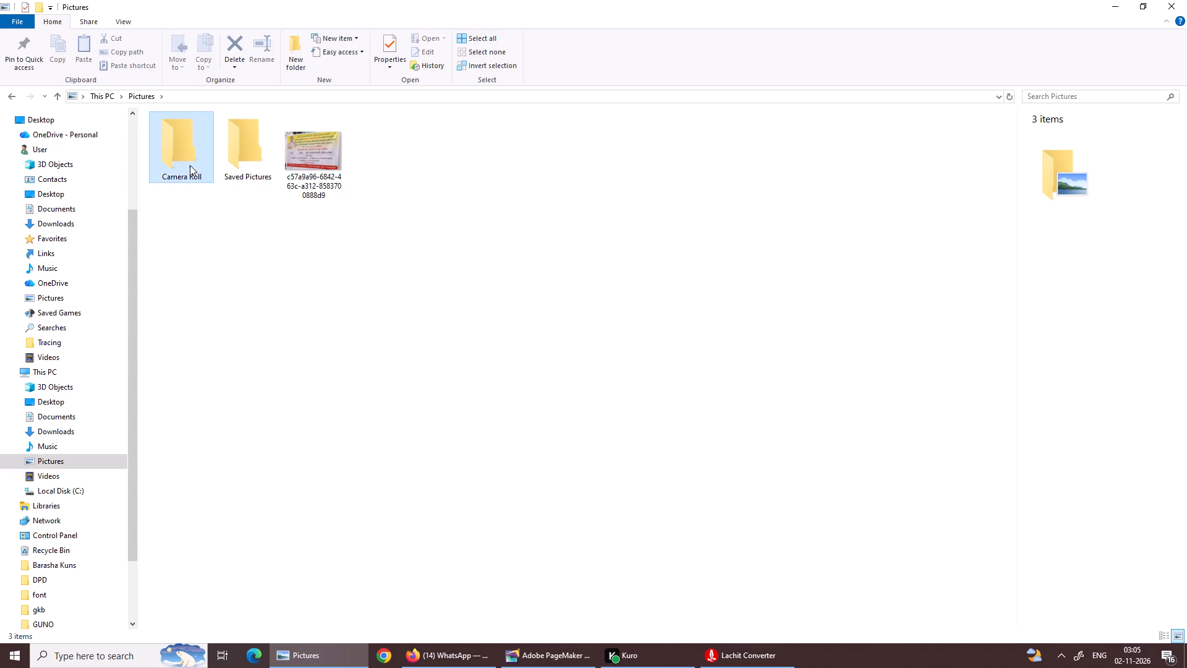
{"action": "double_click", "coordinate": [189, 165]}
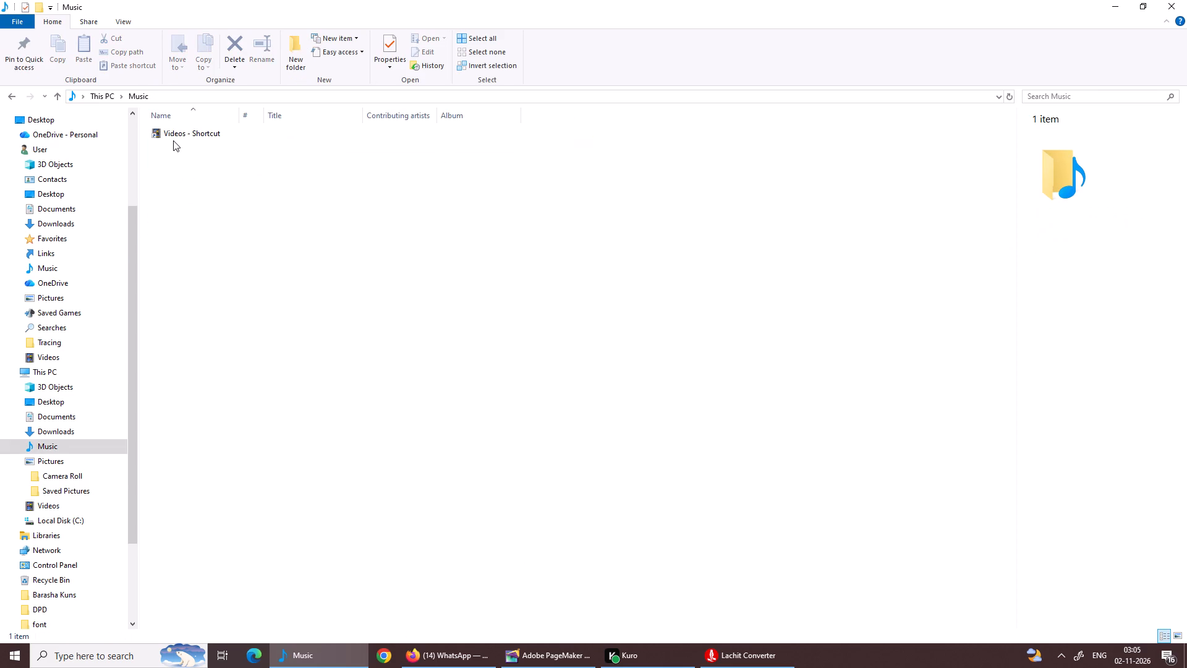
{"action": "double_click", "coordinate": [185, 132]}
{"action": "double_click", "coordinate": [184, 140]}
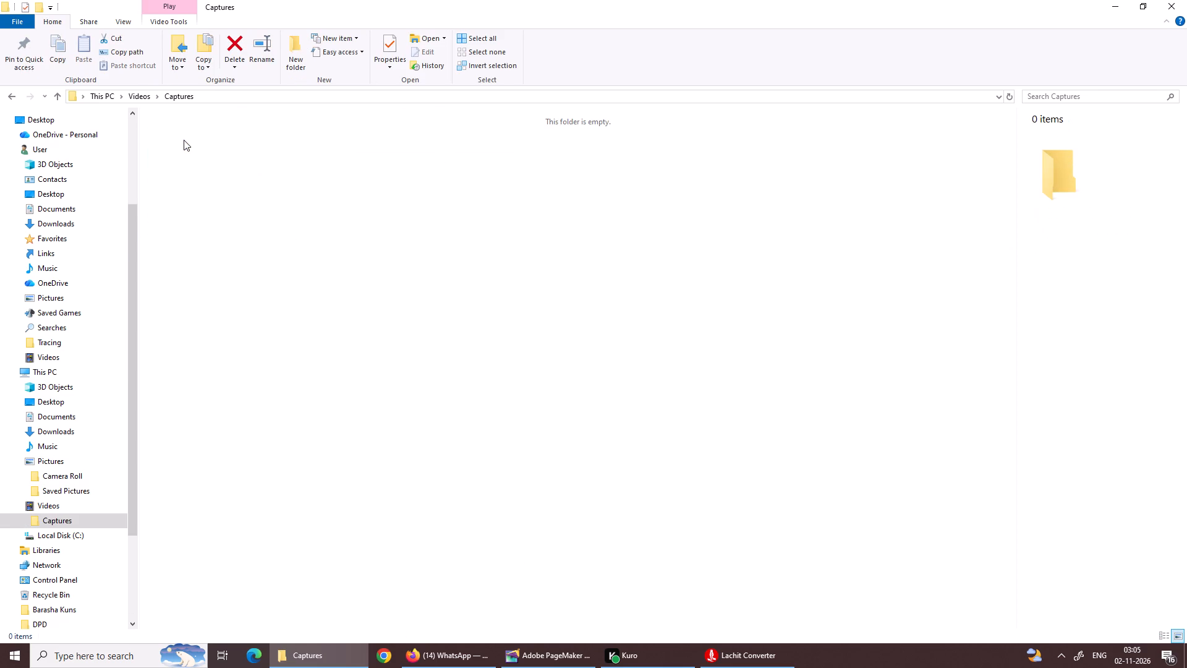
{"action": "left_click", "coordinate": [13, 94]}
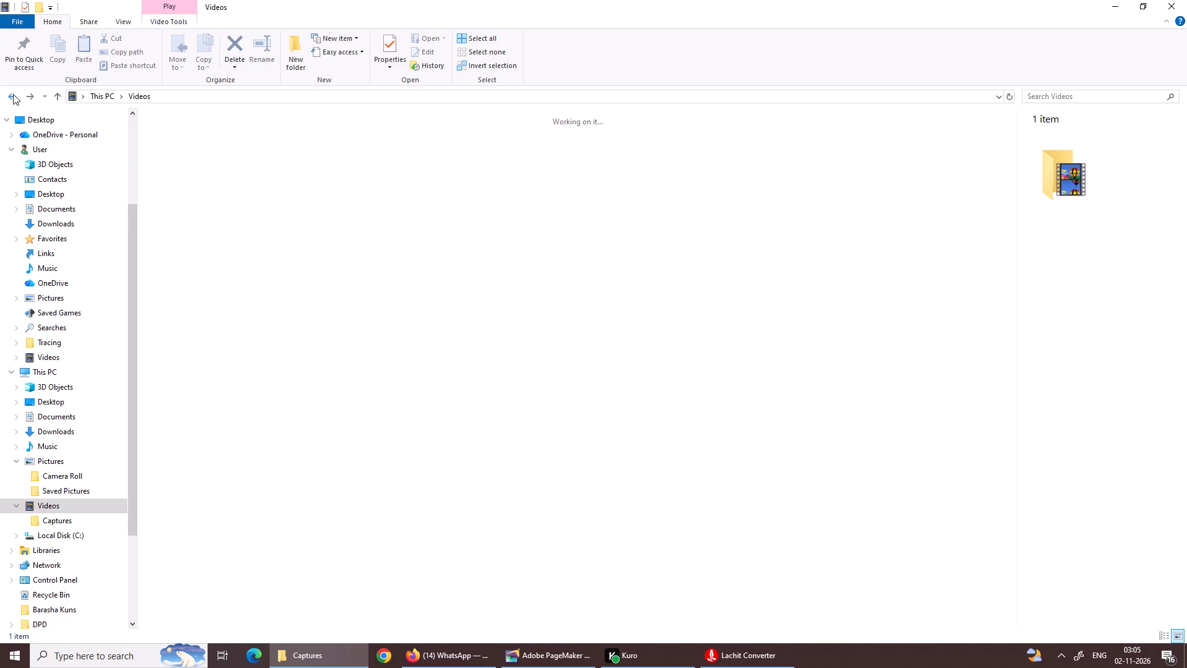
{"action": "left_click", "coordinate": [13, 94]}
{"action": "left_click", "coordinate": [13, 94]}
{"action": "left_click", "coordinate": [13, 94]}
{"action": "left_click", "coordinate": [13, 94]}
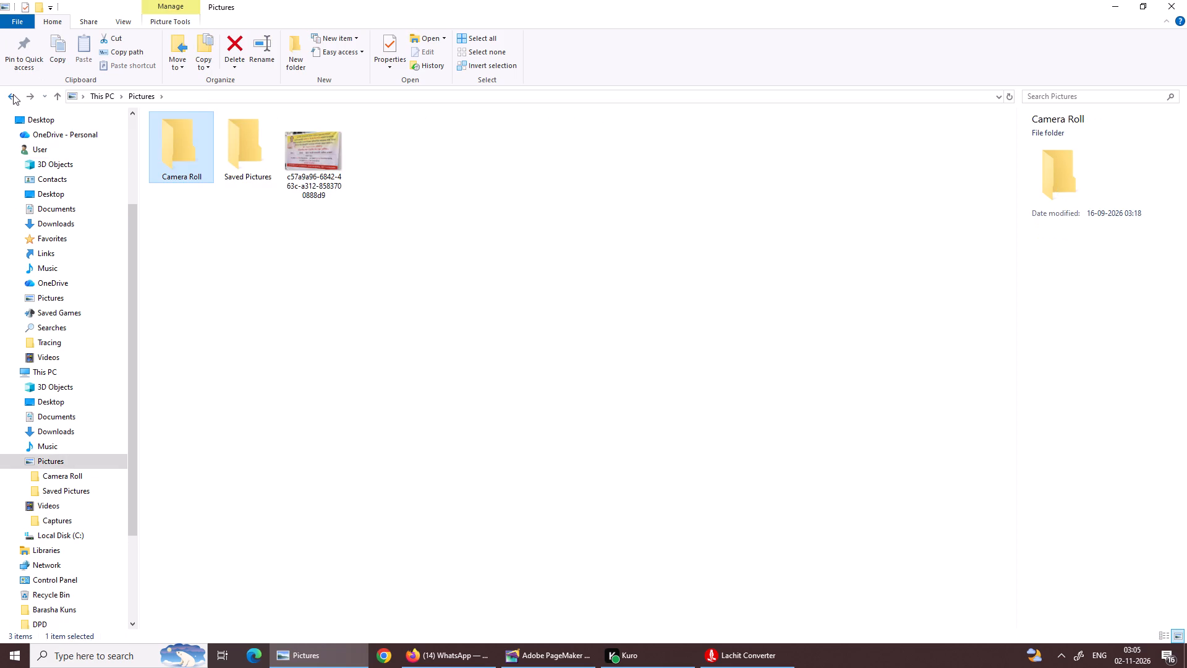
Check the Pictures folder's contents, viewing its JPG image and the Camera Roll and Saved Pictures subfolders.
{"action": "double_click", "coordinate": [205, 219]}
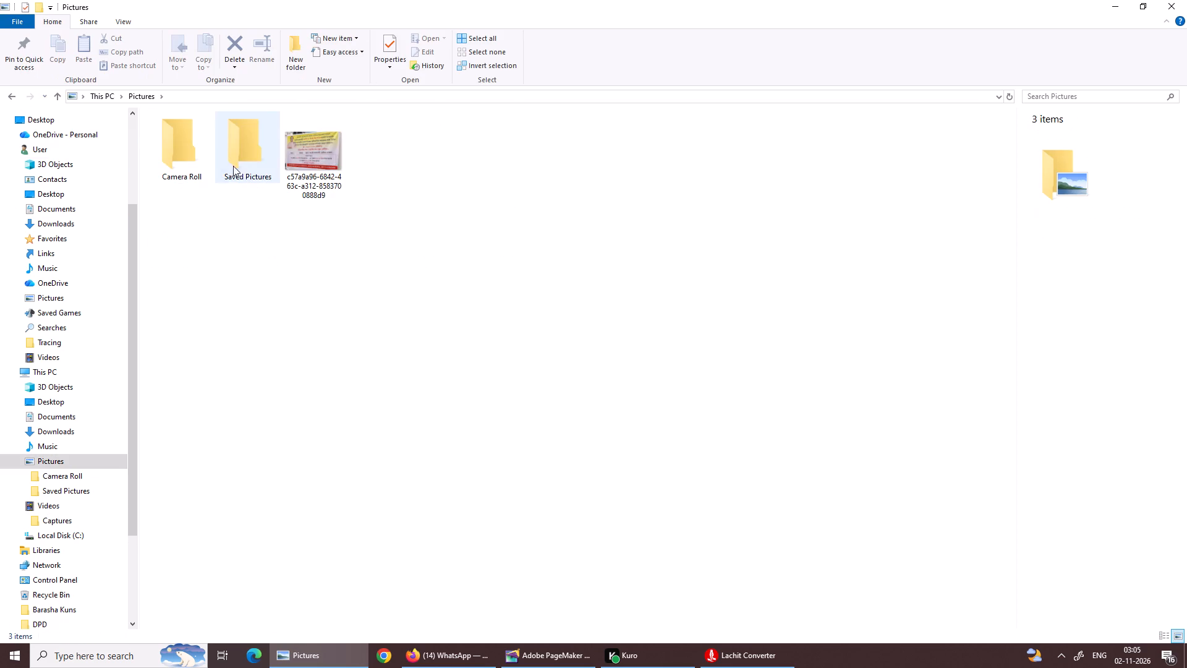
{"action": "double_click", "coordinate": [235, 164]}
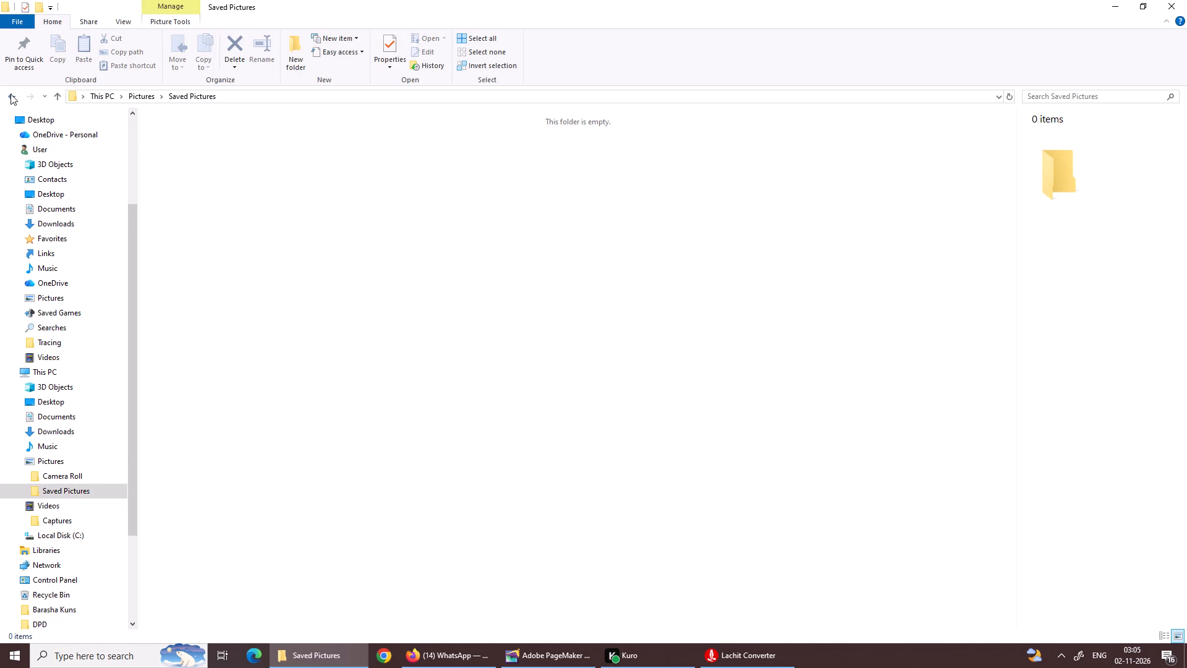
{"action": "left_click", "coordinate": [11, 94]}
{"action": "double_click", "coordinate": [331, 156]}
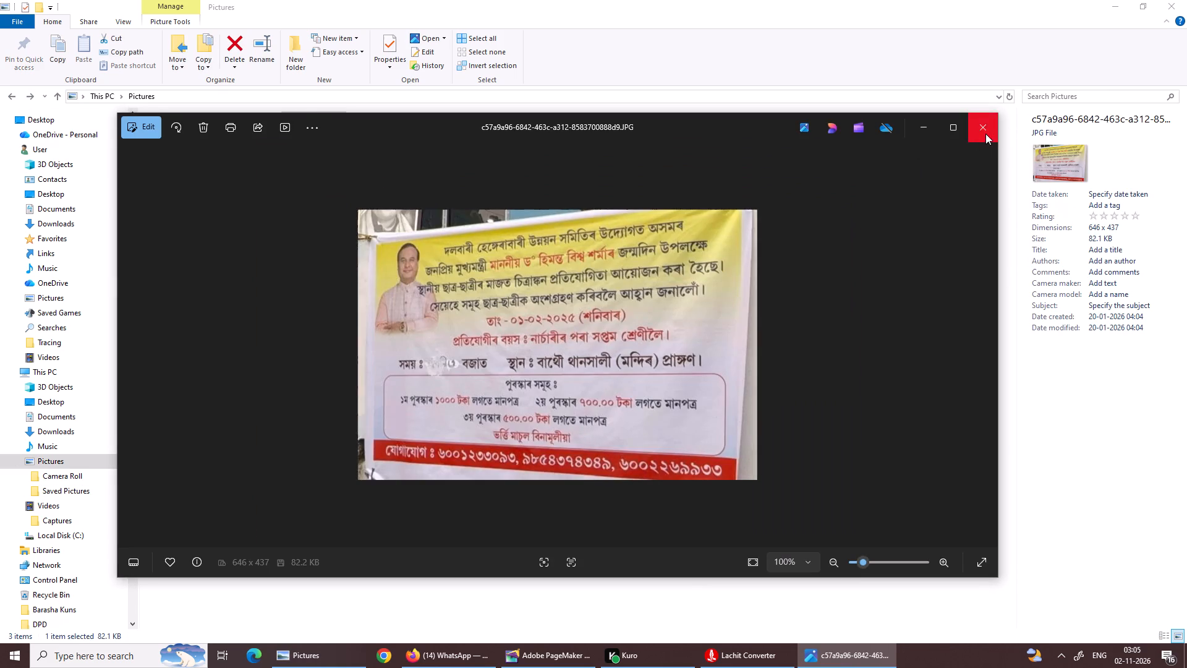
{"action": "left_click", "coordinate": [985, 134]}
{"action": "double_click", "coordinate": [97, 473]}
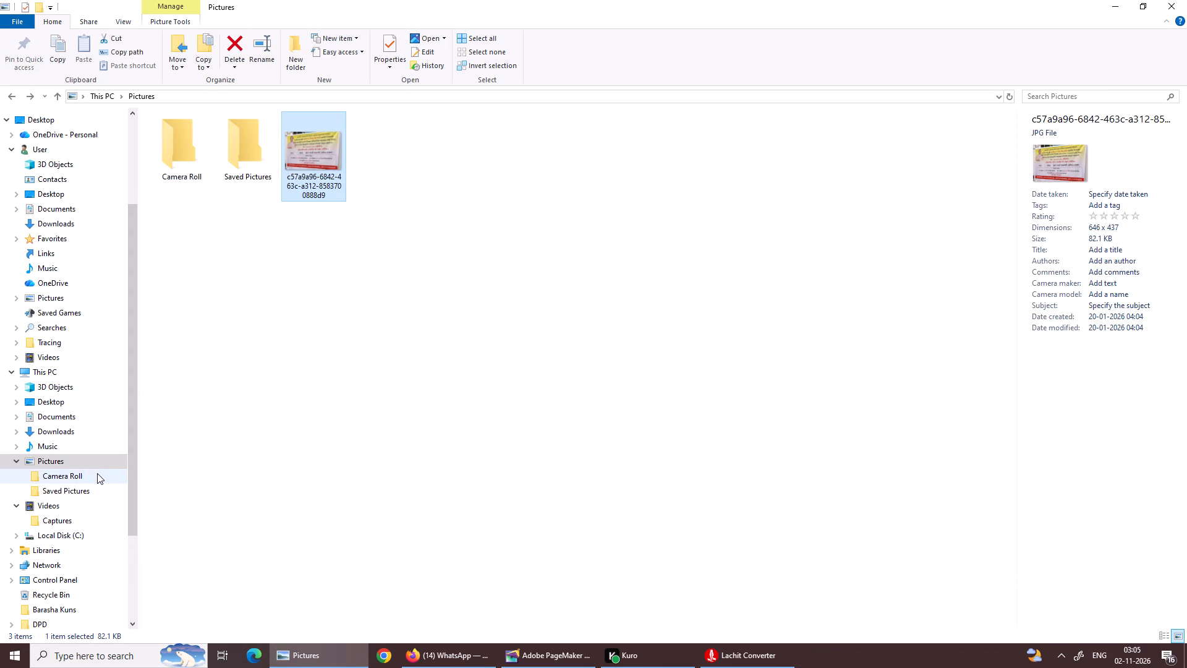
{"action": "double_click", "coordinate": [90, 487]}
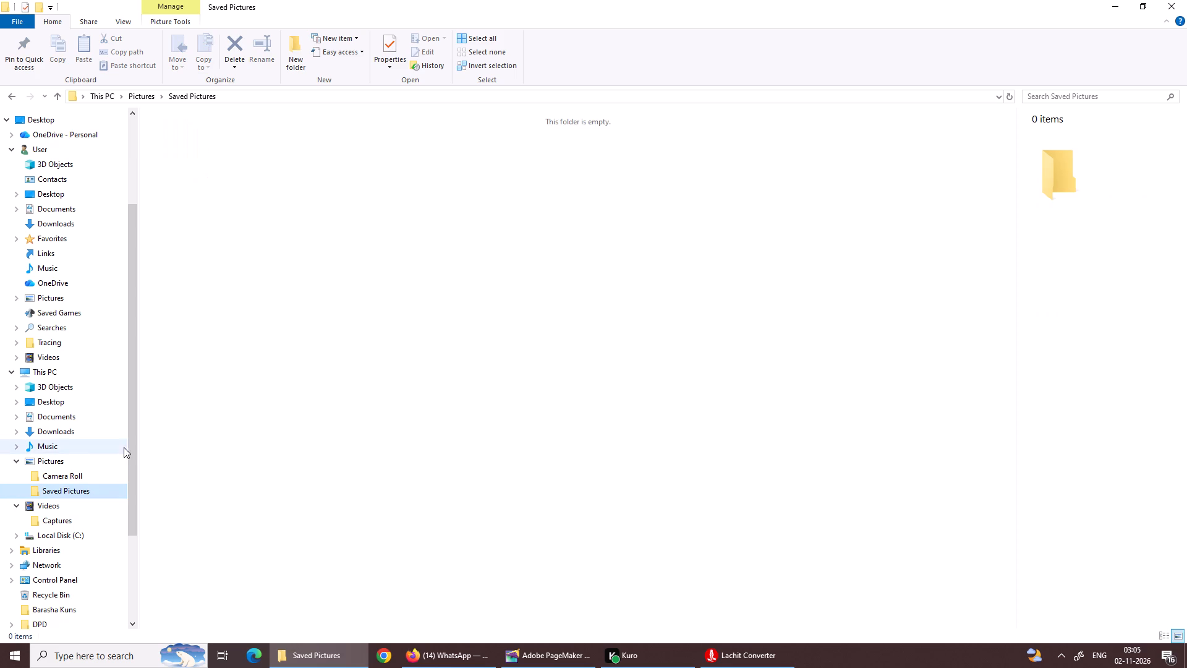
Examine the contents of Local Disk (C:) and the Camera Roll library, and return to Local Disk (C:).
{"action": "left_click_drag", "start_coordinate": [132, 437], "coordinate": [127, 487]}
{"action": "double_click", "coordinate": [91, 455]}
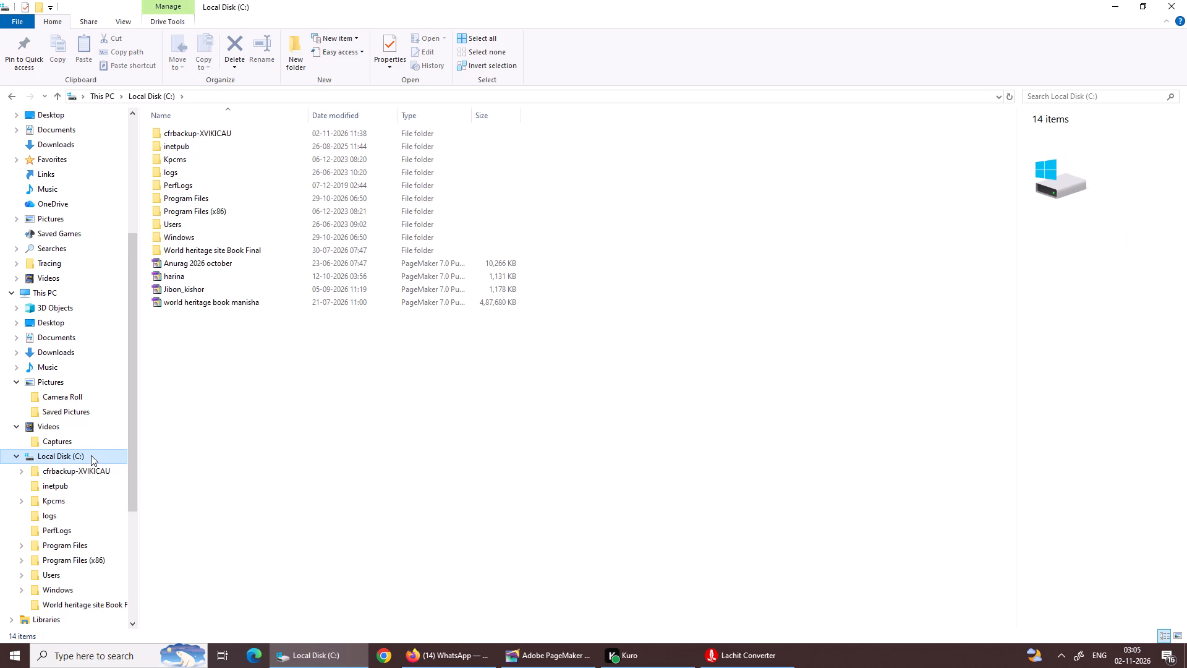
{"action": "left_click_drag", "start_coordinate": [126, 461], "coordinate": [120, 526]}
{"action": "left_click_drag", "start_coordinate": [137, 471], "coordinate": [126, 579]}
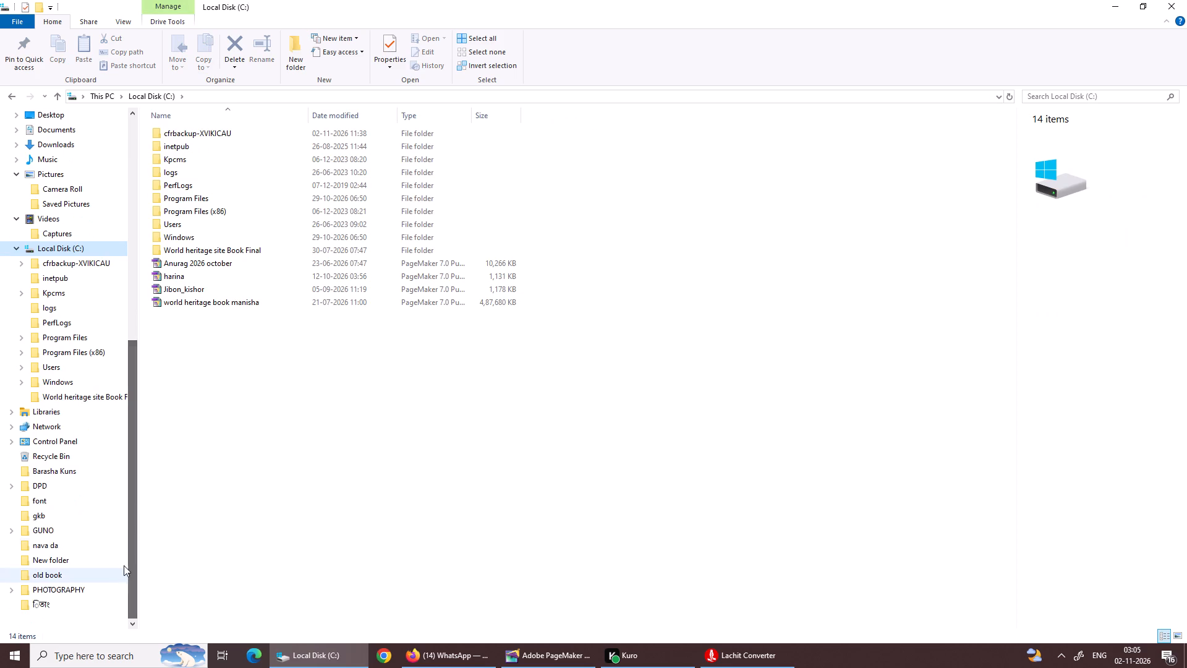
{"action": "double_click", "coordinate": [98, 409]}
{"action": "double_click", "coordinate": [229, 127]}
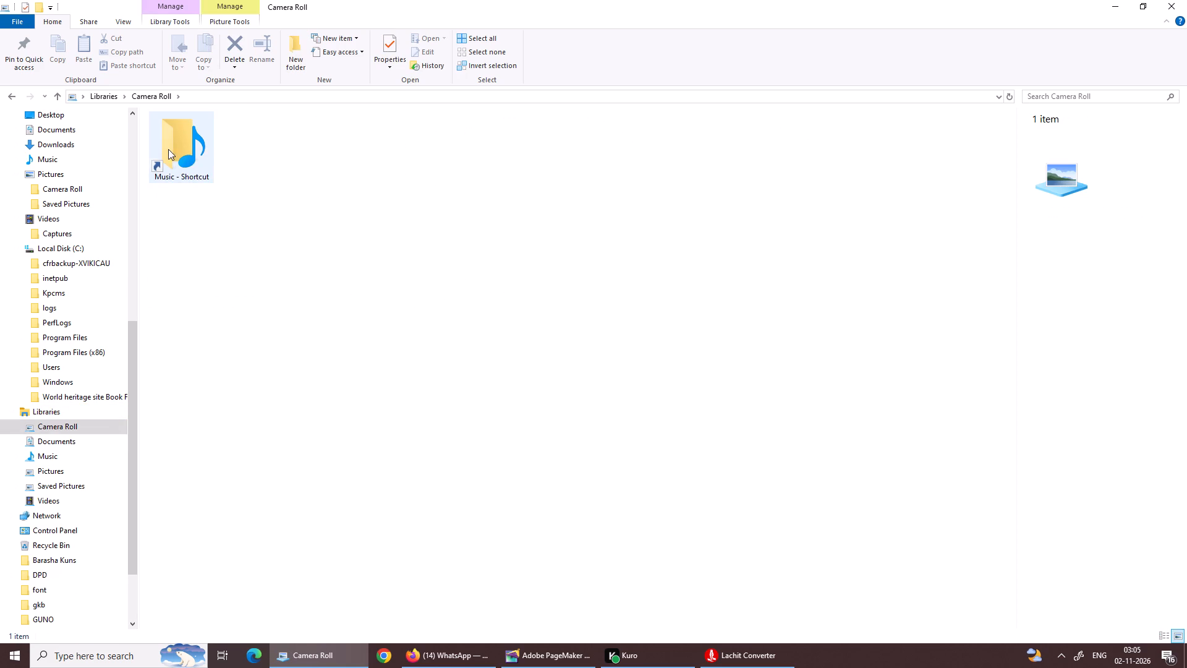
{"action": "left_click", "coordinate": [15, 92]}
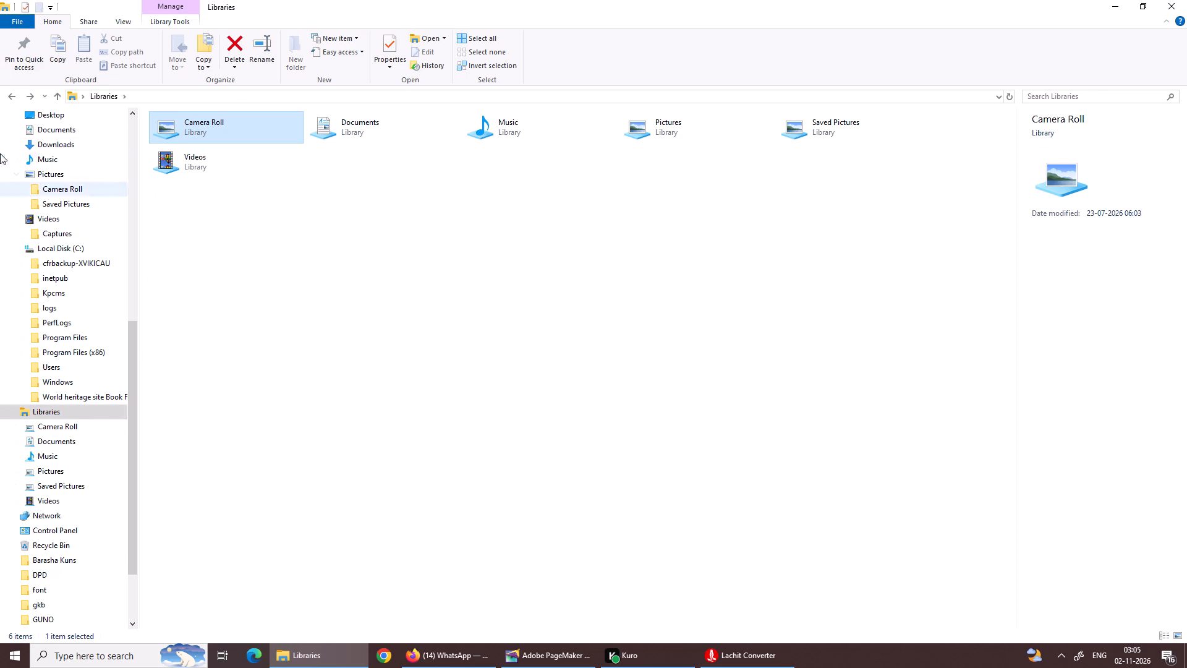
{"action": "left_click", "coordinate": [7, 98]}
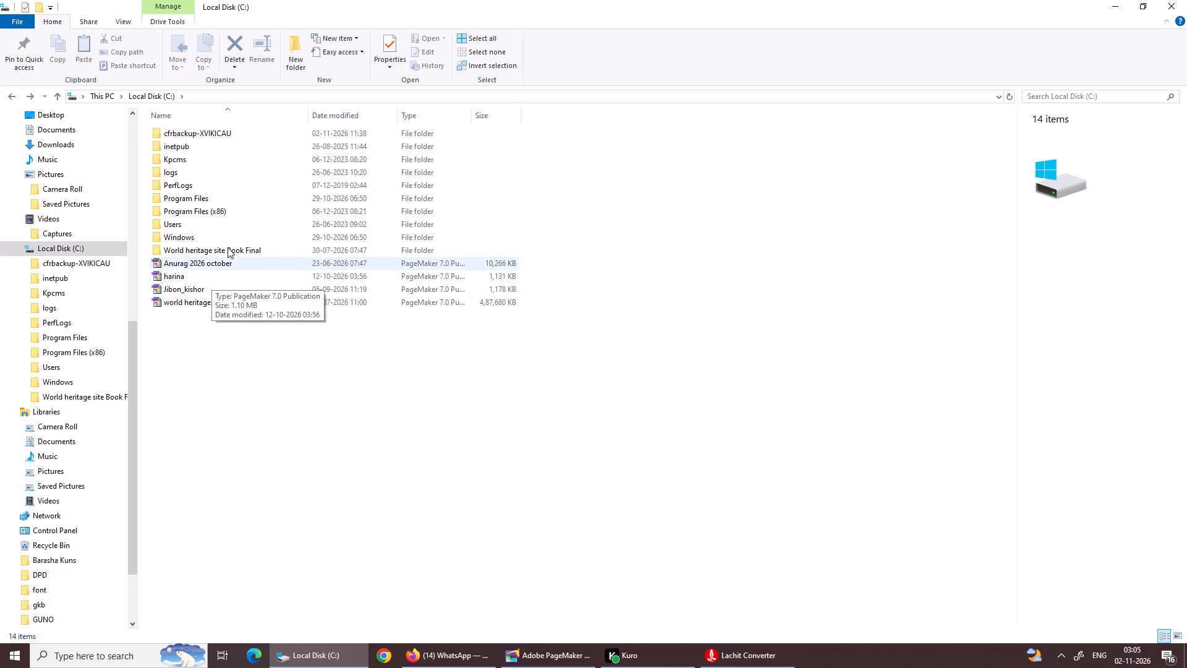
Inspect the CMSCP folder inside Kpcms on Local Disk (C:), and go back to the Pictures folder.
{"action": "double_click", "coordinate": [218, 160]}
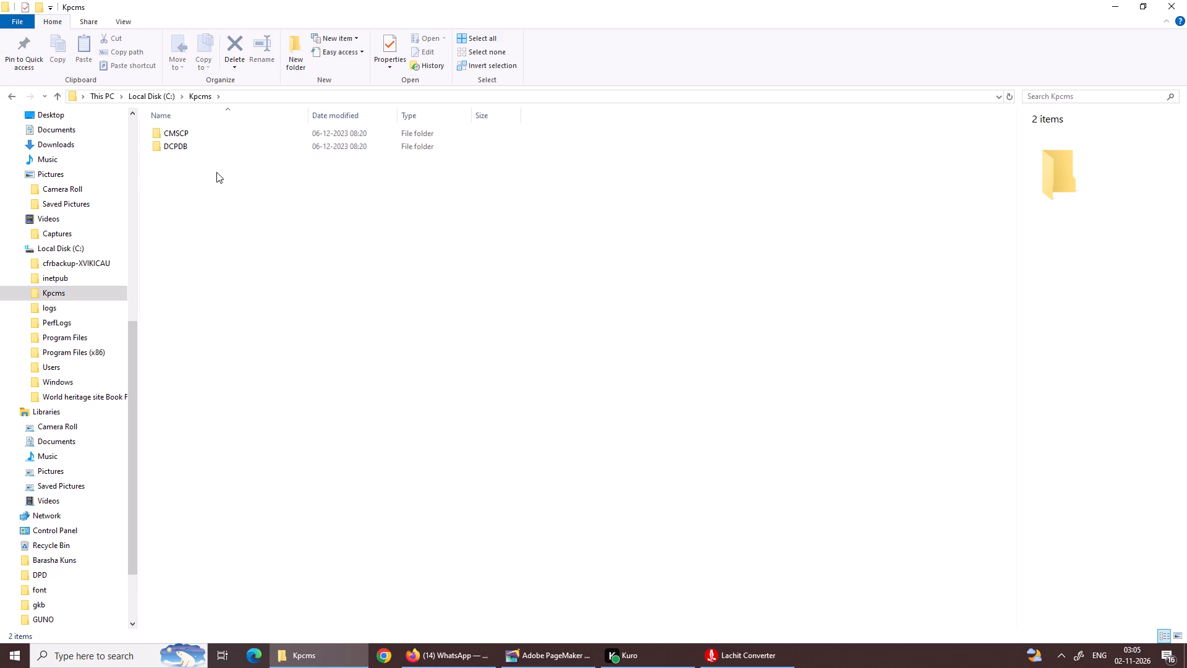
{"action": "double_click", "coordinate": [180, 126]}
{"action": "double_click", "coordinate": [179, 133]}
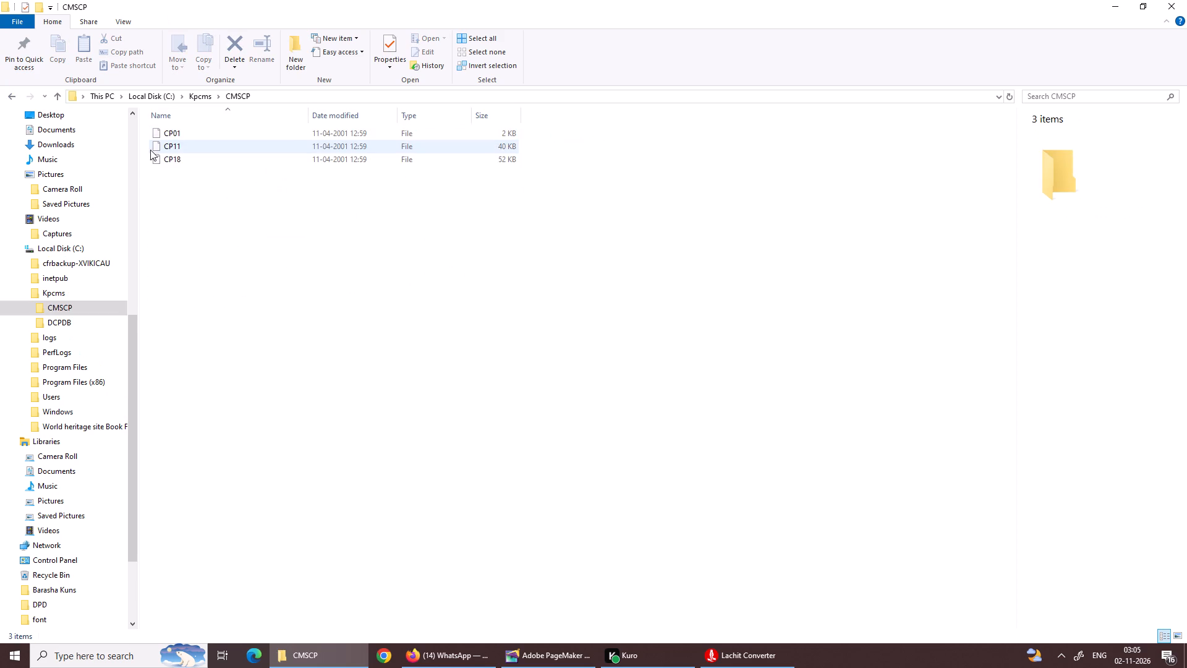
{"action": "left_click_drag", "start_coordinate": [192, 144], "coordinate": [190, 153]}
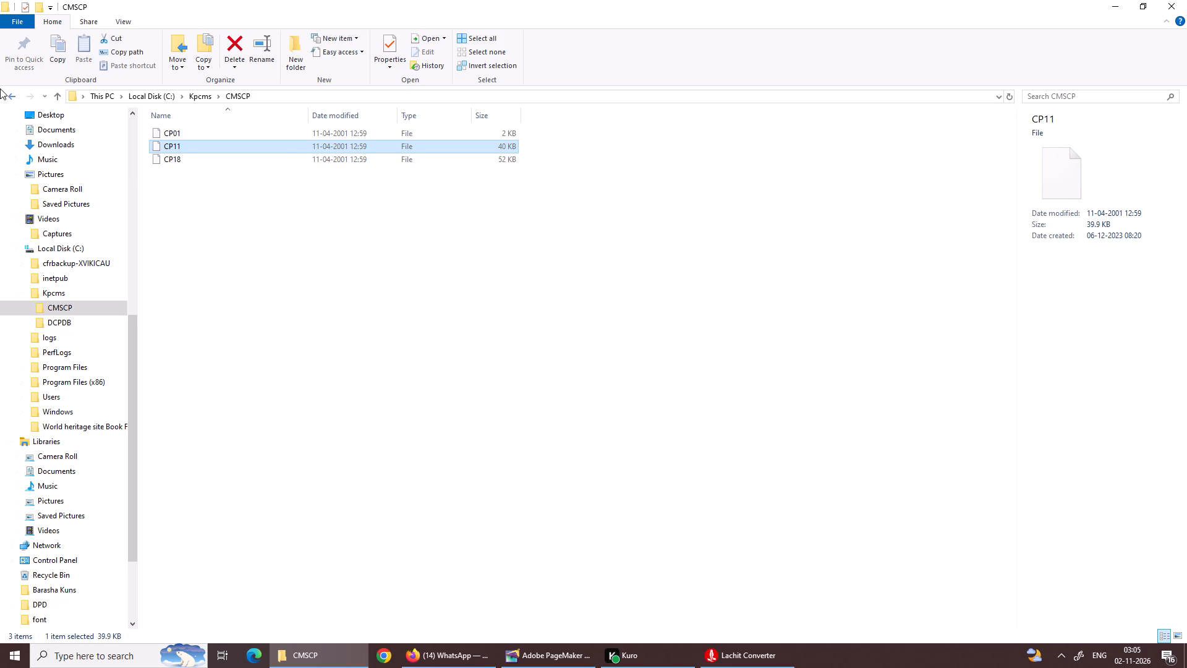
{"action": "left_click", "coordinate": [16, 98]}
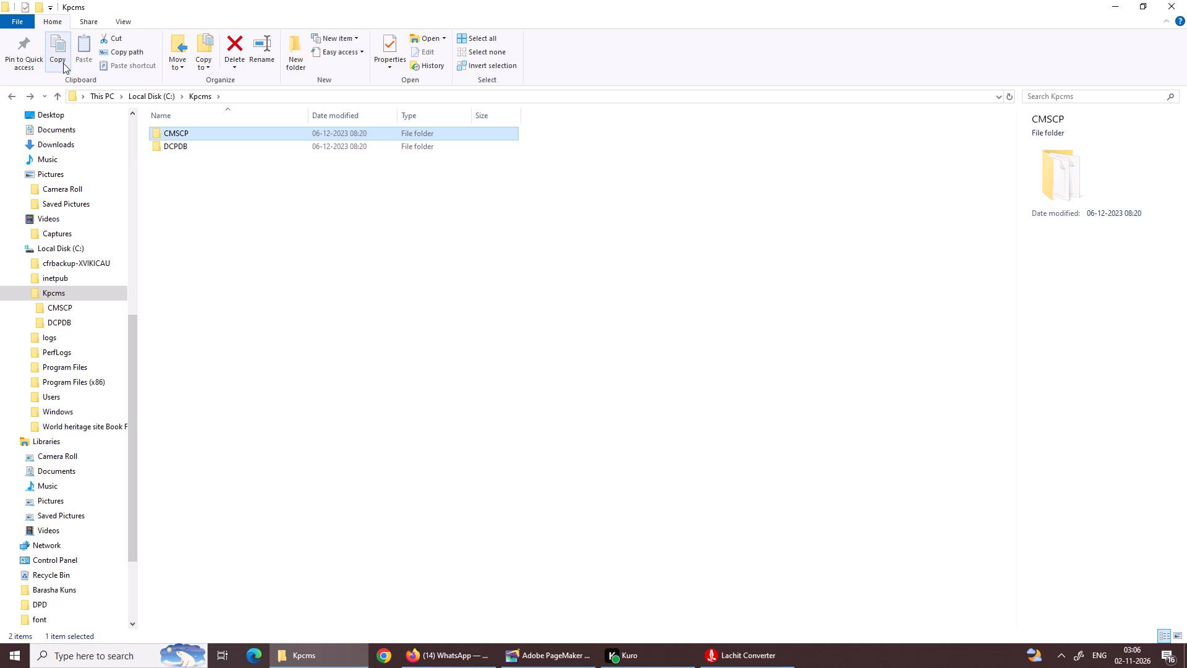
{"action": "left_click", "coordinate": [7, 101]}
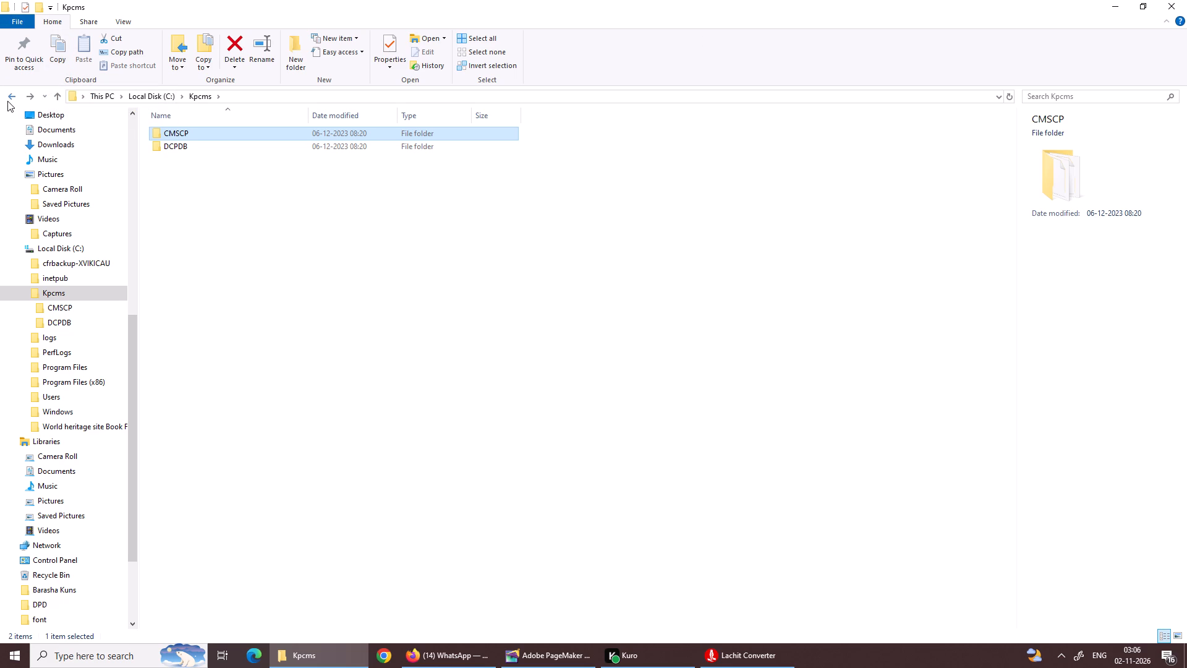
{"action": "left_click", "coordinate": [4, 92]}
{"action": "left_click", "coordinate": [8, 95]}
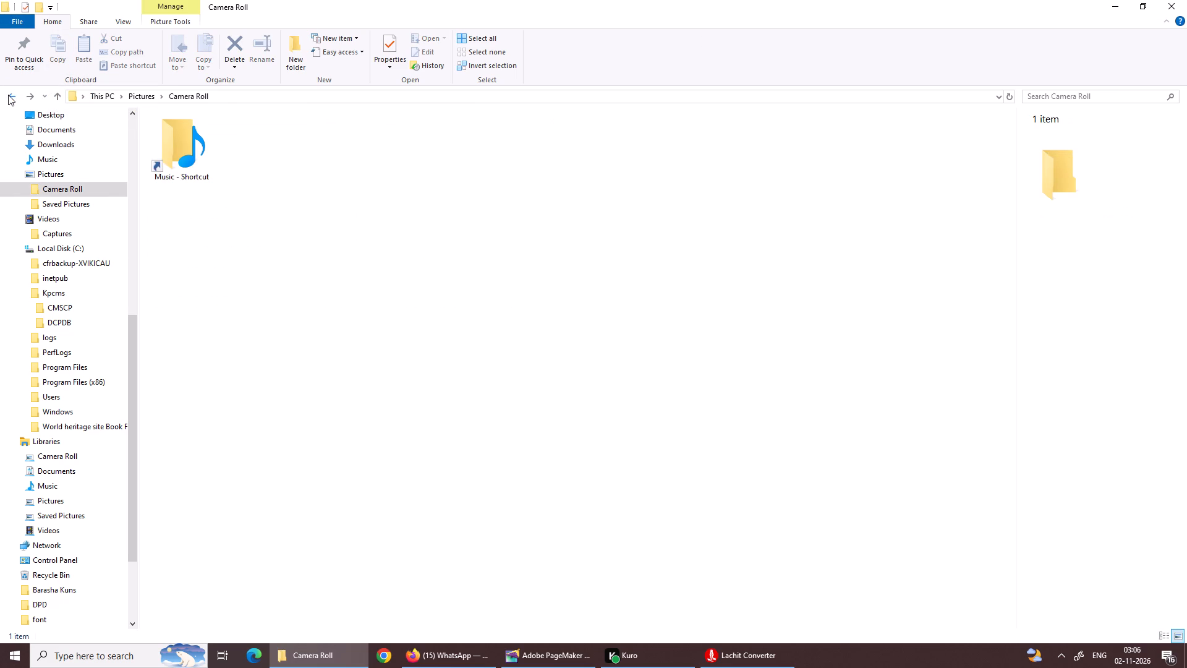
{"action": "left_click", "coordinate": [8, 95]}
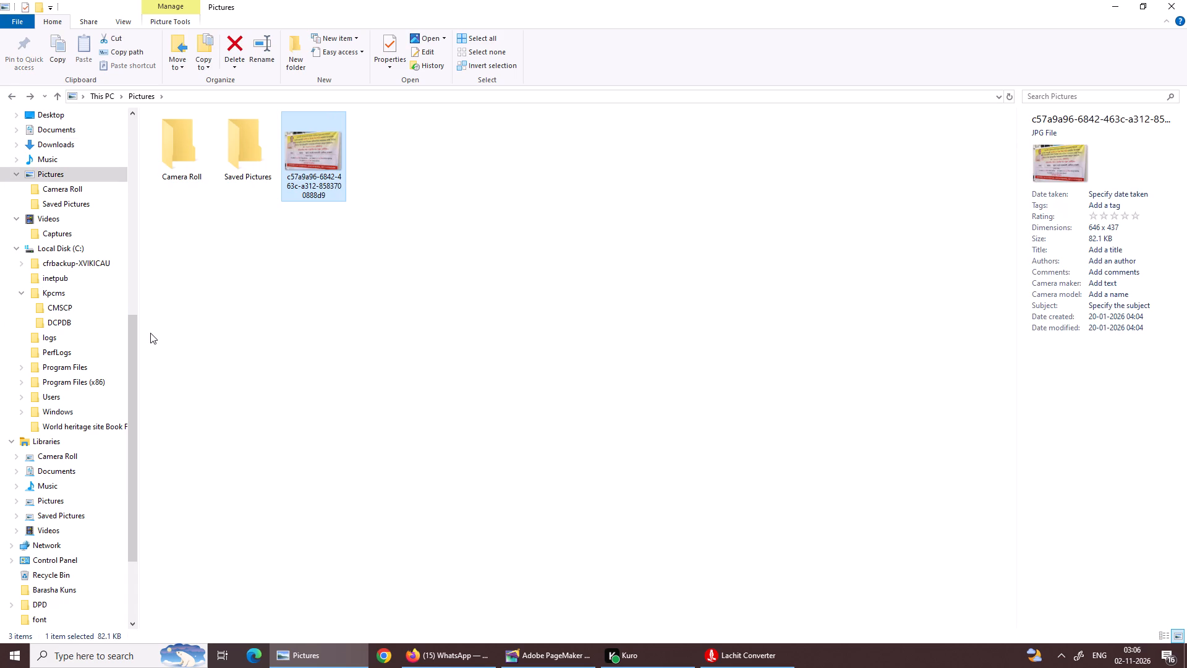
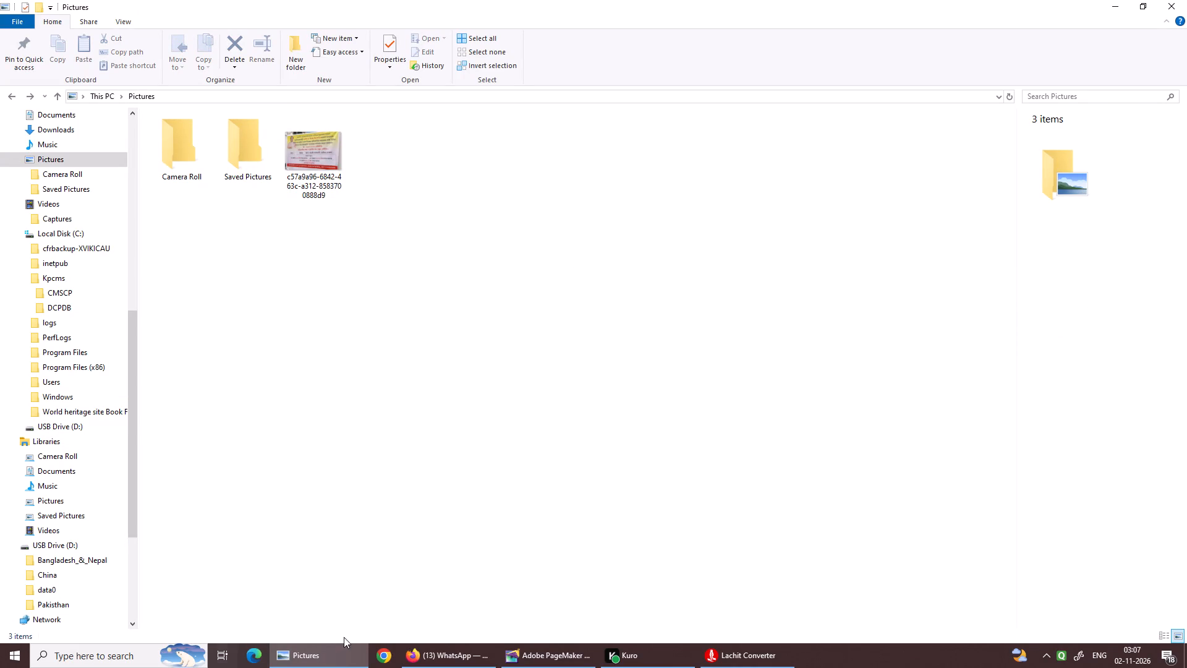
Look through USB Drive (D:) and its Bangladesh_&_Nepal folder, and return to the drive's root.
{"action": "left_click", "coordinate": [12, 99]}
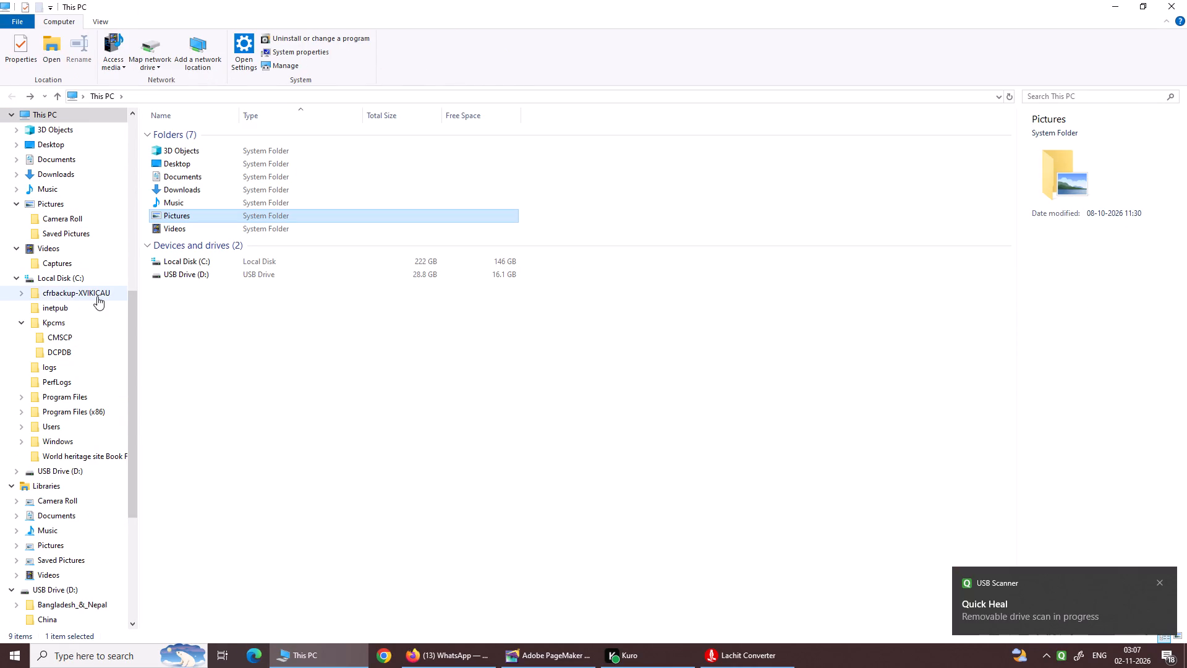
{"action": "left_click", "coordinate": [225, 265]}
{"action": "double_click", "coordinate": [220, 288]}
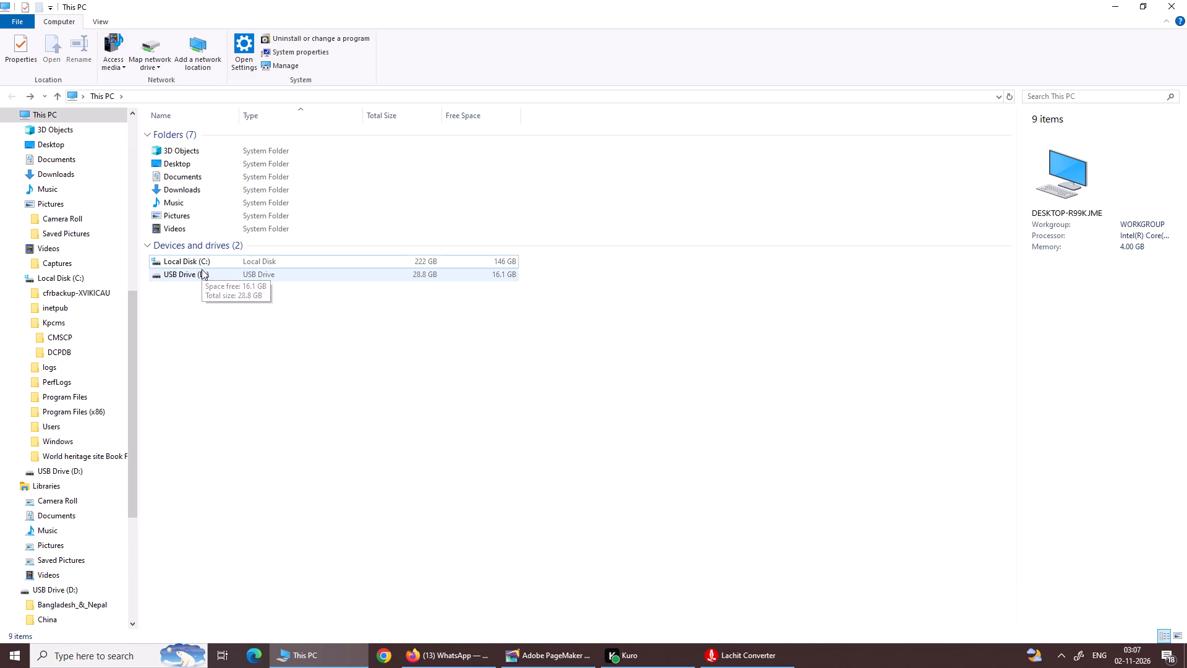
{"action": "double_click", "coordinate": [202, 270]}
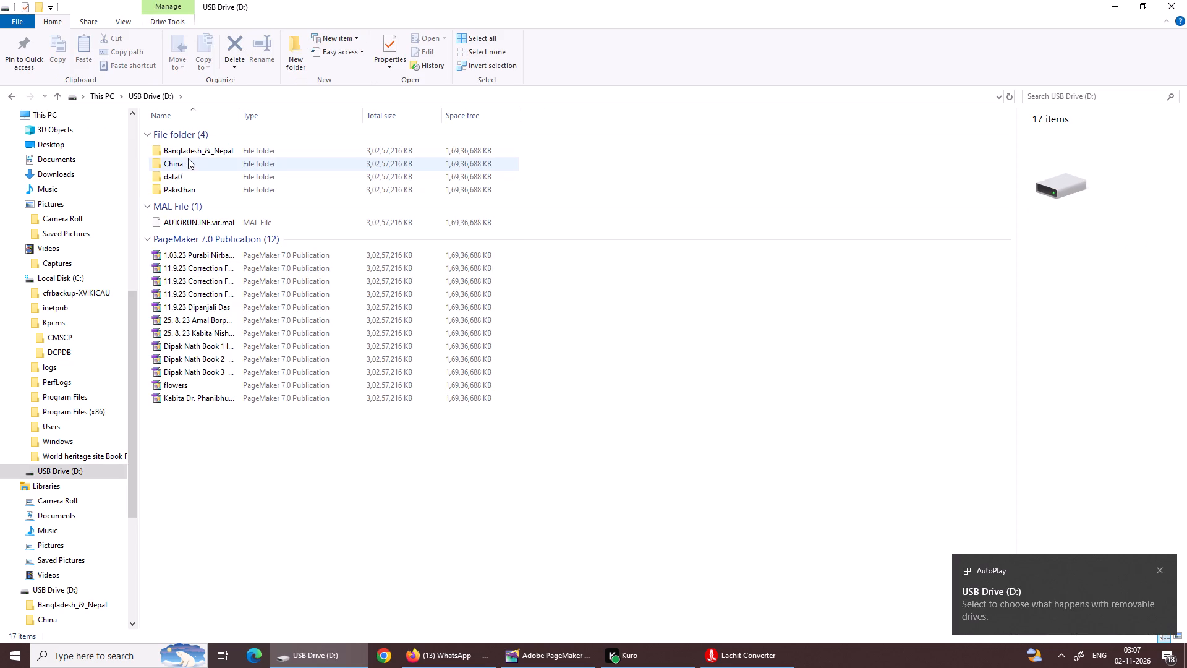
{"action": "double_click", "coordinate": [195, 155]}
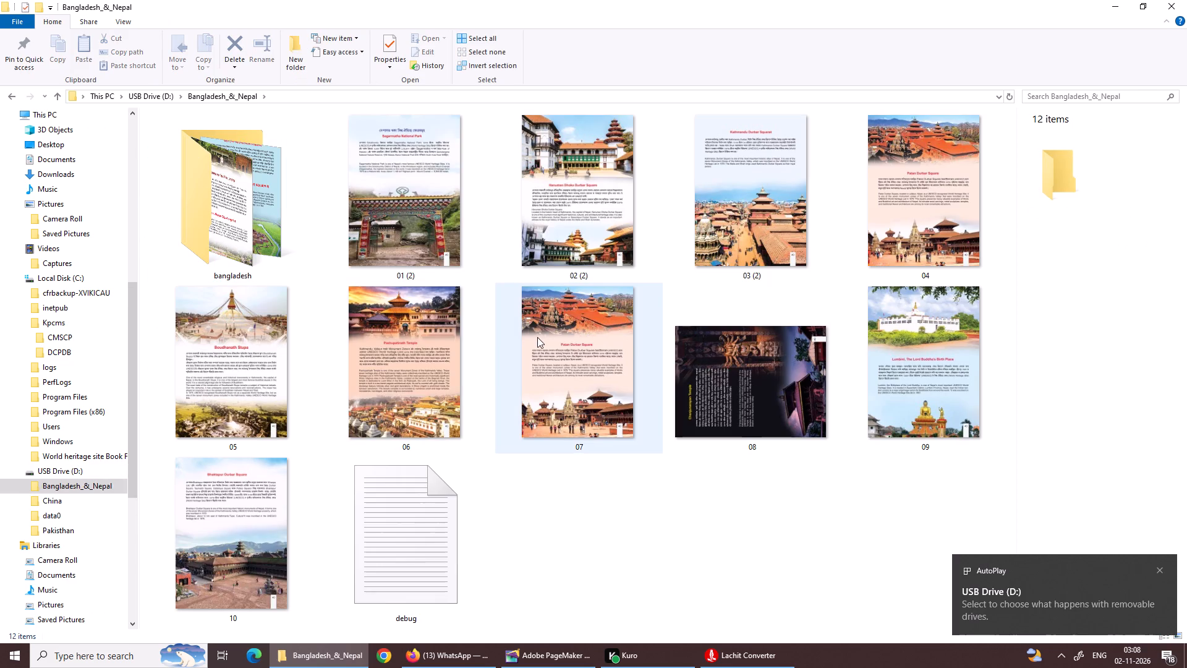
{"action": "left_click", "coordinate": [9, 94]}
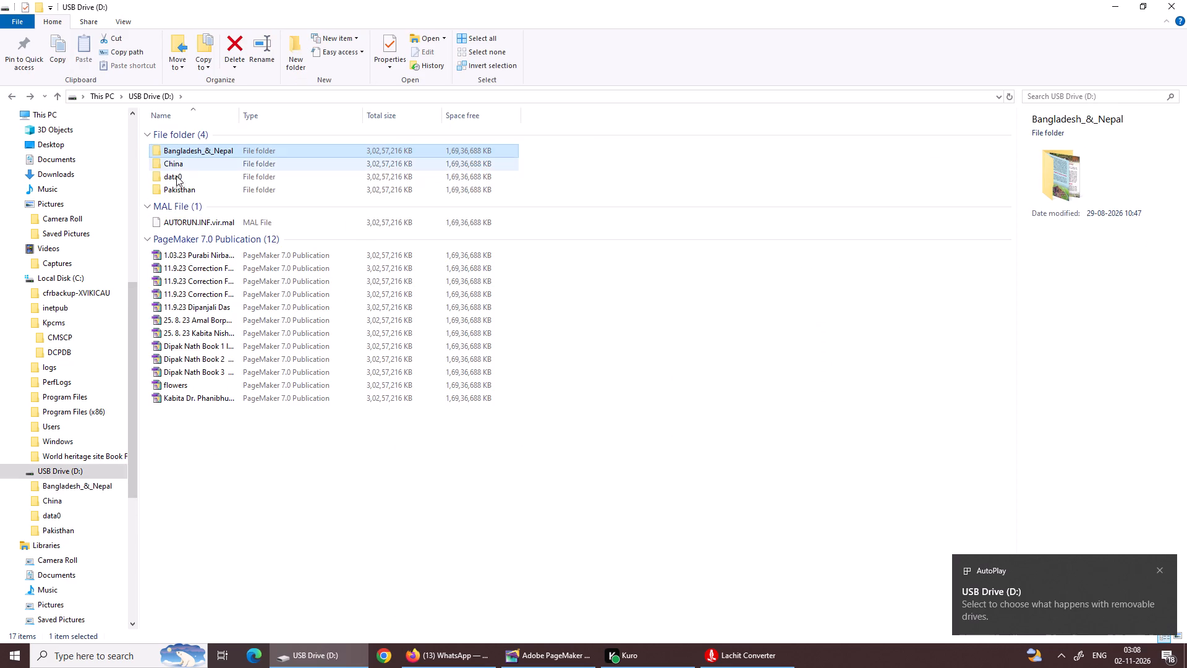
Open the Pakisthan folder on USB Drive (D:) and display its files as extra large icons.
{"action": "double_click", "coordinate": [206, 193]}
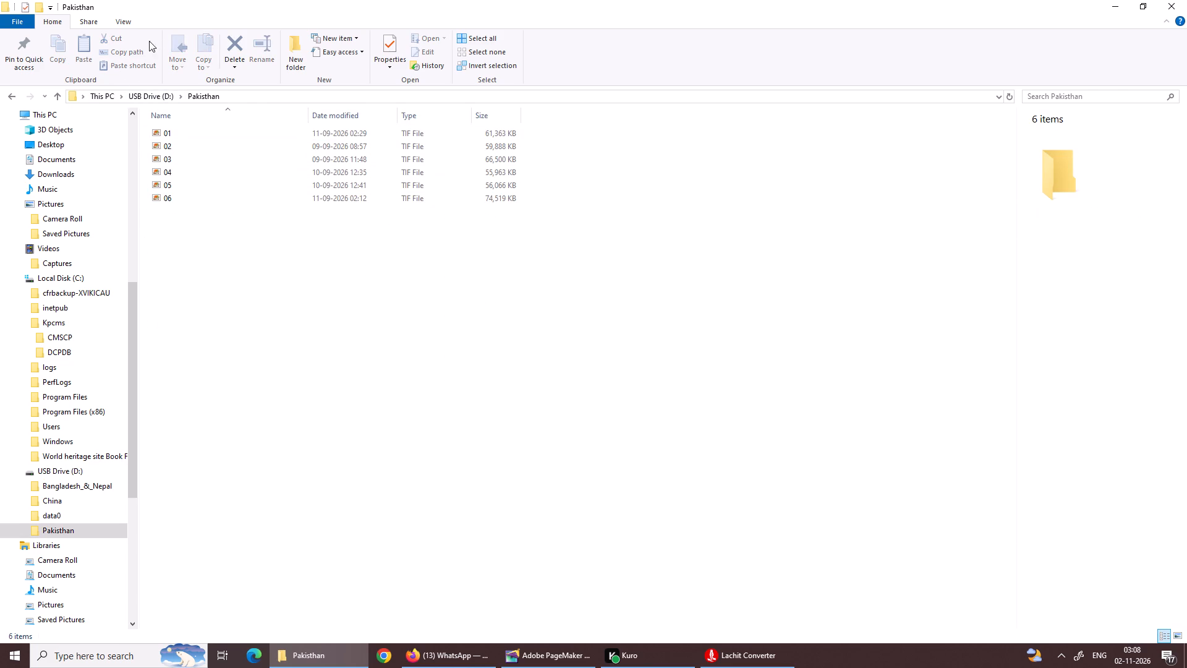
{"action": "left_click", "coordinate": [119, 24]}
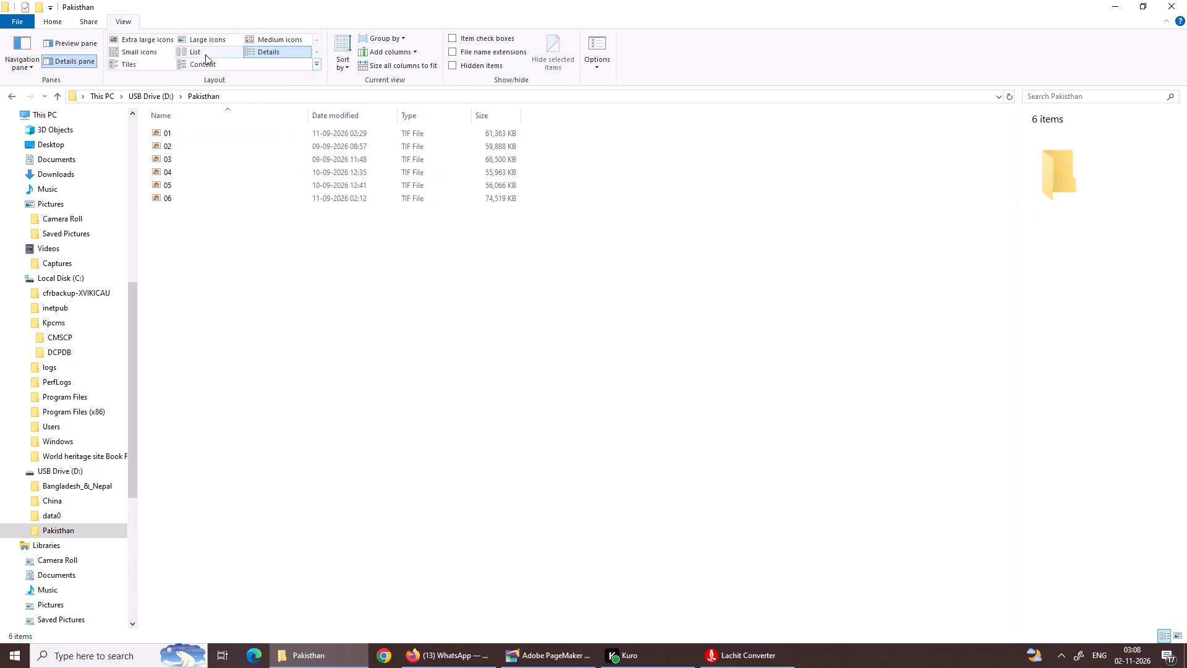
{"action": "left_click", "coordinate": [158, 36]}
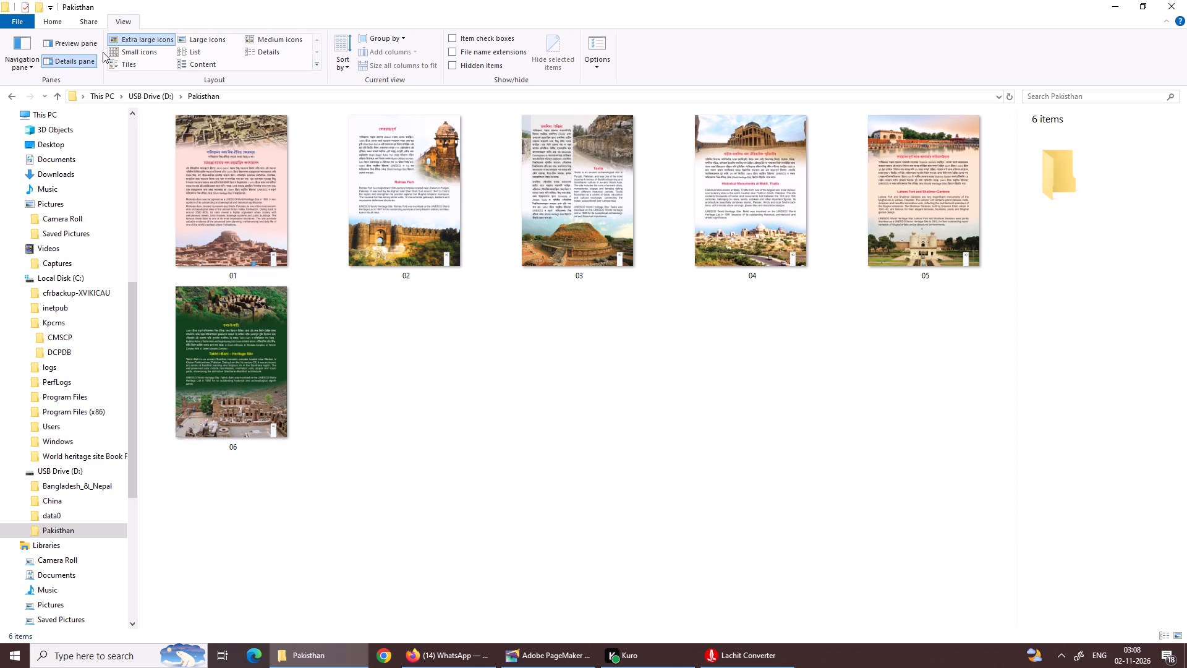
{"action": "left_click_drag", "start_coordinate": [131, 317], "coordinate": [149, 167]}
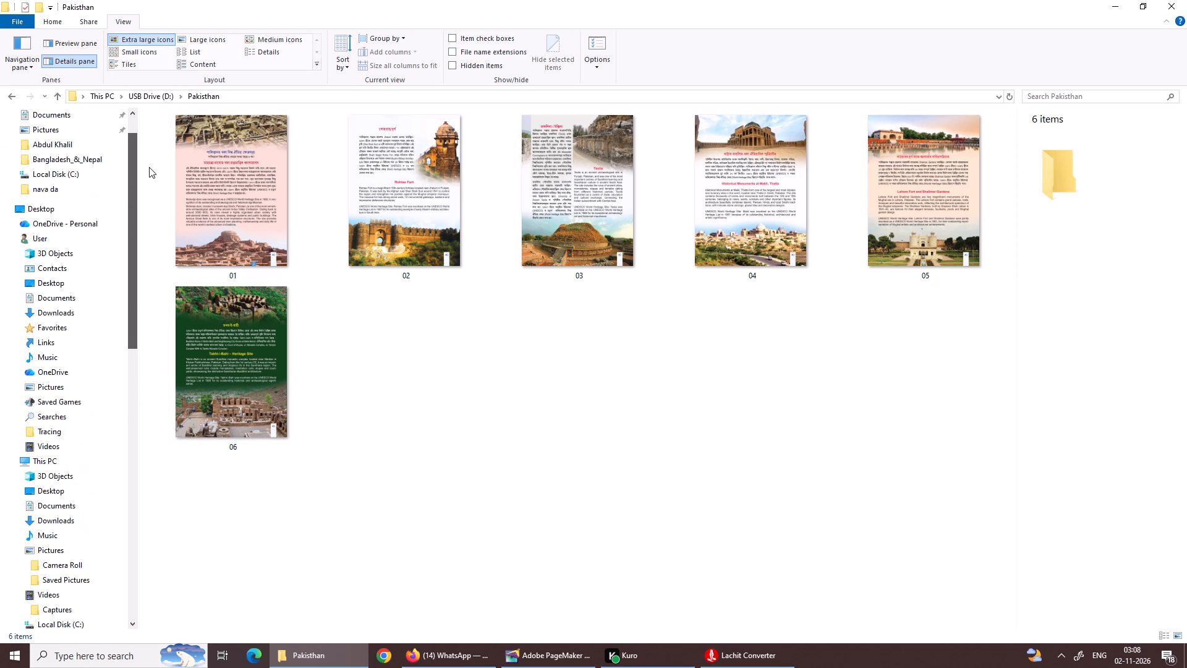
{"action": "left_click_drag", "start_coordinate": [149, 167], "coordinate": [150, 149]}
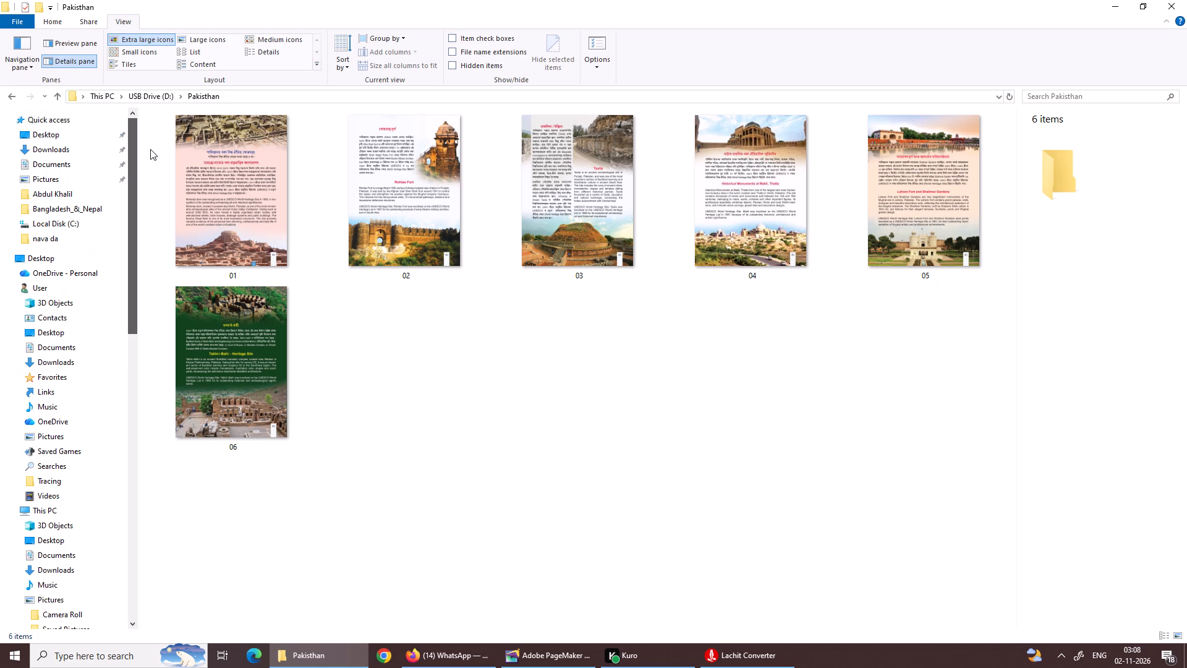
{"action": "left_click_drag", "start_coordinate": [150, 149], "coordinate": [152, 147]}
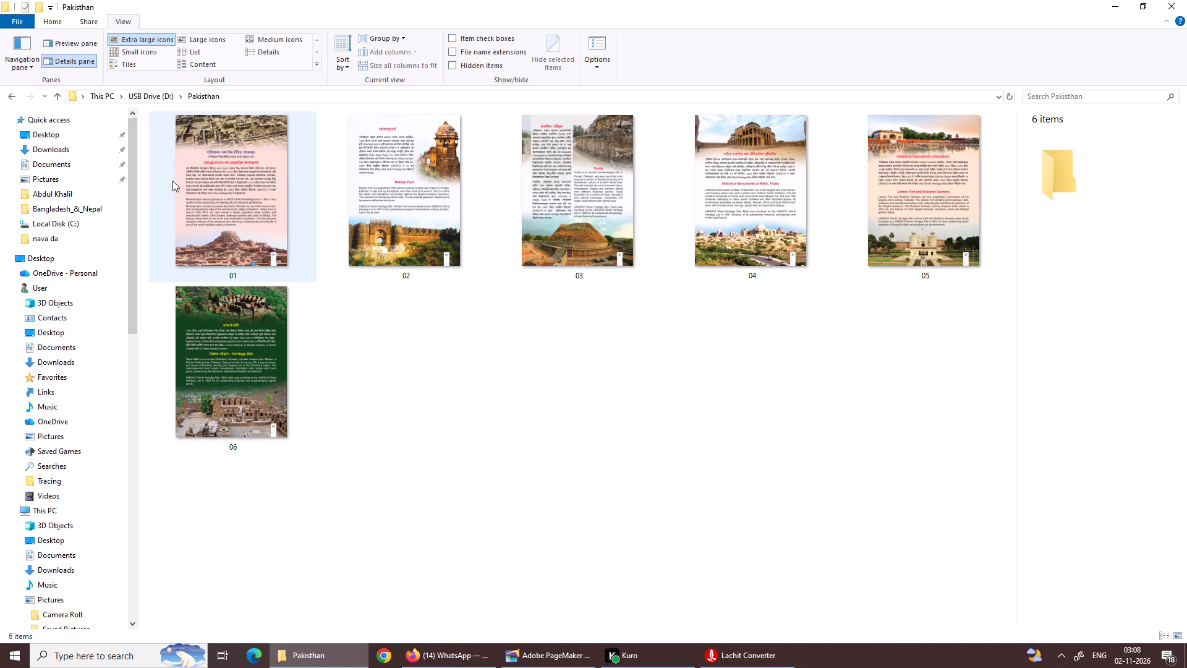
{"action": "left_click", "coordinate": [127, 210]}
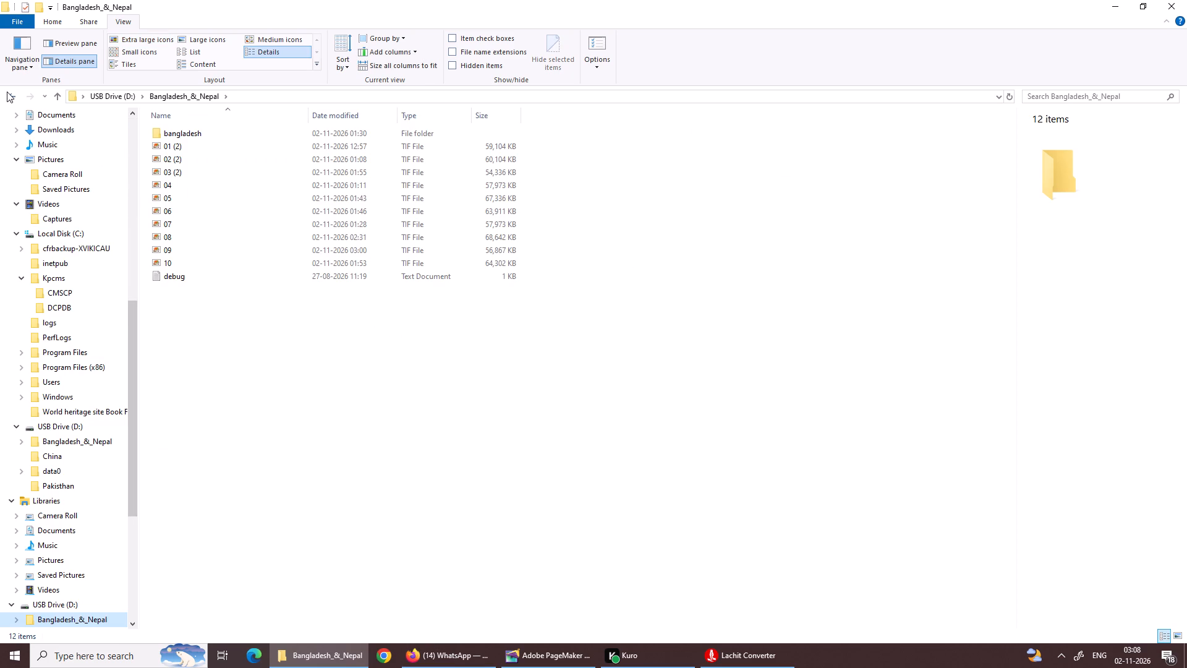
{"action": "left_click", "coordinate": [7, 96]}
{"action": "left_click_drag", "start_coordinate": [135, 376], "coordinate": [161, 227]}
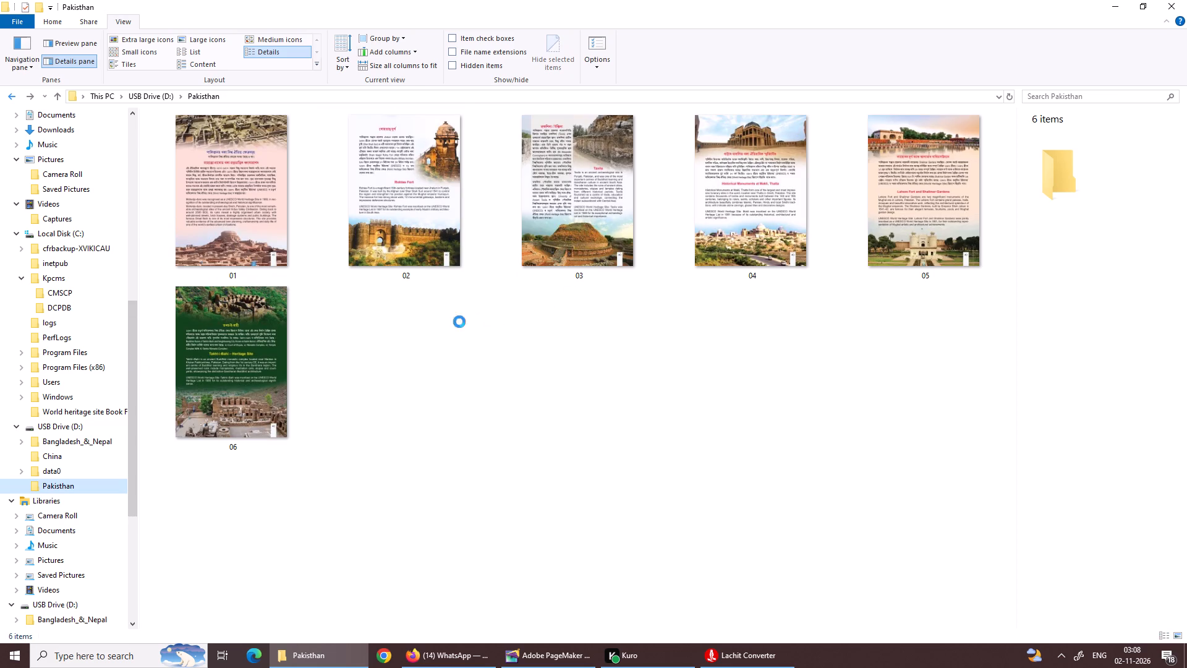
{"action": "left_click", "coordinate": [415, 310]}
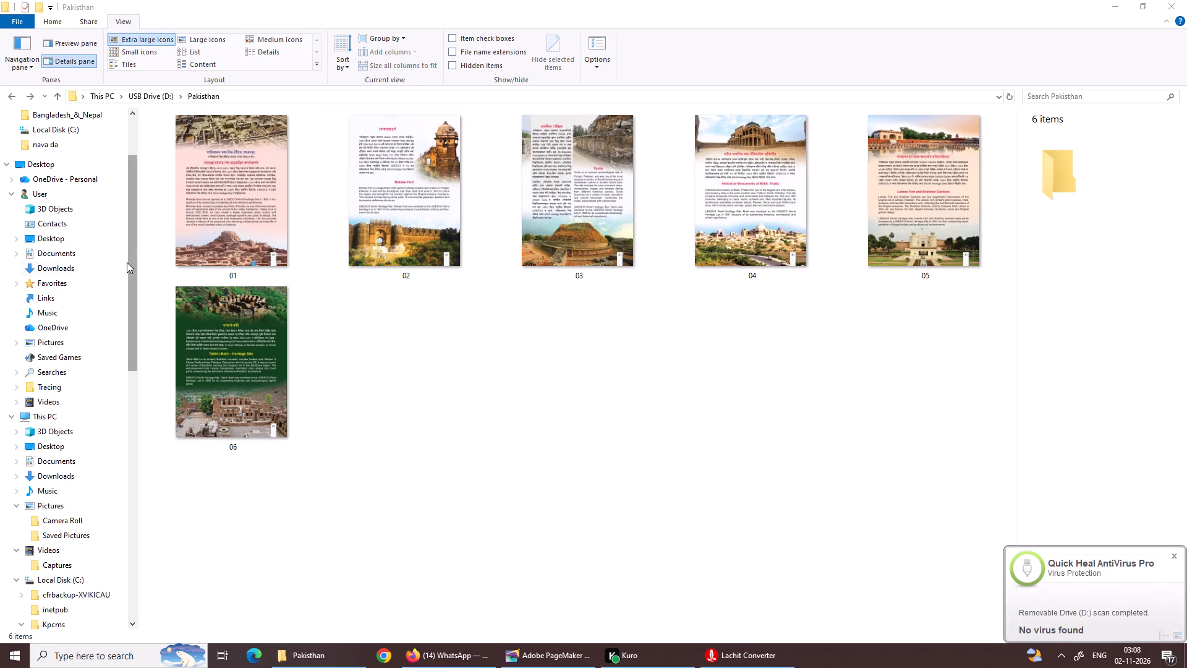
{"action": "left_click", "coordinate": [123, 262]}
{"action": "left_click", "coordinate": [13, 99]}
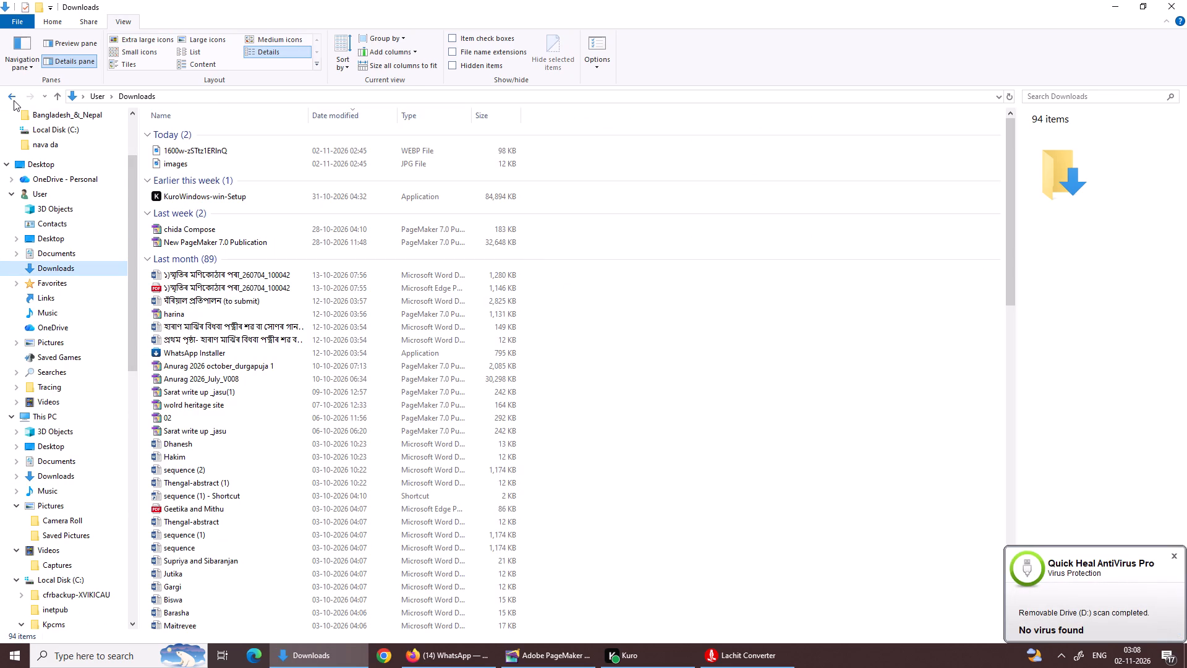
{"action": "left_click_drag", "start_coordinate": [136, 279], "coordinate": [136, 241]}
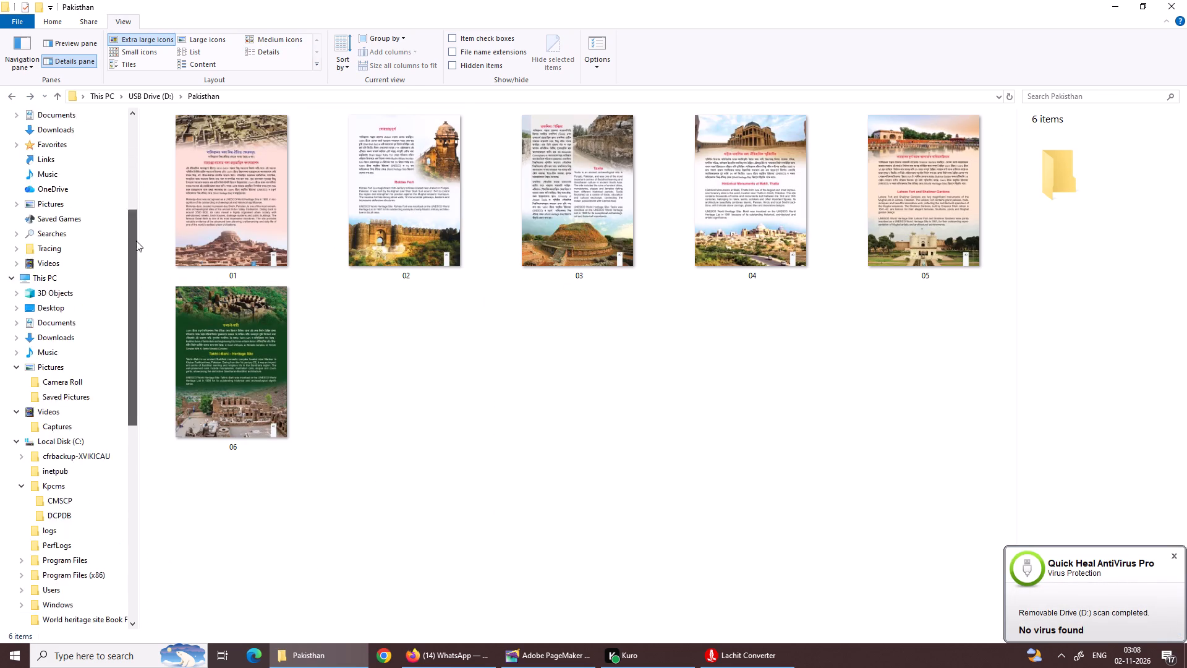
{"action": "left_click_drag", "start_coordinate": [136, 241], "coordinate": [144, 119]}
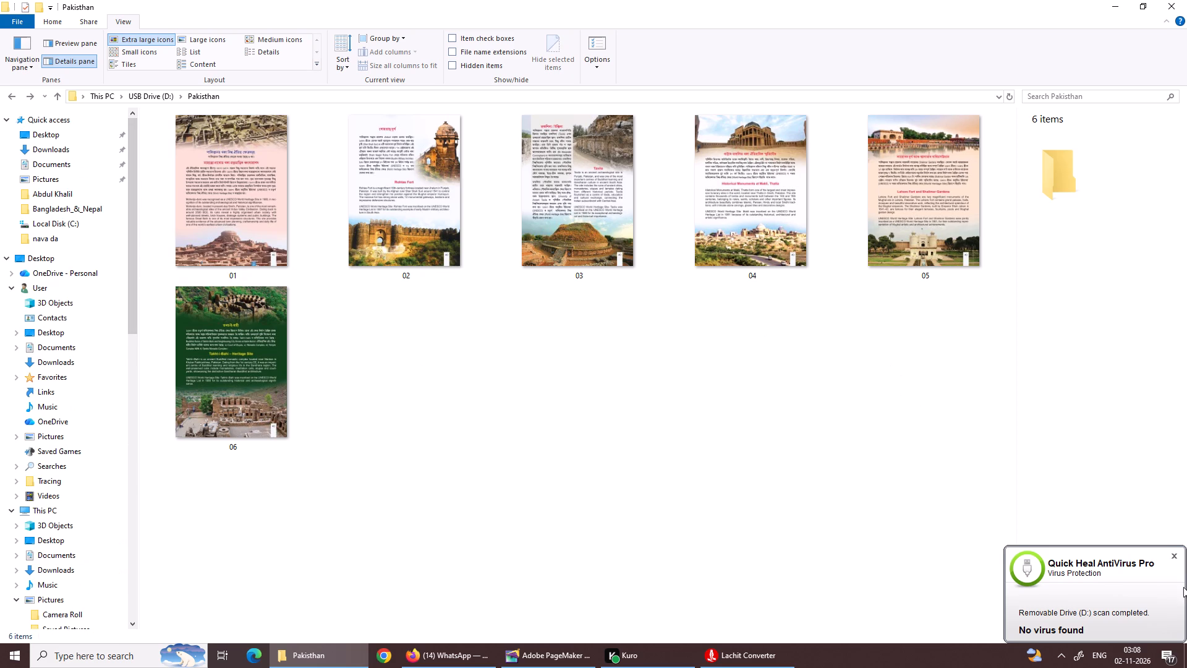
Dismiss the Quick Heal AntiVirus Pro scan notification.
{"action": "left_click", "coordinate": [1176, 550]}
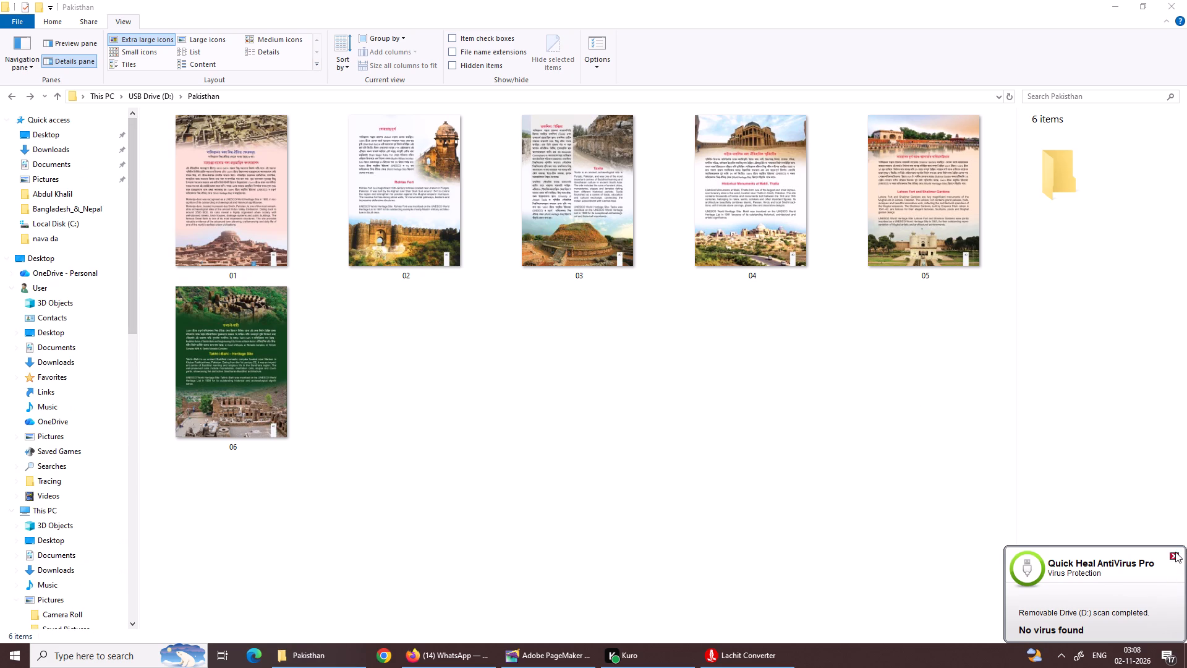
{"action": "left_click", "coordinate": [1175, 552]}
{"action": "left_click", "coordinate": [1171, 552]}
{"action": "left_click", "coordinate": [1179, 558]}
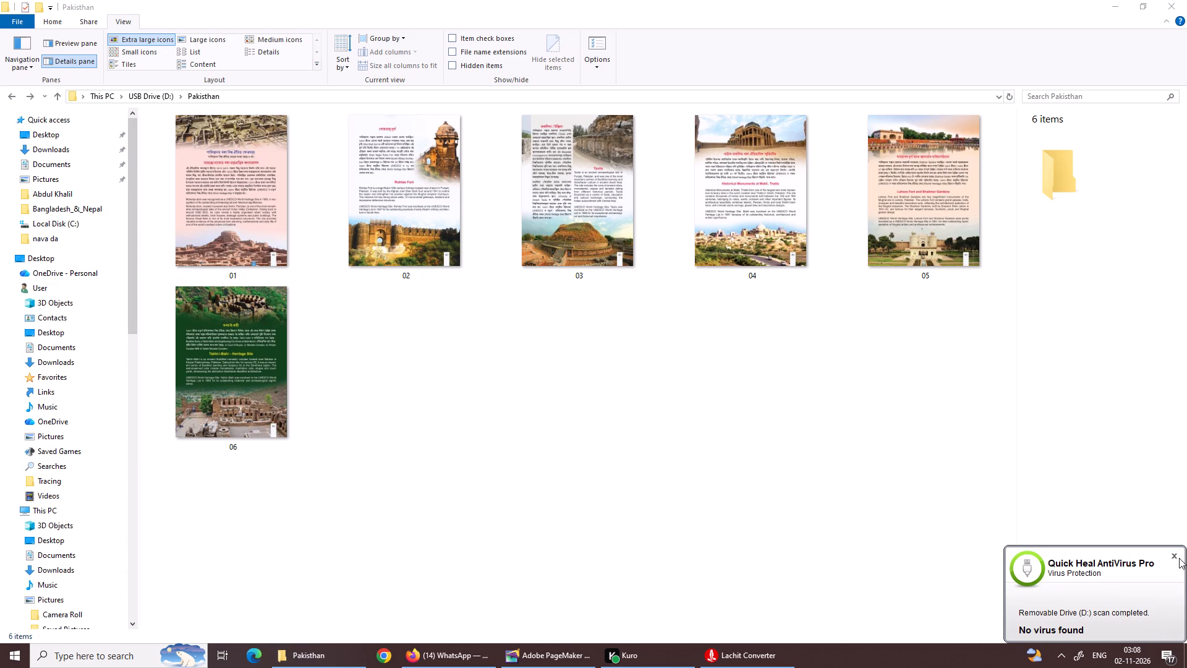
{"action": "left_click", "coordinate": [1175, 557]}
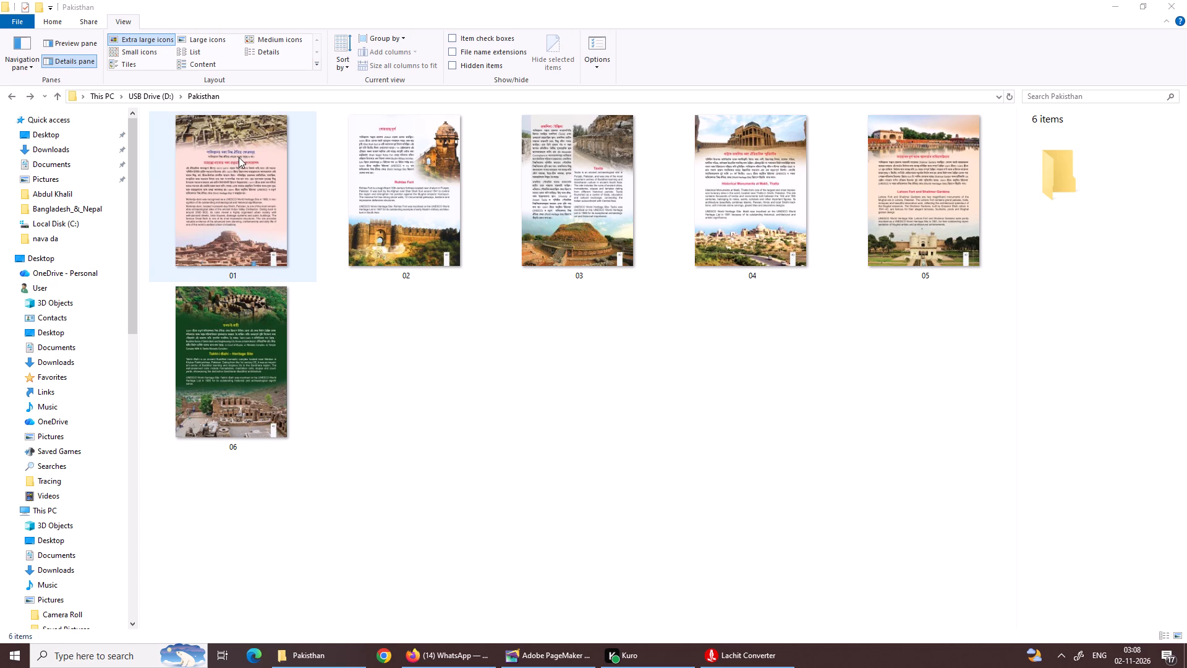
Open the TIF file 01 from the Pakisthan folder in Adobe Photoshop CS6 and bring Photoshop to the front.
{"action": "right_click", "coordinate": [250, 138]}
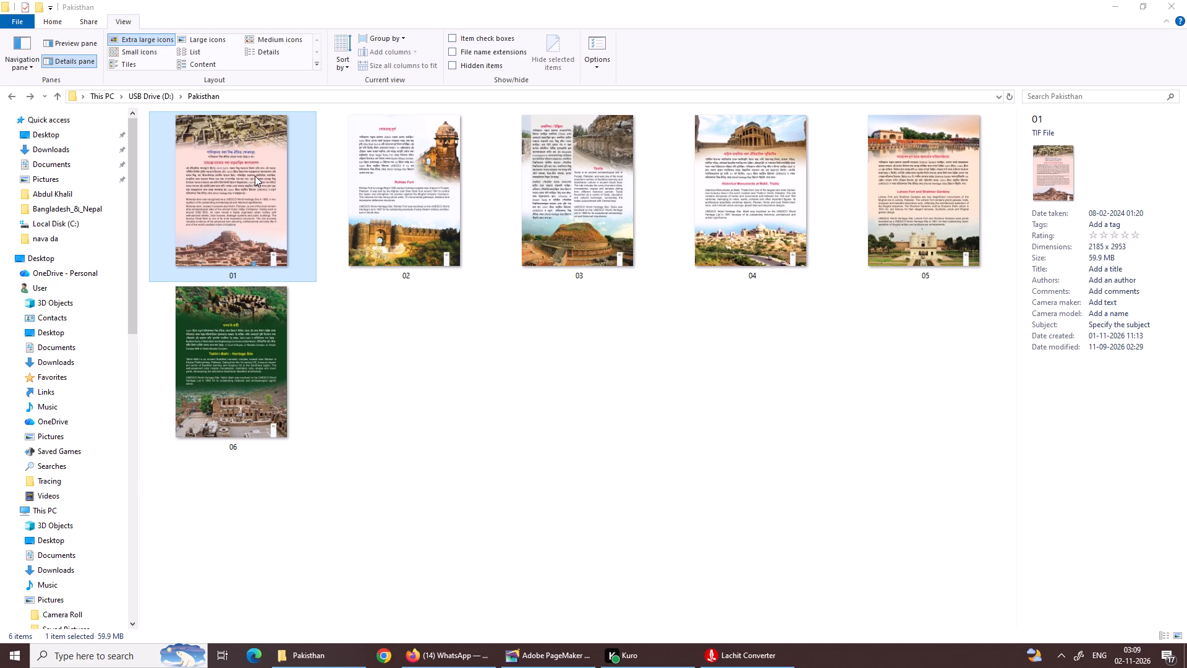
{"action": "right_click", "coordinate": [226, 179]}
{"action": "right_click", "coordinate": [226, 179]}
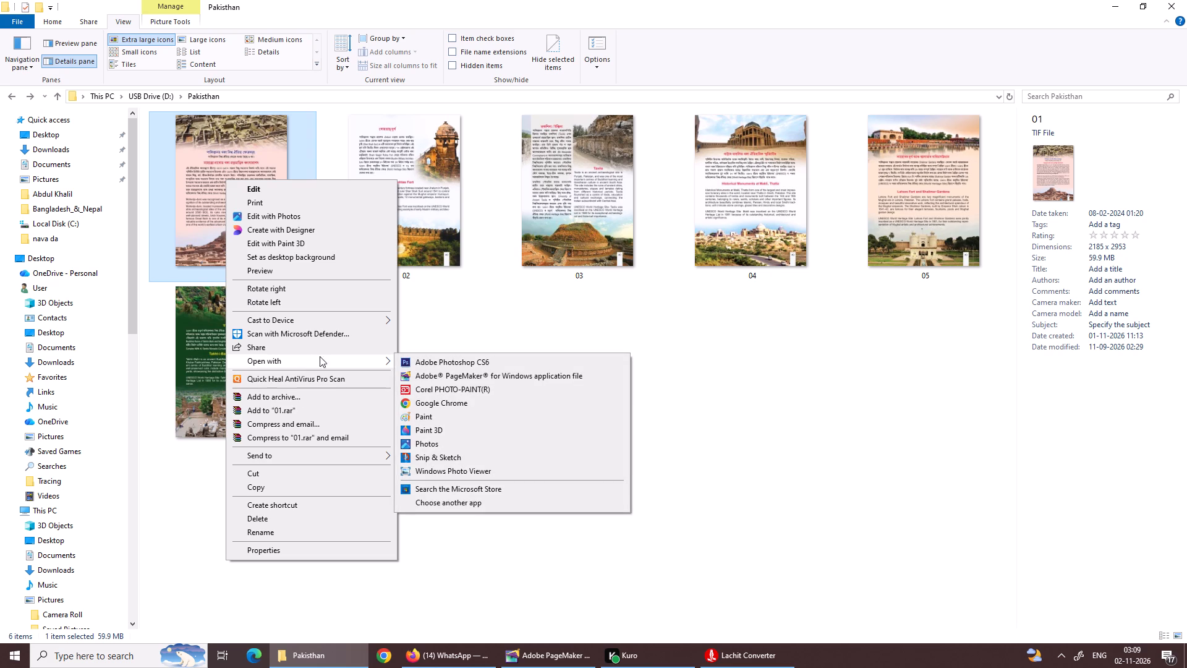
{"action": "left_click", "coordinate": [438, 364]}
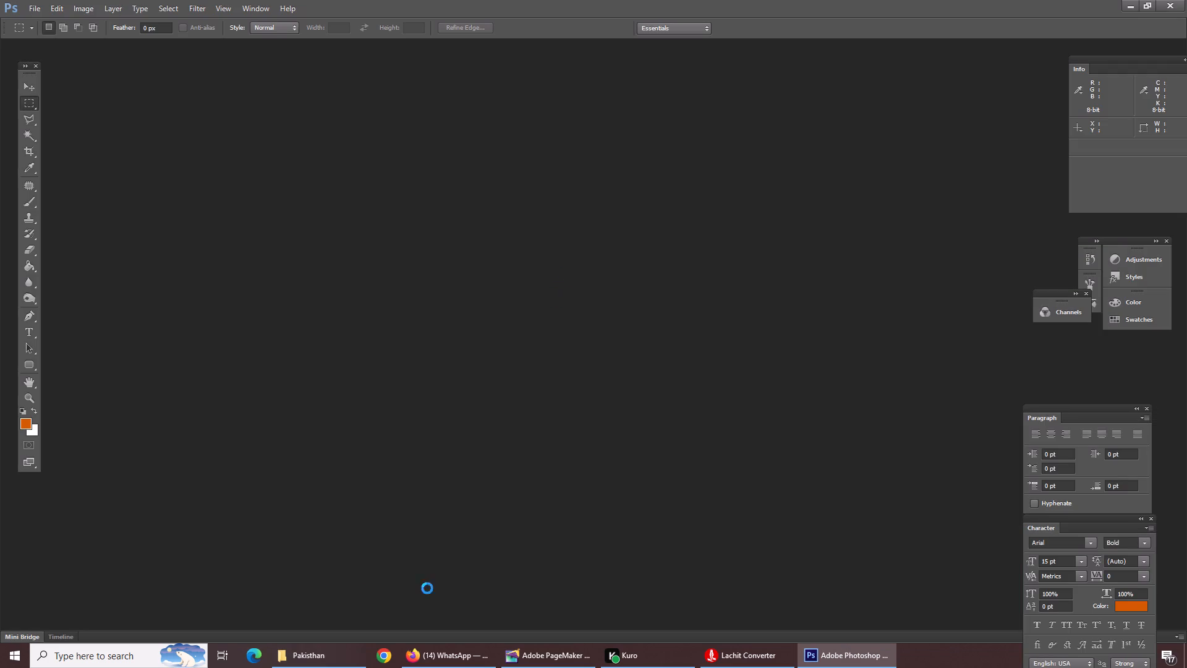
{"action": "left_click", "coordinate": [320, 659]}
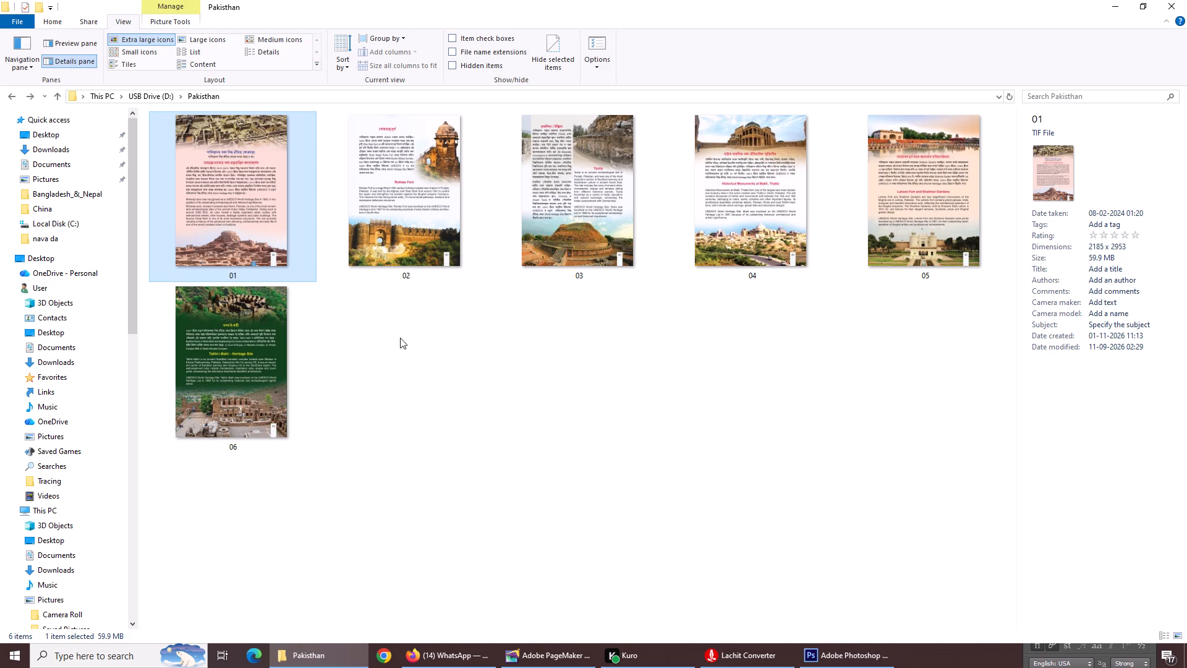
{"action": "left_click", "coordinate": [842, 655]}
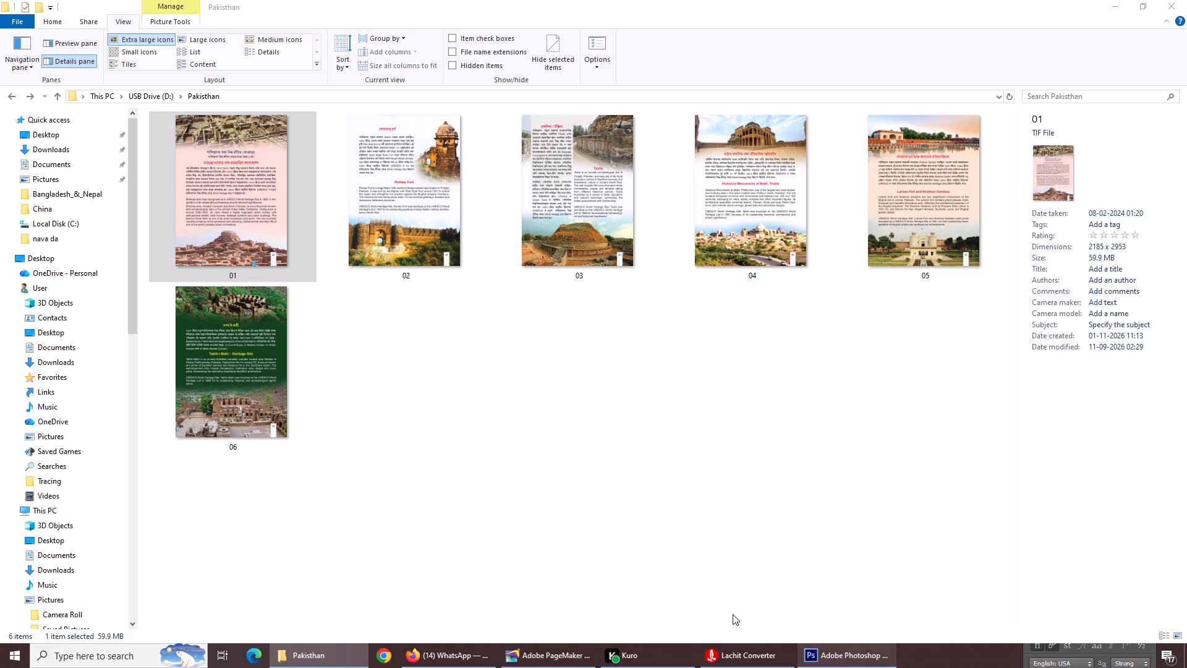
{"action": "left_click", "coordinate": [835, 653]}
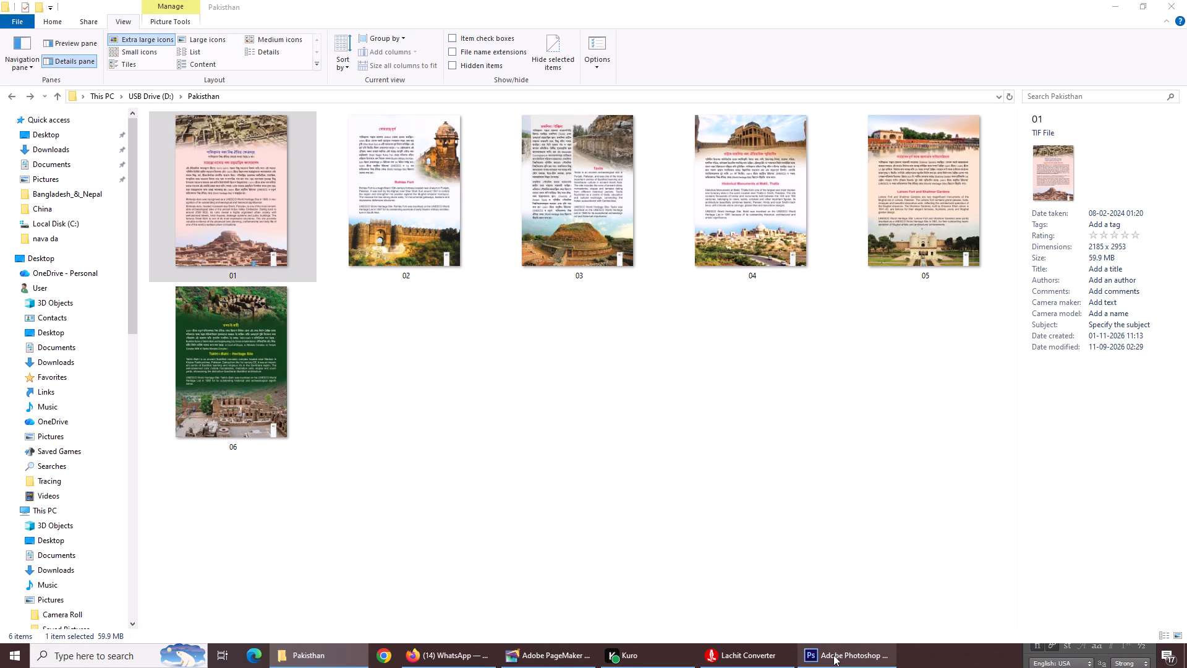
{"action": "left_click", "coordinate": [831, 655]}
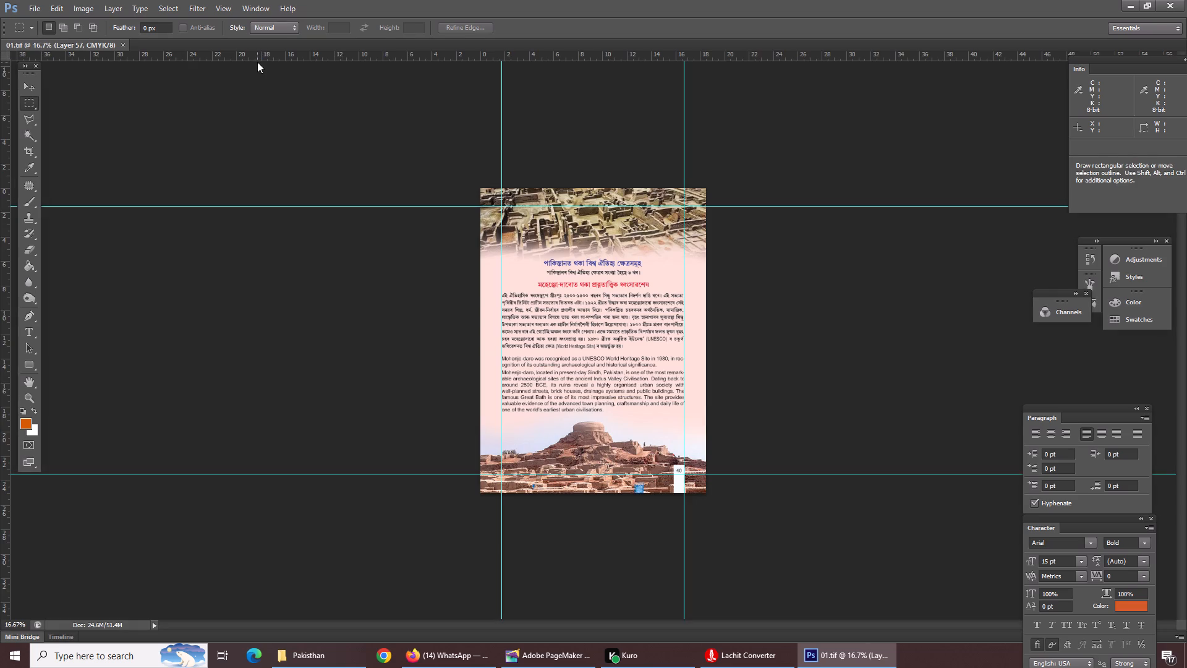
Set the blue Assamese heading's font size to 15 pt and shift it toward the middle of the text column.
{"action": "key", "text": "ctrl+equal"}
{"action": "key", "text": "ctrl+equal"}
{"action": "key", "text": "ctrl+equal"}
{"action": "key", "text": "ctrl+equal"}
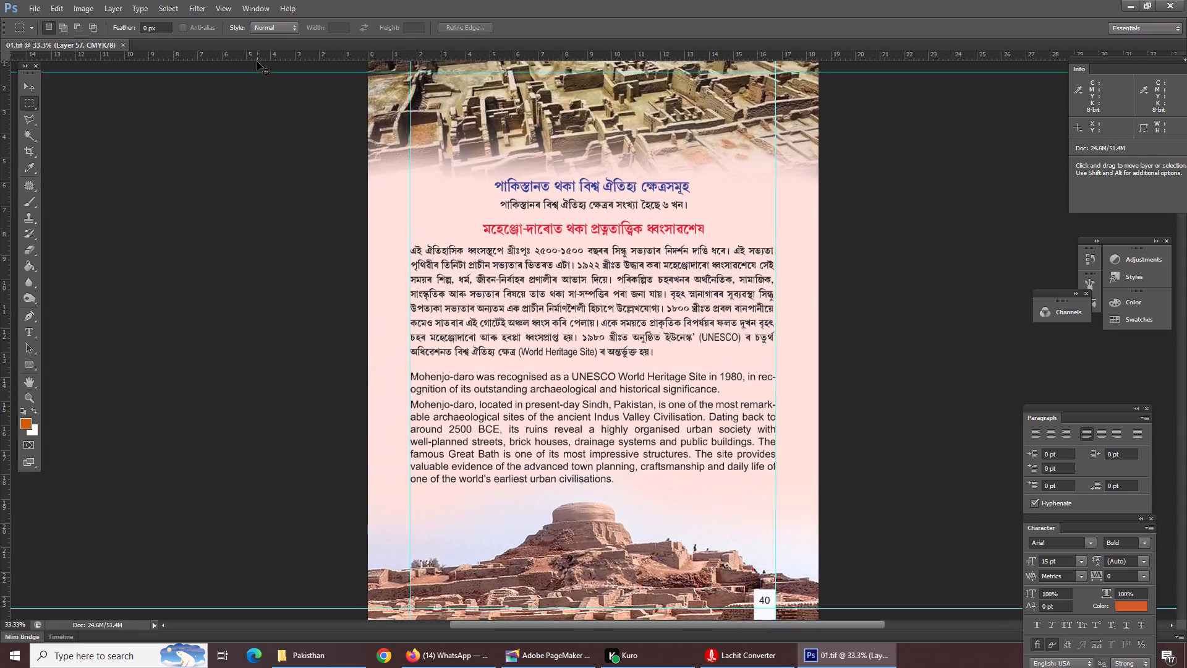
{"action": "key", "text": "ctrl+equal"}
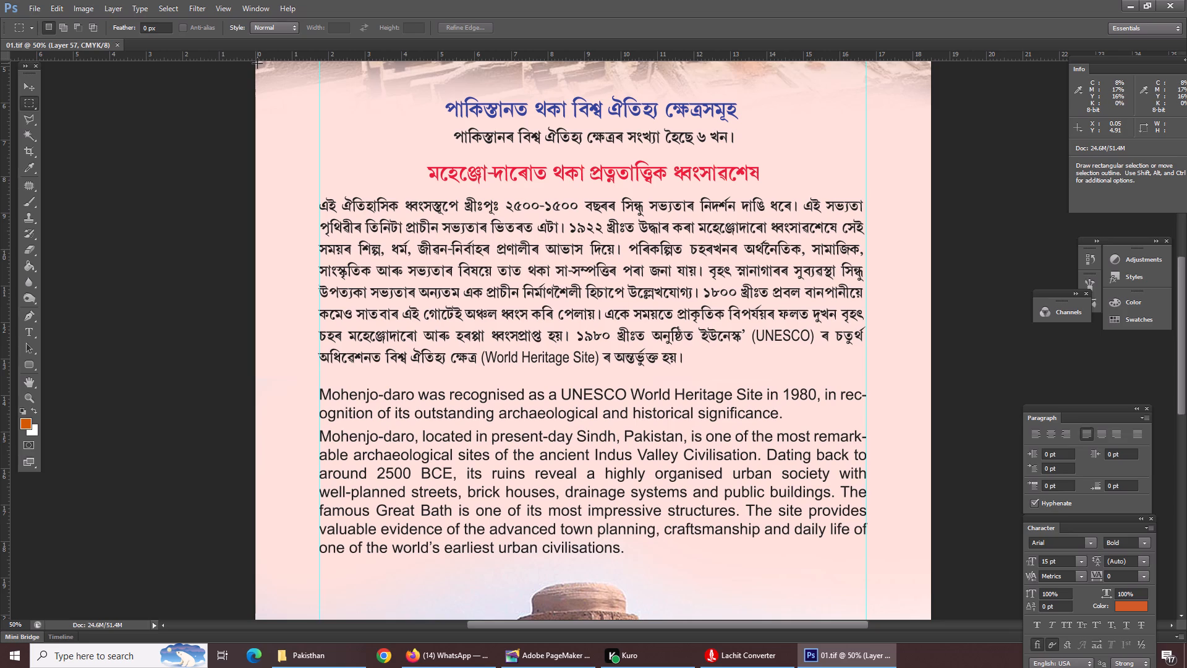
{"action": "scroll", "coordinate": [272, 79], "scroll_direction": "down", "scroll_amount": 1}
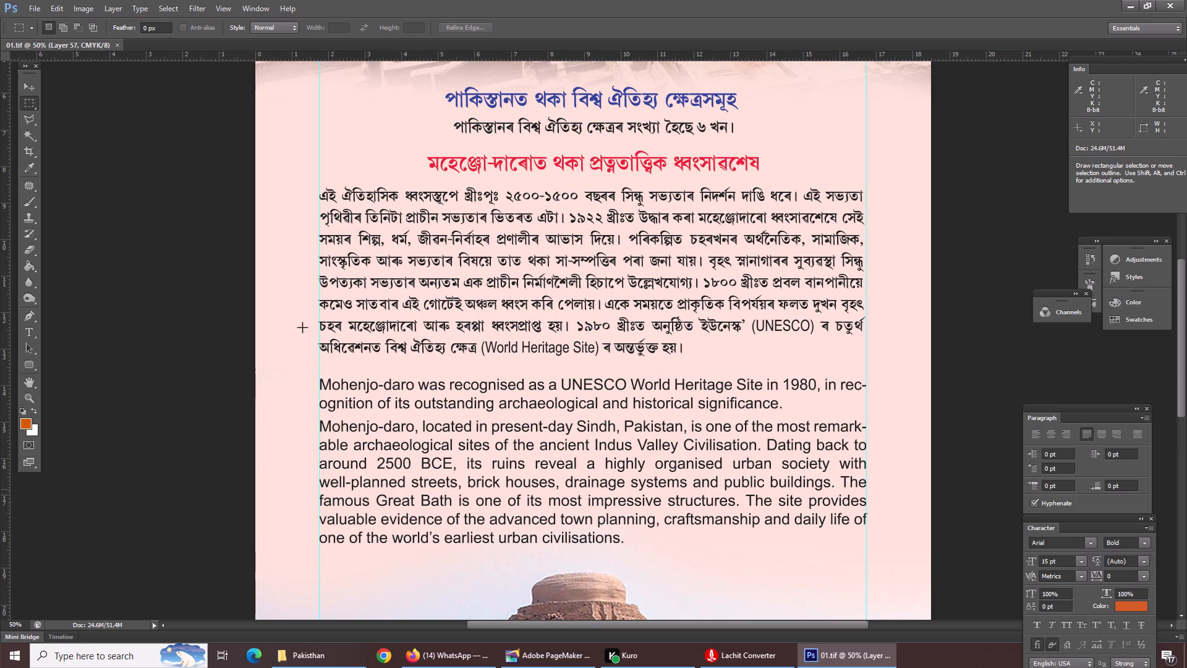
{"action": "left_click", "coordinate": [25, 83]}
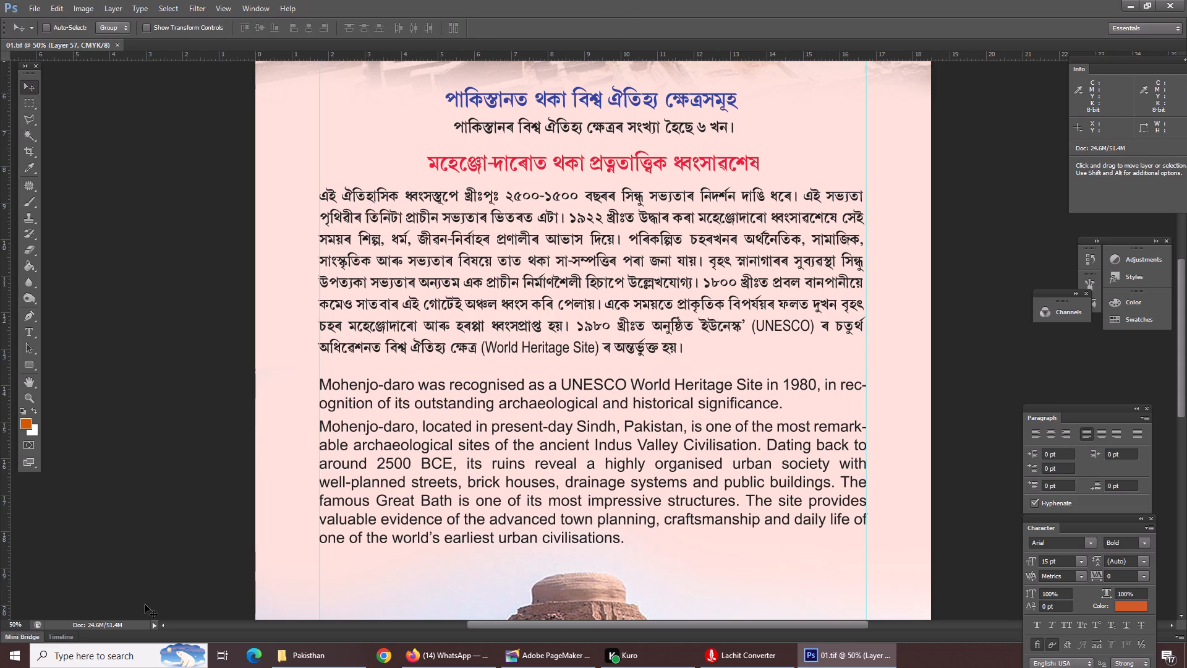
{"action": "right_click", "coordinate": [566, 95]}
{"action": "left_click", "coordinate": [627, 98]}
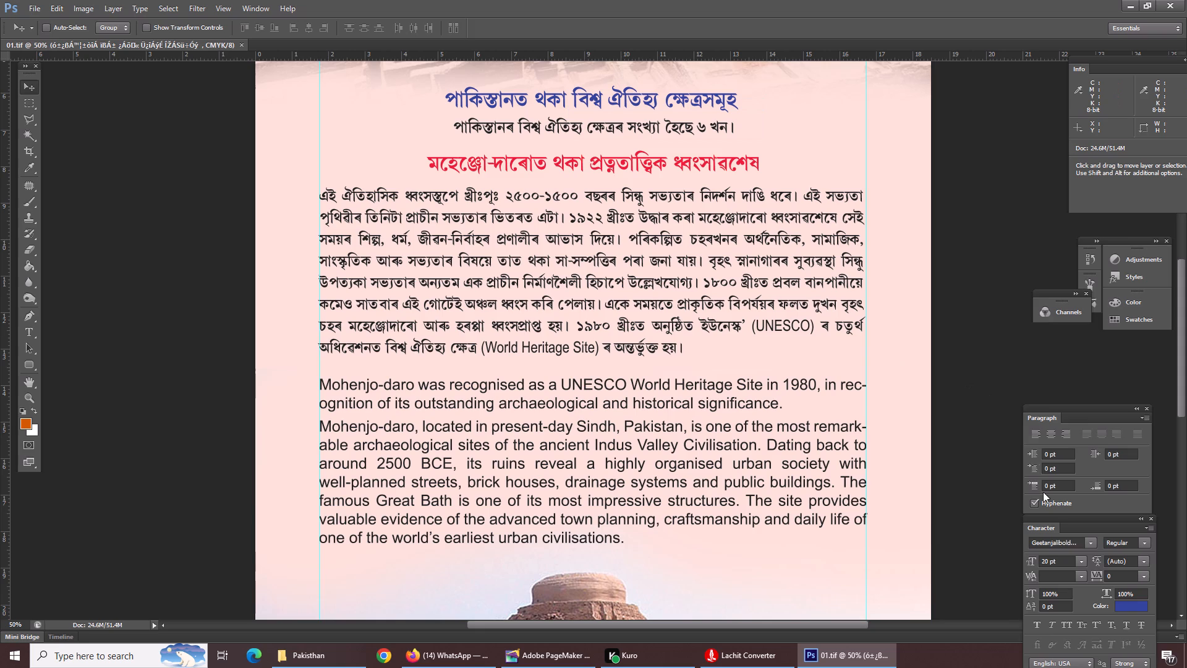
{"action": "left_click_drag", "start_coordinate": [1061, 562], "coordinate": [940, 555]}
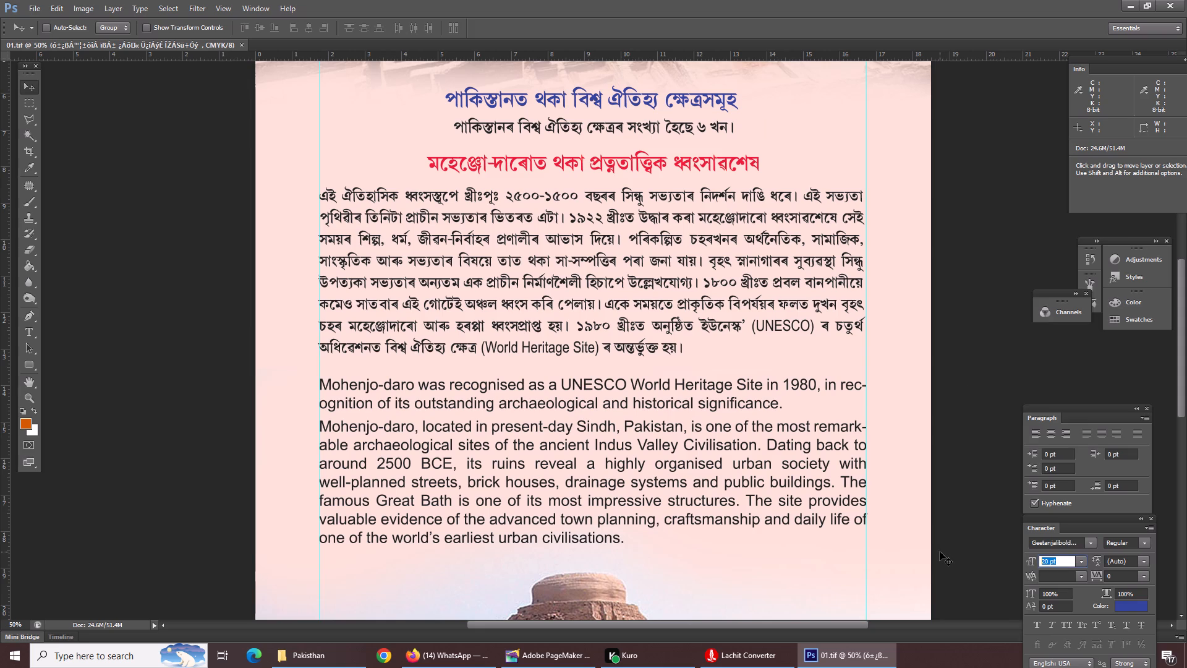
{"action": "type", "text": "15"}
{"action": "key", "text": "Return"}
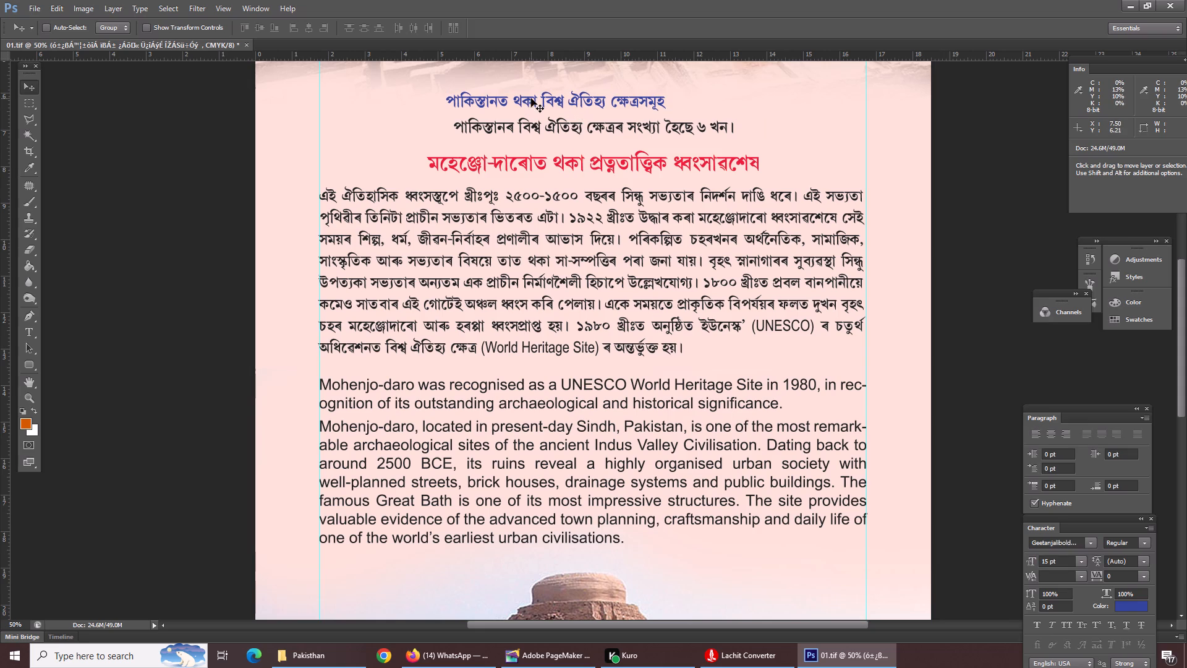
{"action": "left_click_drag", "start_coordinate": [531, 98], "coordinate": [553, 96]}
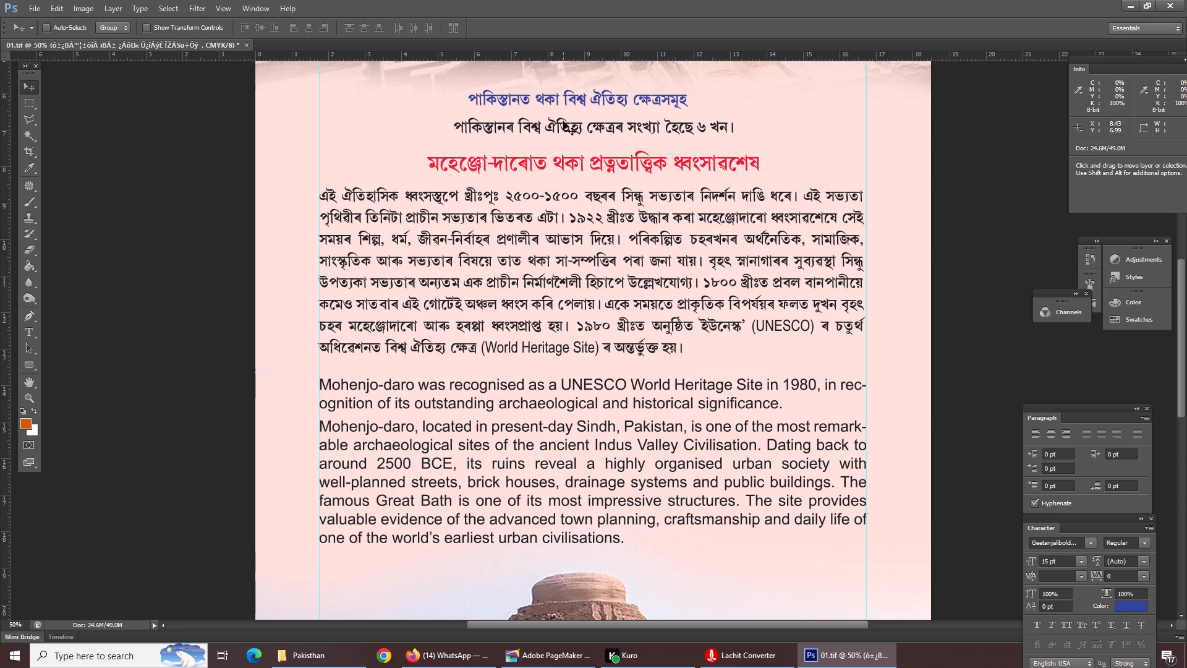
Delete the black Assamese subheading line between the blue heading and the red Mohenjo-daro heading.
{"action": "right_click", "coordinate": [558, 124]}
{"action": "left_click", "coordinate": [568, 133]}
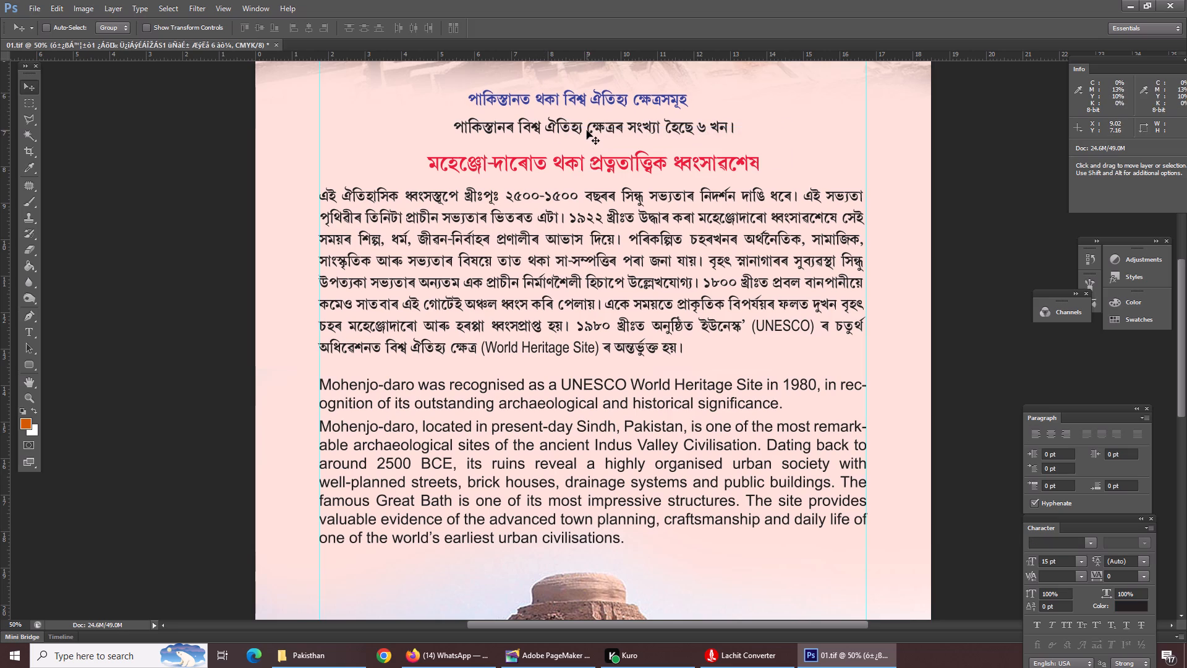
{"action": "key", "text": "Return"}
{"action": "left_click", "coordinate": [601, 117]}
{"action": "left_click_drag", "start_coordinate": [601, 127], "coordinate": [616, 134]}
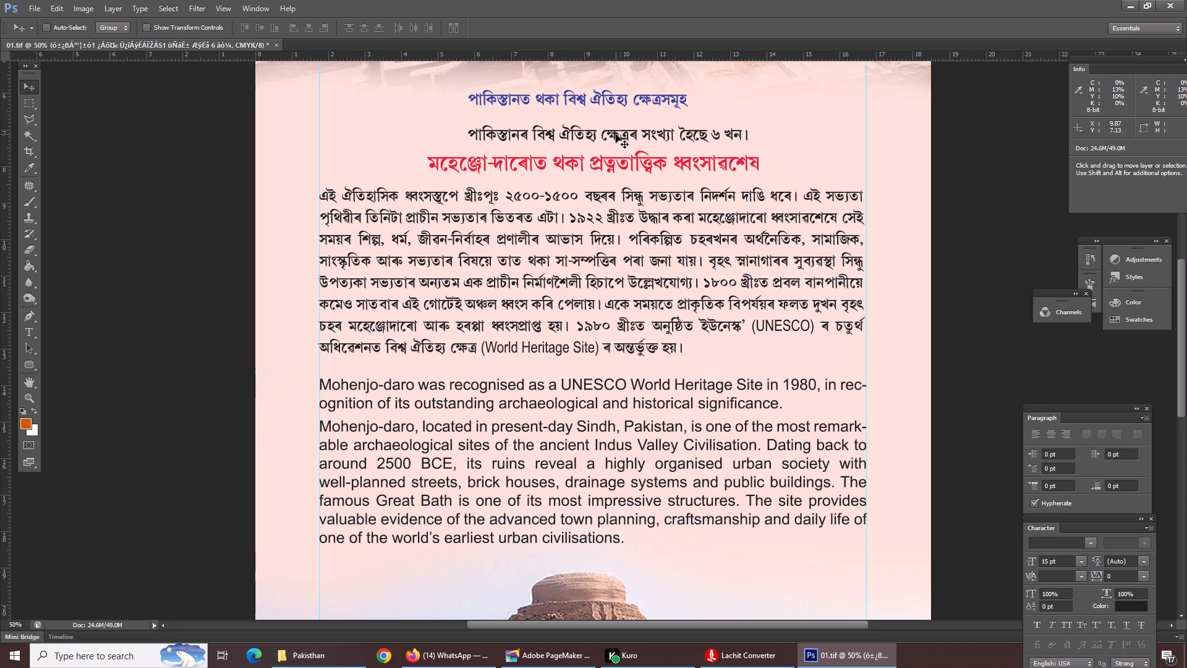
{"action": "key", "text": "Delete"}
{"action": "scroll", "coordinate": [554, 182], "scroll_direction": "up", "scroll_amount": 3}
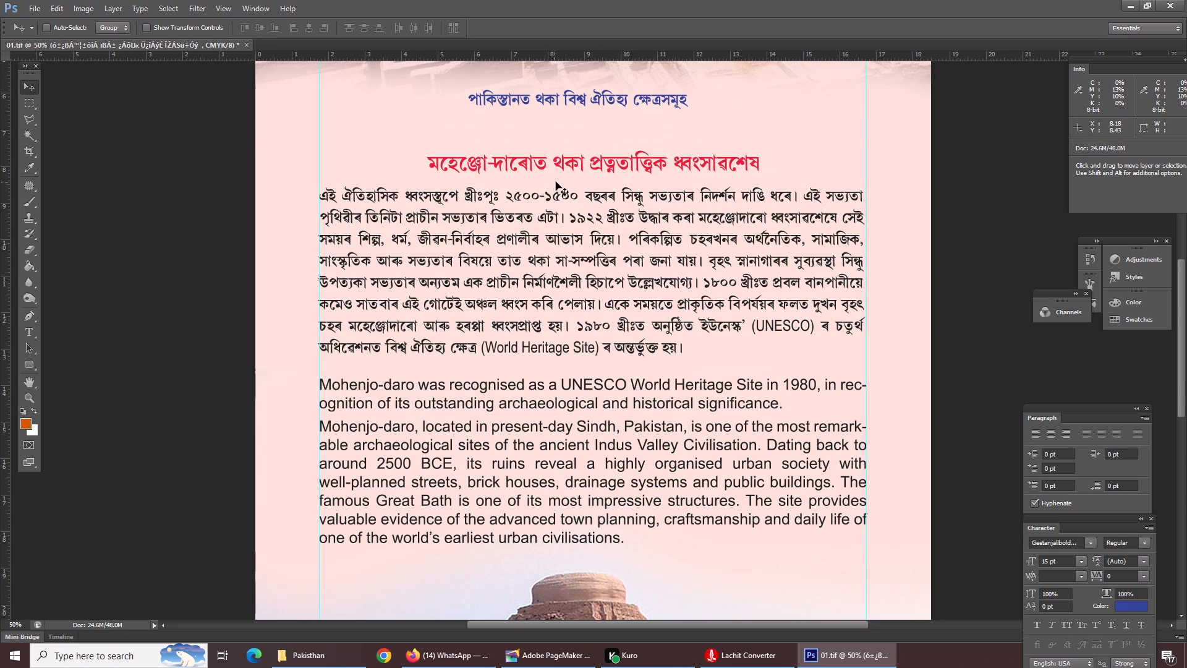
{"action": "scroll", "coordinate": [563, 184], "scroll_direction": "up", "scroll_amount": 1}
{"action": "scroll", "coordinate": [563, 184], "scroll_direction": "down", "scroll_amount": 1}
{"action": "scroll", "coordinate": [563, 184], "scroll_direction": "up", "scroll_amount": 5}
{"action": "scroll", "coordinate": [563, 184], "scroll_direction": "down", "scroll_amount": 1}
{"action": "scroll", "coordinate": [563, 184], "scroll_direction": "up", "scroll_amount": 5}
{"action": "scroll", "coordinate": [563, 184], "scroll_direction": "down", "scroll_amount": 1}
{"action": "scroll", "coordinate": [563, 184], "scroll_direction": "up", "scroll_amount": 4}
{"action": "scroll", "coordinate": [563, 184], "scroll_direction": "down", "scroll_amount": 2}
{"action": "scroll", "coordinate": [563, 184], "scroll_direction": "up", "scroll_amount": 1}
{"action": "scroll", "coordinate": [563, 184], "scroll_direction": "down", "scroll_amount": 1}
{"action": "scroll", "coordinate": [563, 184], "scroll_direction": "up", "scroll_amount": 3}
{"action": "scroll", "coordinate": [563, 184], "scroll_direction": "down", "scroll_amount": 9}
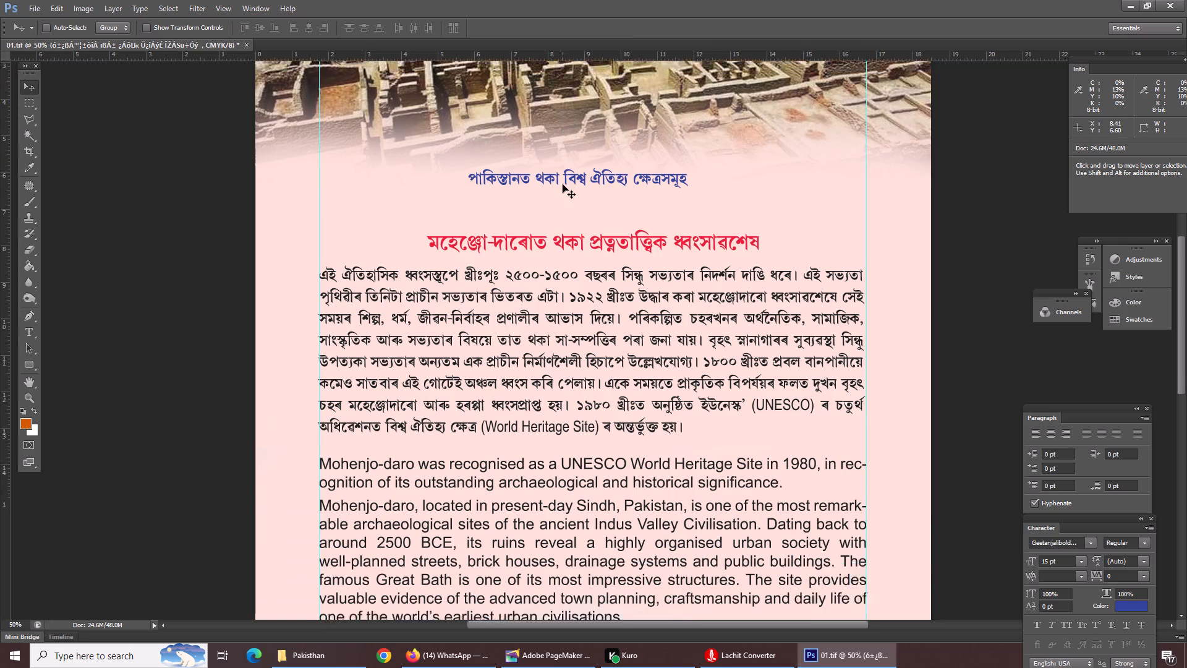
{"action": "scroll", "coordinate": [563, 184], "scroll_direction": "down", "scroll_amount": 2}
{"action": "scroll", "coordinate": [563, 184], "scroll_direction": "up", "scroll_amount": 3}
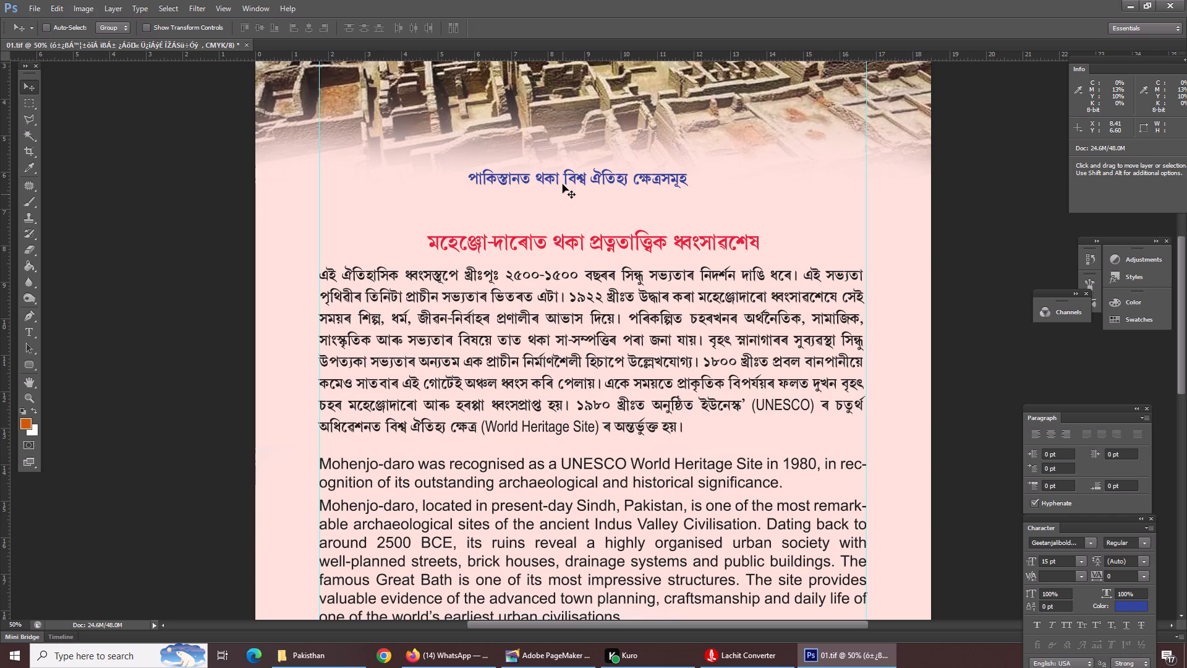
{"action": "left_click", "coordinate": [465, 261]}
Move the blue Assamese heading slightly lower, set its font size to 20 pt and reposition it above the red heading.
{"action": "left_click_drag", "start_coordinate": [589, 169], "coordinate": [594, 187]}
{"action": "right_click", "coordinate": [590, 187]}
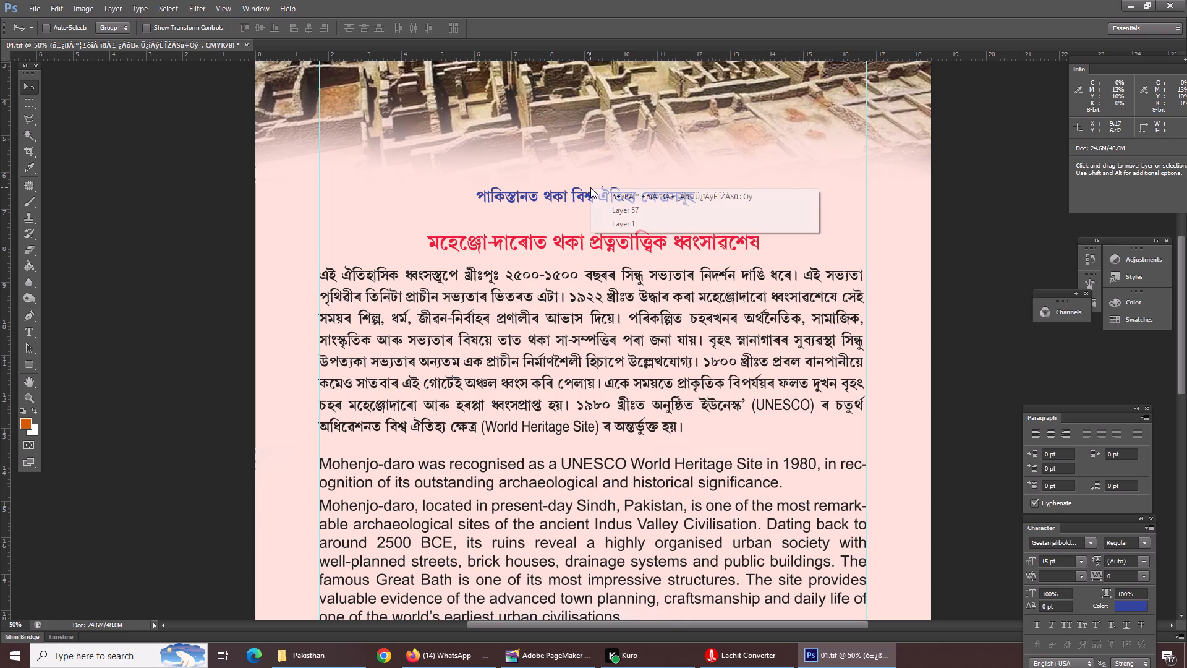
{"action": "left_click", "coordinate": [607, 197]}
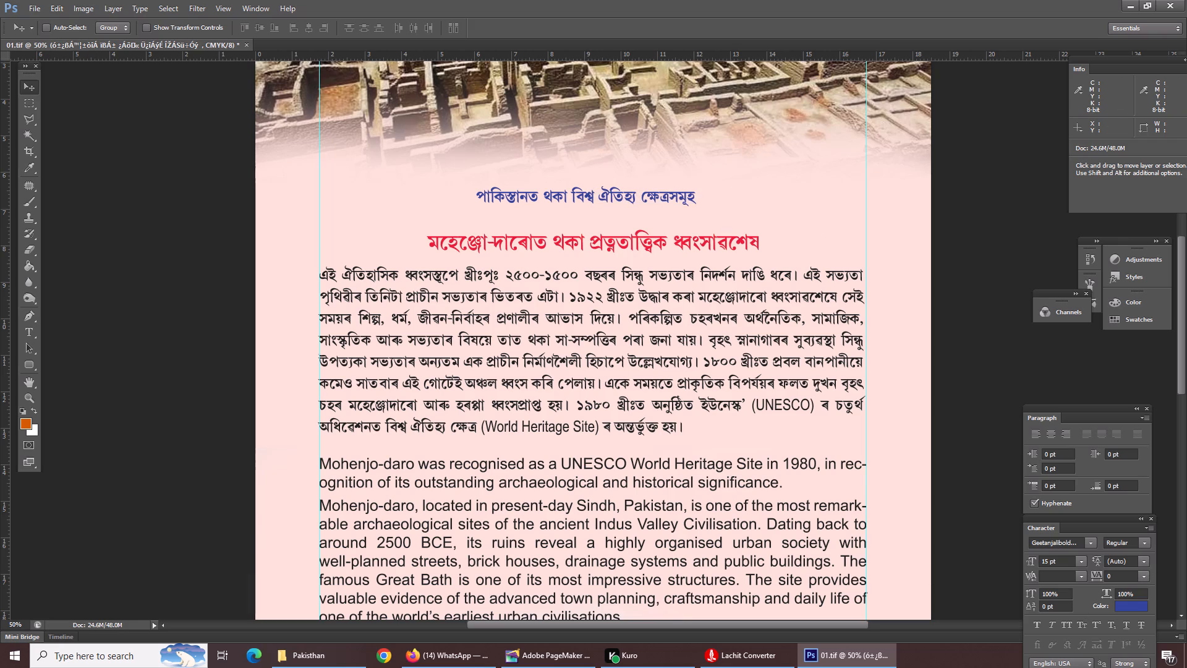
{"action": "left_click_drag", "start_coordinate": [1069, 565], "coordinate": [1011, 572]}
{"action": "type", "text": "20"}
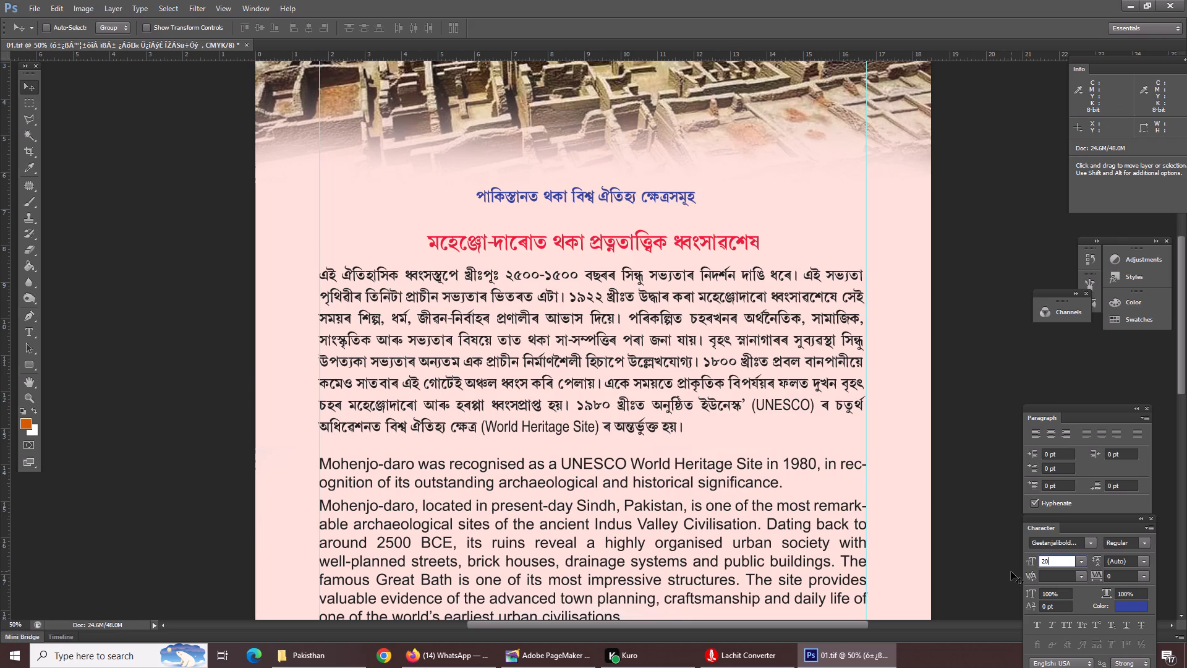
{"action": "key", "text": "Return"}
{"action": "left_click_drag", "start_coordinate": [583, 191], "coordinate": [552, 194]}
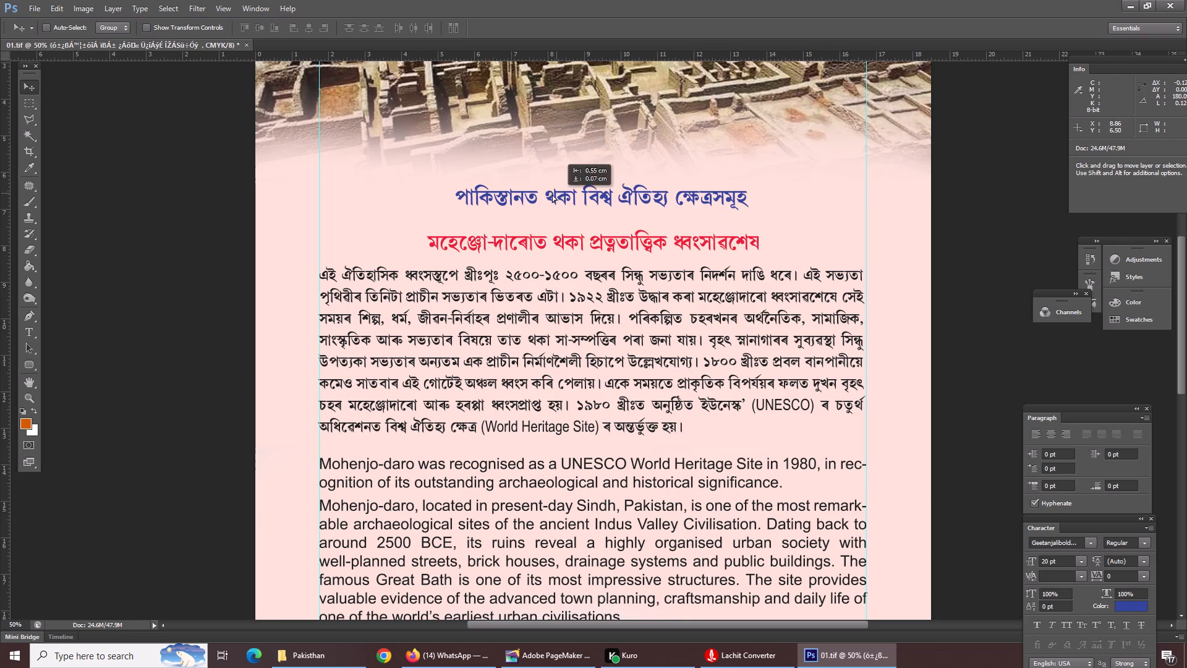
{"action": "left_click_drag", "start_coordinate": [552, 194], "coordinate": [568, 192]}
Delete the red Assamese Mohenjo-daro heading above the body text.
{"action": "right_click", "coordinate": [533, 241]}
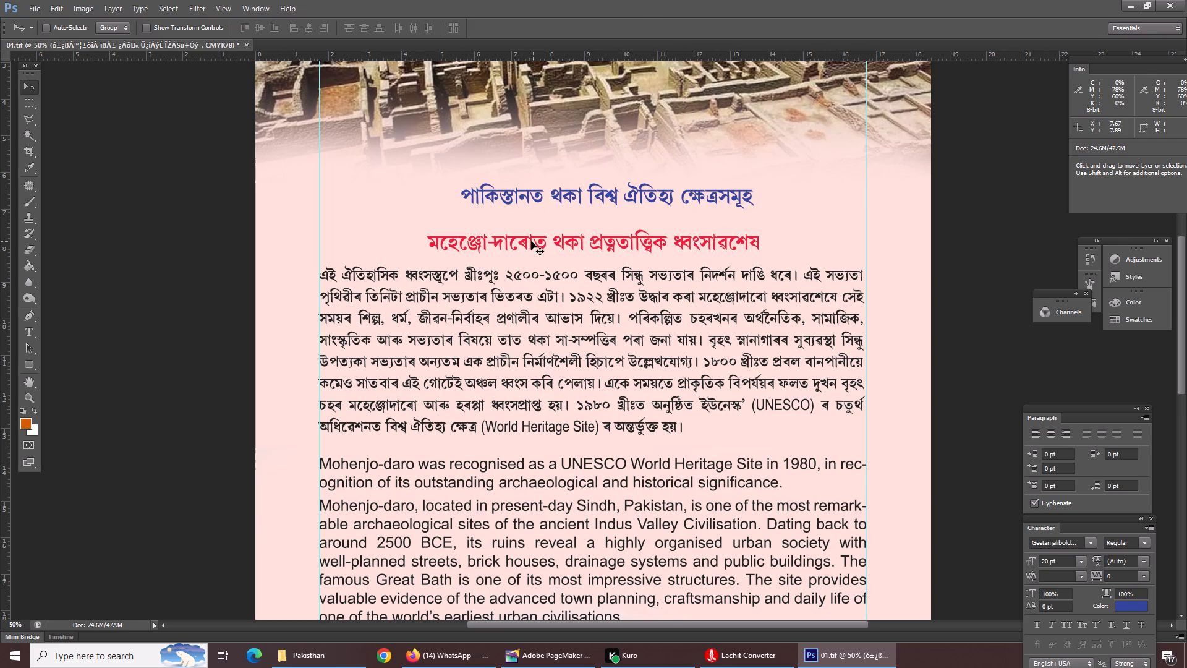
{"action": "left_click", "coordinate": [559, 253]}
{"action": "left_click_drag", "start_coordinate": [561, 241], "coordinate": [585, 229]}
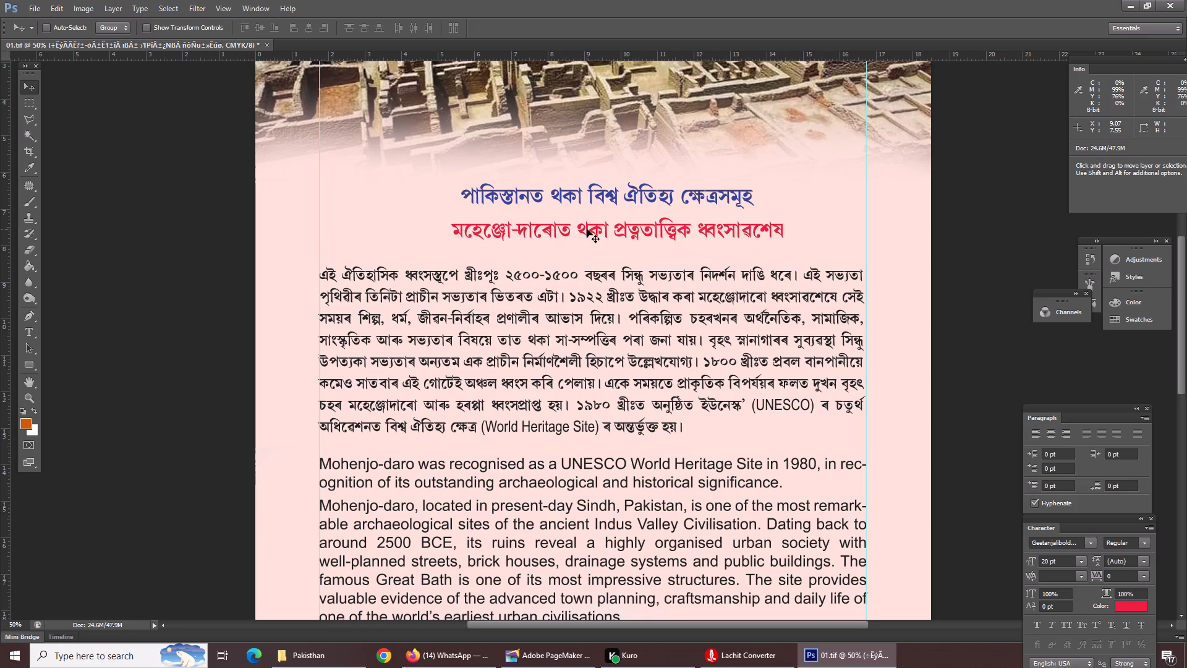
{"action": "key", "text": "Delete"}
Reposition the blue heading so it sits centred between the vertical guides, slightly lower on the page.
{"action": "left_click_drag", "start_coordinate": [557, 194], "coordinate": [532, 194]}
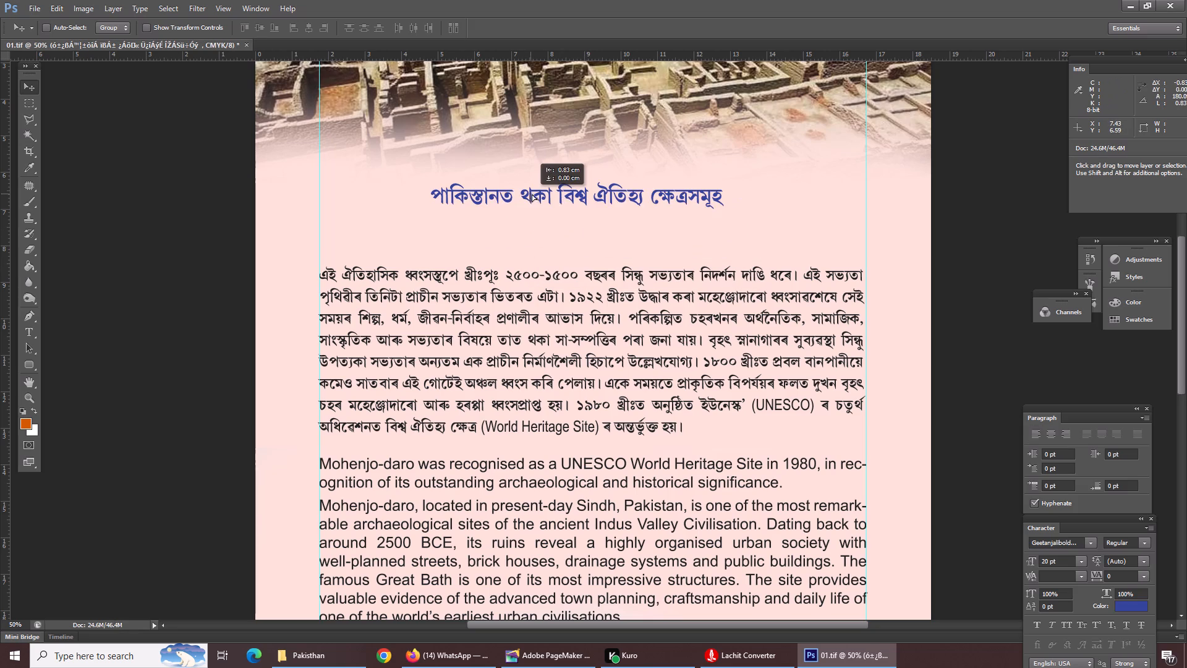
{"action": "left_click_drag", "start_coordinate": [532, 194], "coordinate": [547, 200]}
Set the font size of the black Assamese body paragraph to 12 pt.
{"action": "scroll", "coordinate": [556, 276], "scroll_direction": "down", "scroll_amount": 6}
{"action": "scroll", "coordinate": [578, 323], "scroll_direction": "down", "scroll_amount": 5}
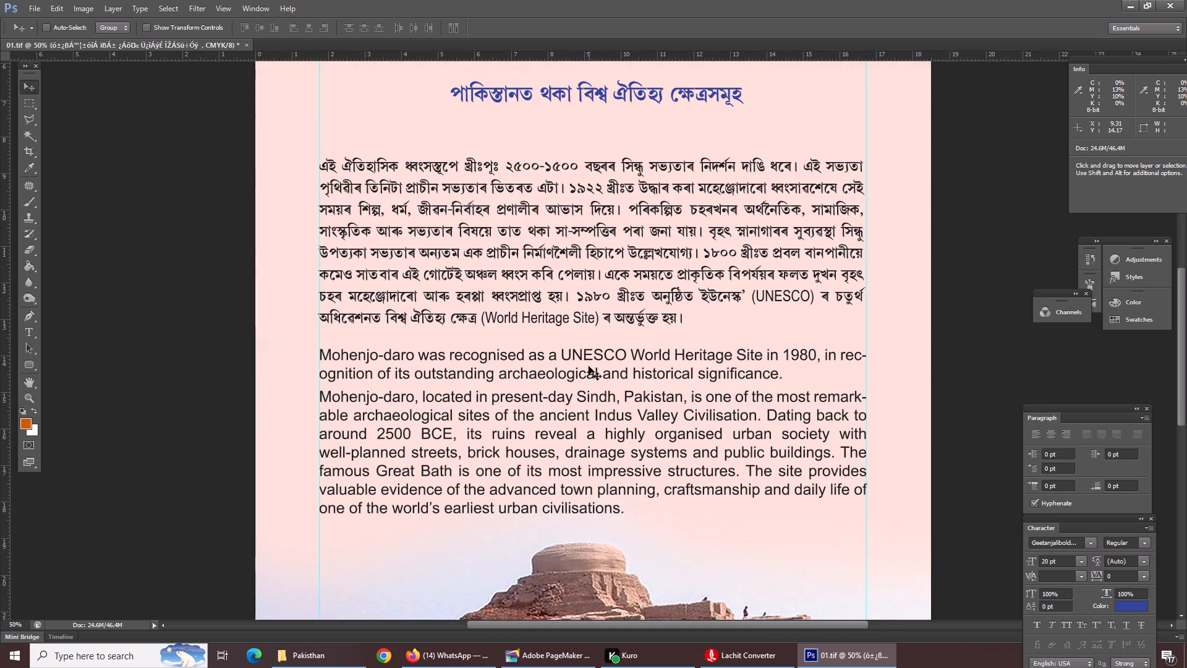
{"action": "scroll", "coordinate": [597, 368], "scroll_direction": "up", "scroll_amount": 3}
{"action": "scroll", "coordinate": [599, 368], "scroll_direction": "down", "scroll_amount": 1}
{"action": "scroll", "coordinate": [599, 368], "scroll_direction": "up", "scroll_amount": 2}
{"action": "scroll", "coordinate": [600, 367], "scroll_direction": "down", "scroll_amount": 1}
{"action": "scroll", "coordinate": [600, 367], "scroll_direction": "up", "scroll_amount": 5}
{"action": "right_click", "coordinate": [563, 301]}
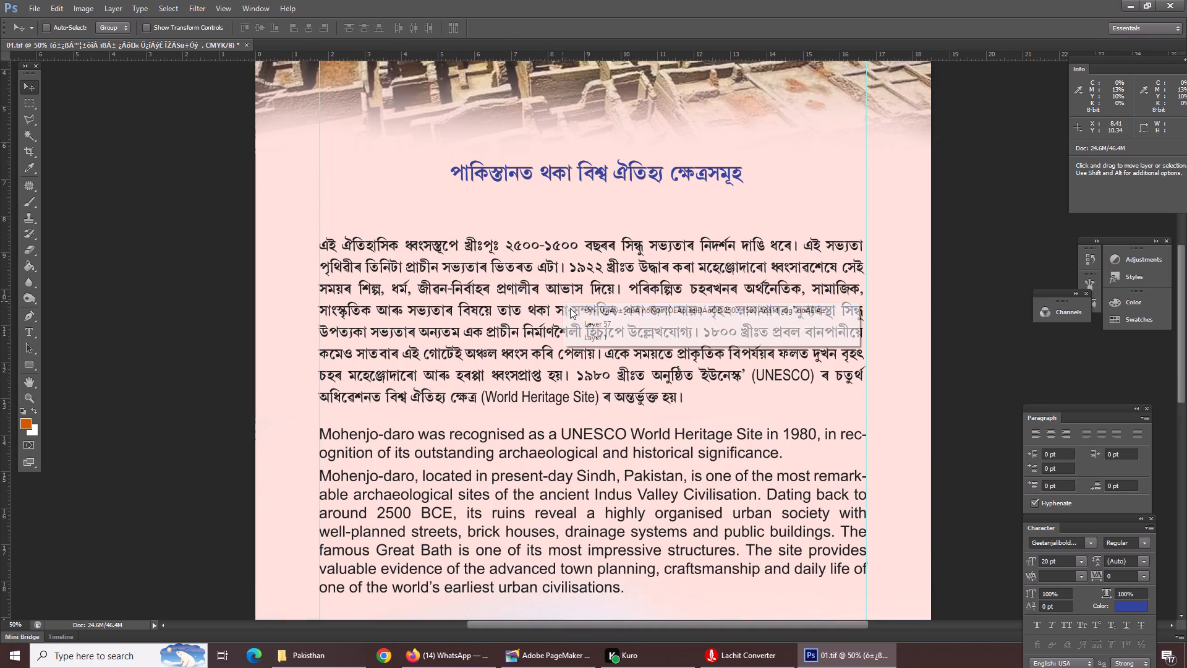
{"action": "left_click", "coordinate": [604, 312]}
{"action": "left_click", "coordinate": [1042, 563]}
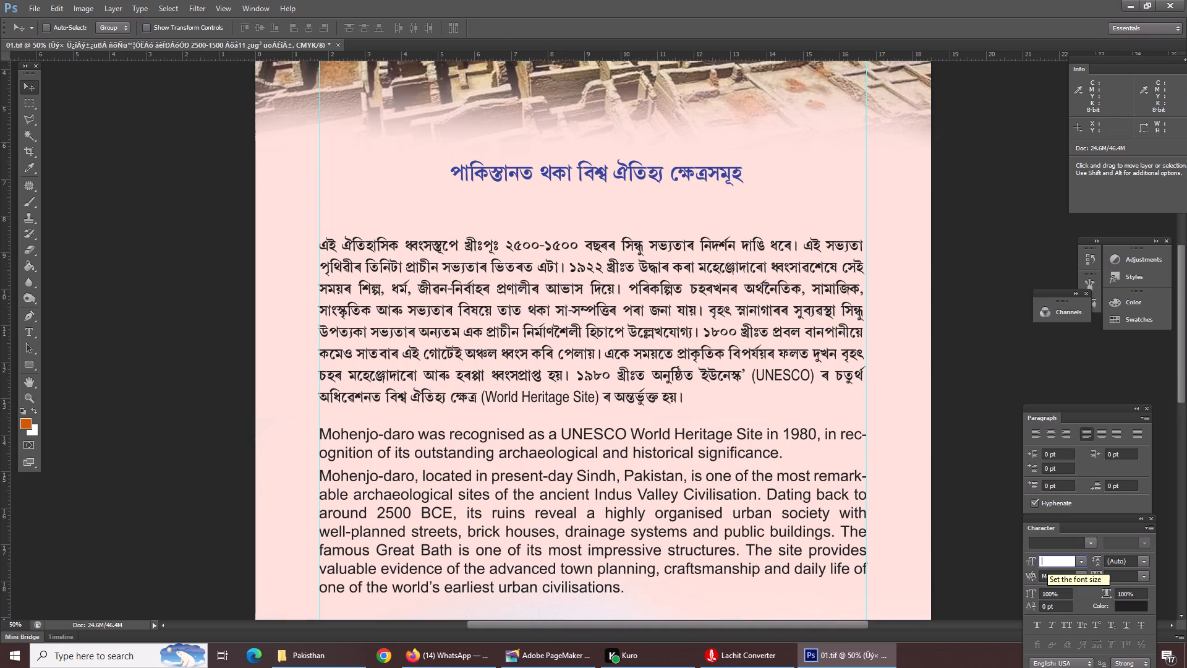
{"action": "type", "text": "12"}
{"action": "key", "text": "Return"}
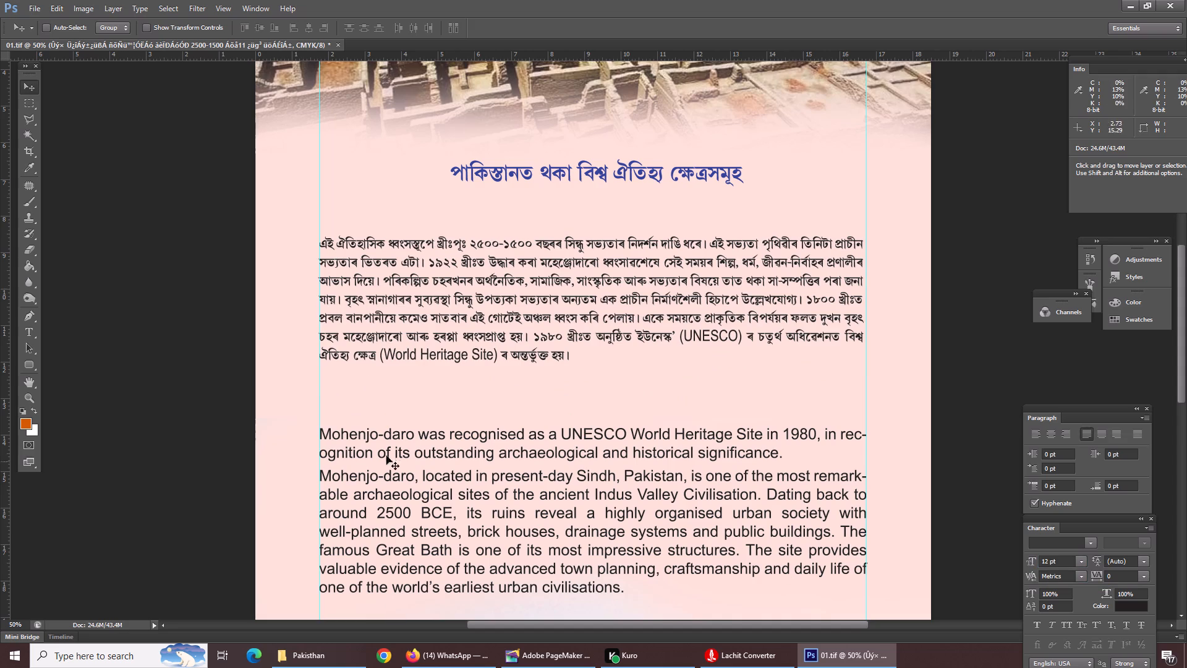
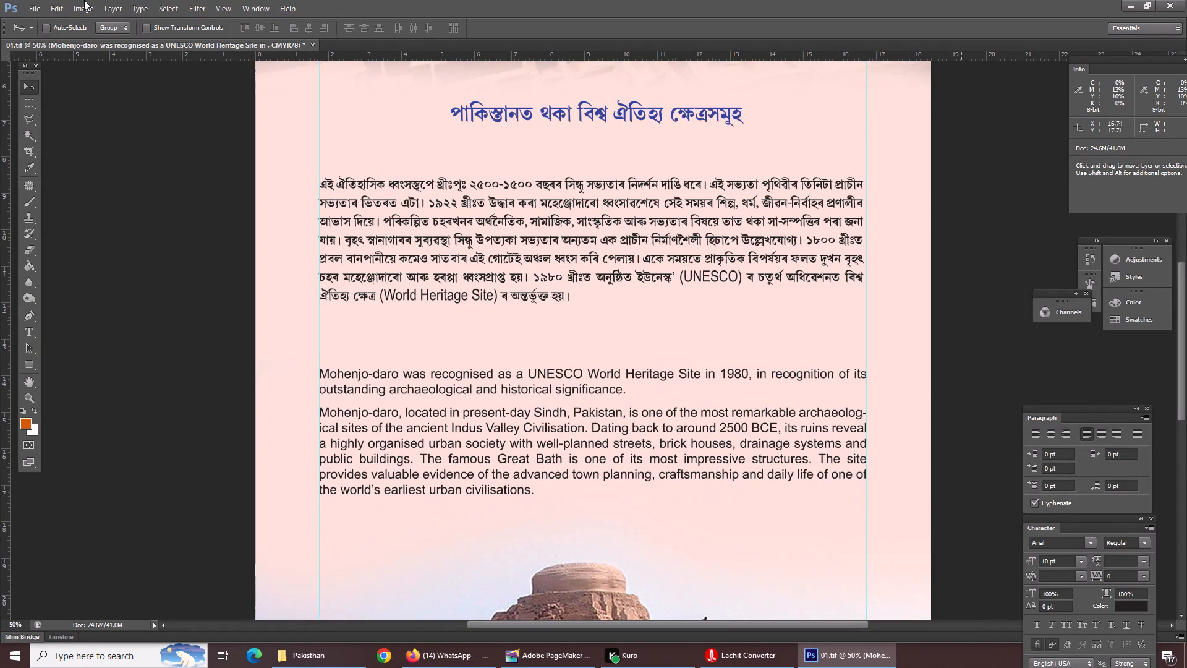
Move the English Mohenjo-daro text slightly up, closer to the Assamese paragraph.
{"action": "left_click_drag", "start_coordinate": [436, 377], "coordinate": [435, 367]}
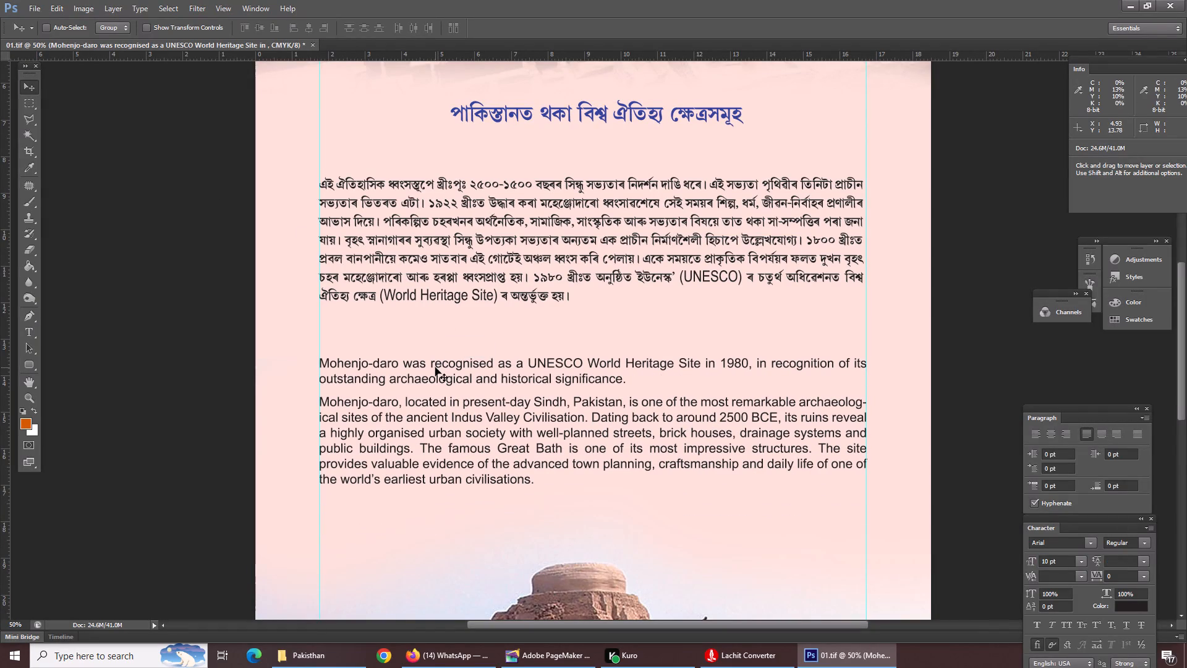
Move the Assamese body paragraph slightly lower on the page, keeping it between the vertical guides.
{"action": "right_click", "coordinate": [485, 252]}
{"action": "left_click", "coordinate": [519, 263]}
{"action": "left_click_drag", "start_coordinate": [513, 260], "coordinate": [516, 270]}
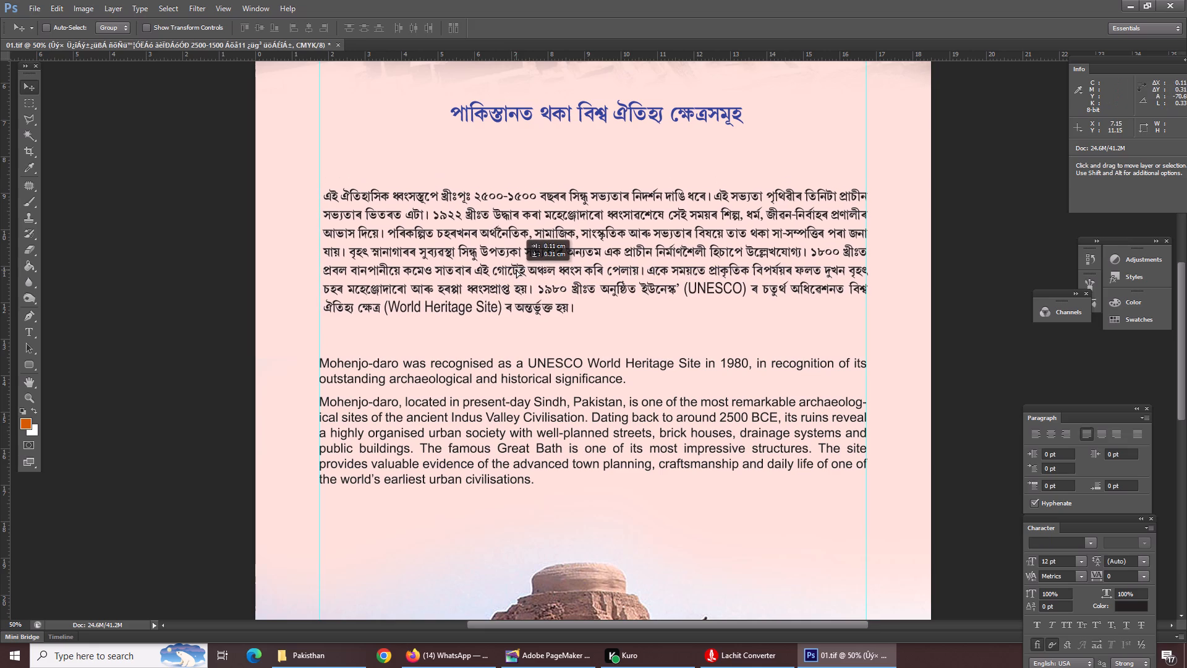
{"action": "left_click_drag", "start_coordinate": [516, 270], "coordinate": [537, 277]}
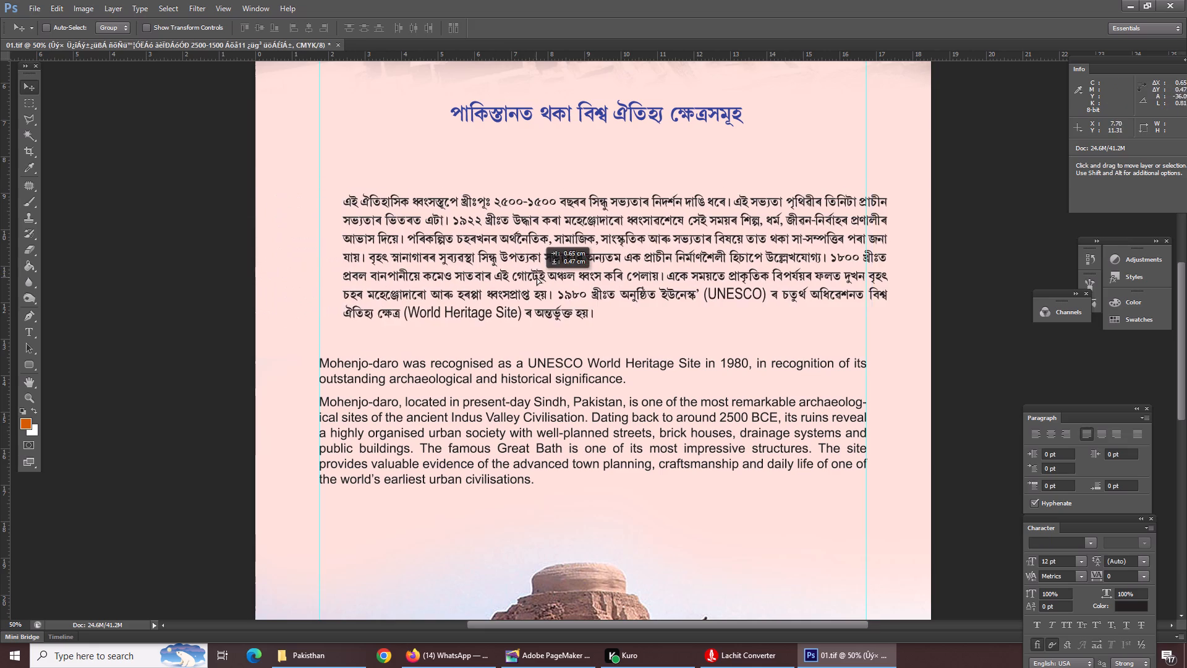
{"action": "left_click_drag", "start_coordinate": [537, 277], "coordinate": [514, 279]}
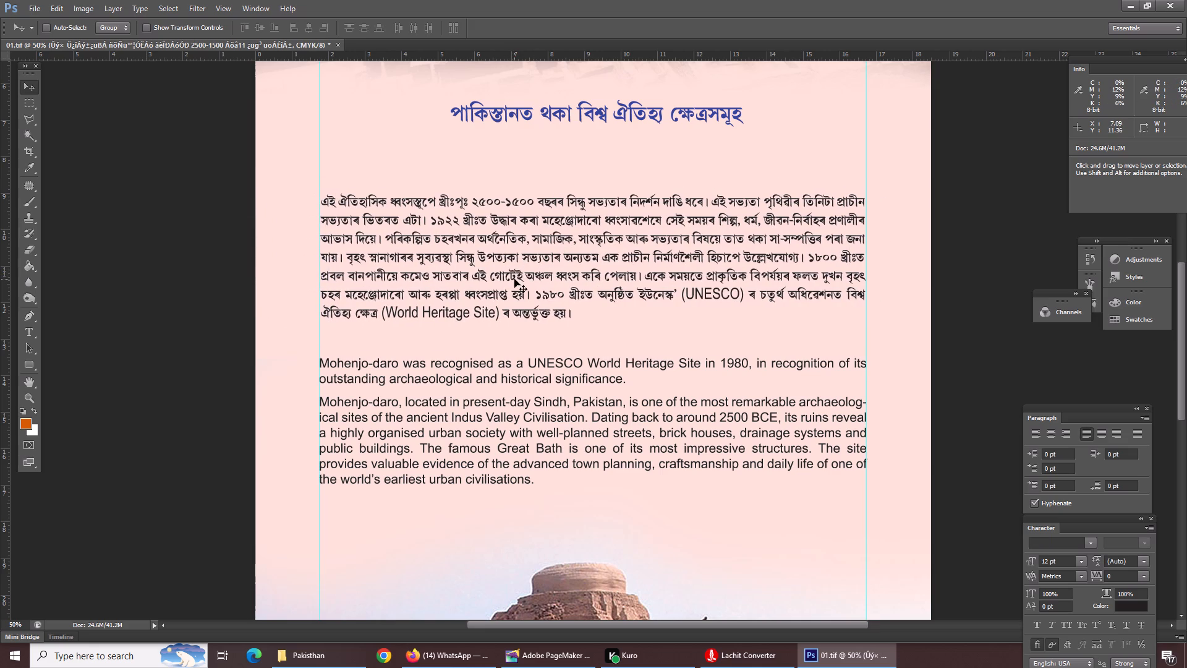
Set the font size of "(UNESCO)" and "(World Heritage Site)" in the Assamese paragraph to 10 pt.
{"action": "key", "text": "t"}
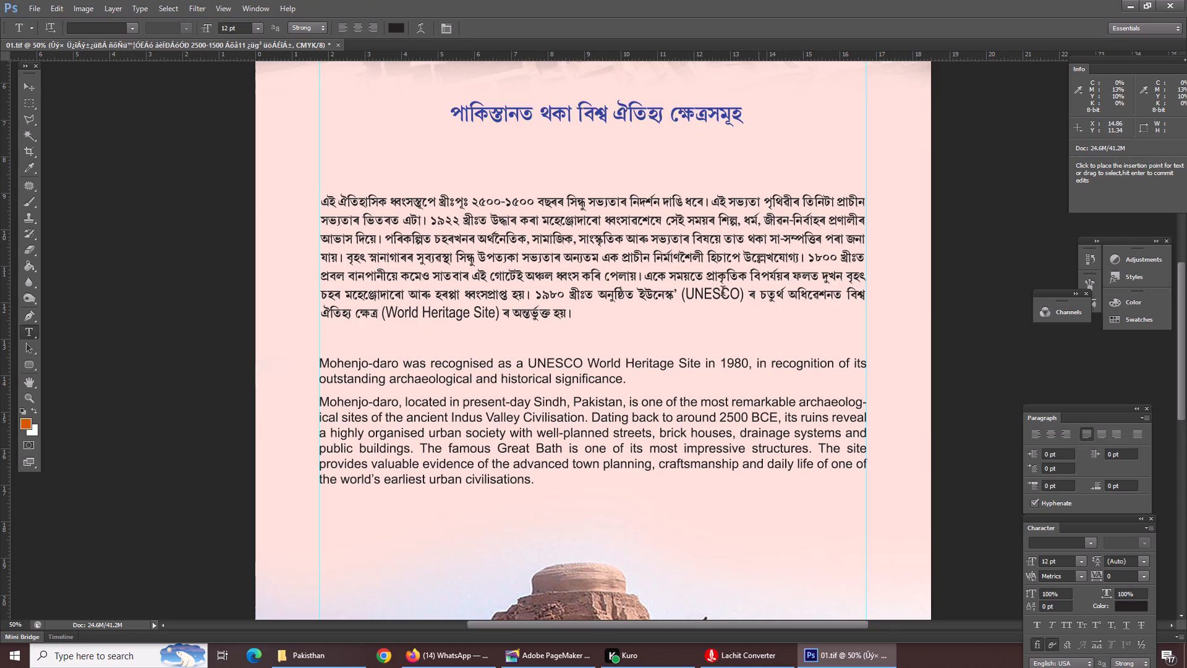
{"action": "left_click_drag", "start_coordinate": [678, 298], "coordinate": [746, 302]}
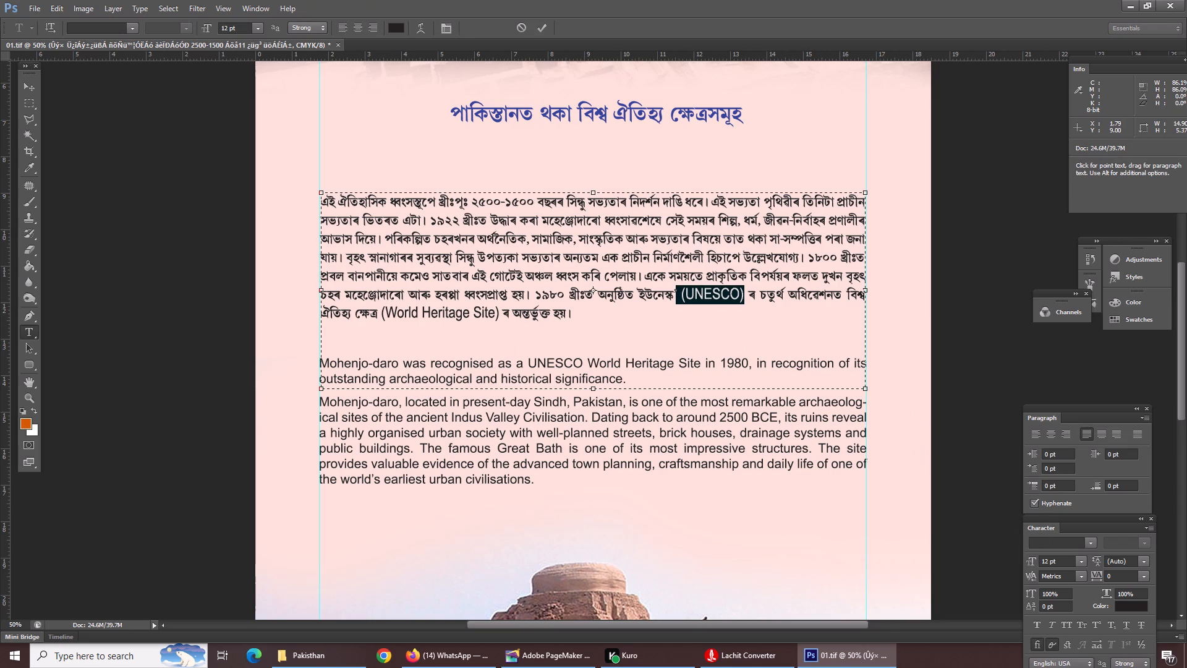
{"action": "left_click_drag", "start_coordinate": [1057, 561], "coordinate": [1055, 561]}
{"action": "left_click_drag", "start_coordinate": [1055, 561], "coordinate": [1032, 565]}
{"action": "type", "text": "10"}
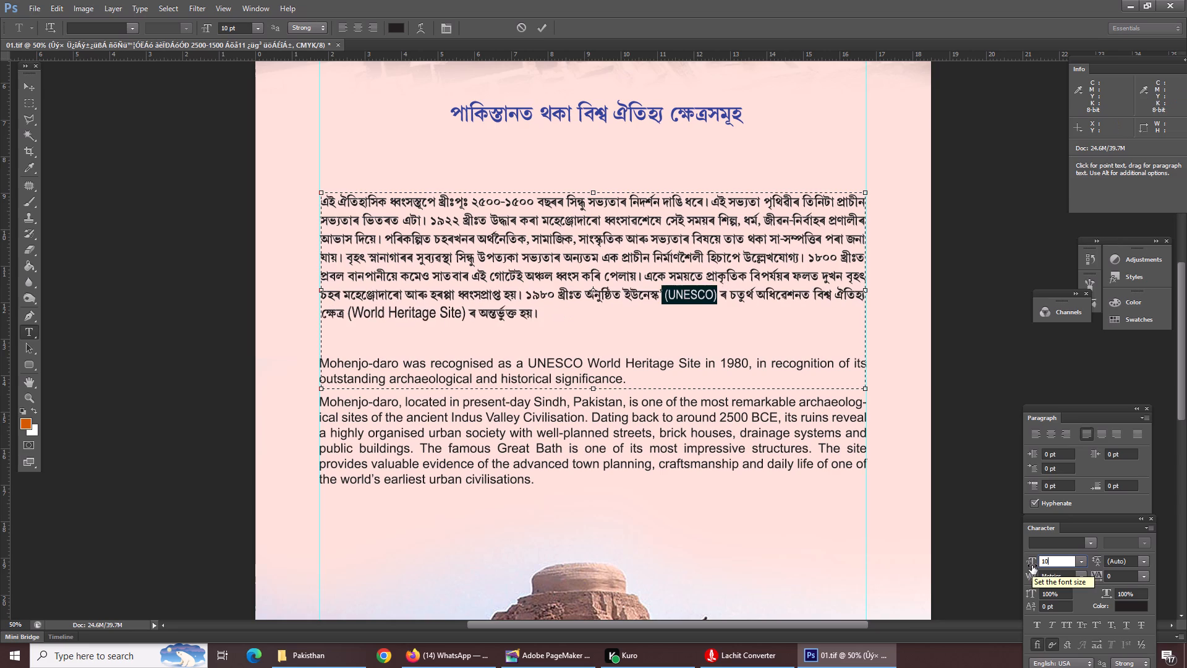
{"action": "left_click_drag", "start_coordinate": [346, 317], "coordinate": [373, 317]}
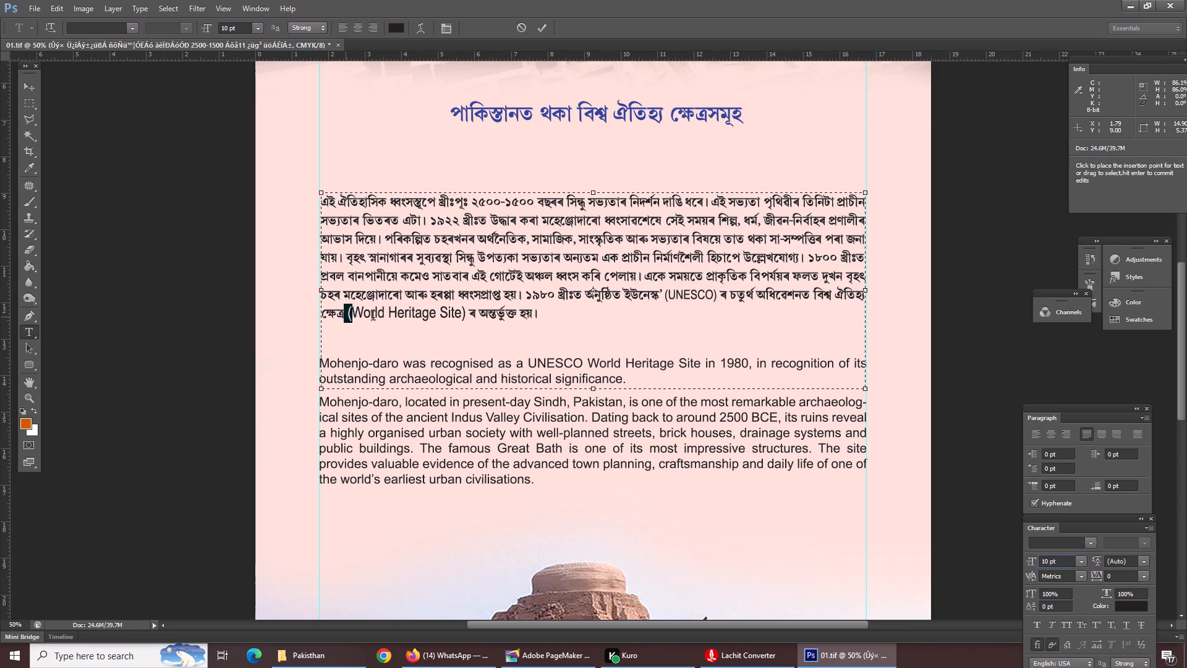
{"action": "left_click_drag", "start_coordinate": [373, 317], "coordinate": [468, 322]}
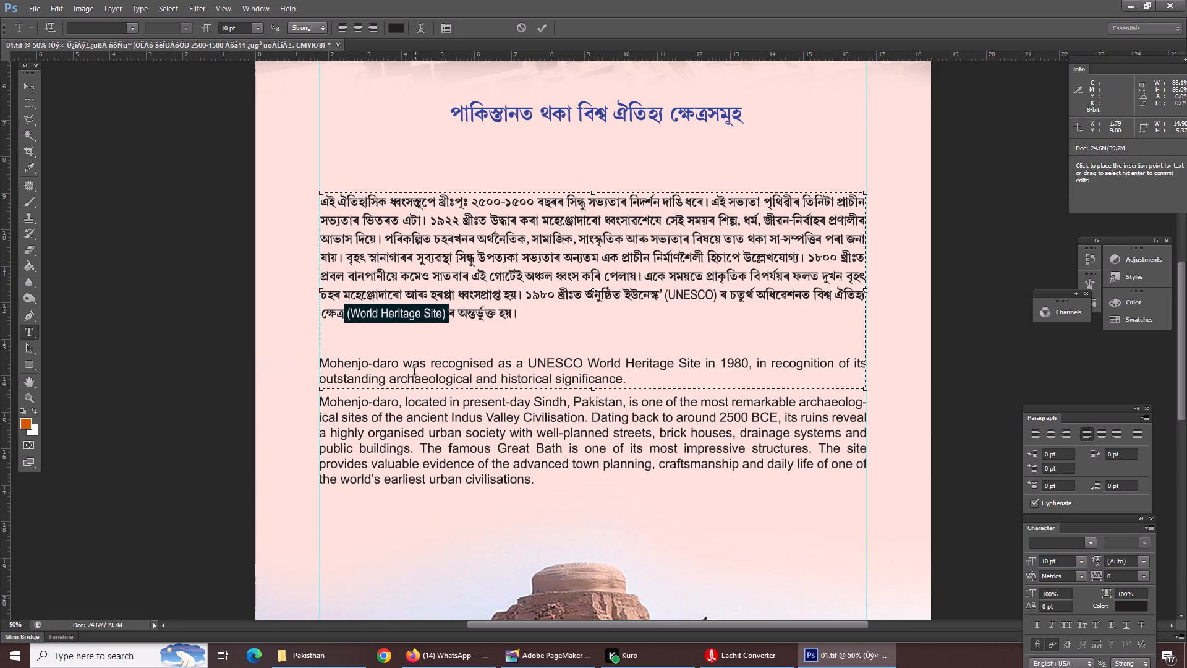
{"action": "left_click", "coordinate": [424, 353]}
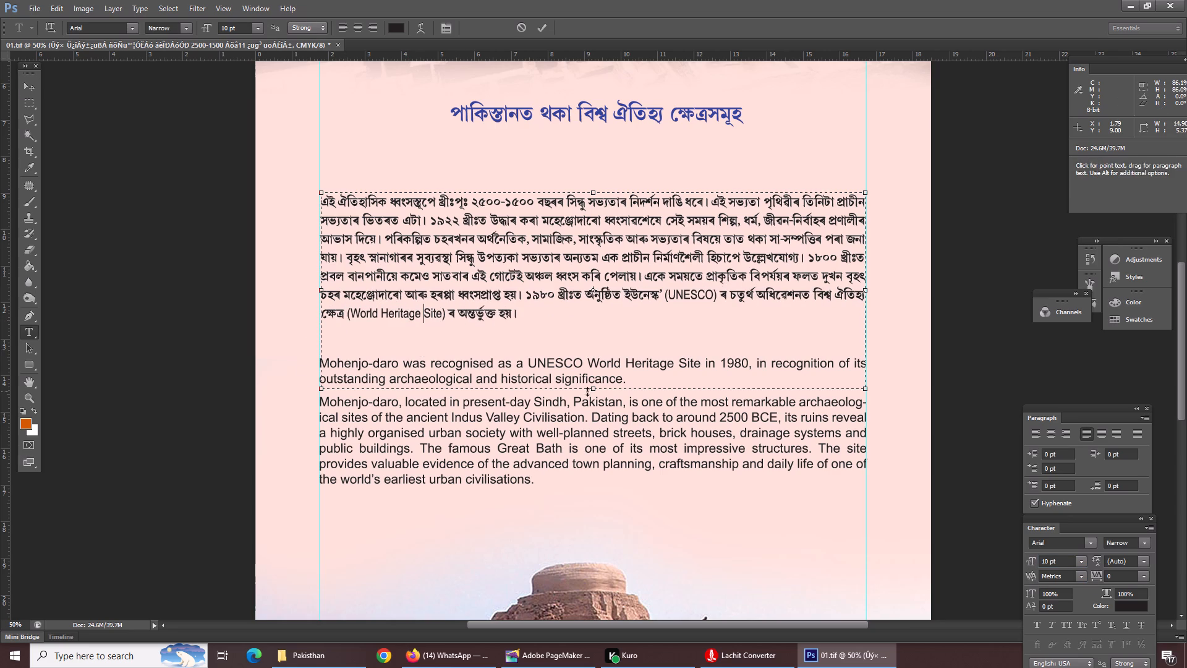
Shorten the Assamese paragraph's text box from its lower edge to about 4 cm high, ending above the English text.
{"action": "left_click_drag", "start_coordinate": [595, 388], "coordinate": [597, 351]}
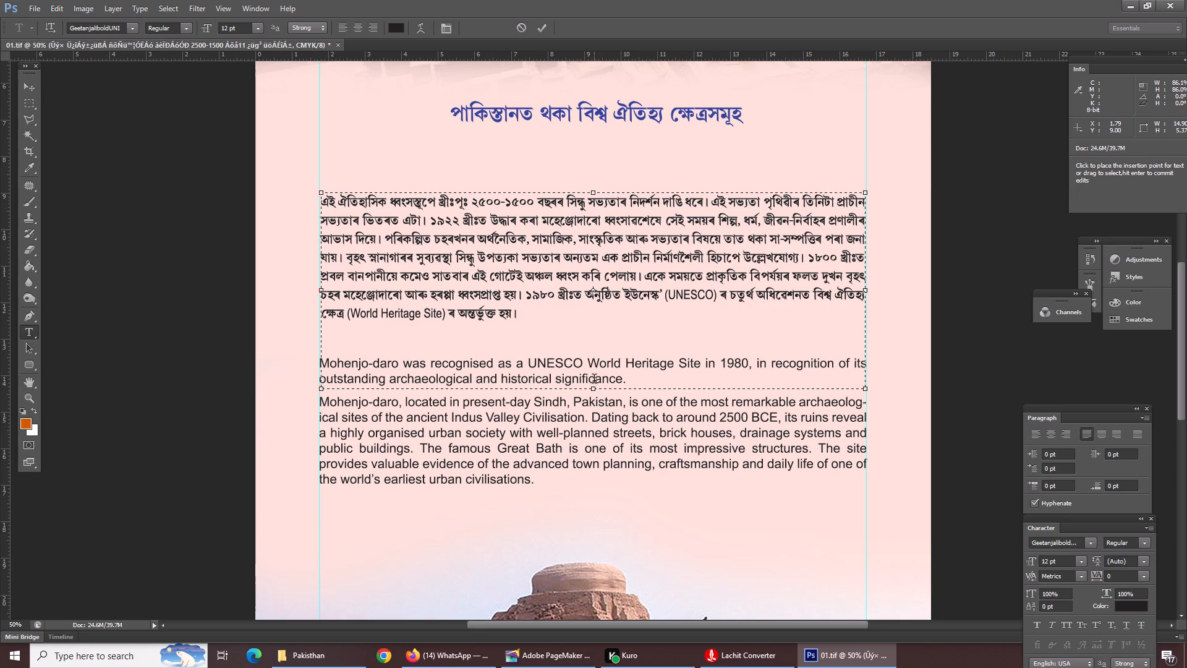
{"action": "left_click_drag", "start_coordinate": [592, 389], "coordinate": [592, 340]}
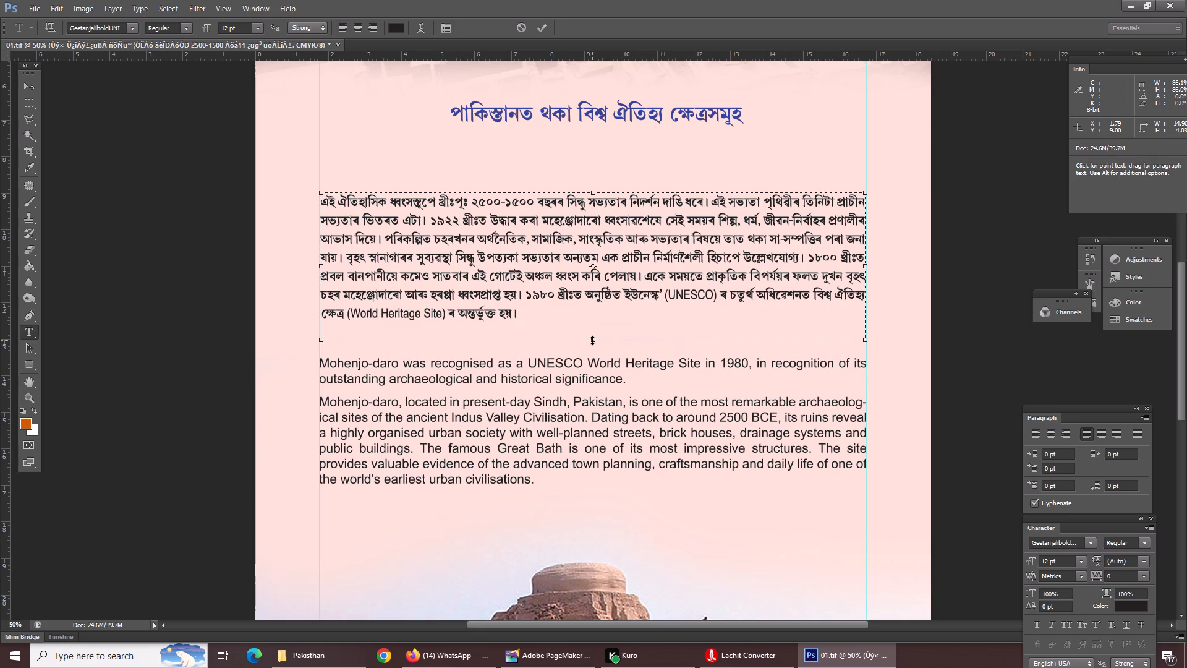
{"action": "key", "text": "Return"}
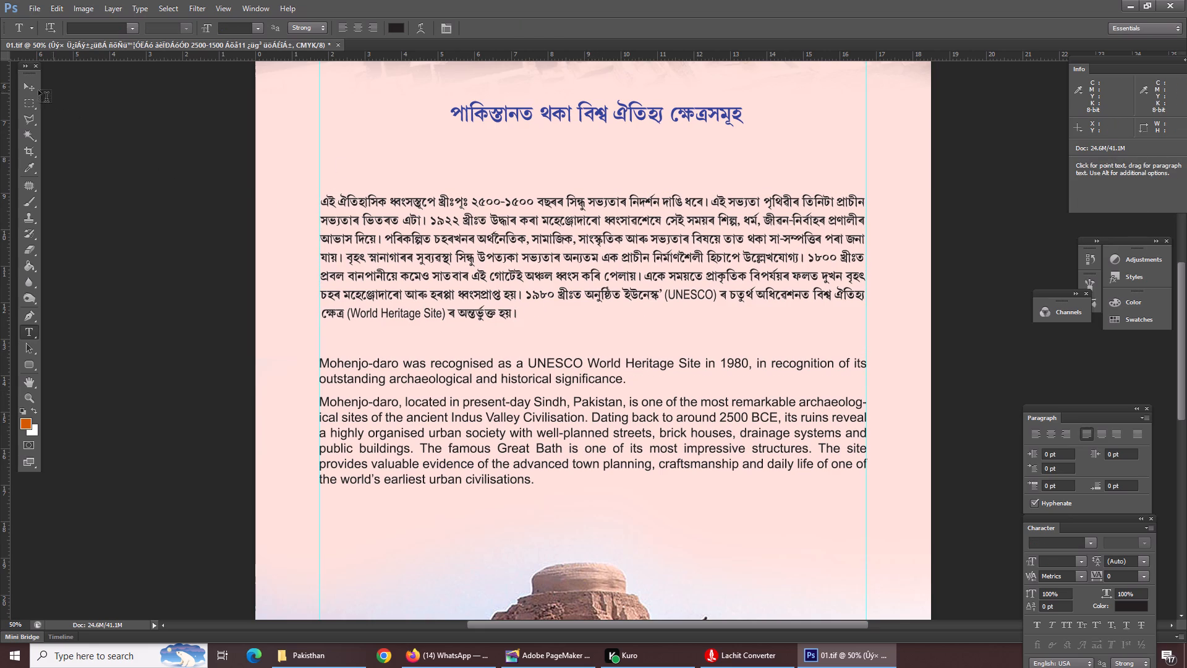
Move the Assamese body paragraph slightly up towards the blue heading, aligned between the vertical guides.
{"action": "left_click", "coordinate": [15, 83]}
{"action": "left_click", "coordinate": [25, 81]}
{"action": "right_click", "coordinate": [381, 223]}
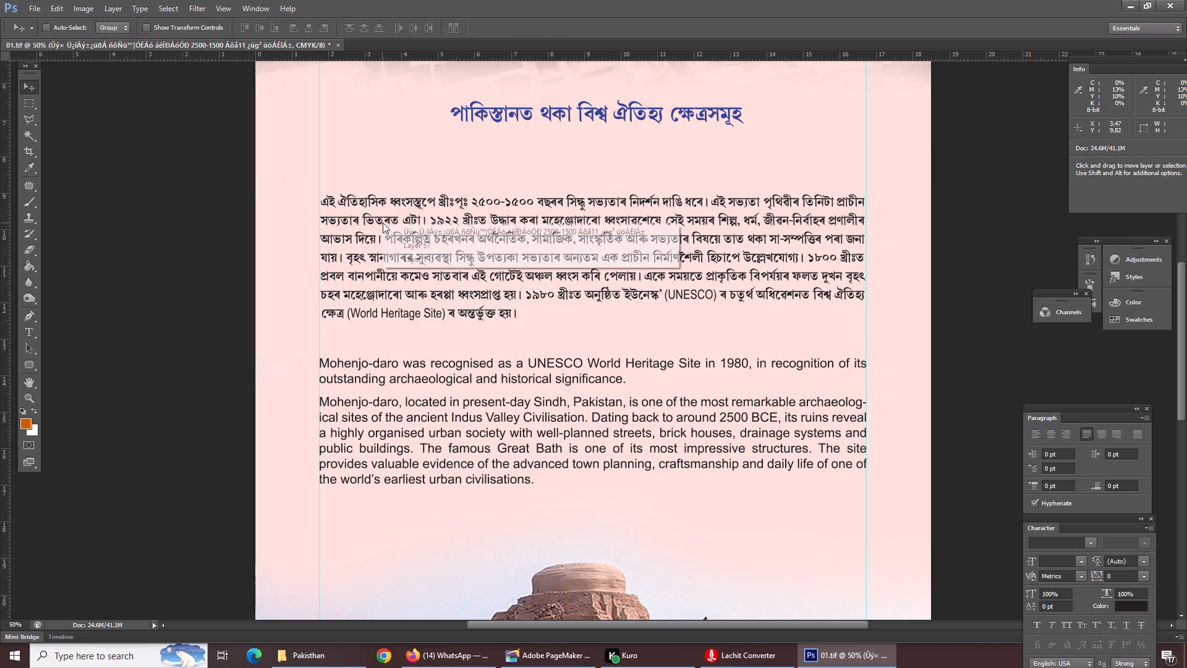
{"action": "left_click", "coordinate": [408, 234]}
{"action": "left_click_drag", "start_coordinate": [460, 236], "coordinate": [460, 230]}
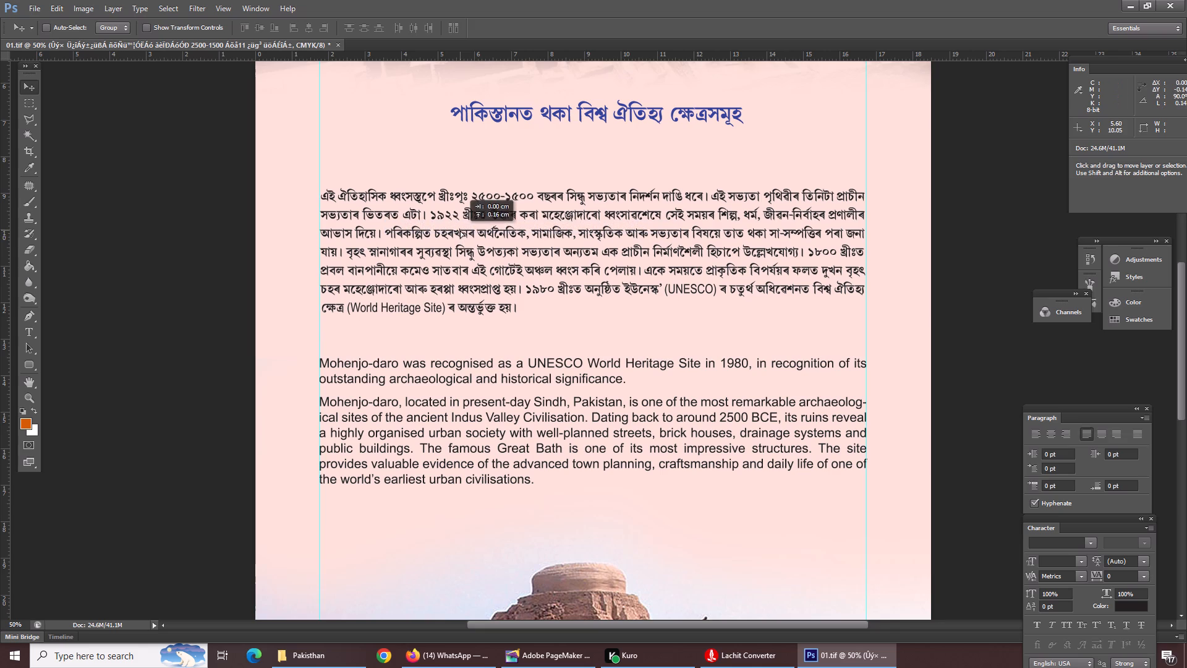
{"action": "left_click_drag", "start_coordinate": [460, 230], "coordinate": [461, 227]}
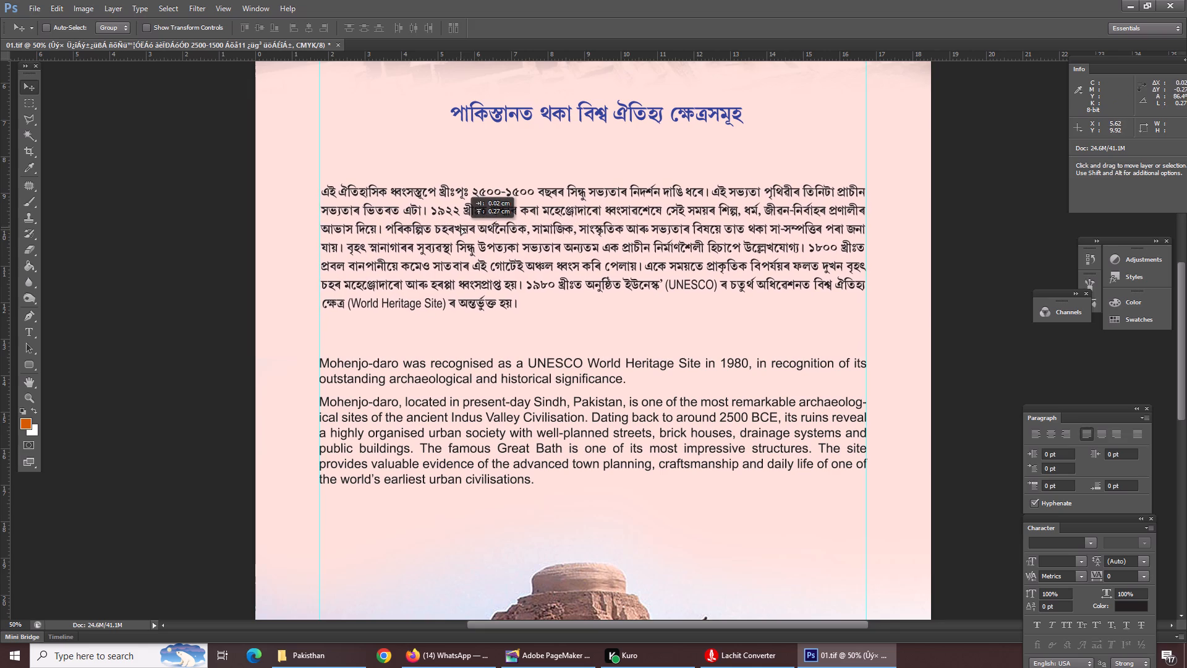
{"action": "left_click_drag", "start_coordinate": [461, 227], "coordinate": [459, 223]}
Move the English Mohenjo-daro text up to narrow the gap below the Assamese paragraph.
{"action": "right_click", "coordinate": [407, 424]}
{"action": "left_click_drag", "start_coordinate": [442, 432], "coordinate": [438, 425]}
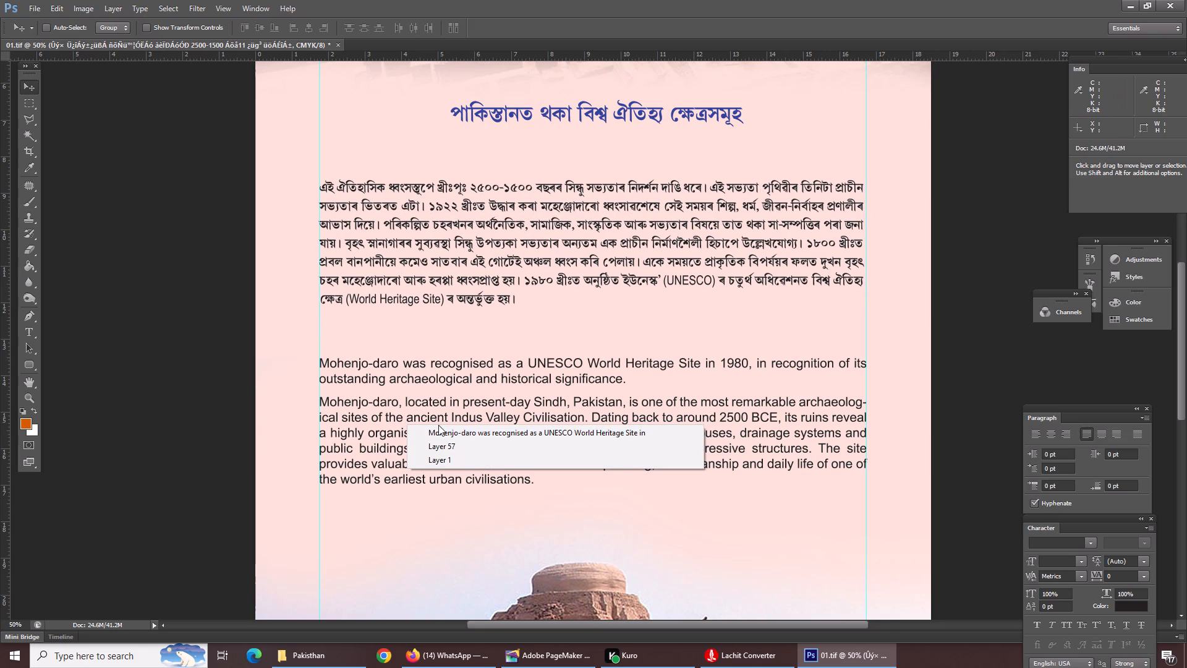
{"action": "left_click_drag", "start_coordinate": [438, 425], "coordinate": [436, 425]}
{"action": "left_click", "coordinate": [434, 430]}
{"action": "left_click_drag", "start_coordinate": [430, 425], "coordinate": [430, 422]}
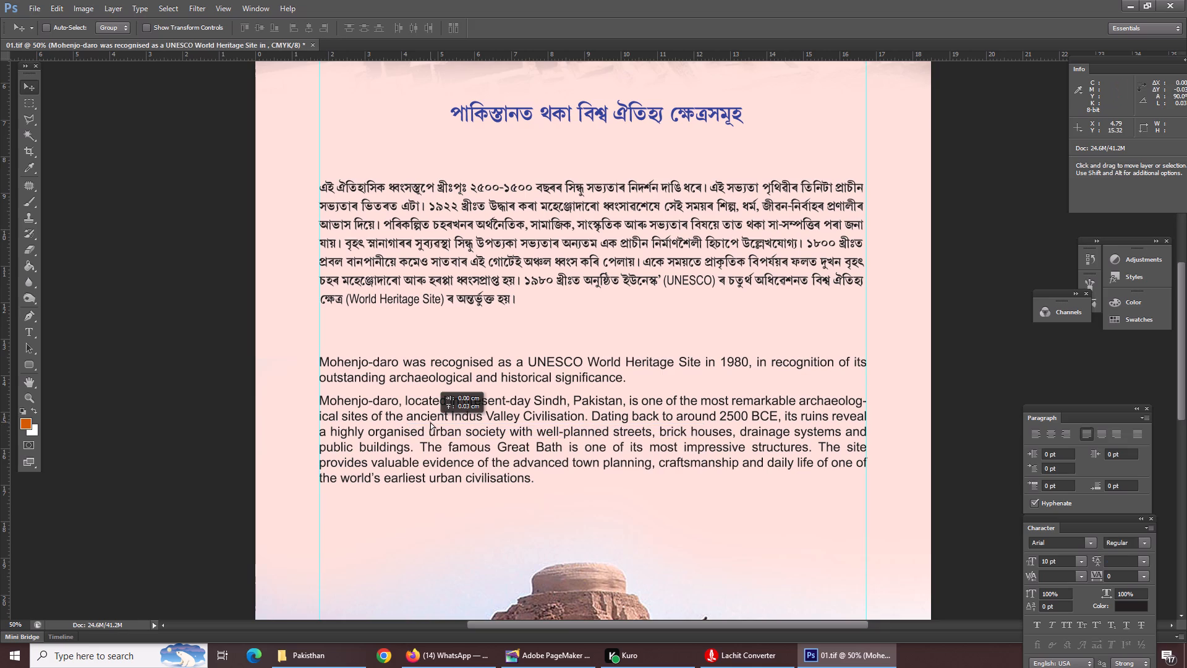
{"action": "left_click_drag", "start_coordinate": [430, 422], "coordinate": [430, 405]}
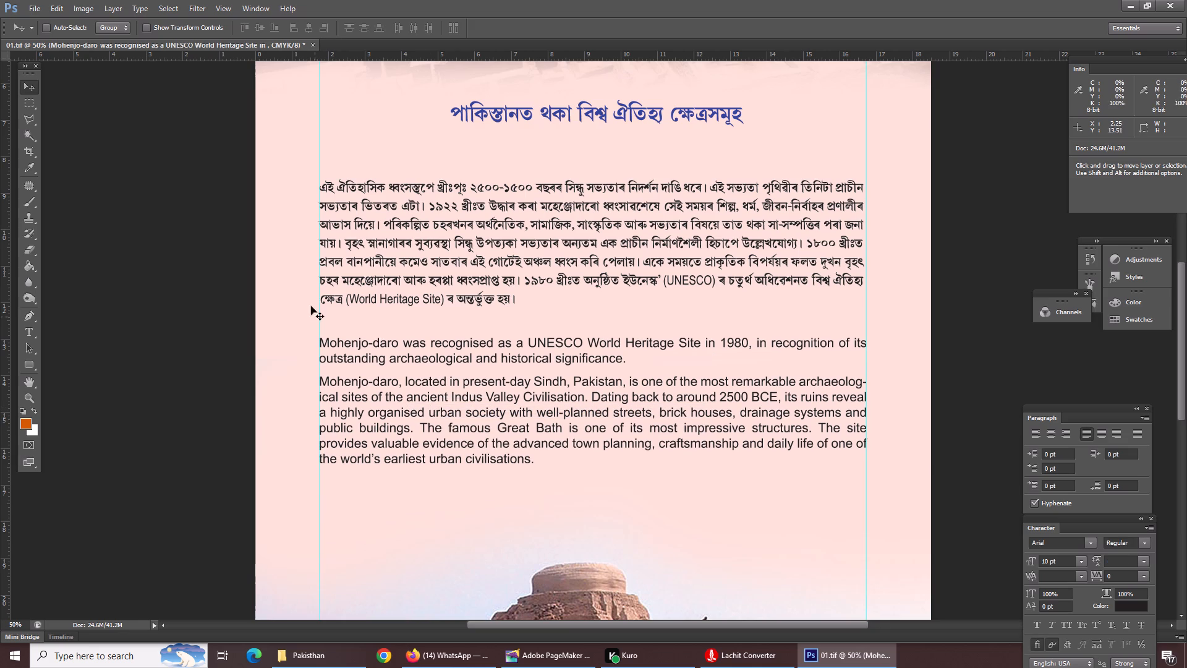
Activate the Type tool for working on the page's text.
{"action": "left_click", "coordinate": [23, 328]}
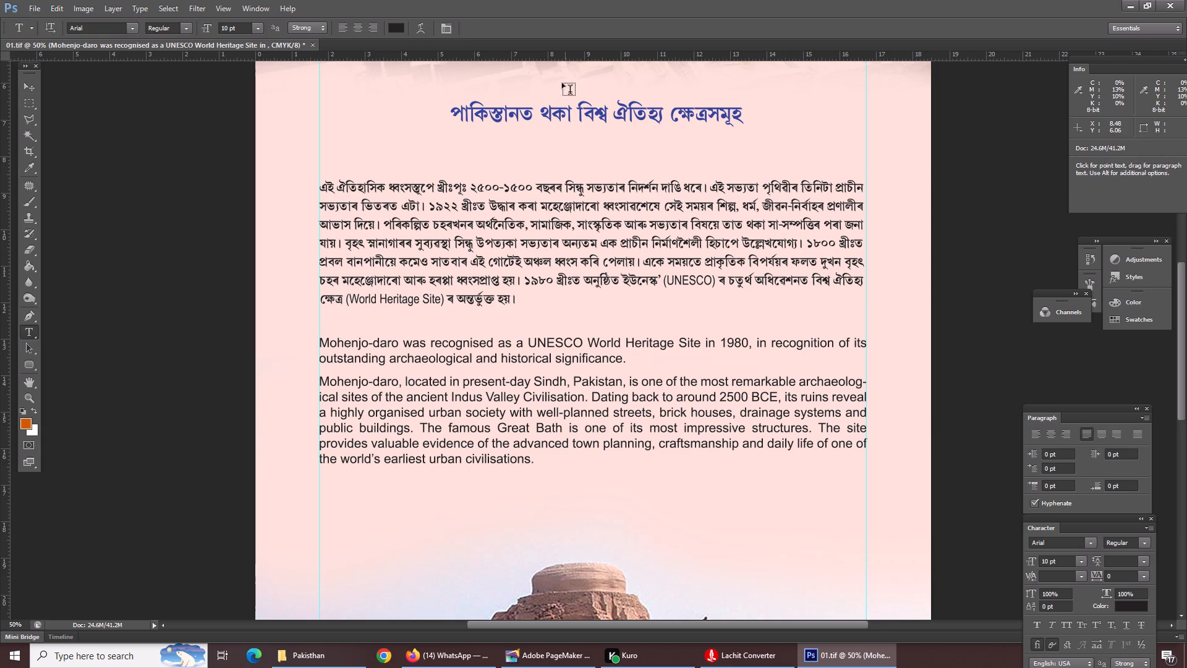
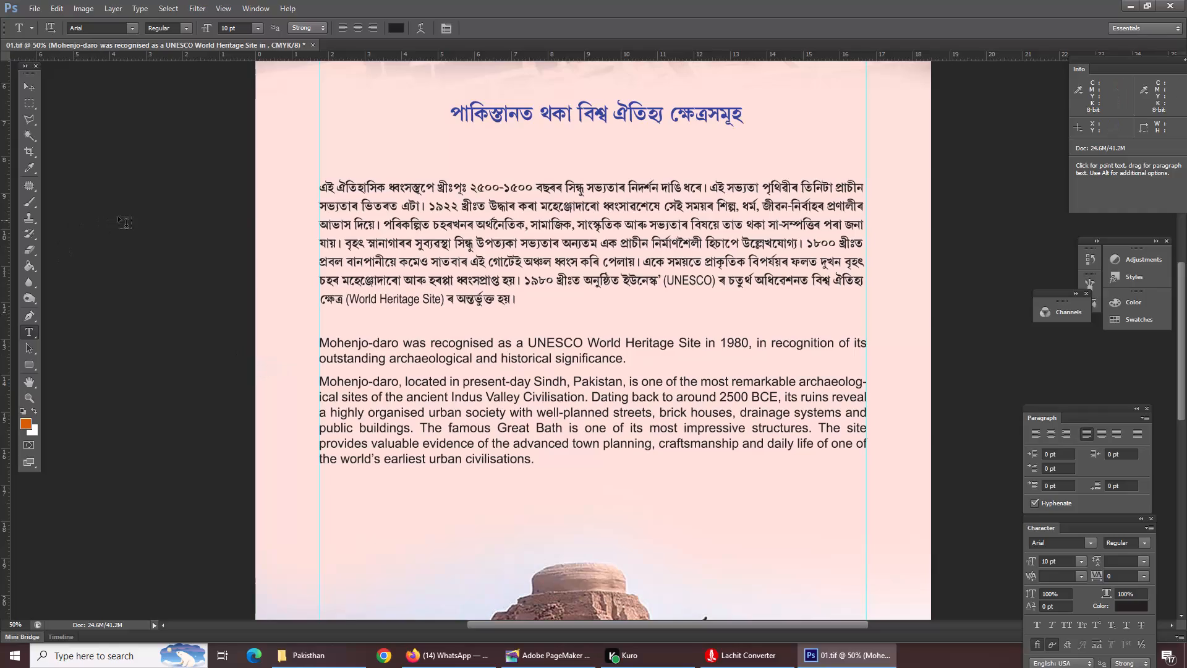
Move the Assamese body paragraph down about 0.4 cm, widening the gap below the blue heading.
{"action": "left_click", "coordinate": [22, 76]}
{"action": "double_click", "coordinate": [22, 77]}
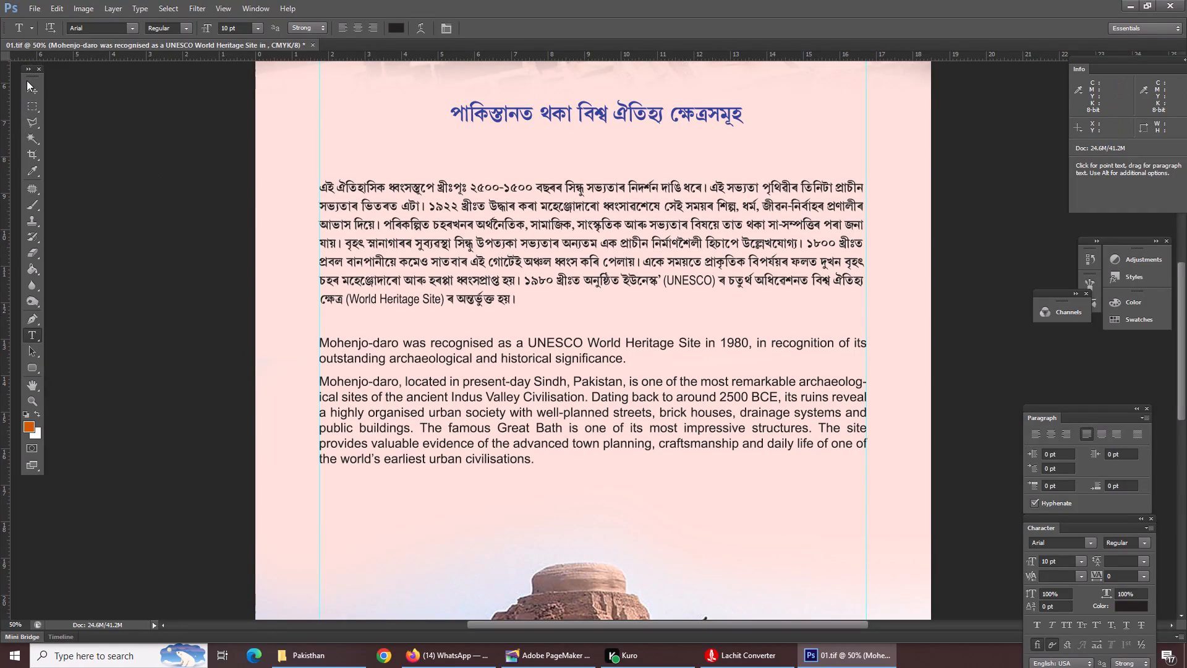
{"action": "left_click", "coordinate": [34, 98]}
{"action": "left_click", "coordinate": [563, 238]}
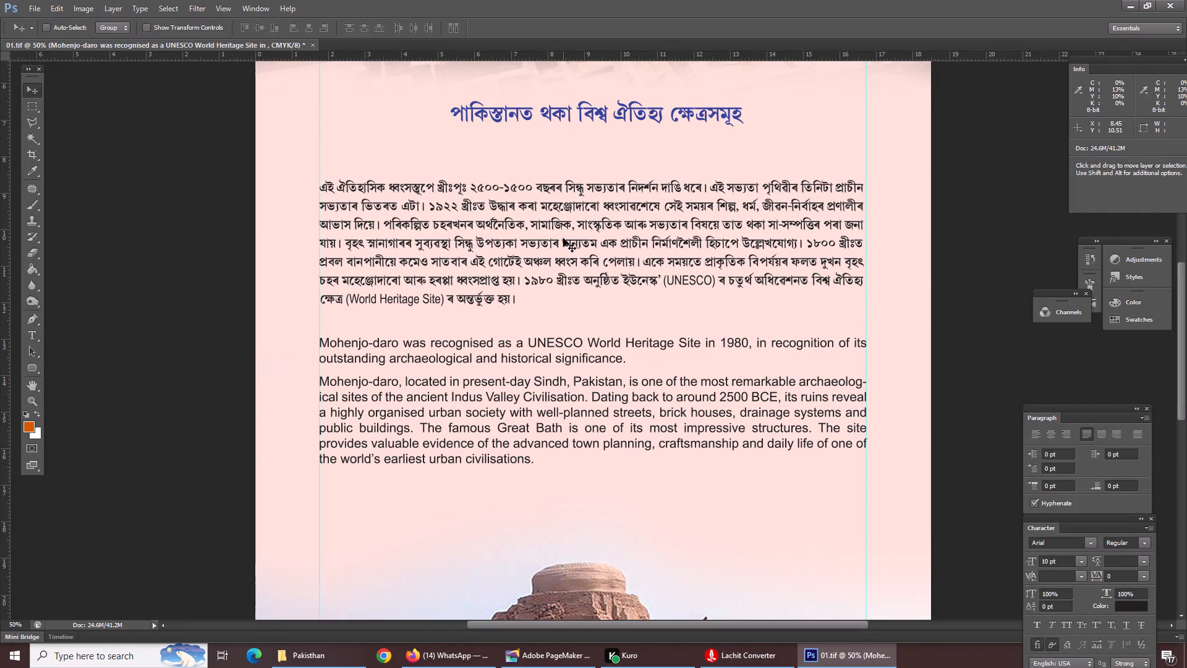
{"action": "right_click", "coordinate": [561, 241]}
{"action": "left_click", "coordinate": [569, 244]}
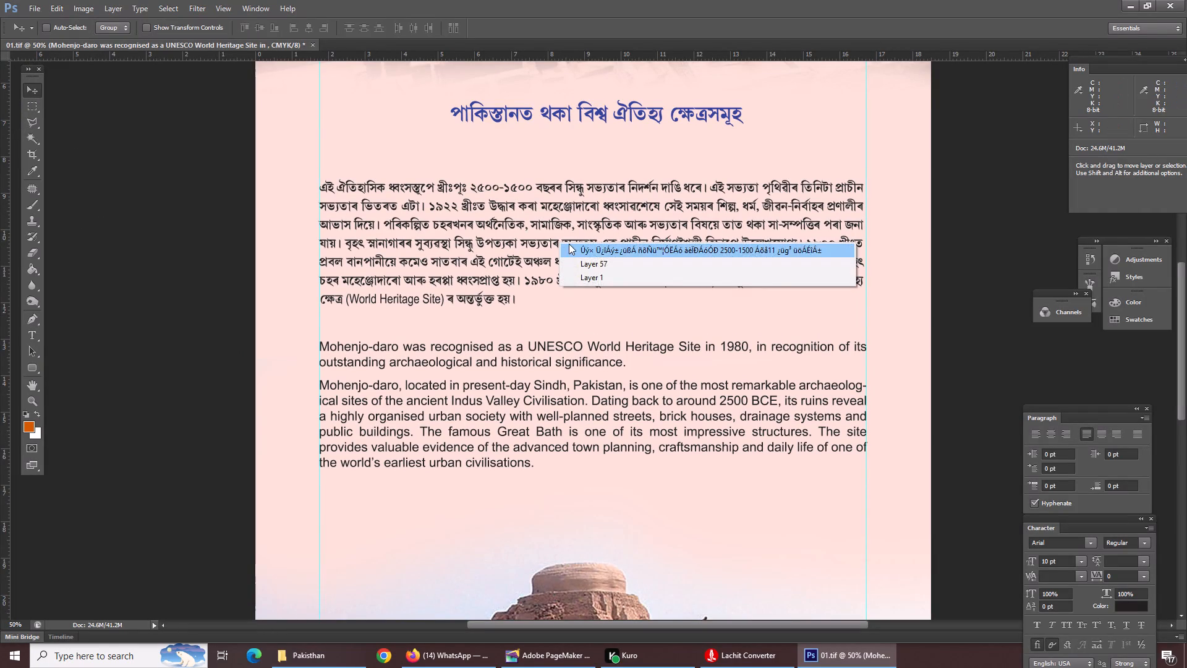
{"action": "left_click_drag", "start_coordinate": [569, 244], "coordinate": [569, 255]}
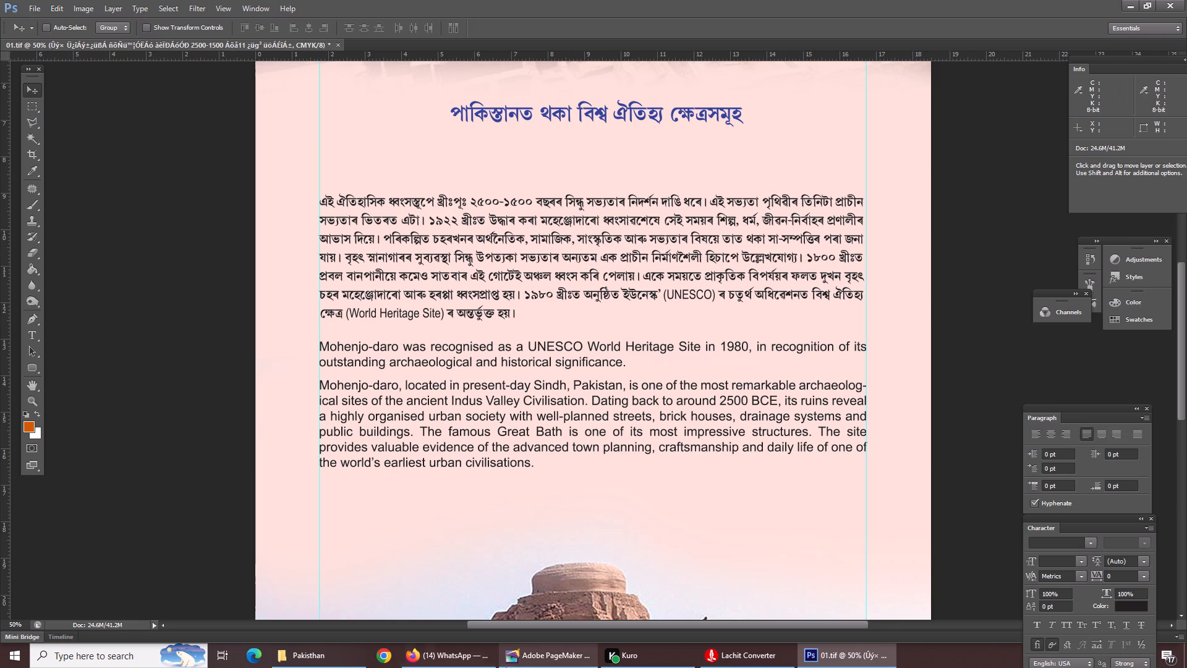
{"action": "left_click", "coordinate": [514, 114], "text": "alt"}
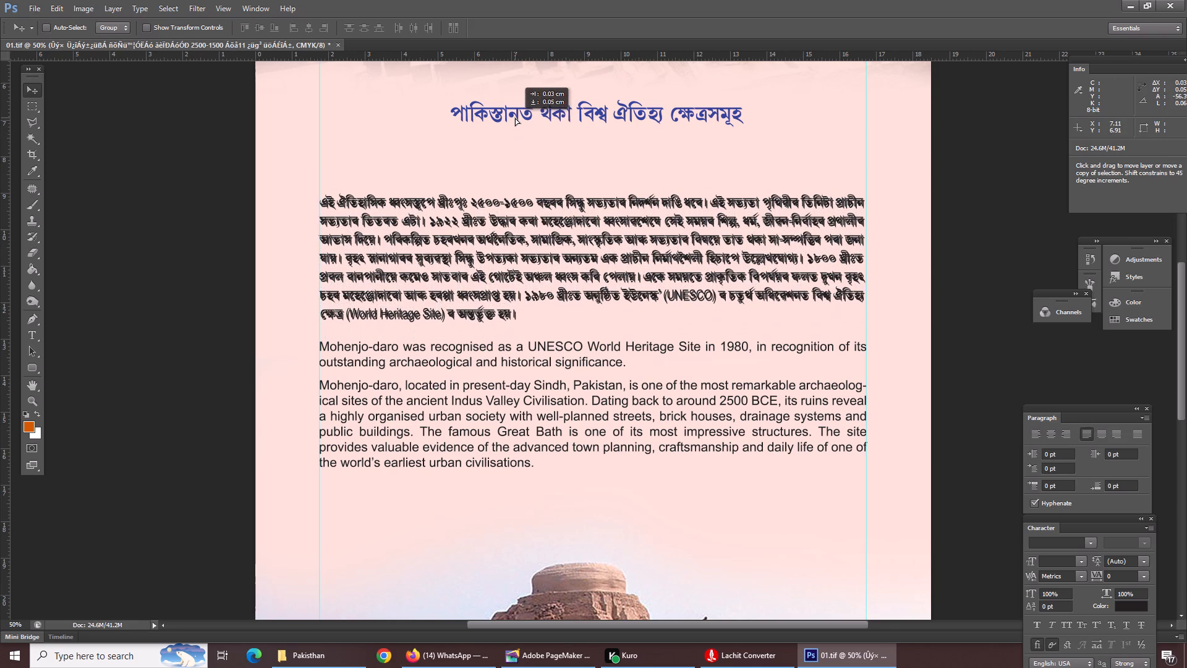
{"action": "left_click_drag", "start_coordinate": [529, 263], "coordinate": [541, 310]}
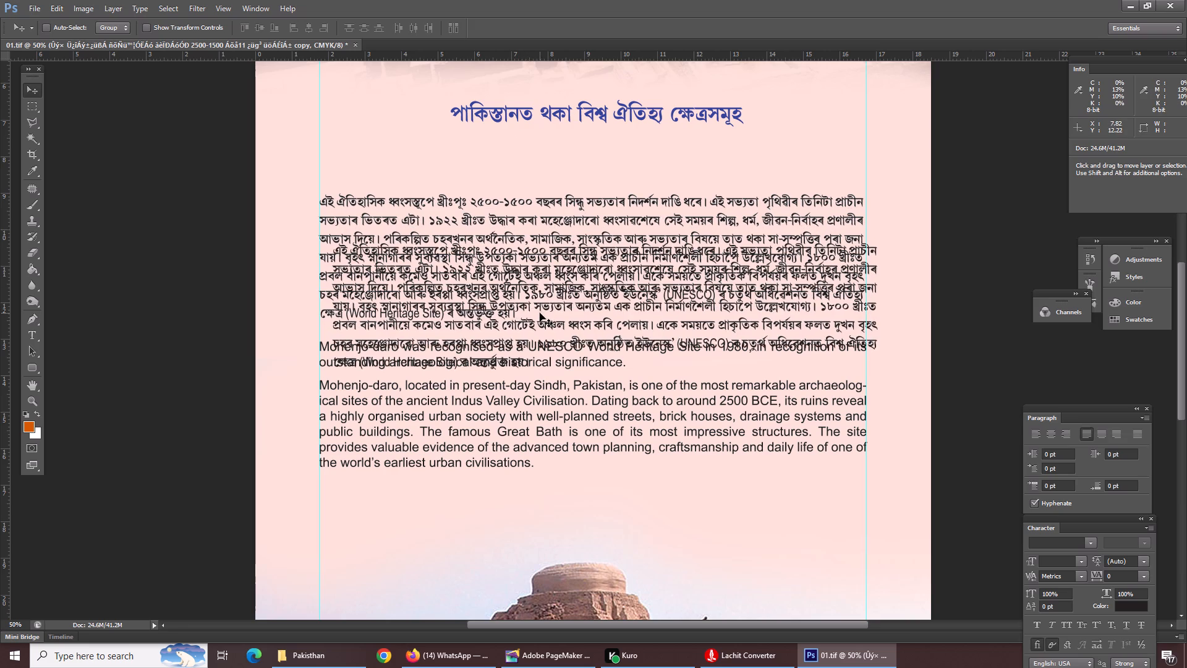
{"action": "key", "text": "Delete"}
Duplicate the blue Assamese heading and place the copy between the original and the Assamese paragraph.
{"action": "right_click", "coordinate": [533, 110]}
{"action": "left_click", "coordinate": [551, 116]}
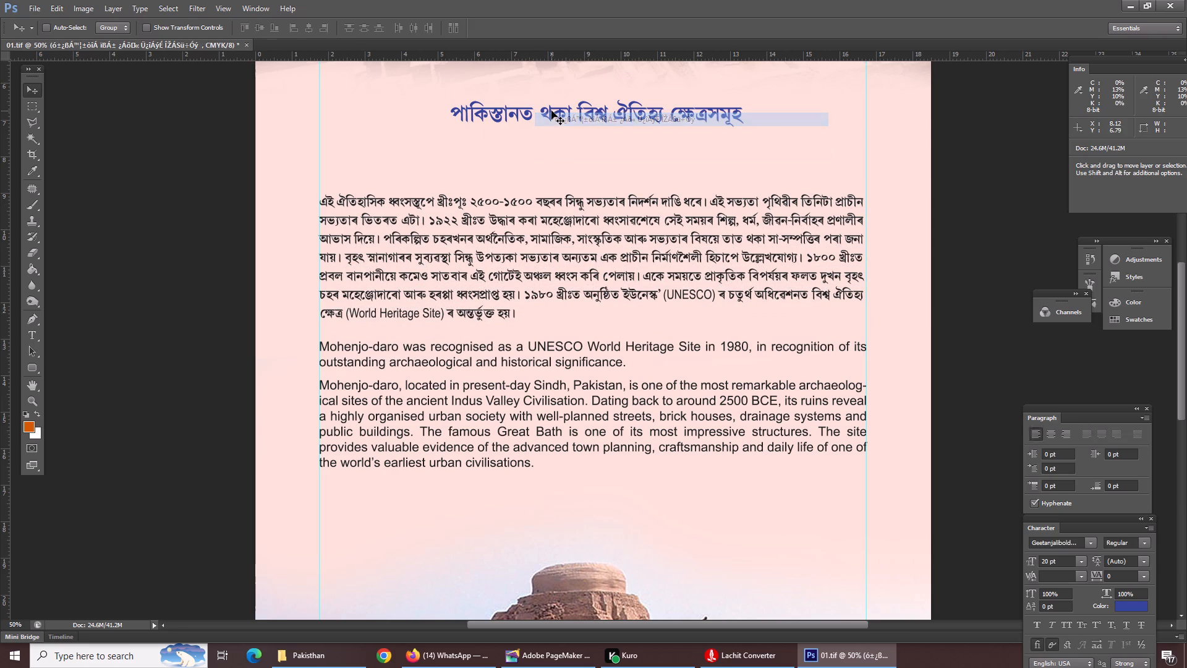
{"action": "left_click_drag", "start_coordinate": [551, 109], "coordinate": [548, 123], "text": "alt"}
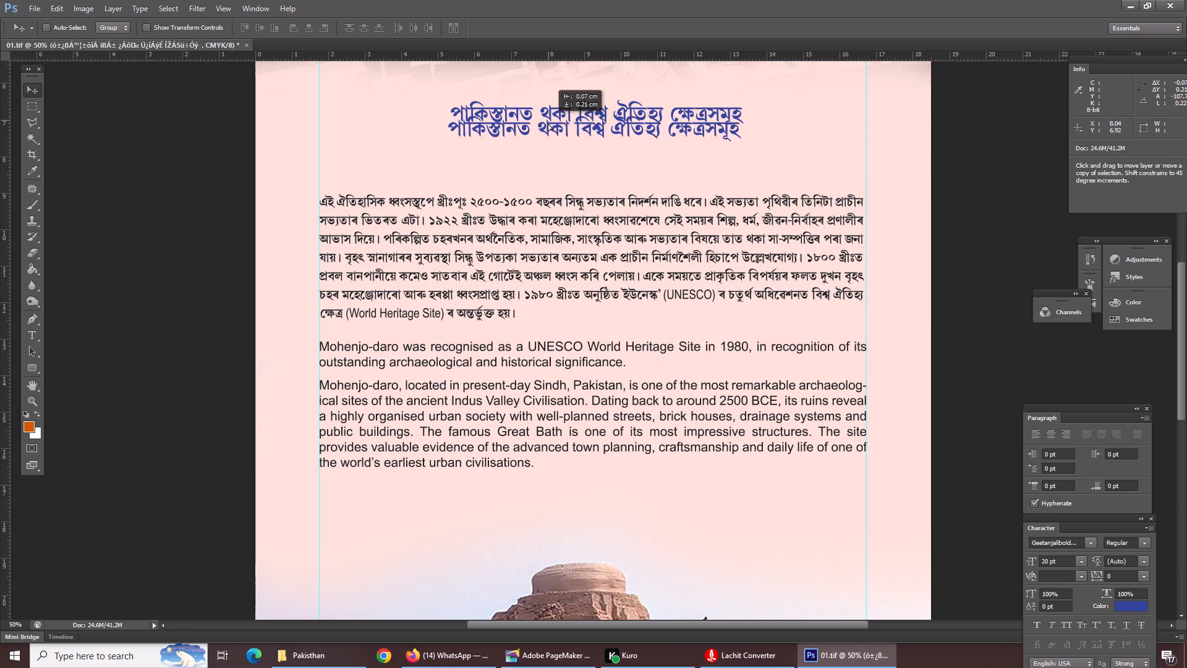
{"action": "left_click_drag", "start_coordinate": [548, 123], "coordinate": [551, 158], "text": "alt"}
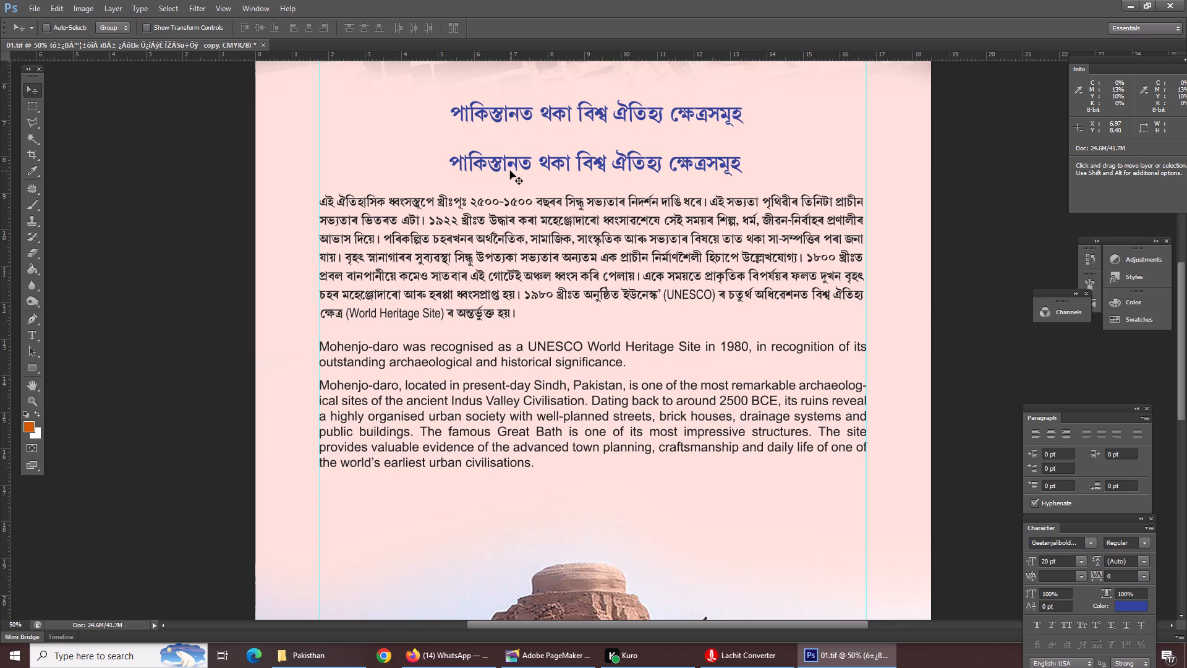
{"action": "key", "text": "Return"}
{"action": "left_click", "coordinate": [530, 158]}
Replace the duplicated heading's text with "Mohenjo-daro" copied from the start of the English text.
{"action": "key", "text": "t"}
{"action": "left_click", "coordinate": [457, 155]}
{"action": "key", "text": "ctrl+a"}
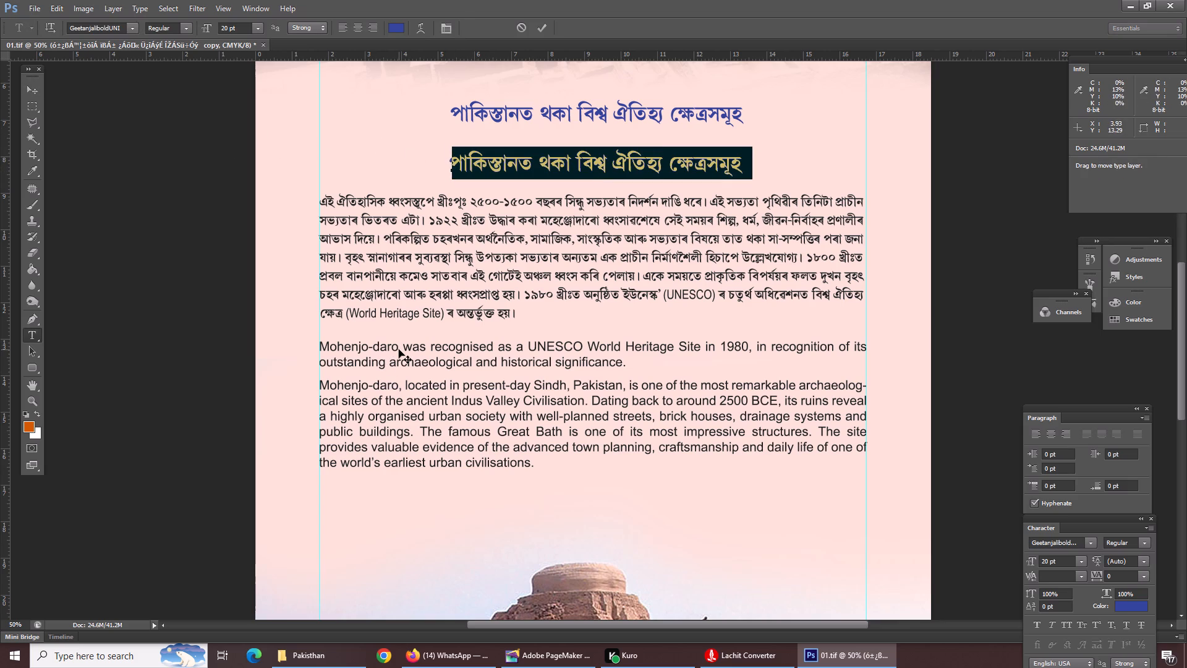
{"action": "key", "text": "Return"}
{"action": "left_click", "coordinate": [373, 349]}
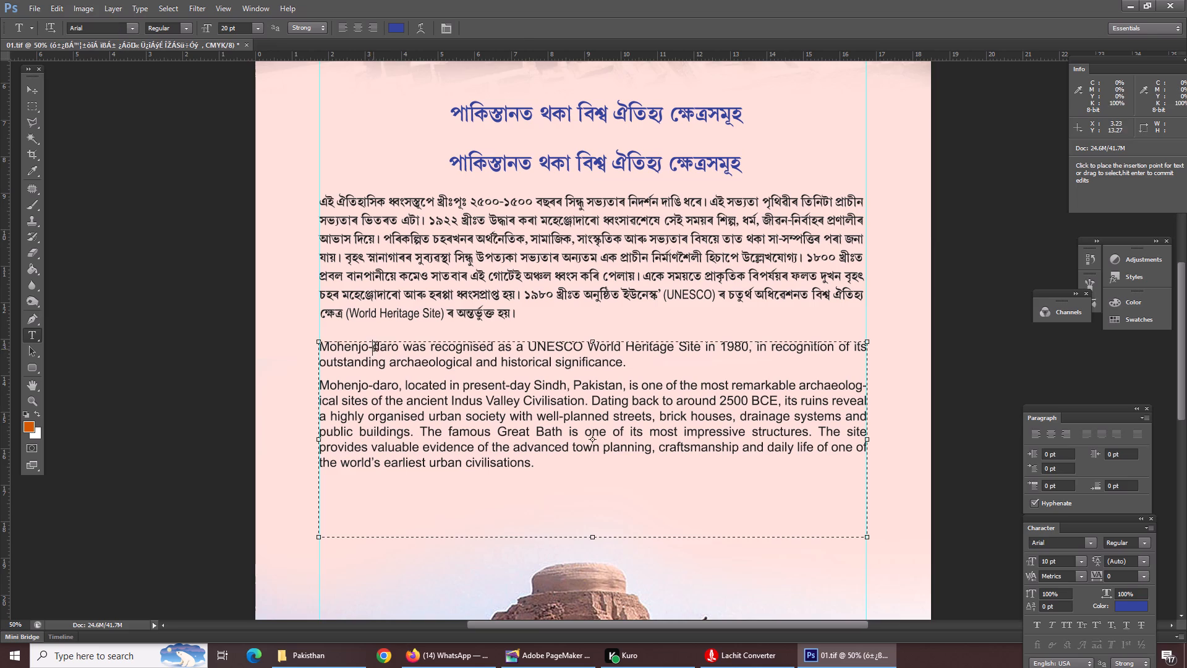
{"action": "left_click_drag", "start_coordinate": [399, 346], "coordinate": [304, 349]}
{"action": "key", "text": "ctrl+c"}
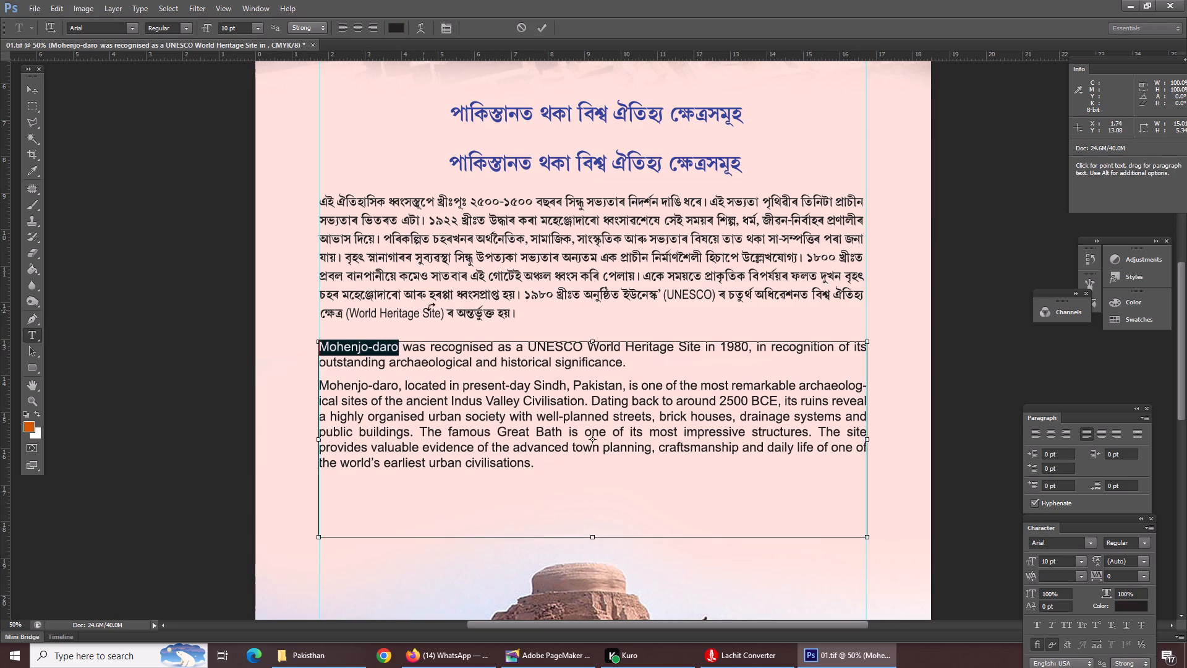
{"action": "key", "text": "Return"}
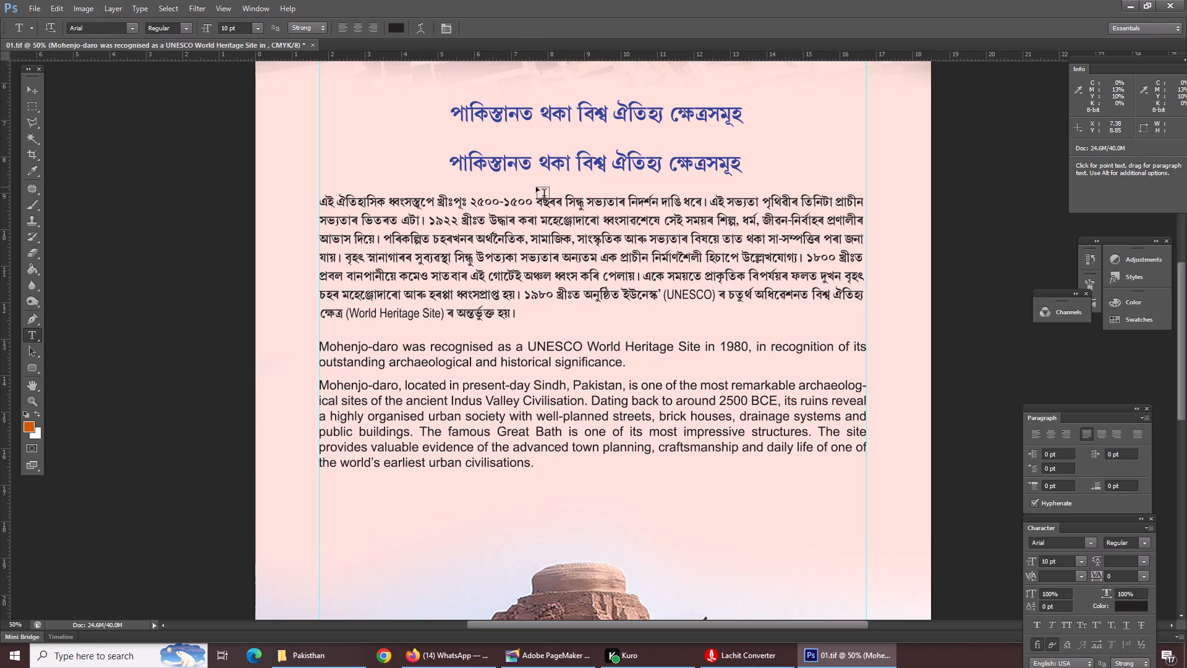
{"action": "left_click", "coordinate": [549, 164]}
{"action": "key", "text": "ctrl+a"}
{"action": "key", "text": "ctrl+v"}
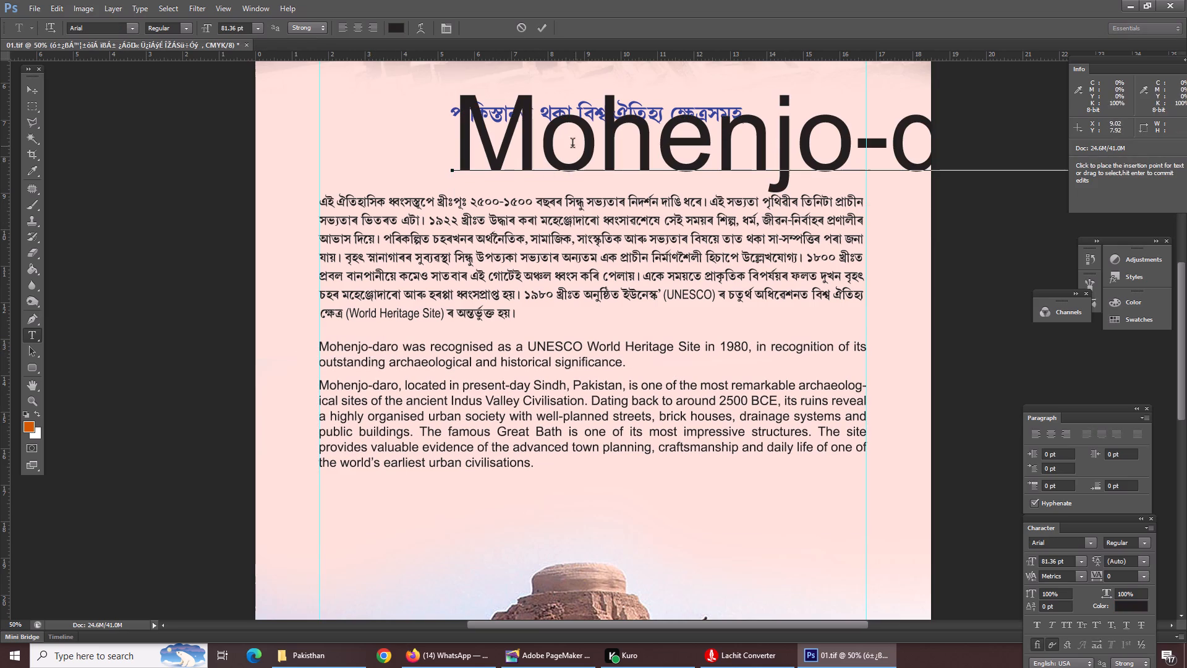
{"action": "key", "text": "ctrl+t"}
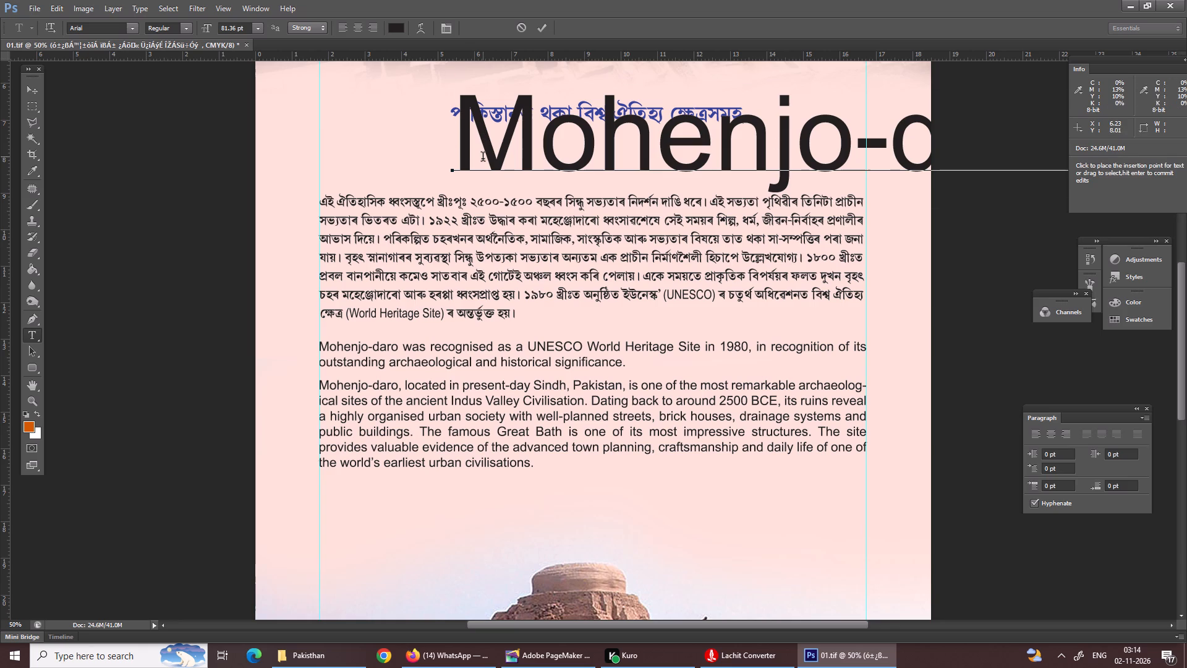
{"action": "key", "text": "Return"}
Scale the Mohenjo-daro heading down to about 33% and position it between the blue heading and the Assamese paragraph.
{"action": "key", "text": "ctrl+t"}
{"action": "left_click_drag", "start_coordinate": [509, 145], "coordinate": [392, 197]}
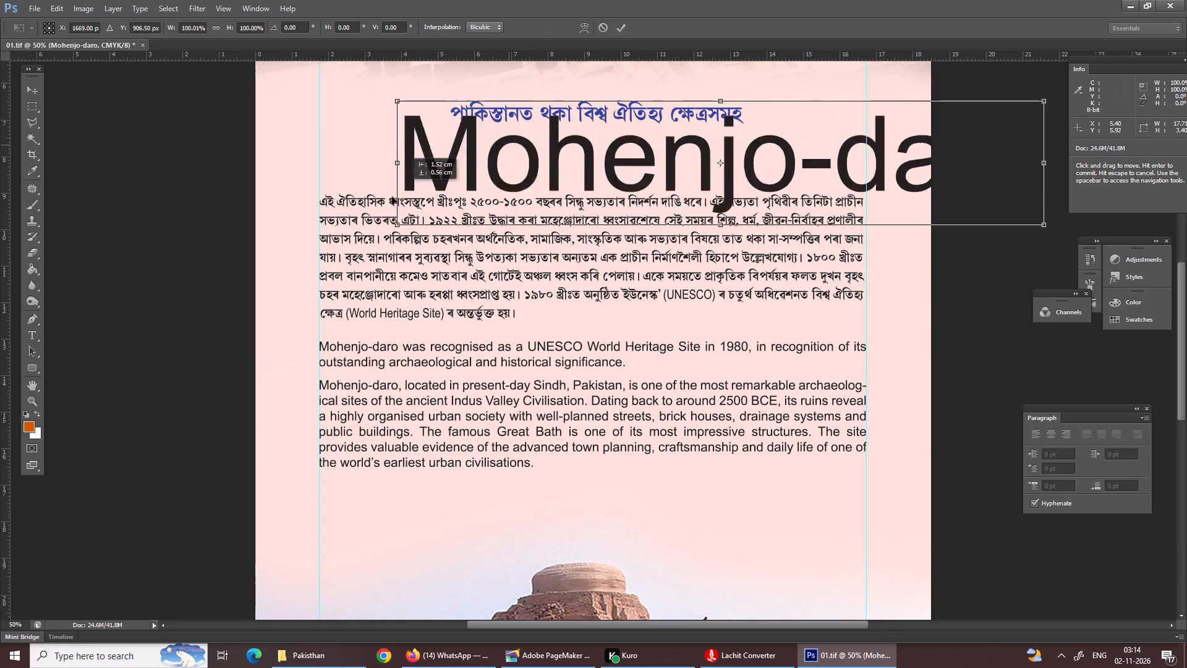
{"action": "left_click_drag", "start_coordinate": [392, 197], "coordinate": [360, 207]}
{"action": "left_click_drag", "start_coordinate": [300, 140], "coordinate": [560, 235], "text": "shift"}
{"action": "left_click_drag", "start_coordinate": [710, 240], "coordinate": [537, 168]}
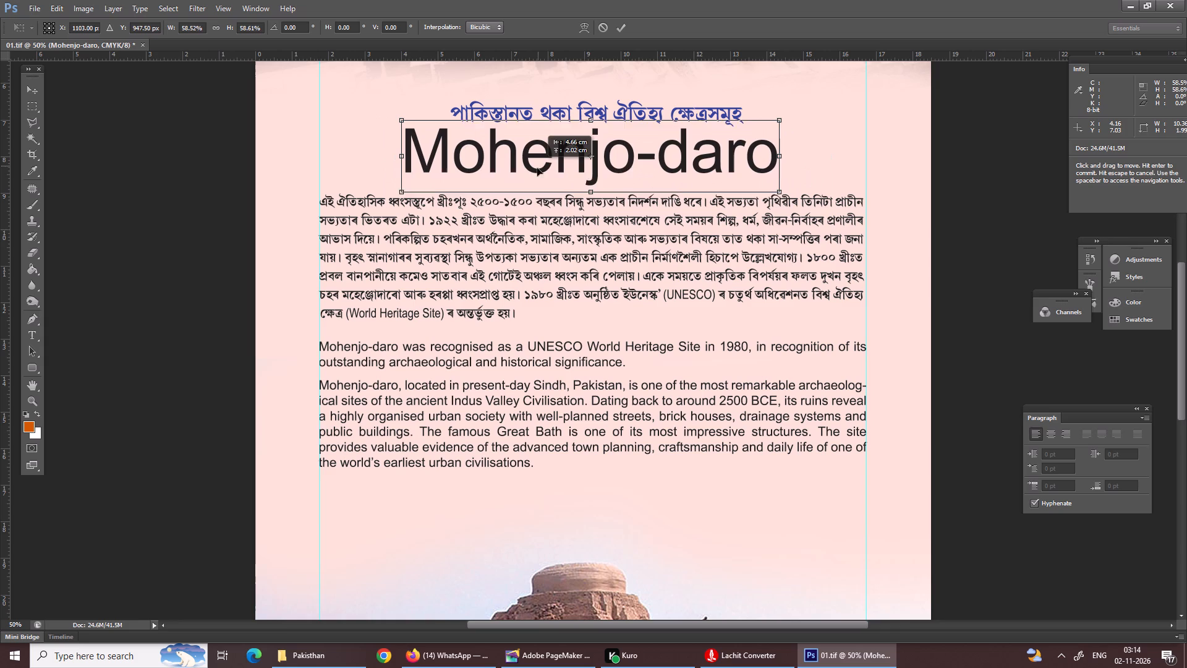
{"action": "left_click_drag", "start_coordinate": [537, 168], "coordinate": [538, 173]}
{"action": "left_click", "coordinate": [395, 120], "text": "shift"}
{"action": "left_click_drag", "start_coordinate": [402, 129], "coordinate": [446, 153], "text": "shift"}
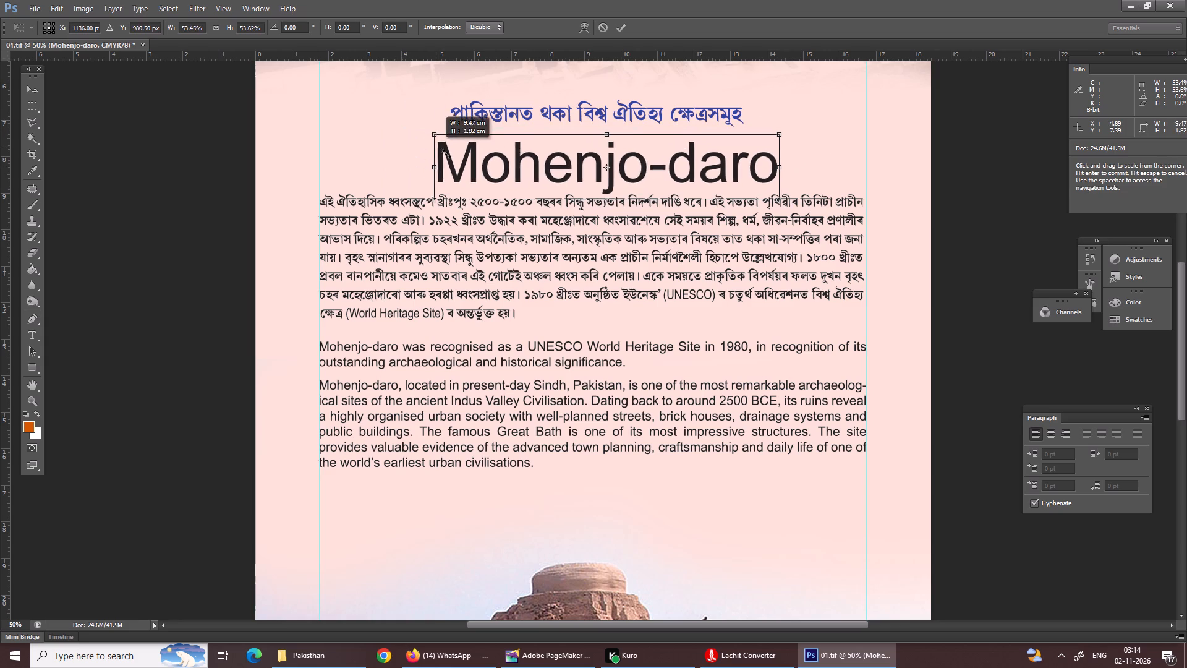
{"action": "left_click_drag", "start_coordinate": [446, 153], "coordinate": [566, 181], "text": "shift"}
{"action": "left_click_drag", "start_coordinate": [600, 189], "coordinate": [519, 177]}
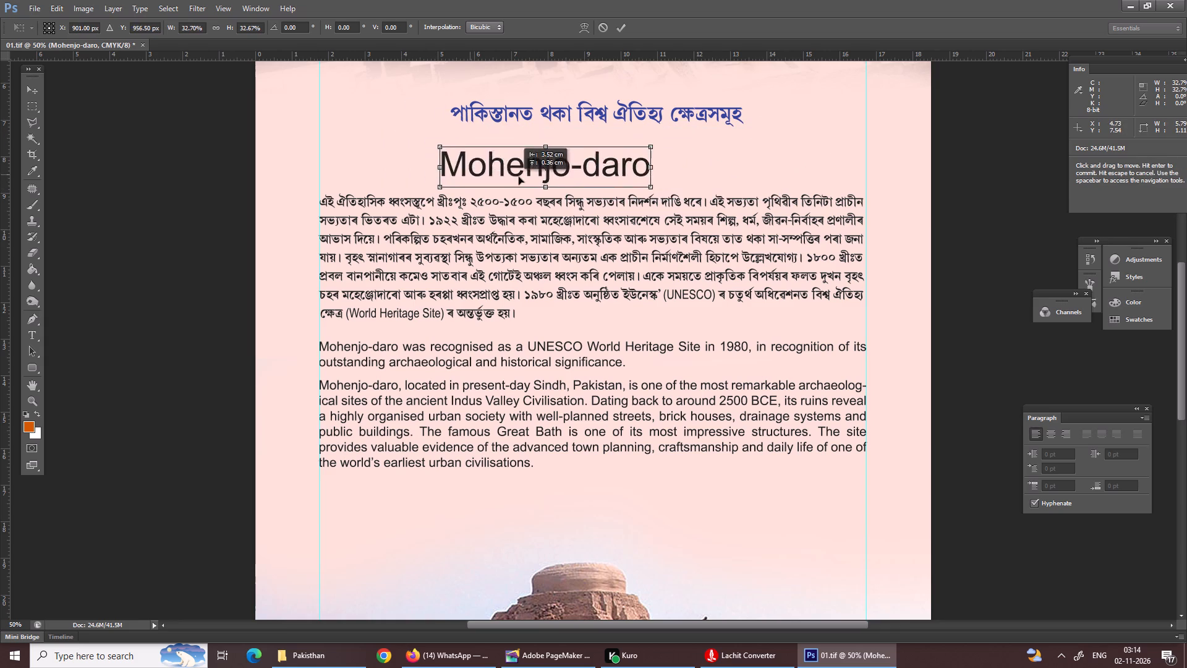
{"action": "left_click_drag", "start_coordinate": [519, 177], "coordinate": [519, 171]}
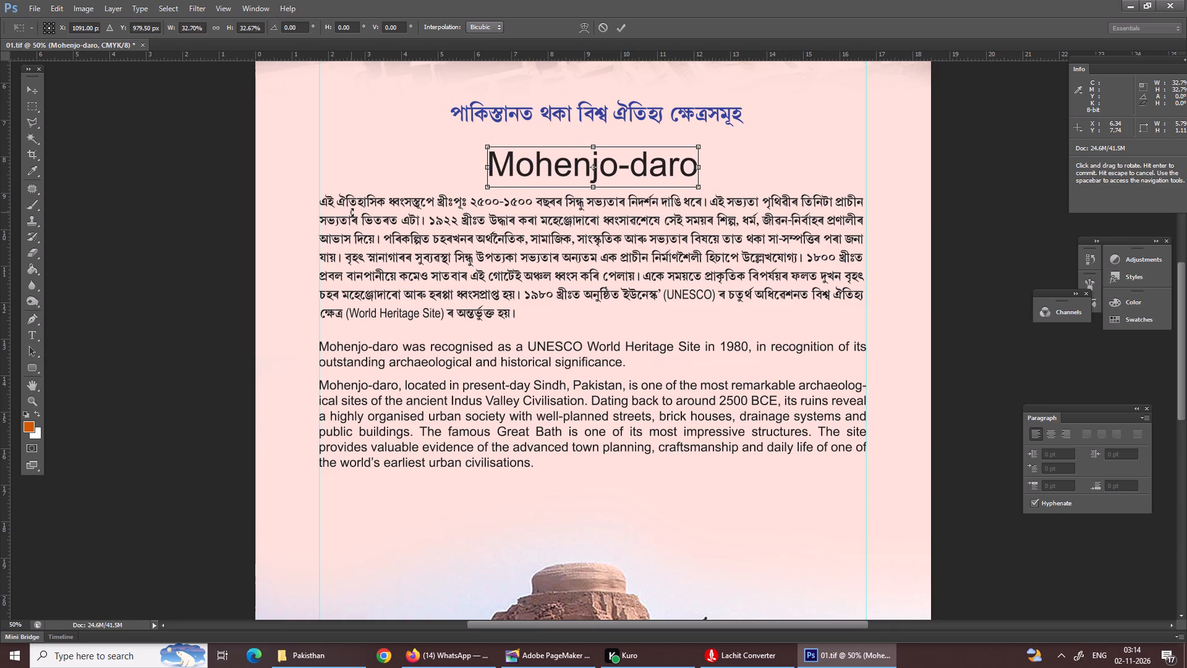
{"action": "key", "text": "Return"}
Capitalise the "d" in the new heading so it reads "Mohenjo-Daro".
{"action": "left_click", "coordinate": [537, 166]}
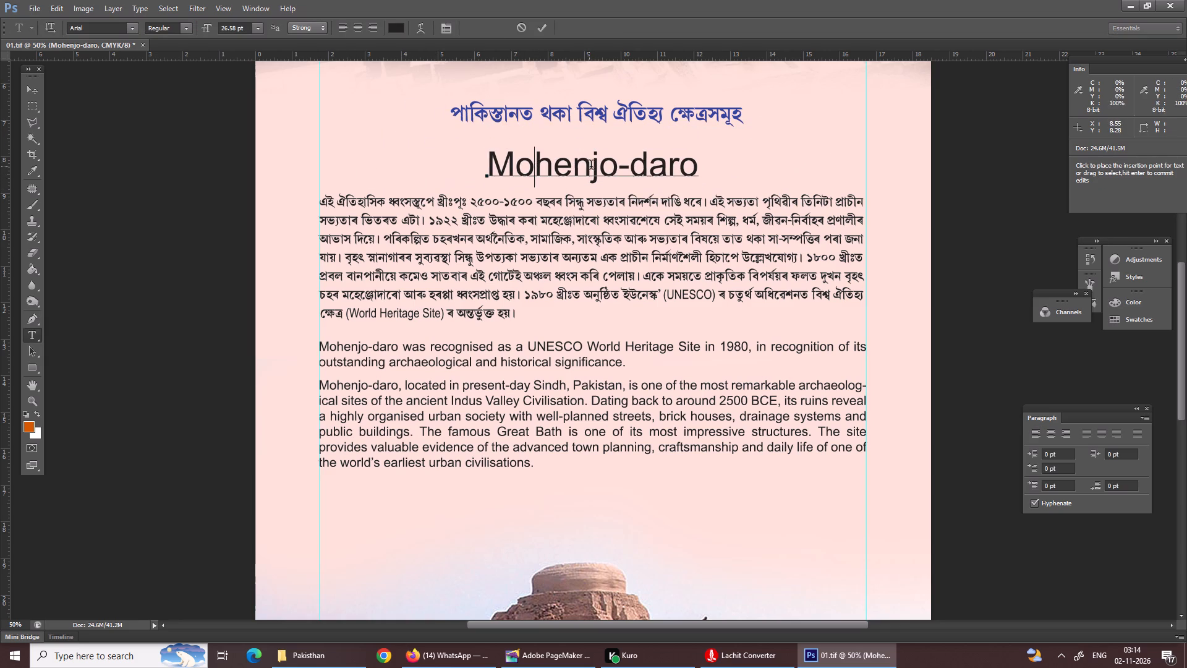
{"action": "left_click", "coordinate": [653, 155]}
{"action": "key", "text": "BackSpace"}
{"action": "key", "text": "shift+d"}
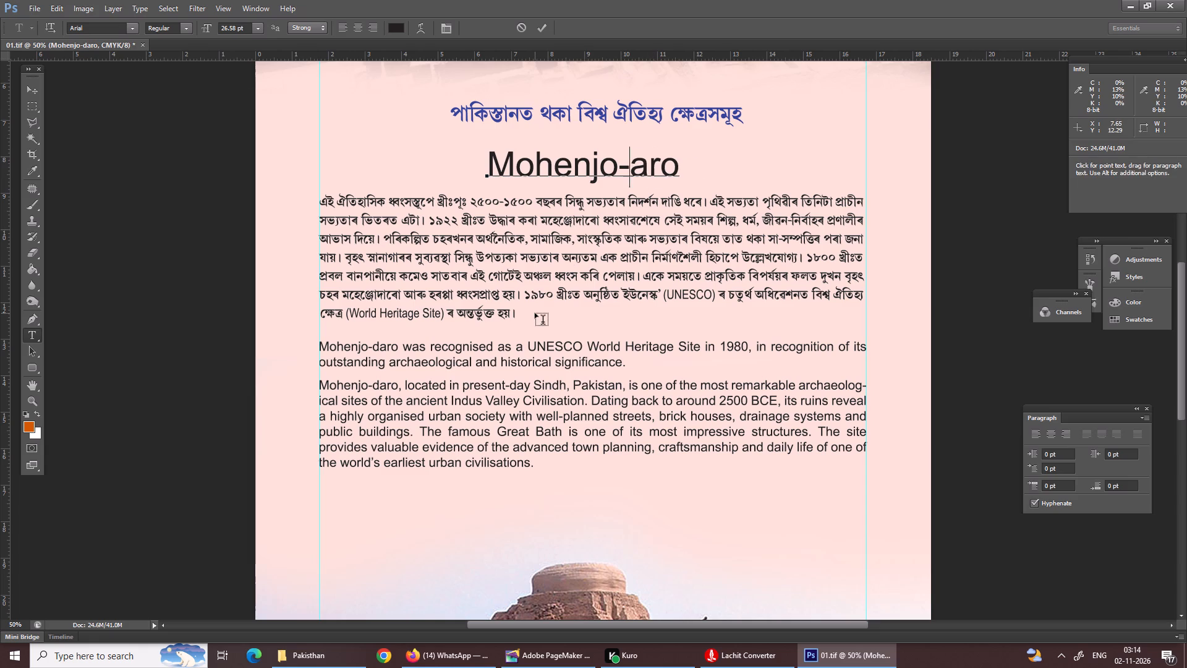
Set the Mohenjo-Daro heading's font size to 15 pt.
{"action": "key", "text": "ctrl+a"}
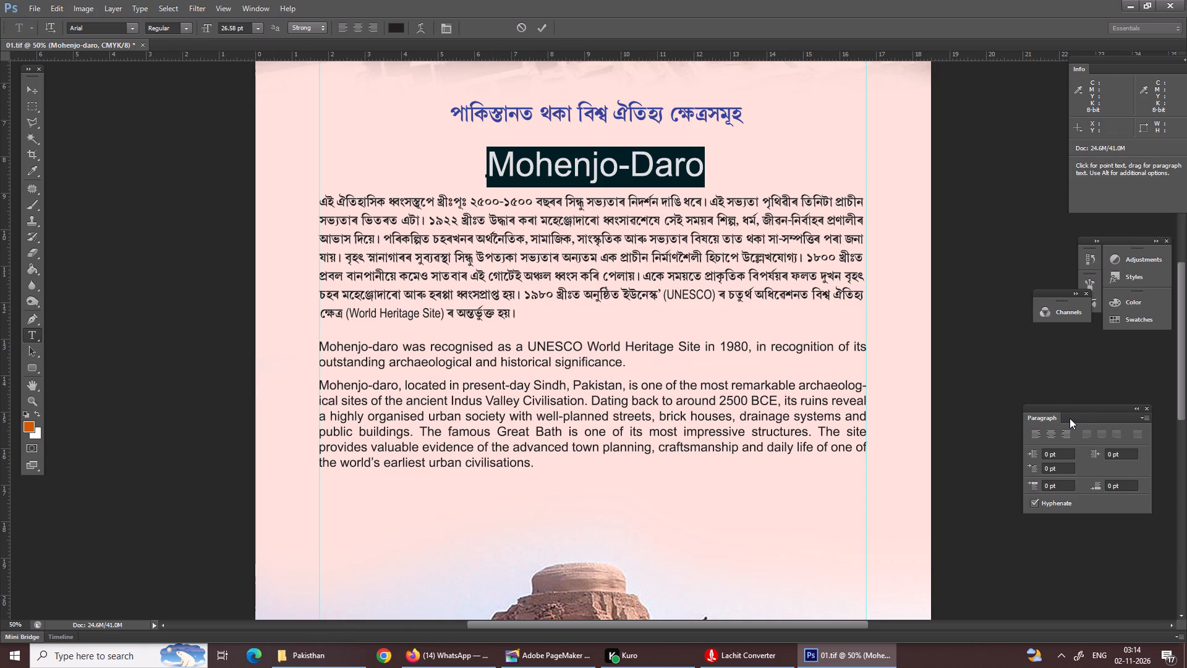
{"action": "key", "text": "ctrl+t"}
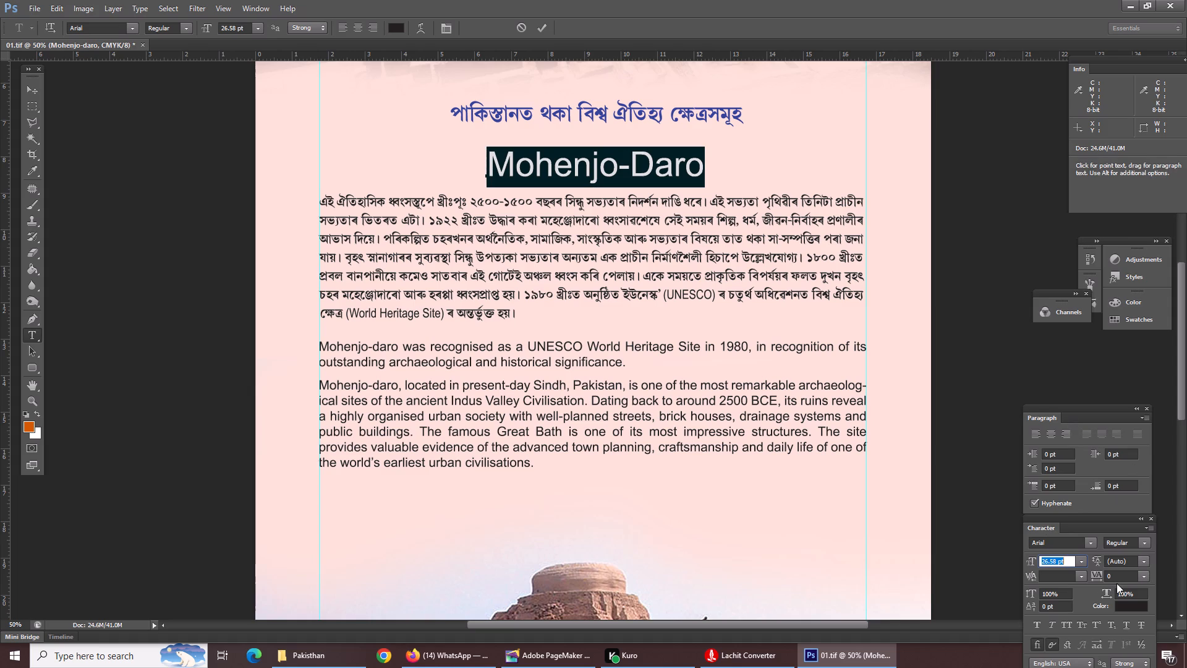
{"action": "left_click_drag", "start_coordinate": [1070, 562], "coordinate": [974, 568]}
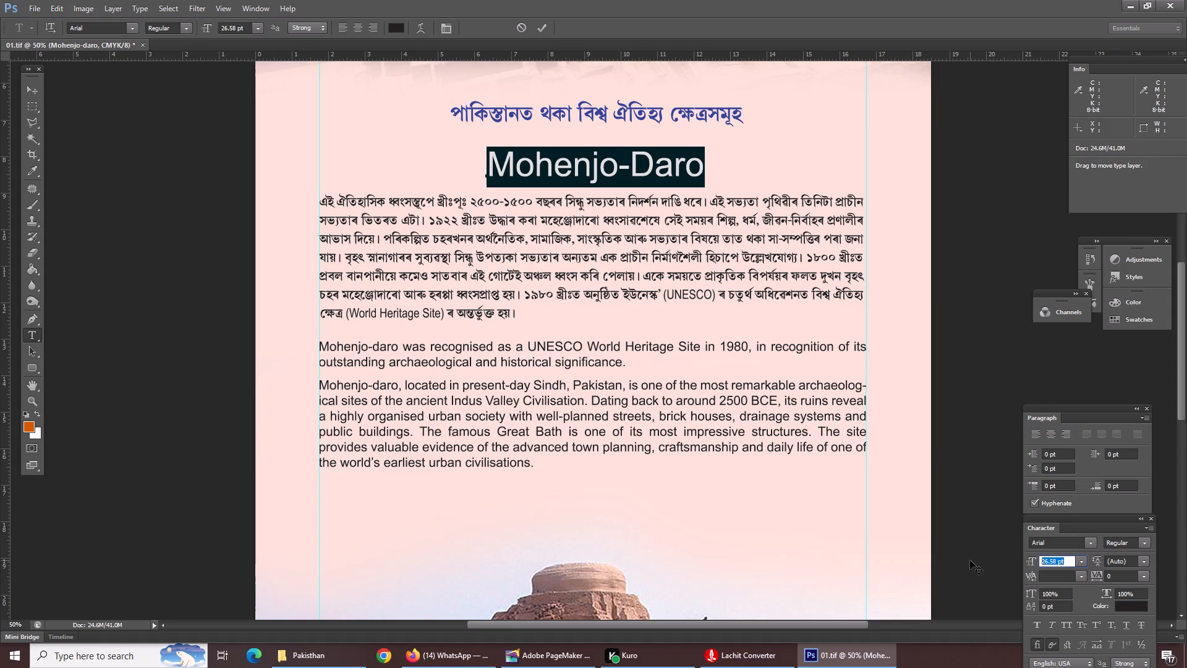
{"action": "key", "text": "1"}
{"action": "key", "text": "5"}
{"action": "key", "text": "Return"}
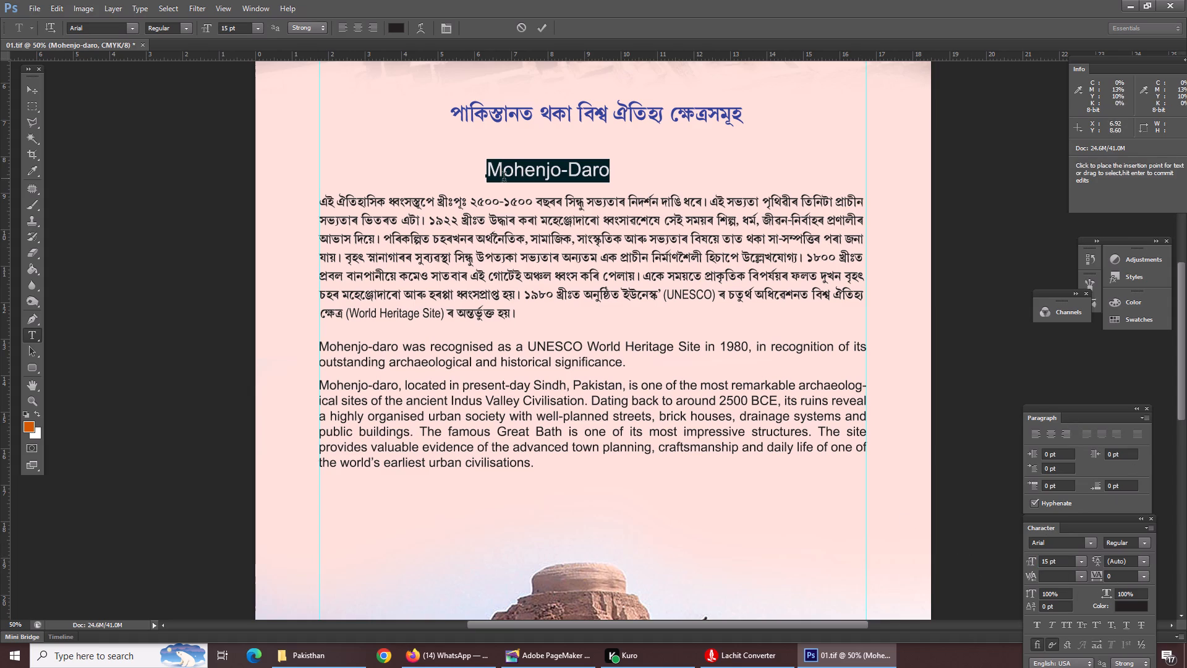
{"action": "left_click", "coordinate": [473, 175]}
{"action": "key", "text": "Return"}
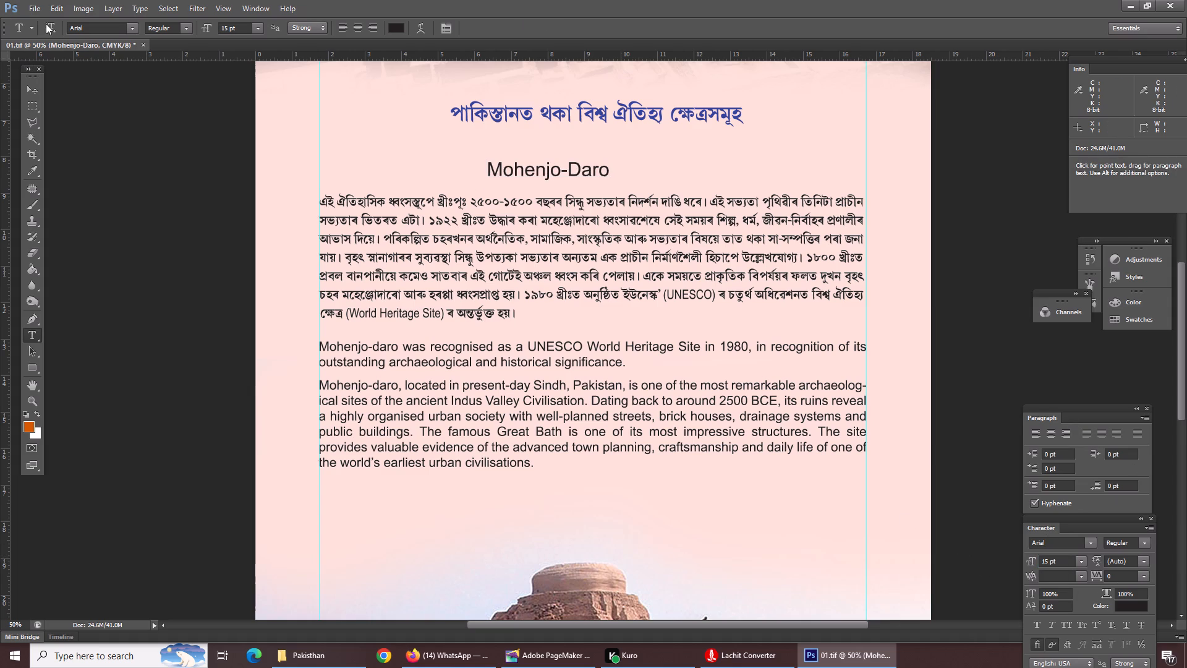
Move the Mohenjo-Daro heading about 0.9 cm right and 0.2 cm up, roughly centred beneath the blue heading.
{"action": "left_click", "coordinate": [28, 92]}
{"action": "left_click_drag", "start_coordinate": [527, 171], "coordinate": [558, 161]}
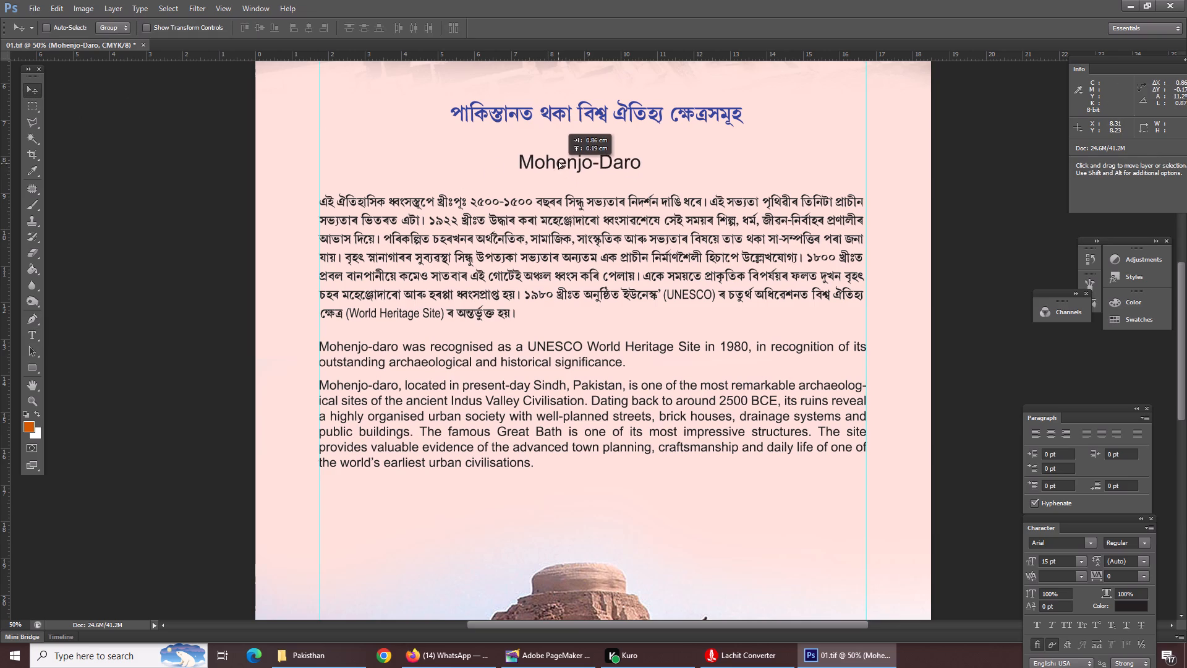
{"action": "left_click_drag", "start_coordinate": [558, 161], "coordinate": [563, 163]}
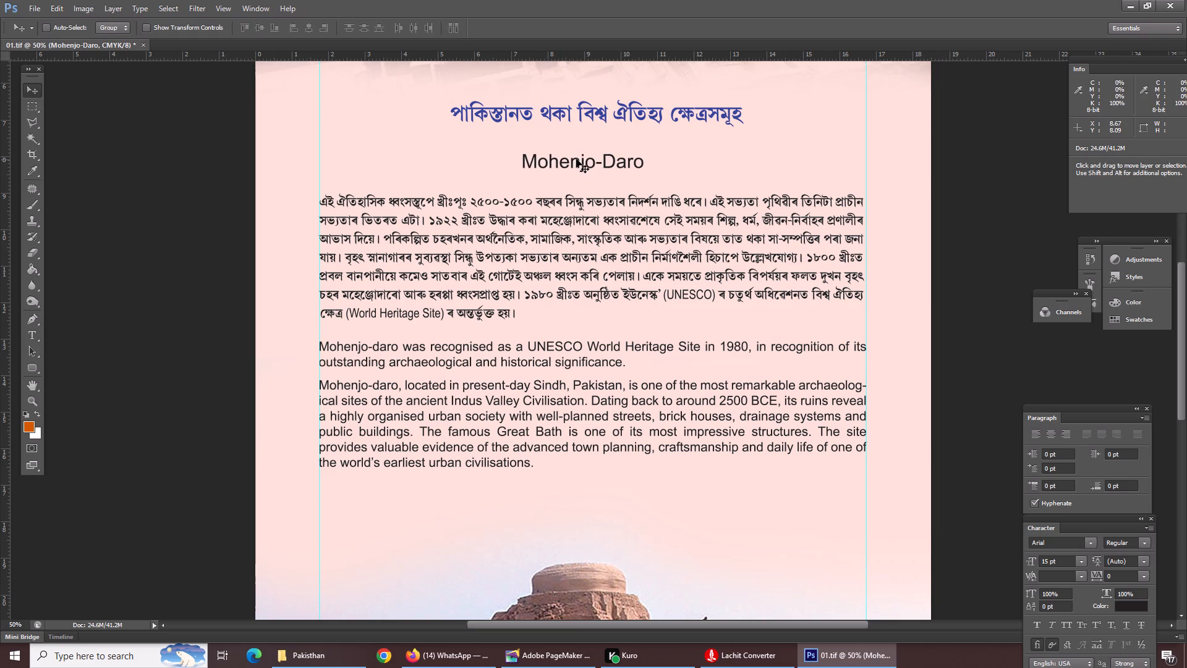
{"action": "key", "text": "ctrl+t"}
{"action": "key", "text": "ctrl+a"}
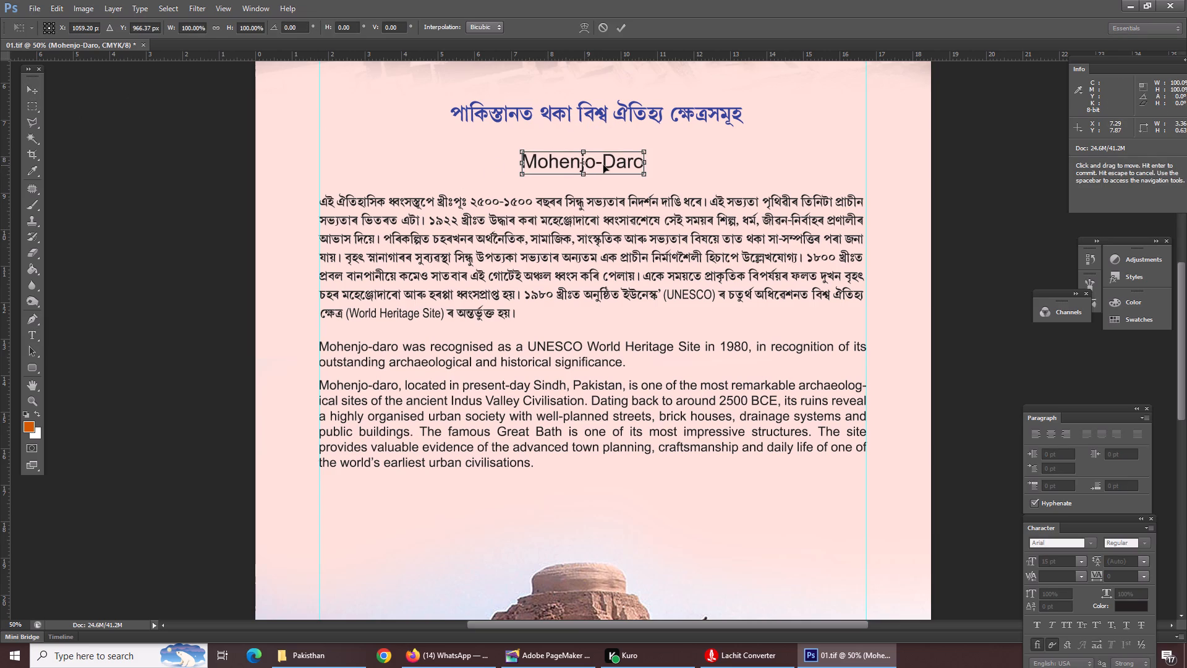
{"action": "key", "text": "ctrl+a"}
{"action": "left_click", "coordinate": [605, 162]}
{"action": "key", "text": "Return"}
Recolour the whole Mohenjo-Daro heading text to red f42122.
{"action": "key", "text": "t"}
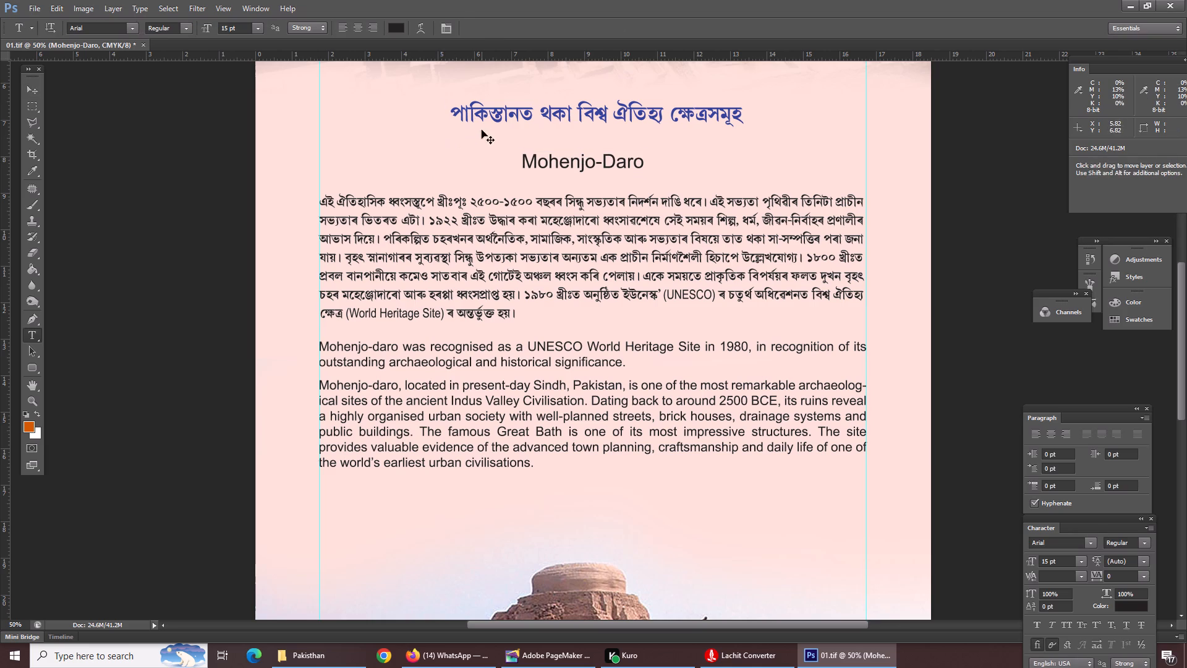
{"action": "key", "text": "r"}
{"action": "key", "text": "t"}
{"action": "left_click", "coordinate": [616, 163]}
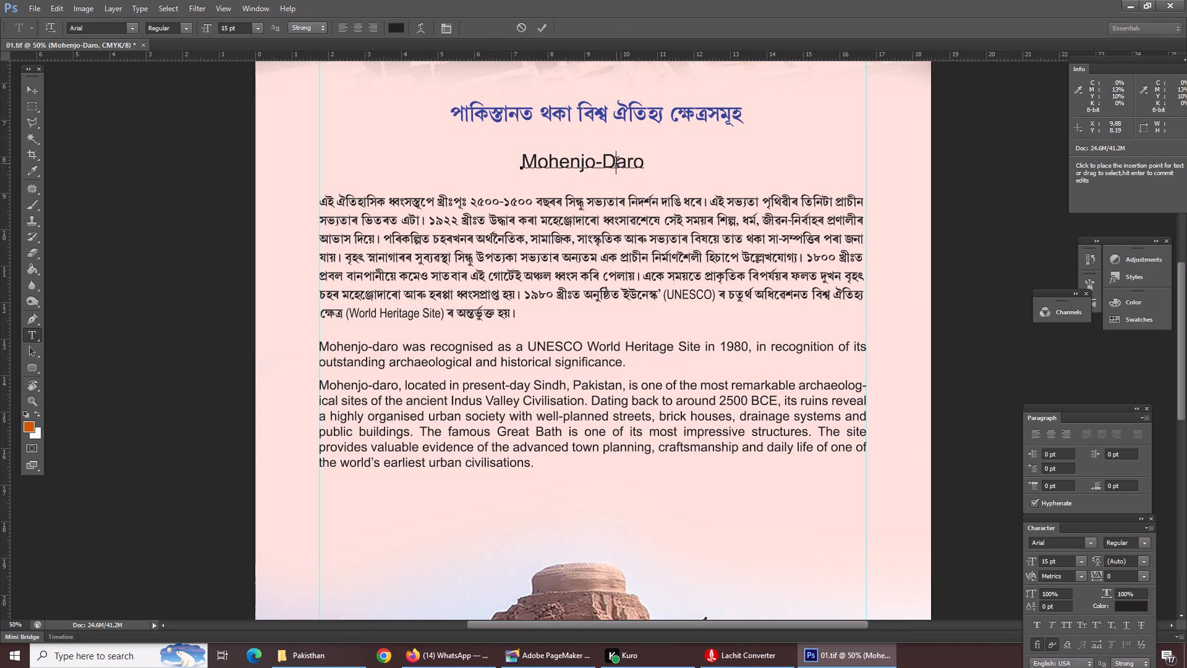
{"action": "key", "text": "ctrl+a"}
{"action": "left_click", "coordinate": [1129, 610]}
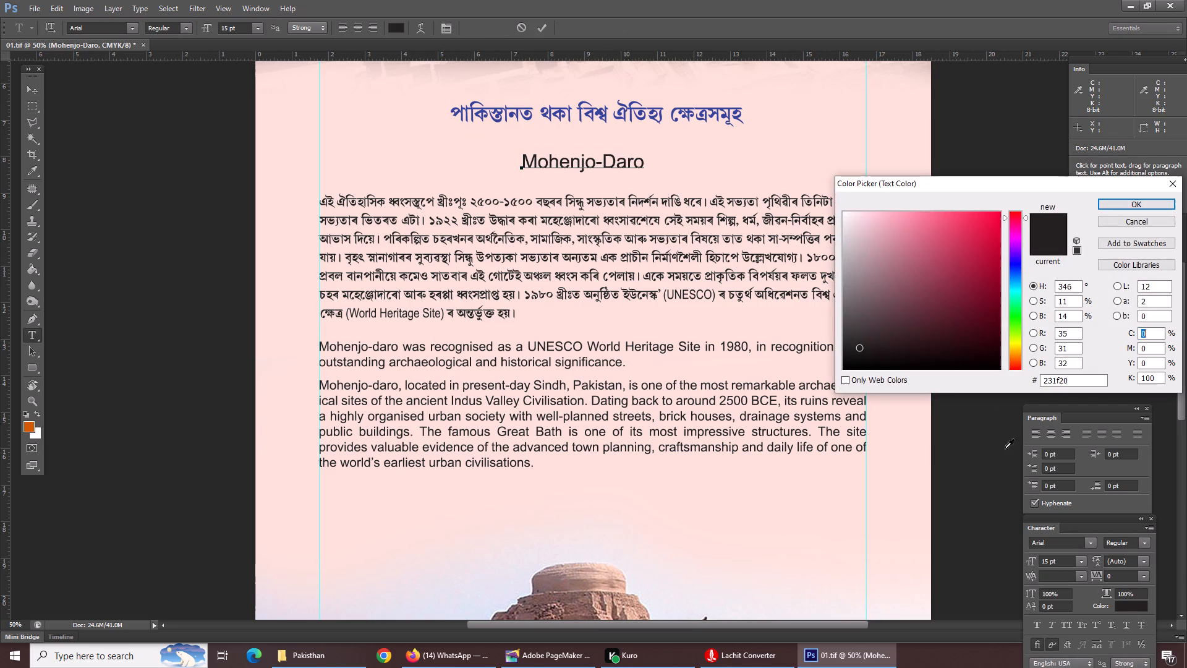
{"action": "left_click", "coordinate": [1017, 219]}
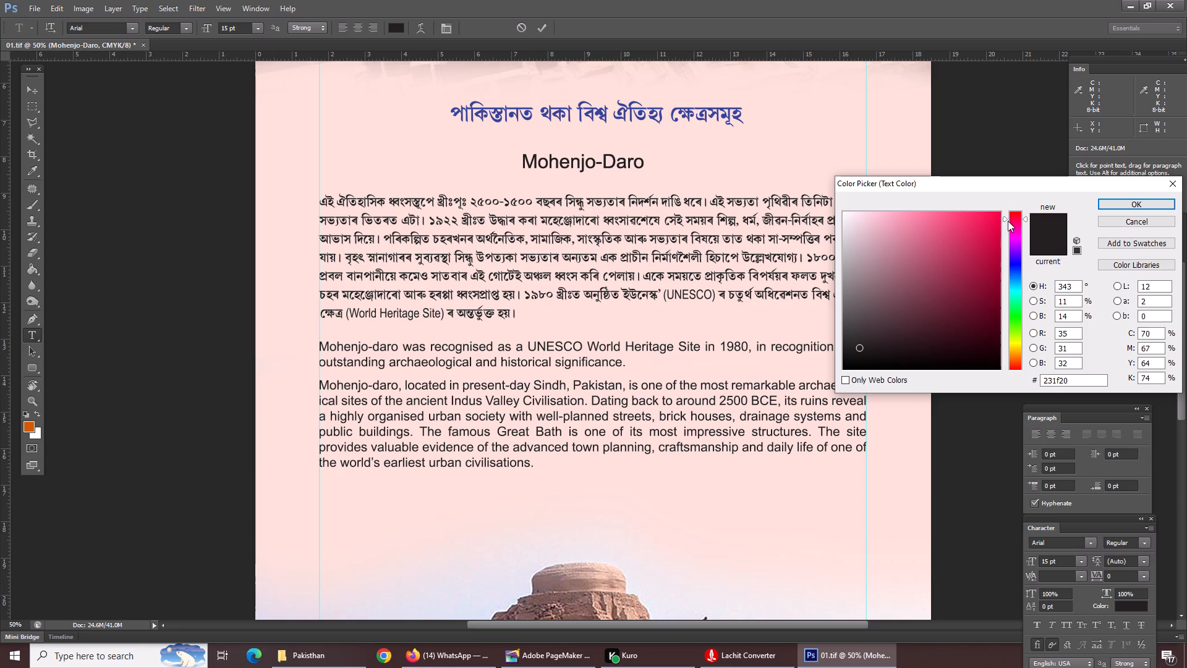
{"action": "left_click", "coordinate": [1015, 224]}
{"action": "left_click", "coordinate": [974, 224]}
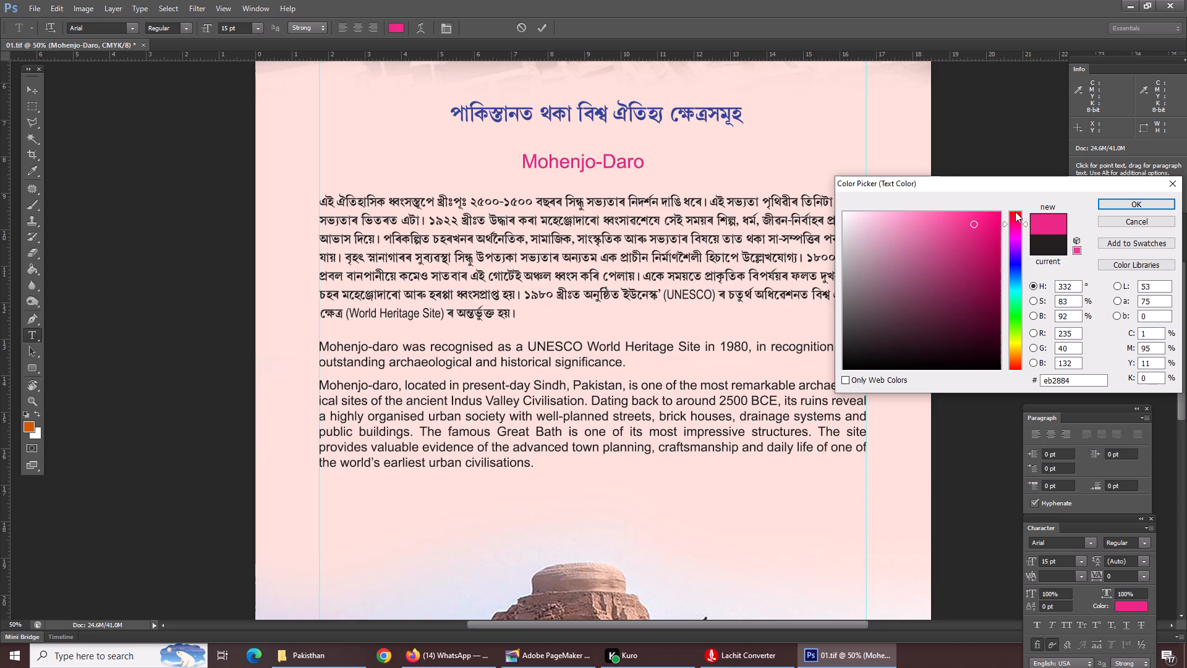
{"action": "left_click", "coordinate": [1015, 212]}
{"action": "left_click", "coordinate": [979, 218]}
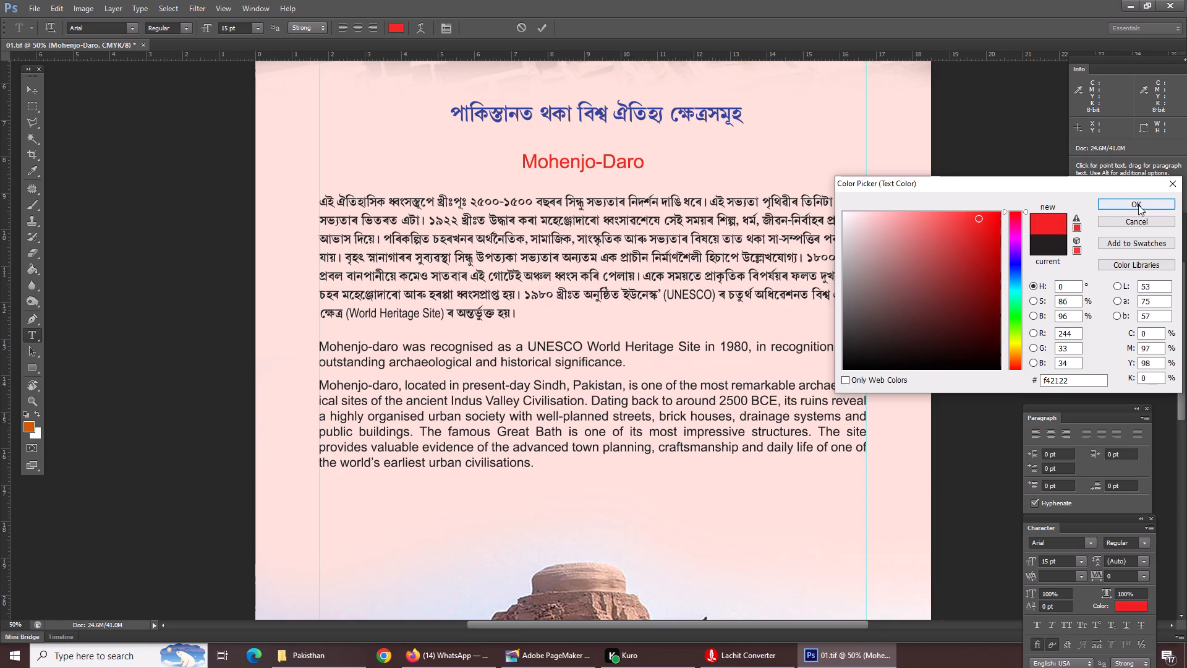
{"action": "left_click", "coordinate": [1138, 205]}
Replace the lowercase letters in the first word of the red heading with capitals so it reads "MOHENJO".
{"action": "left_click", "coordinate": [597, 176]}
{"action": "left_click", "coordinate": [566, 155]}
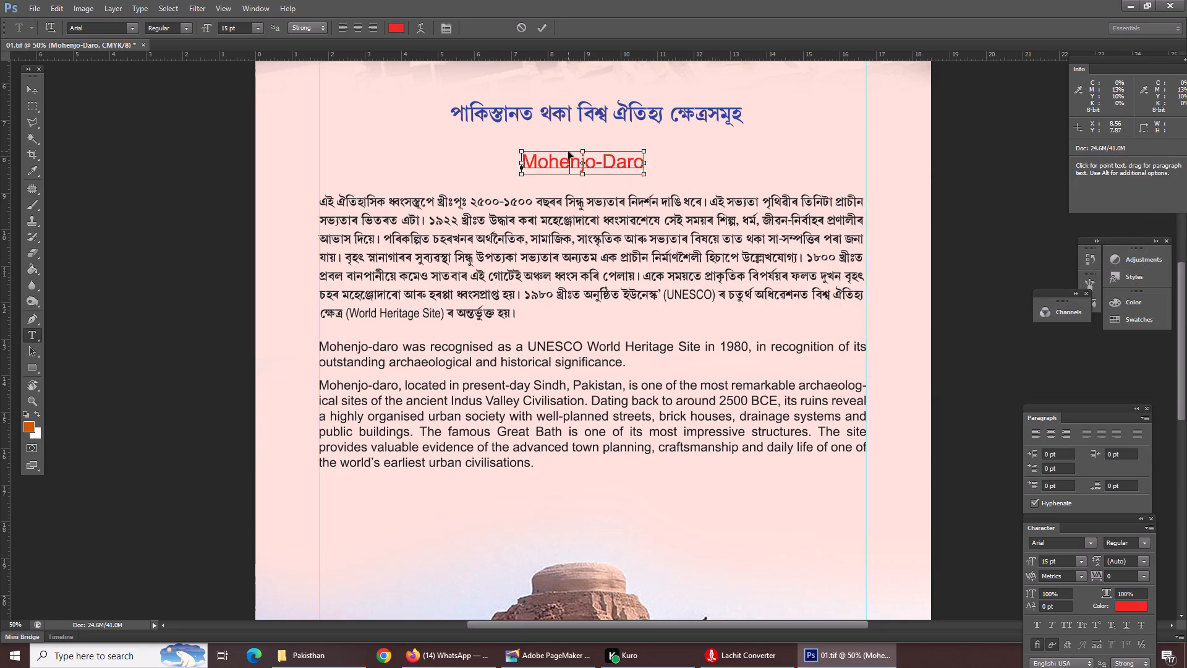
{"action": "key", "text": "ctrl+equal"}
{"action": "key", "text": "ctrl+equal"}
{"action": "scroll", "coordinate": [568, 151], "scroll_direction": "up", "scroll_amount": 4}
{"action": "scroll", "coordinate": [568, 151], "scroll_direction": "down", "scroll_amount": 1}
{"action": "scroll", "coordinate": [568, 151], "scroll_direction": "up", "scroll_amount": 8}
{"action": "scroll", "coordinate": [568, 151], "scroll_direction": "down", "scroll_amount": 1}
{"action": "scroll", "coordinate": [568, 151], "scroll_direction": "up", "scroll_amount": 9}
{"action": "scroll", "coordinate": [568, 151], "scroll_direction": "down", "scroll_amount": 1}
{"action": "scroll", "coordinate": [568, 151], "scroll_direction": "up", "scroll_amount": 1}
{"action": "scroll", "coordinate": [568, 151], "scroll_direction": "down", "scroll_amount": 1}
{"action": "scroll", "coordinate": [568, 151], "scroll_direction": "up", "scroll_amount": 1}
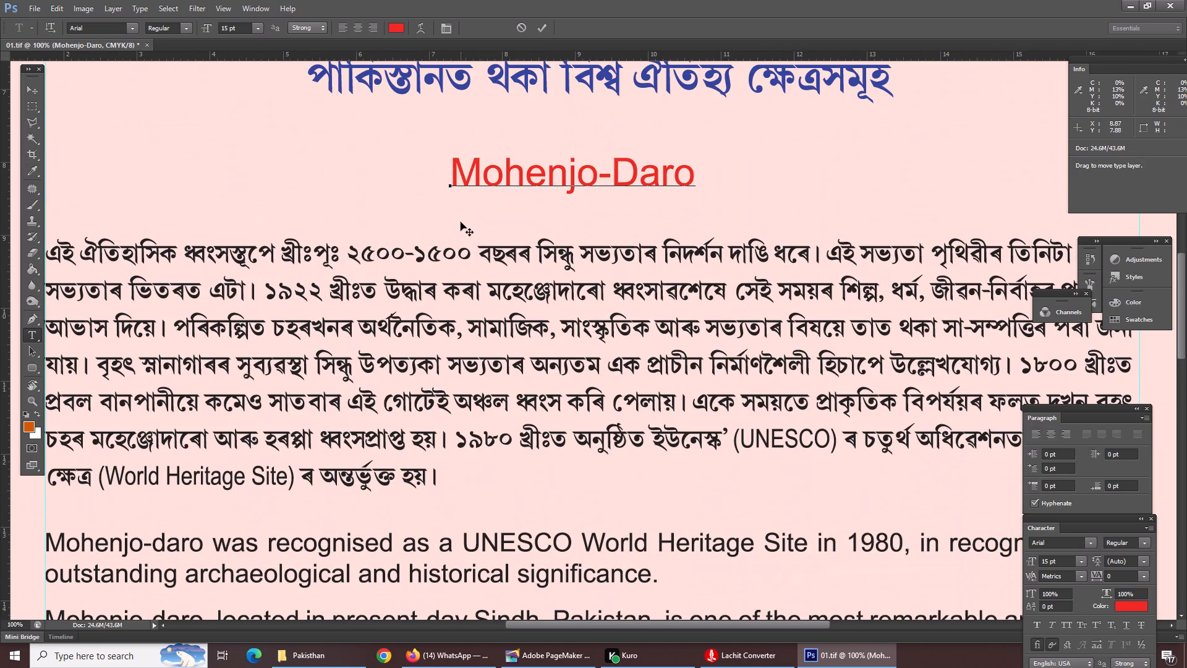
{"action": "left_click", "coordinate": [526, 183]}
{"action": "left_click", "coordinate": [496, 190]}
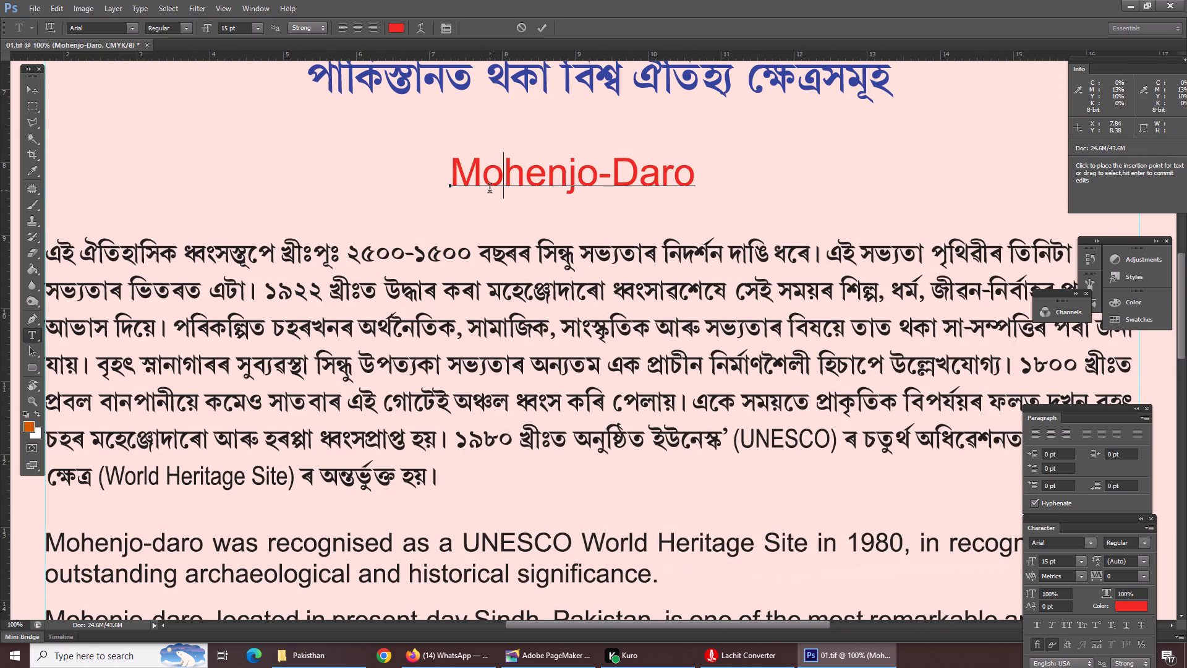
{"action": "key", "text": "BackSpace"}
{"action": "key", "text": "shift+o"}
{"action": "key", "text": "Right"}
{"action": "key", "text": "Insert"}
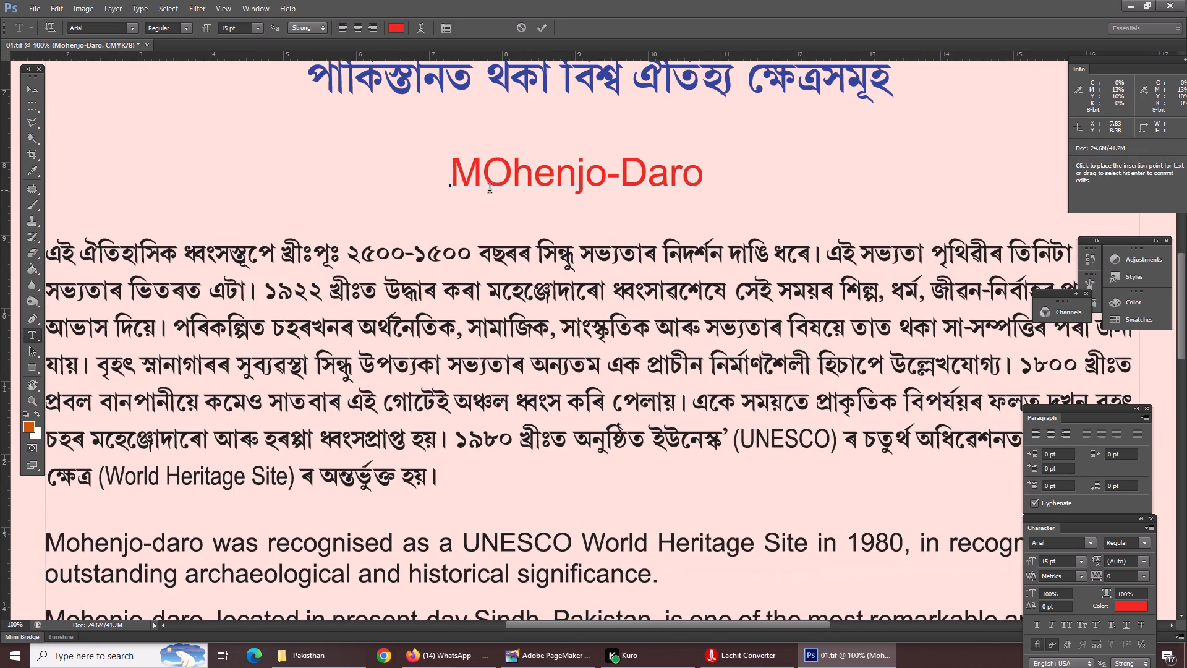
{"action": "key", "text": "BackSpace"}
{"action": "key", "text": "shift+h"}
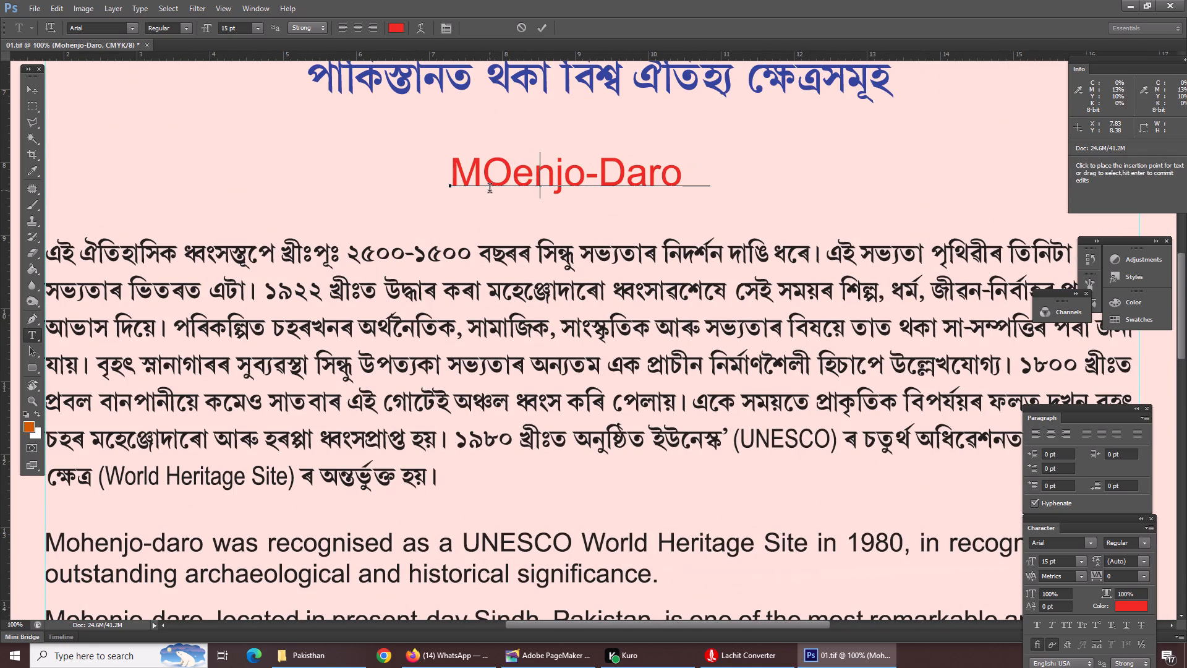
{"action": "key", "text": "Right"}
{"action": "key", "text": "BackSpace"}
{"action": "key", "text": "shift+e"}
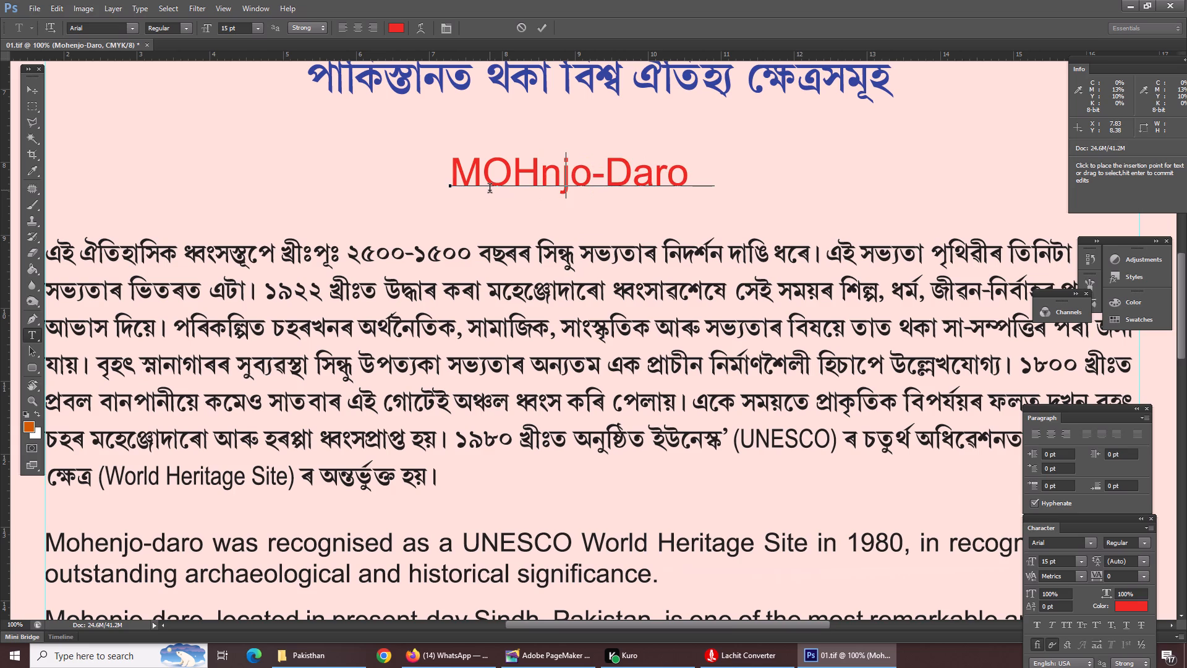
{"action": "key", "text": "Right"}
{"action": "key", "text": "BackSpace"}
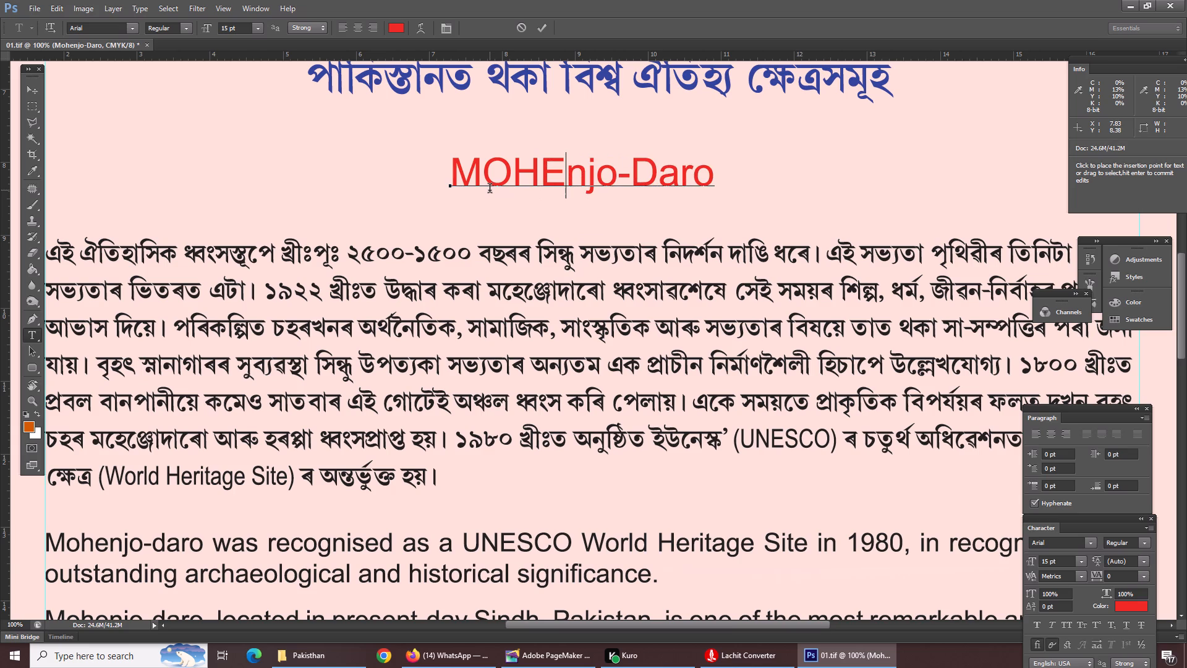
{"action": "key", "text": "shift+n"}
{"action": "key", "text": "Right"}
{"action": "key", "text": "BackSpace"}
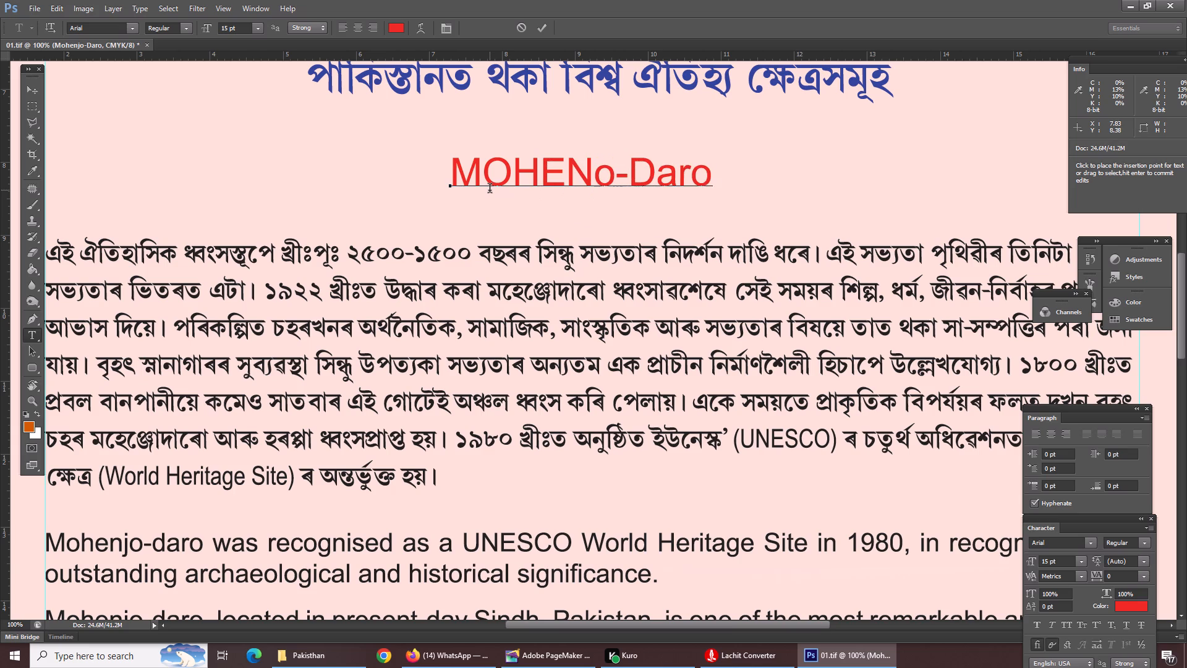
{"action": "key", "text": "shift+j"}
{"action": "key", "text": "Right"}
{"action": "key", "text": "BackSpace"}
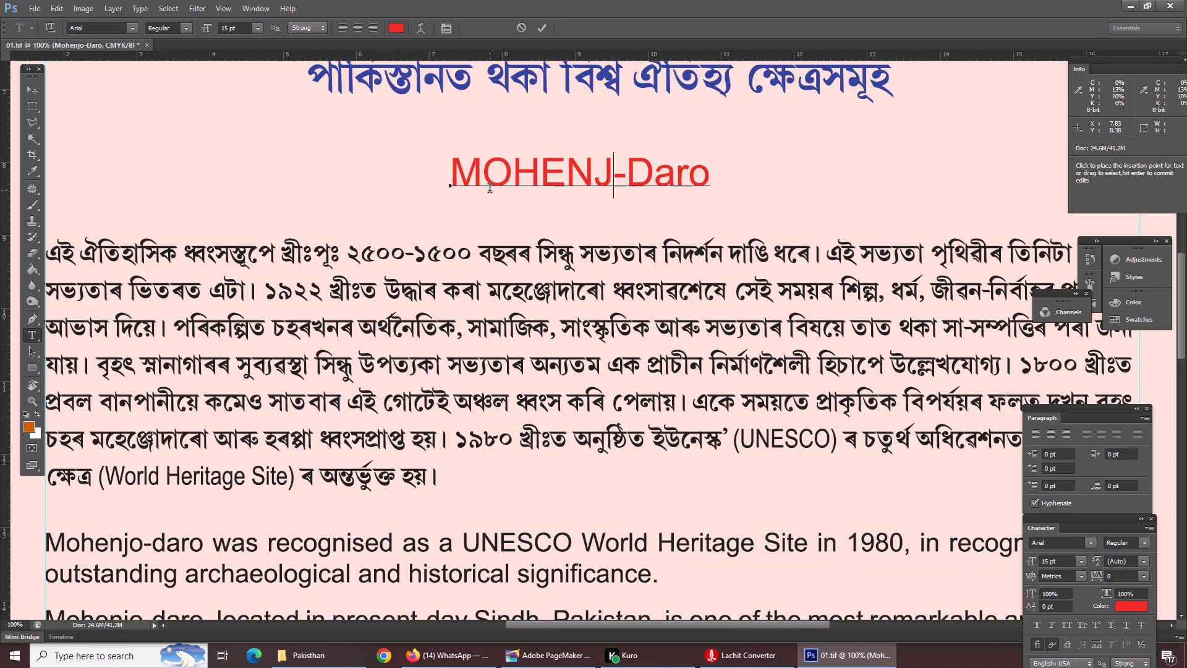
{"action": "key", "text": "shift+o"}
Capitalise the remaining letters after the hyphen so the heading reads "MOHENJO-DARO", and commit the text.
{"action": "key", "text": "Right"}
{"action": "key", "text": "Right"}
{"action": "key", "text": "Right"}
{"action": "key", "text": "Right"}
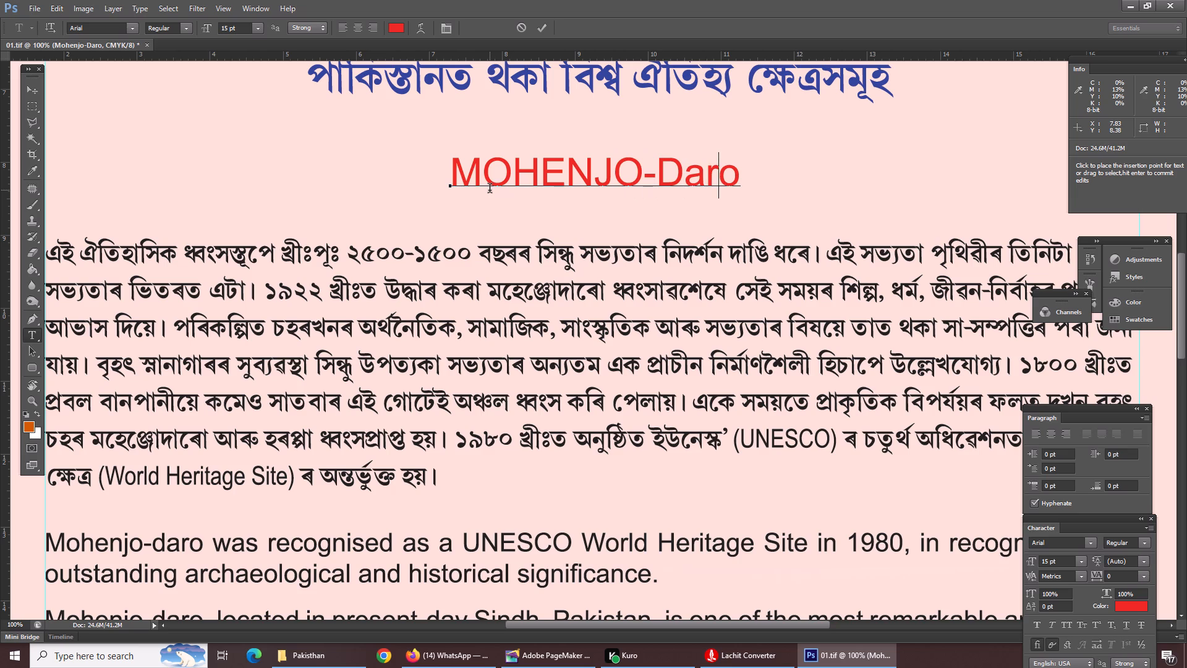
{"action": "key", "text": "Left"}
{"action": "key", "text": "BackSpace"}
{"action": "key", "text": "shift+a"}
{"action": "key", "text": "Right"}
{"action": "key", "text": "BackSpace"}
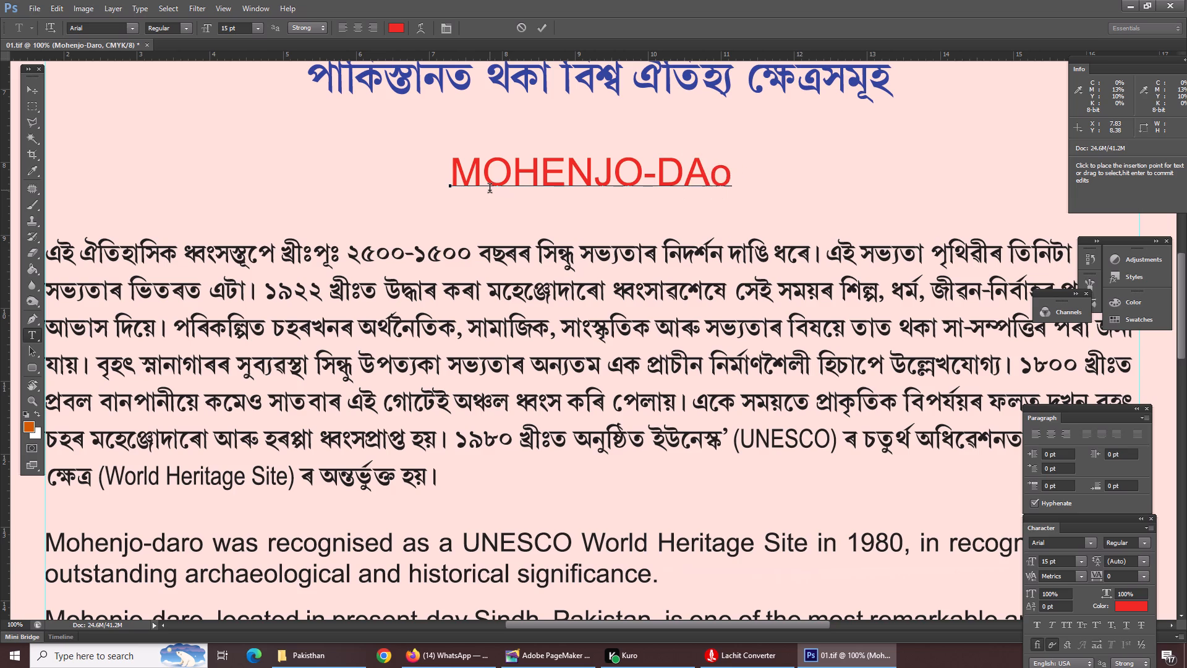
{"action": "key", "text": "shift+r"}
{"action": "key", "text": "Right"}
{"action": "key", "text": "BackSpace"}
{"action": "key", "text": "shift+o"}
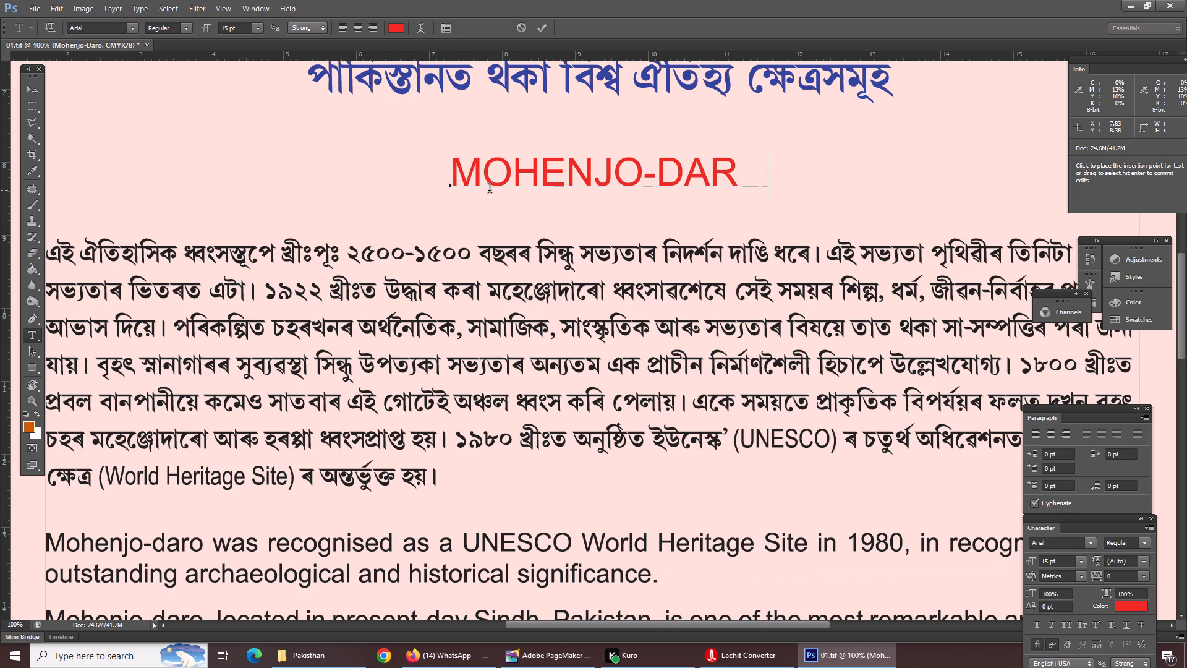
{"action": "key", "text": "ctrl+minus"}
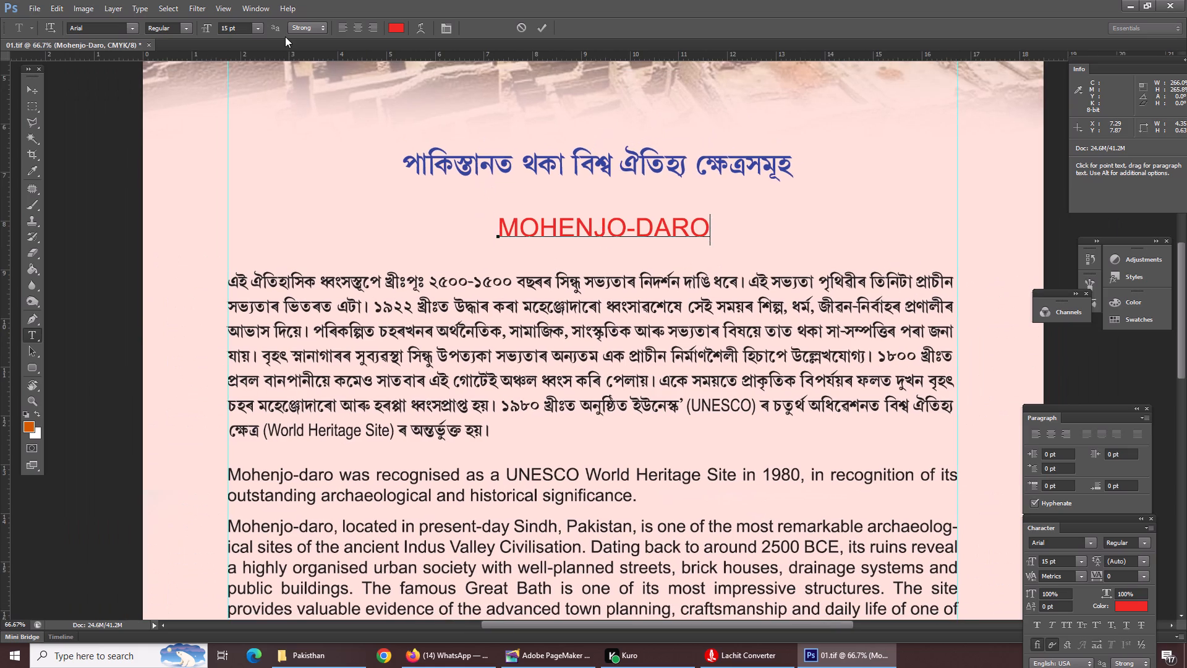
{"action": "key", "text": "Return"}
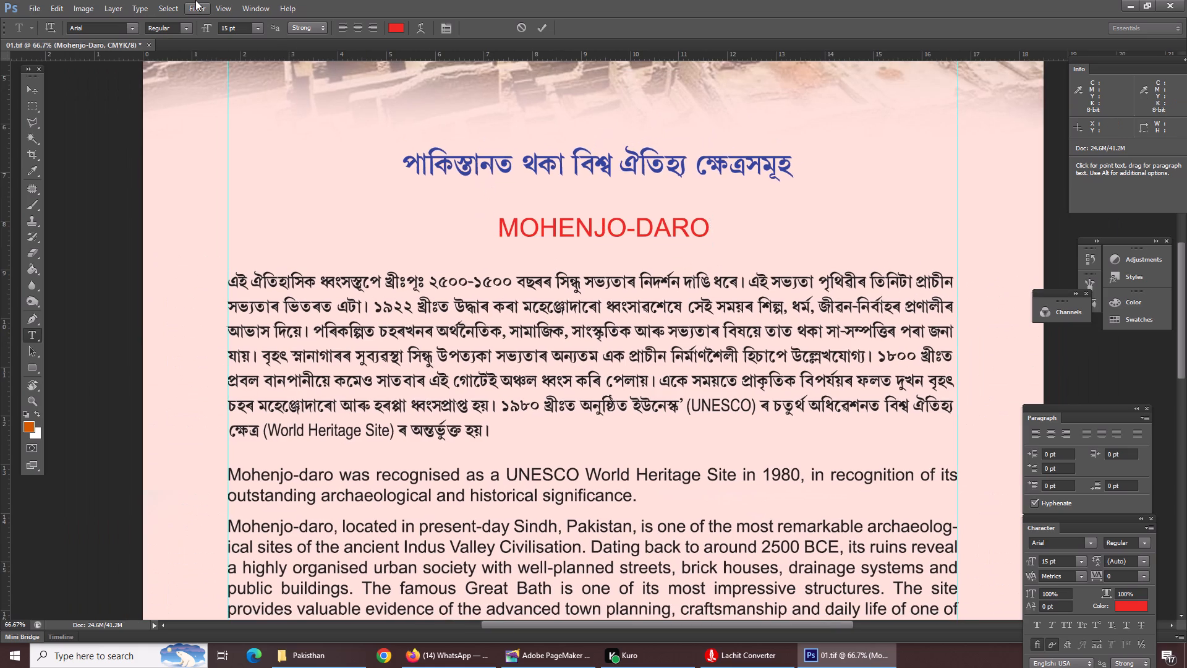
Move the MOHENJO-DARO heading about 0.1 cm left and 0.2 cm up, closer beneath the blue heading.
{"action": "left_click", "coordinate": [31, 93]}
{"action": "left_click_drag", "start_coordinate": [540, 234], "coordinate": [534, 234]}
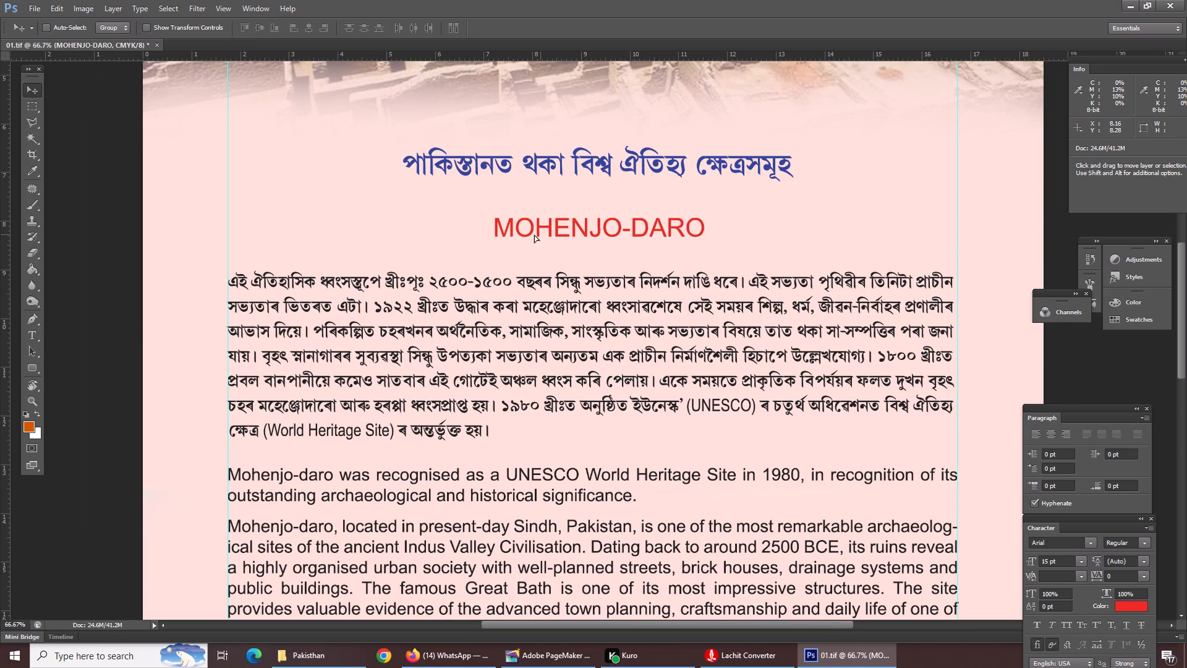
{"action": "left_click_drag", "start_coordinate": [534, 234], "coordinate": [521, 226]}
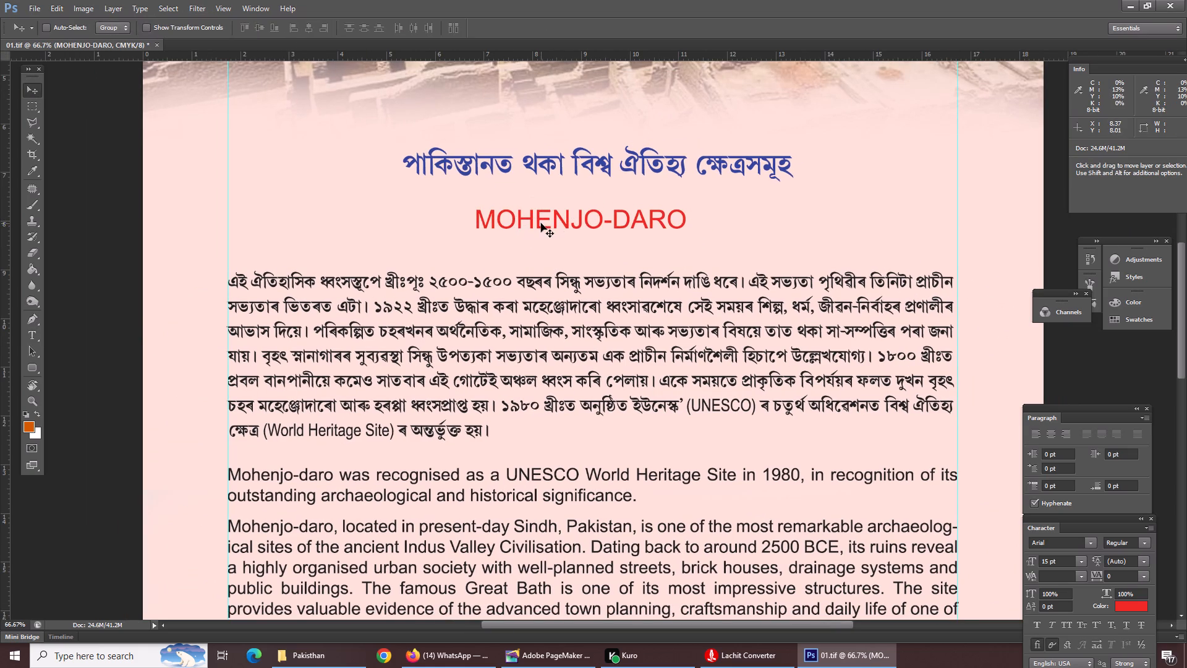
{"action": "left_click_drag", "start_coordinate": [541, 223], "coordinate": [560, 220]}
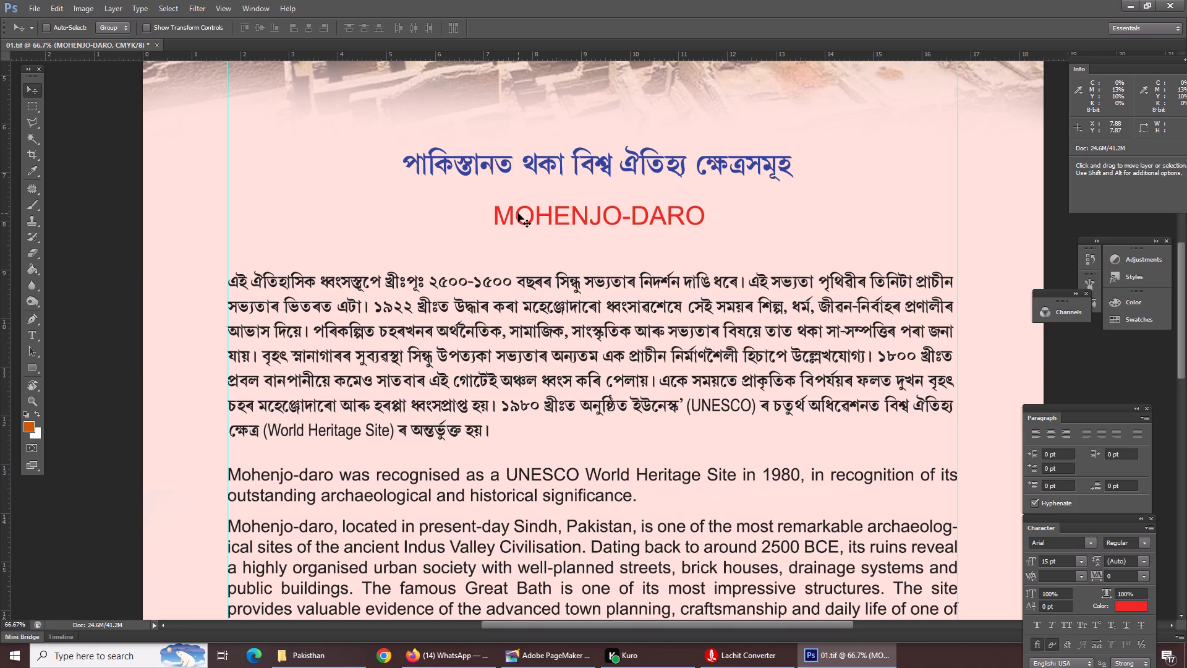
Set the entire MOHENJO-DARO heading in bold.
{"action": "key", "text": "t"}
{"action": "key", "text": "ctrl+a"}
{"action": "left_click", "coordinate": [535, 208]}
{"action": "key", "text": "ctrl+a"}
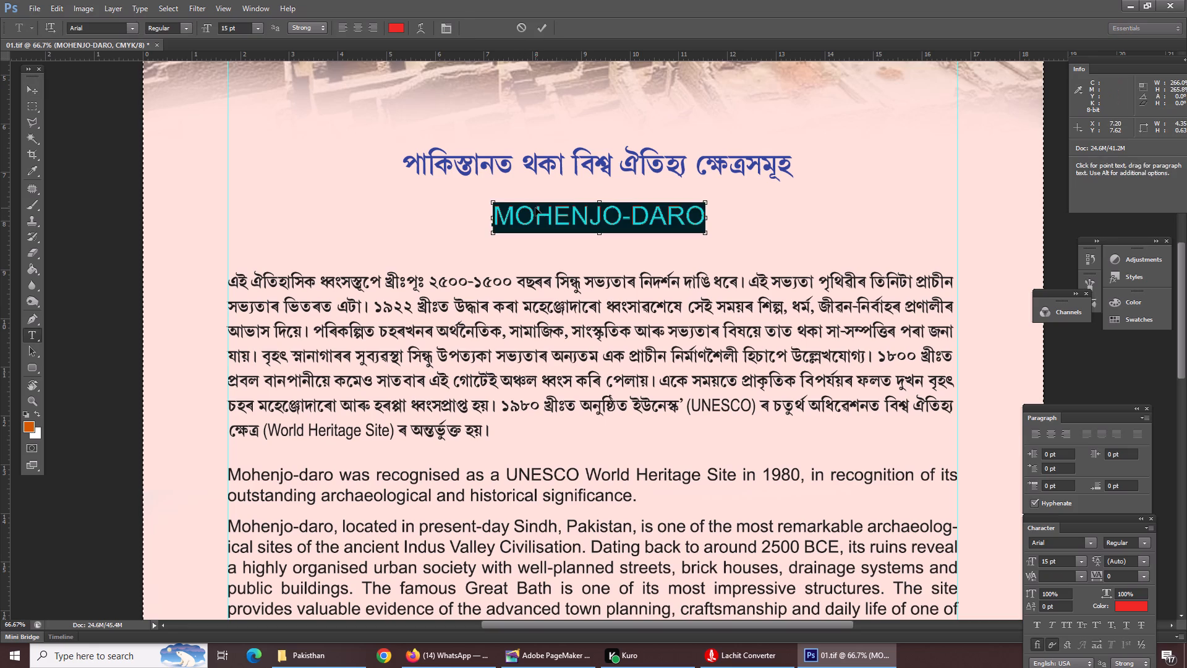
{"action": "key", "text": "ctrl+shift+b"}
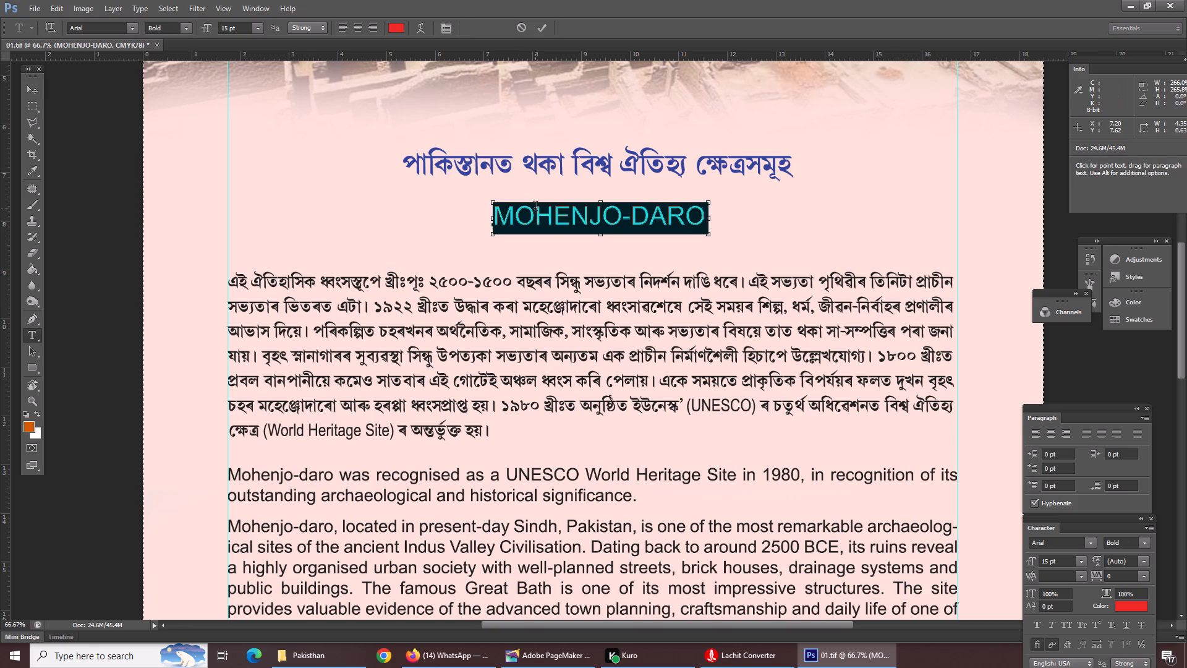
{"action": "key", "text": "Return"}
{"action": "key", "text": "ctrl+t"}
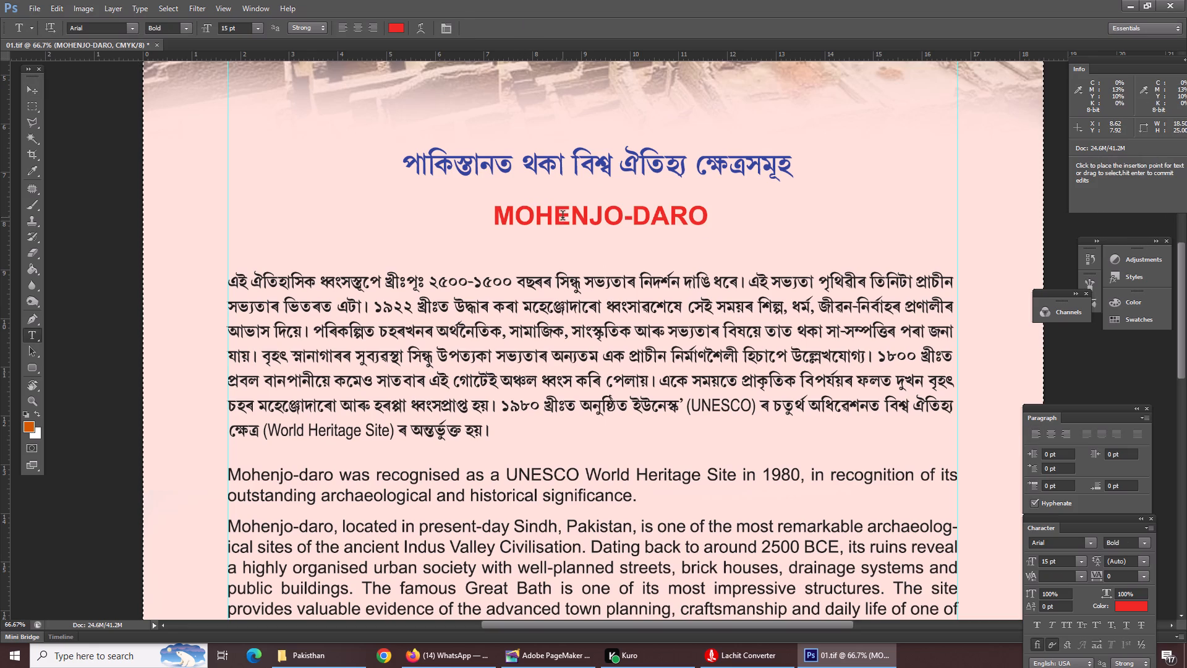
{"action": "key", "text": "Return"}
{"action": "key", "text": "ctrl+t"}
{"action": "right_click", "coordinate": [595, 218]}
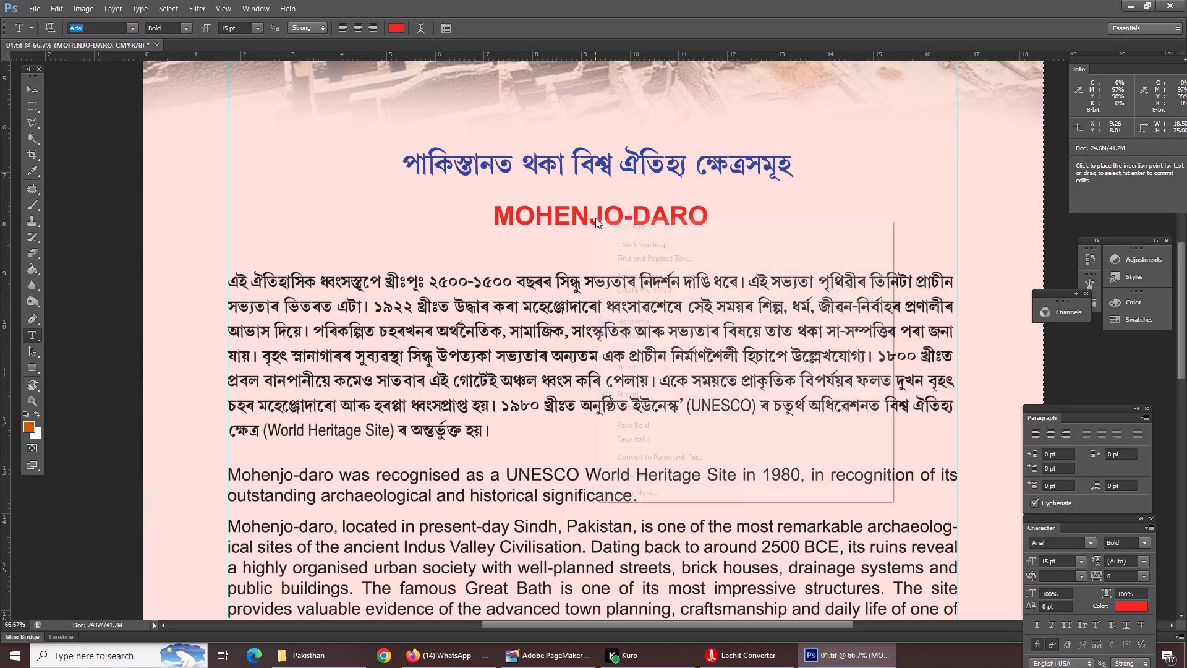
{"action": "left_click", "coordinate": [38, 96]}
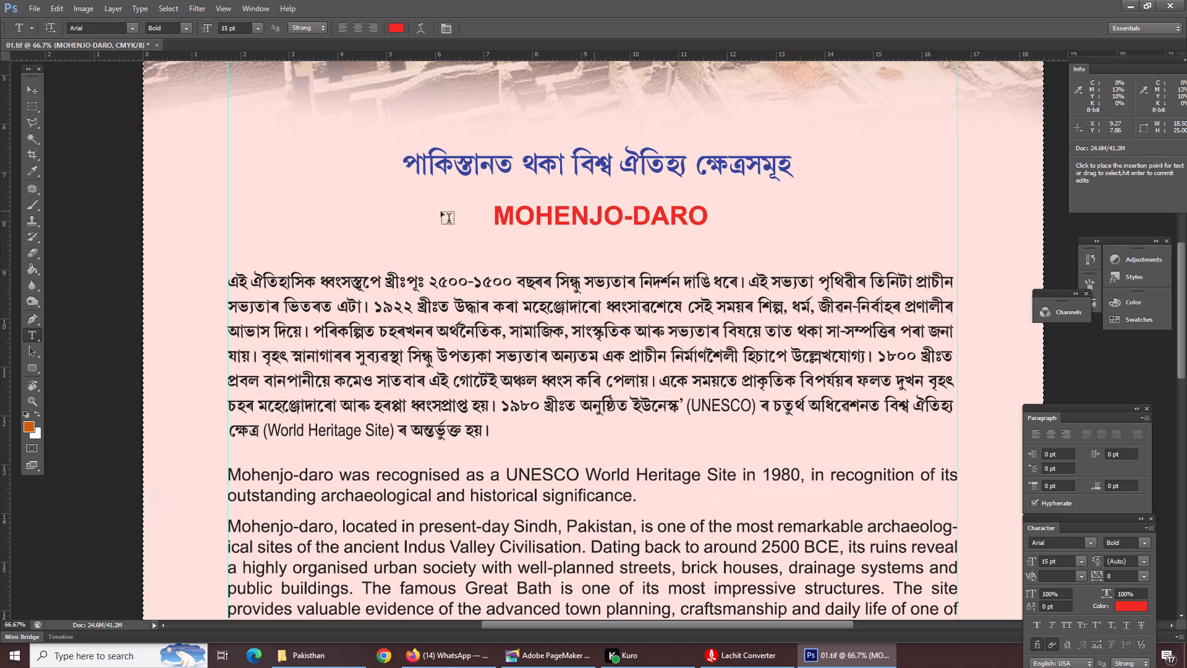
Move the bold MOHENJO-DARO heading about 0.2 cm right and 0.2 cm down, beneath the blue heading.
{"action": "double_click", "coordinate": [25, 90]}
{"action": "right_click", "coordinate": [538, 165]}
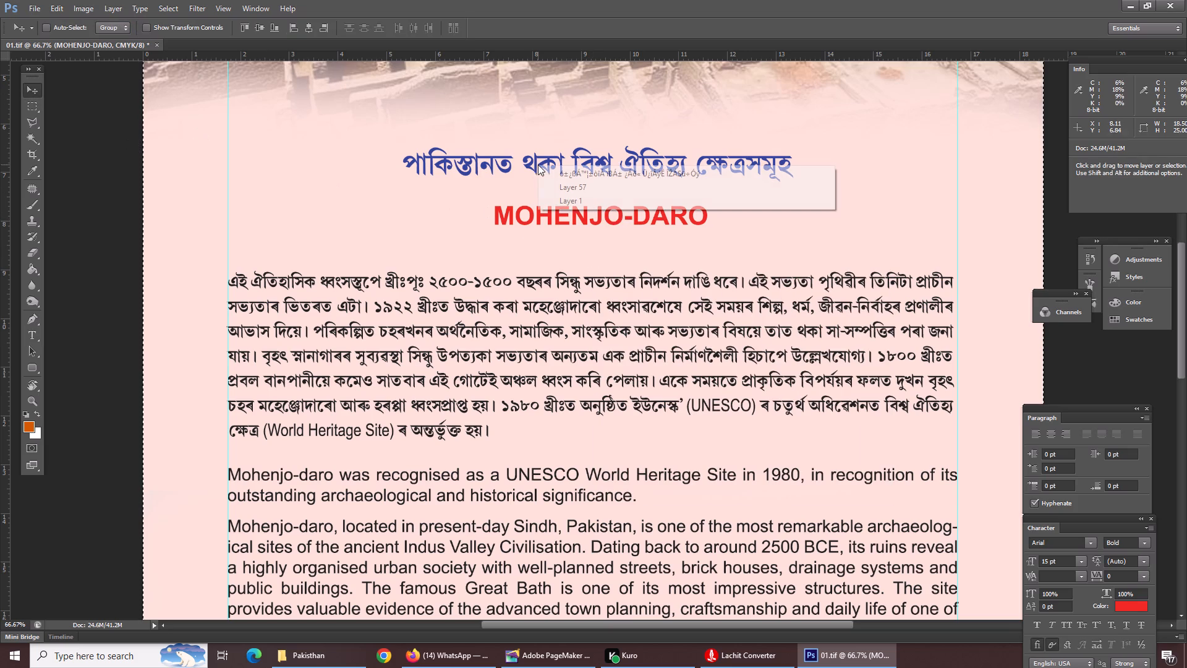
{"action": "right_click", "coordinate": [491, 210]}
{"action": "right_click", "coordinate": [567, 194]}
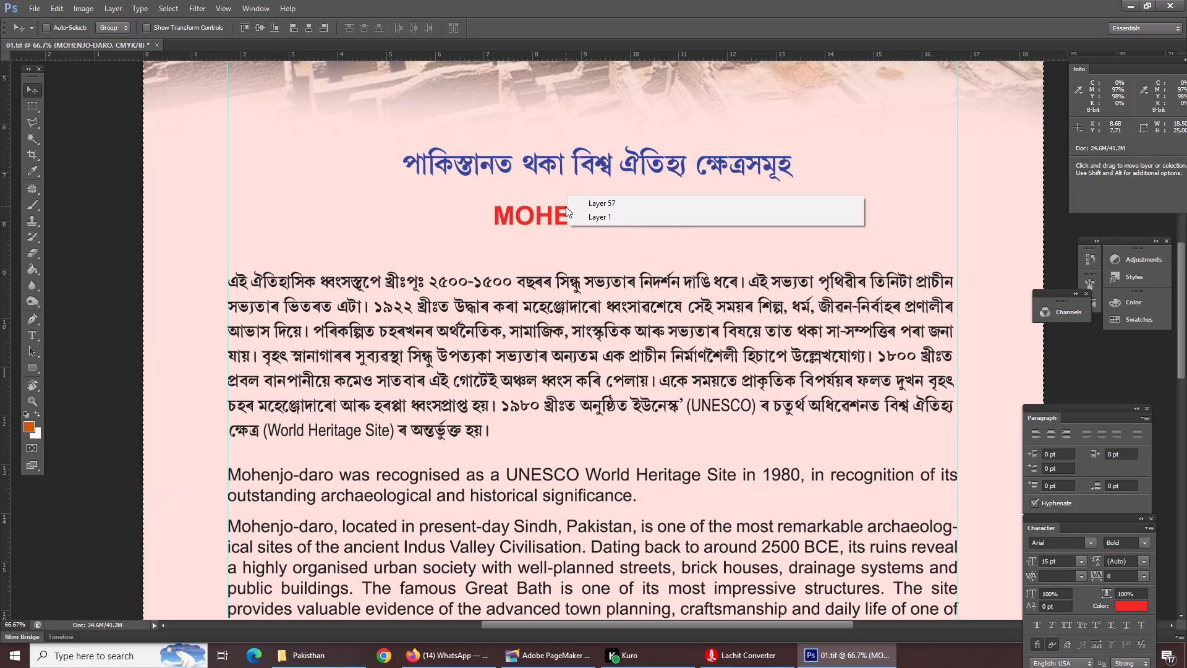
{"action": "right_click", "coordinate": [517, 212]}
{"action": "left_click", "coordinate": [540, 218]}
{"action": "left_click_drag", "start_coordinate": [573, 216], "coordinate": [577, 216]}
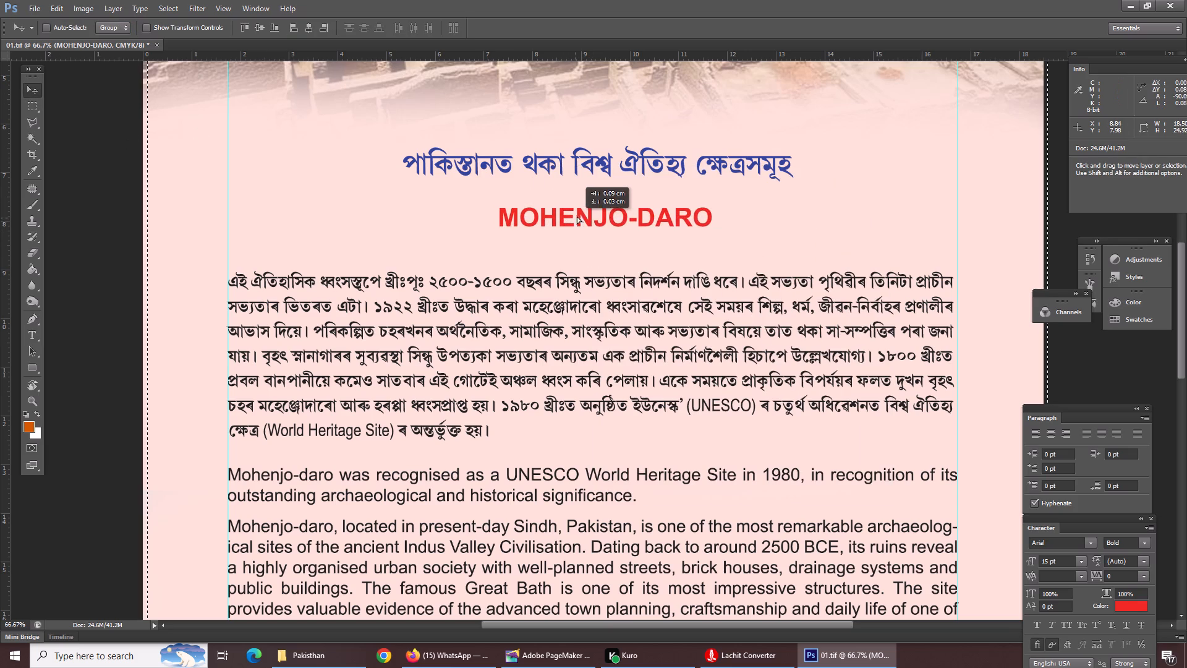
{"action": "left_click_drag", "start_coordinate": [577, 216], "coordinate": [581, 228]}
Clear the selection around the whole page.
{"action": "key", "text": "ctrl+0"}
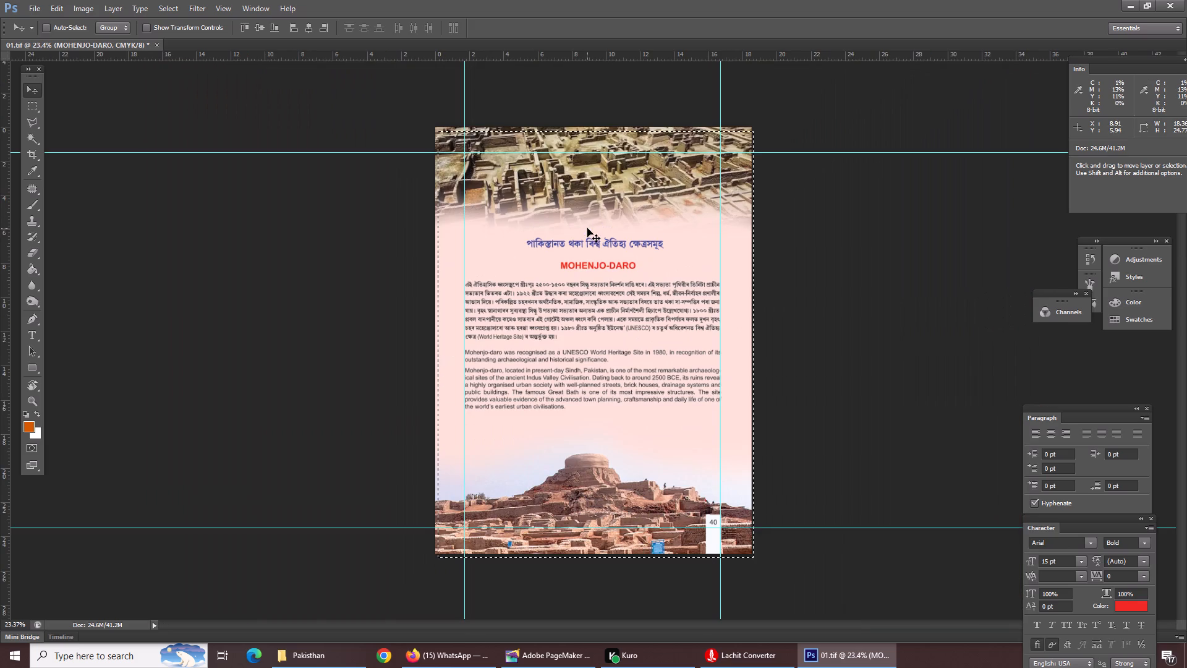
{"action": "right_click", "coordinate": [584, 243]}
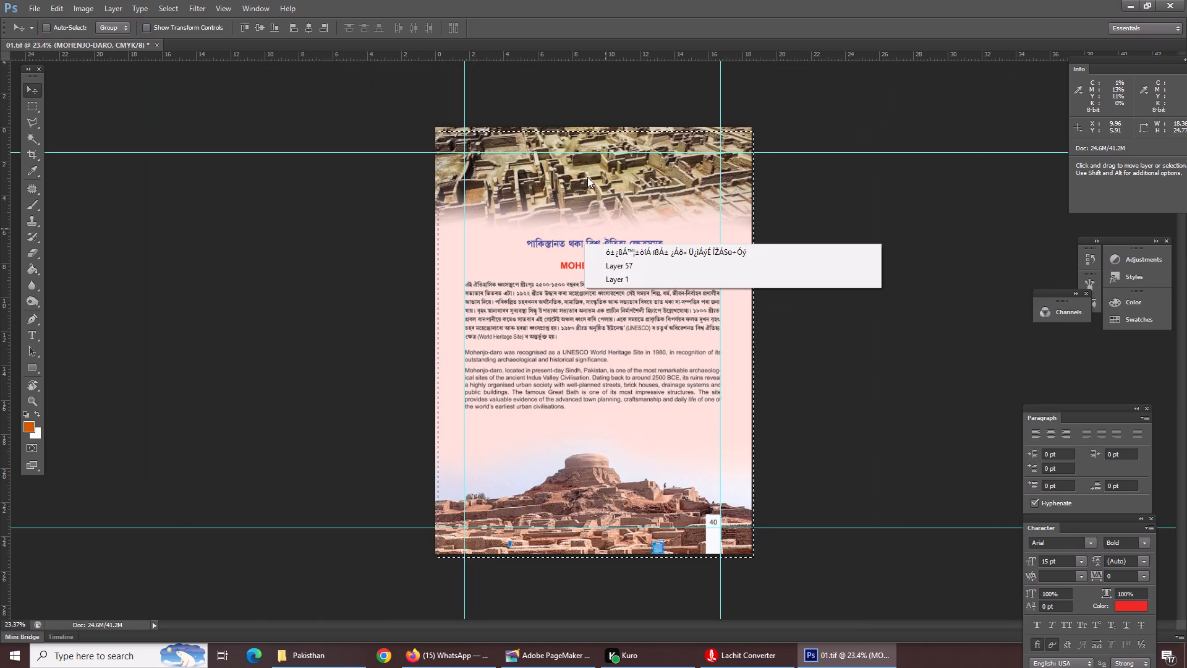
{"action": "key", "text": "ctrl+d"}
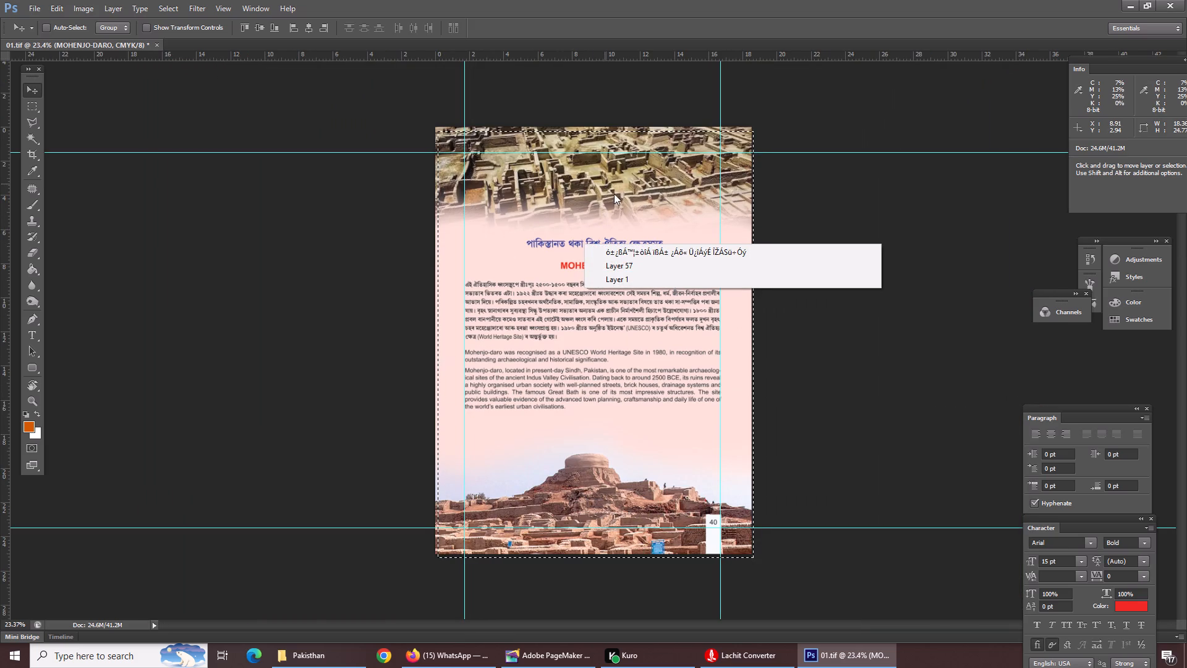
{"action": "key", "text": "ctrl+d"}
{"action": "key", "text": "Return"}
{"action": "key", "text": "ctrl+d"}
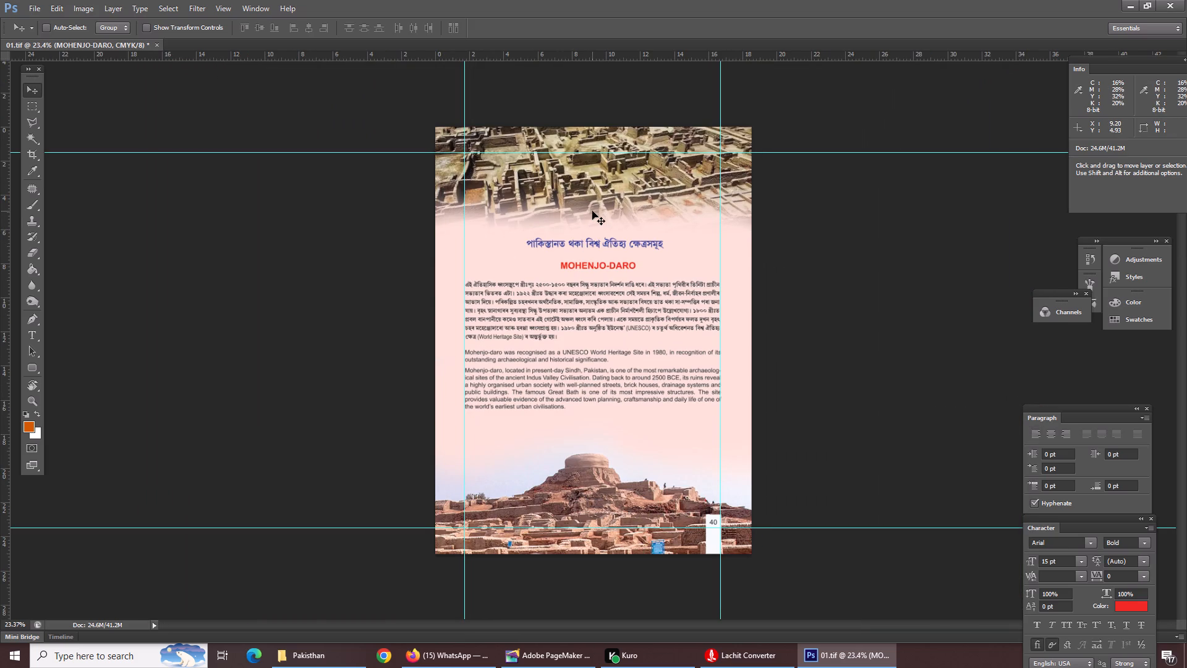
Move the blue Assamese heading about 0.2 cm down, closer to the MOHENJO-DARO heading.
{"action": "right_click", "coordinate": [584, 239]}
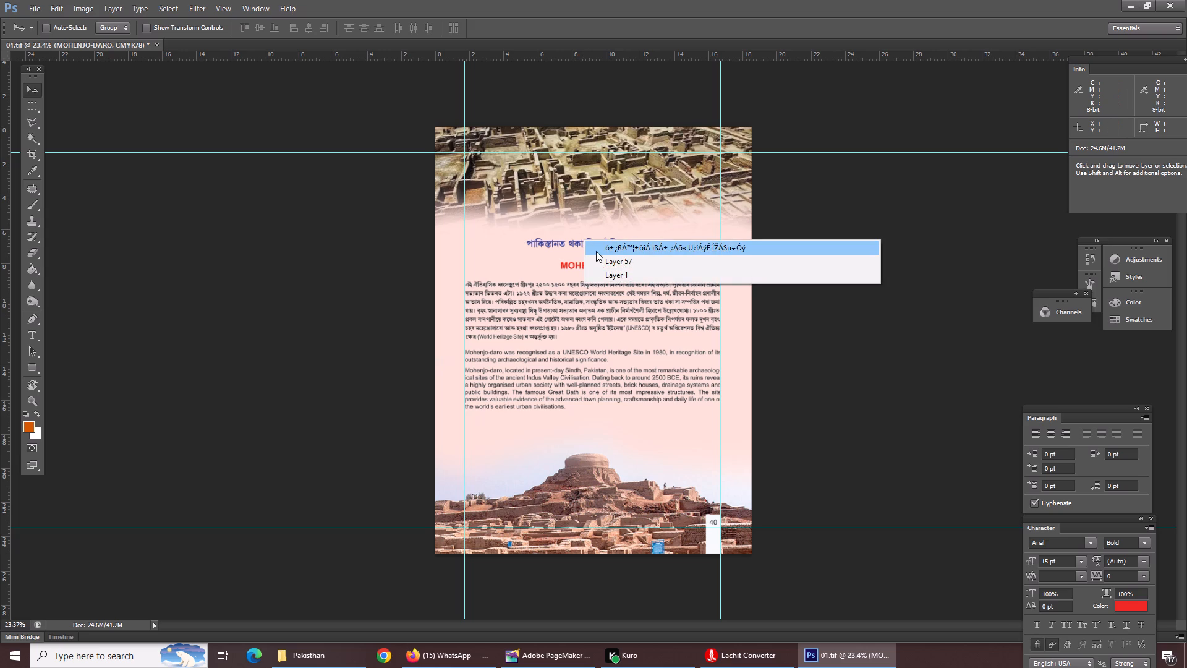
{"action": "left_click", "coordinate": [596, 251]}
{"action": "left_click", "coordinate": [586, 241]}
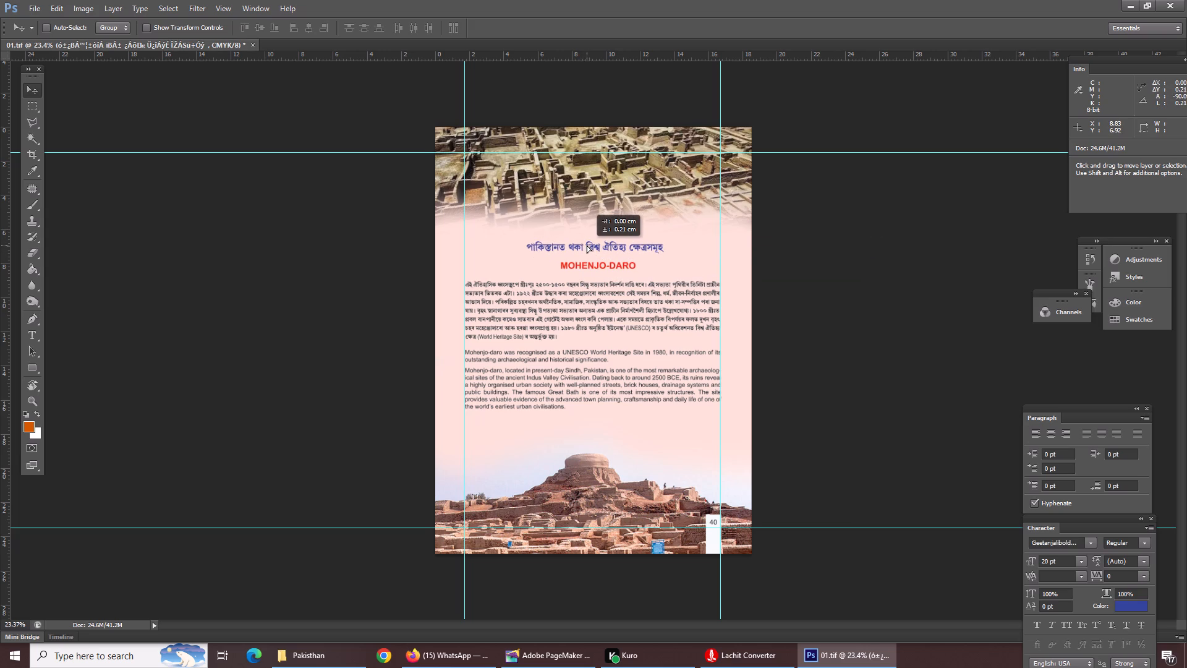
Make the MOHENJO-DARO text layer the active layer.
{"action": "right_click", "coordinate": [581, 264]}
{"action": "double_click", "coordinate": [597, 272]}
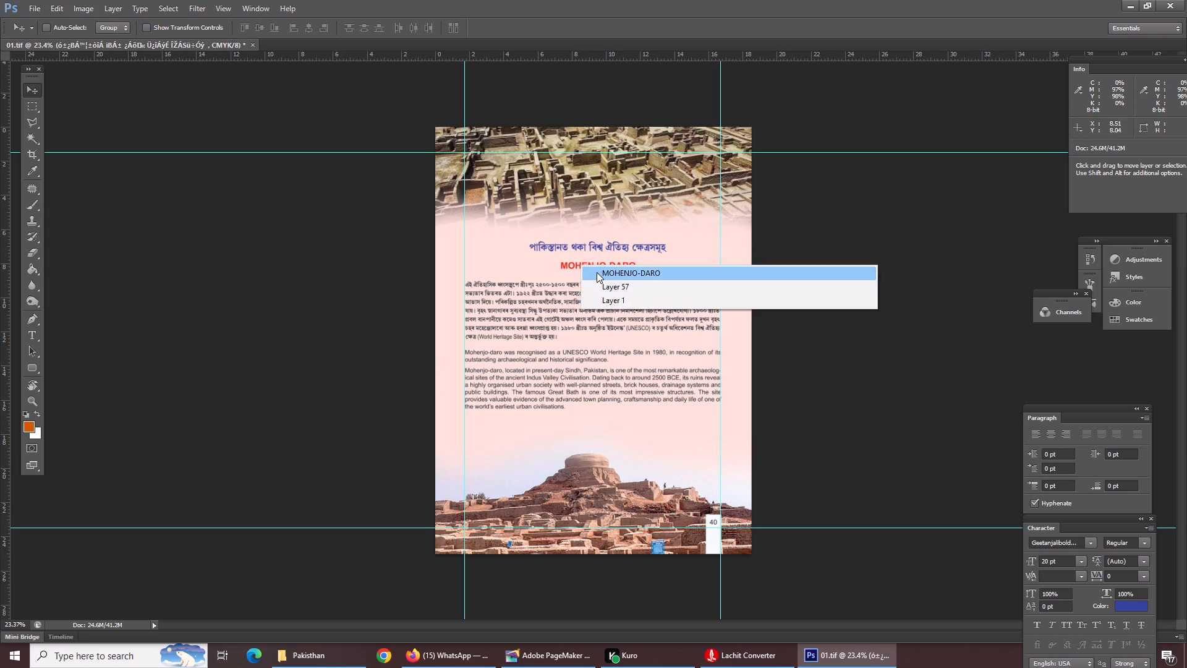
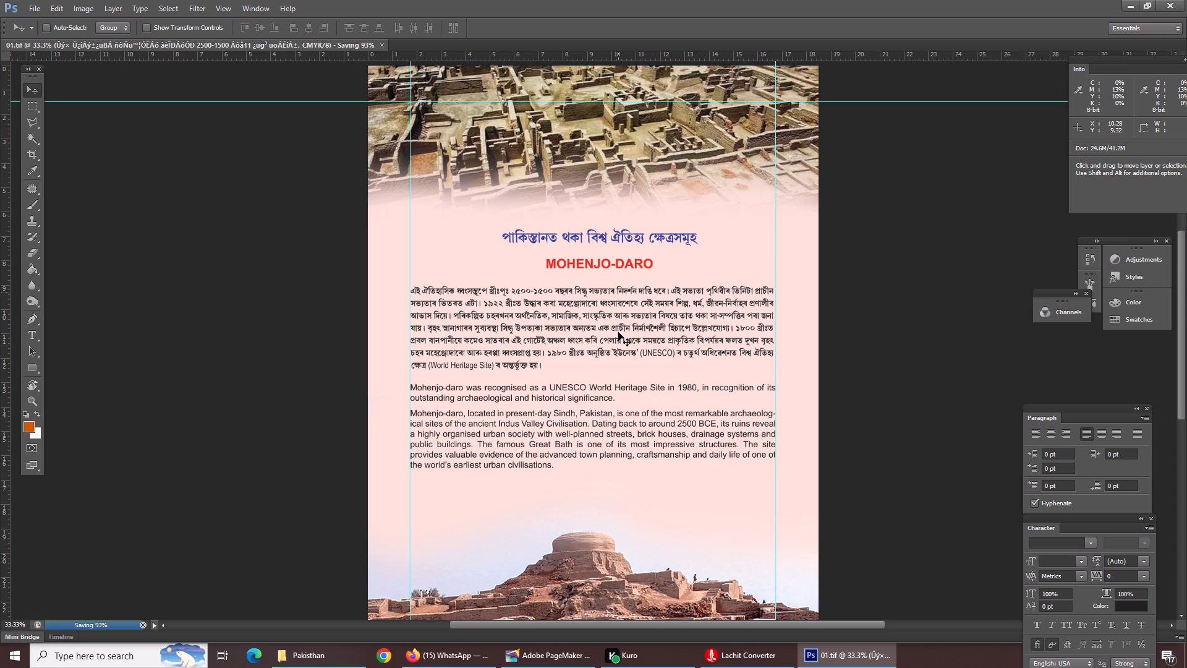
Save the revised heritage page 01.tif.
{"action": "key", "text": "ctrl+0"}
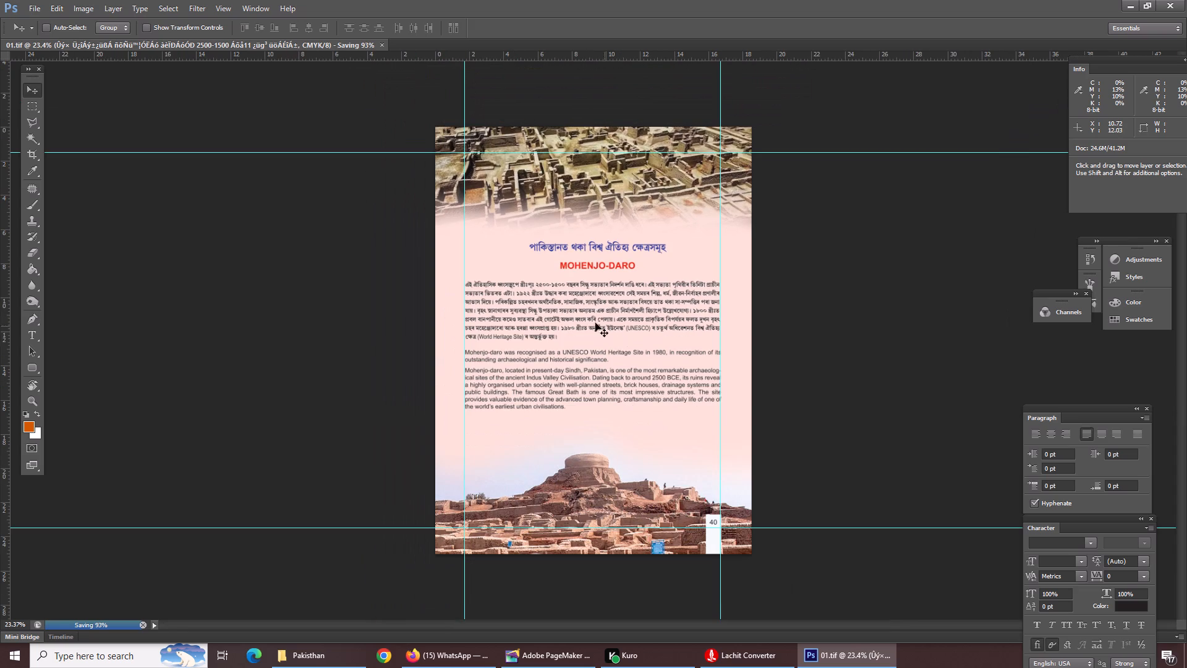
{"action": "key", "text": "ctrl+s"}
{"action": "key", "text": "ctrl+s"}
Switch to the Pakisthan folder in File Explorer and select the page image 02.
{"action": "left_click", "coordinate": [318, 661]}
{"action": "left_click", "coordinate": [393, 245]}
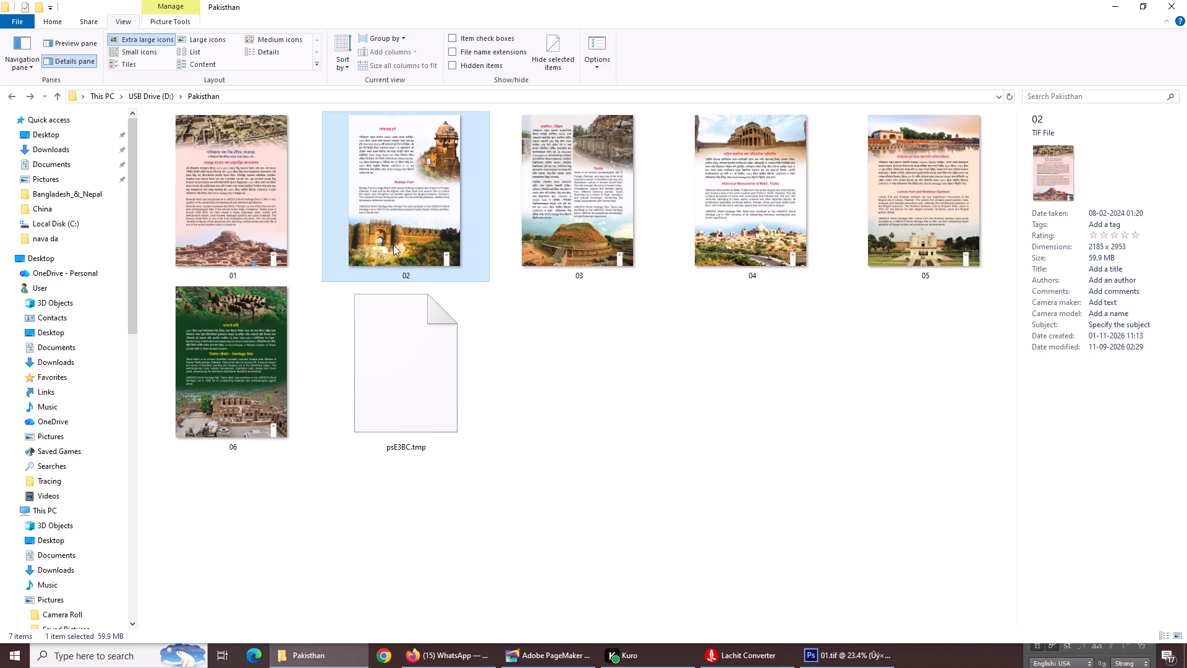
{"action": "right_click", "coordinate": [393, 245]}
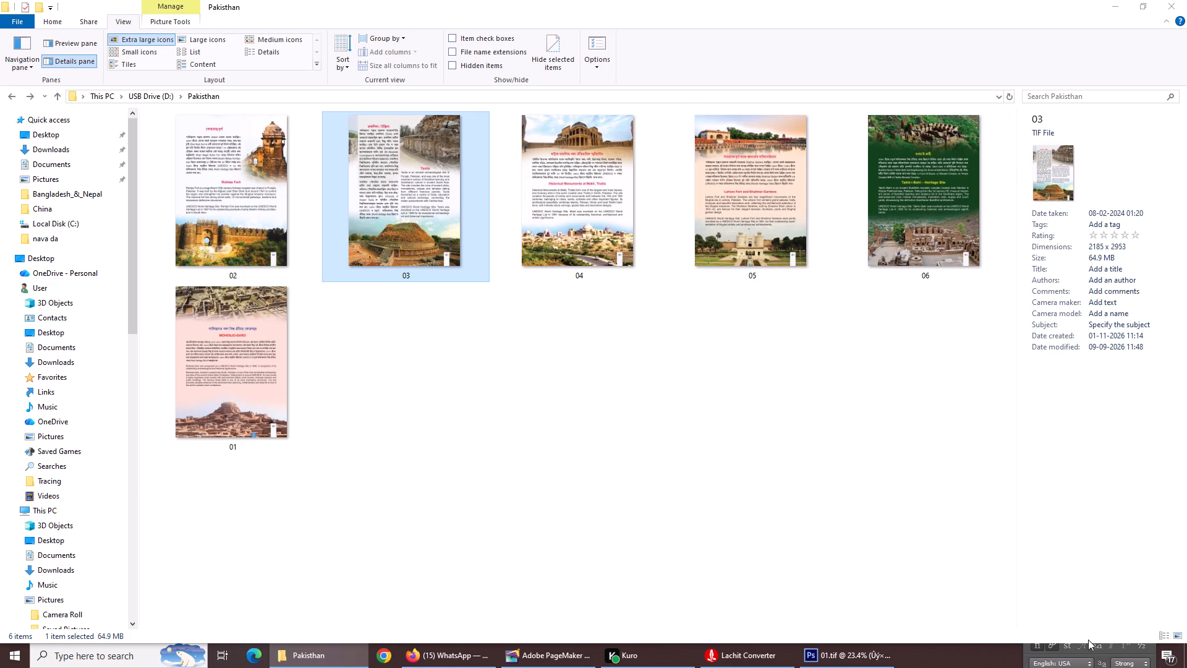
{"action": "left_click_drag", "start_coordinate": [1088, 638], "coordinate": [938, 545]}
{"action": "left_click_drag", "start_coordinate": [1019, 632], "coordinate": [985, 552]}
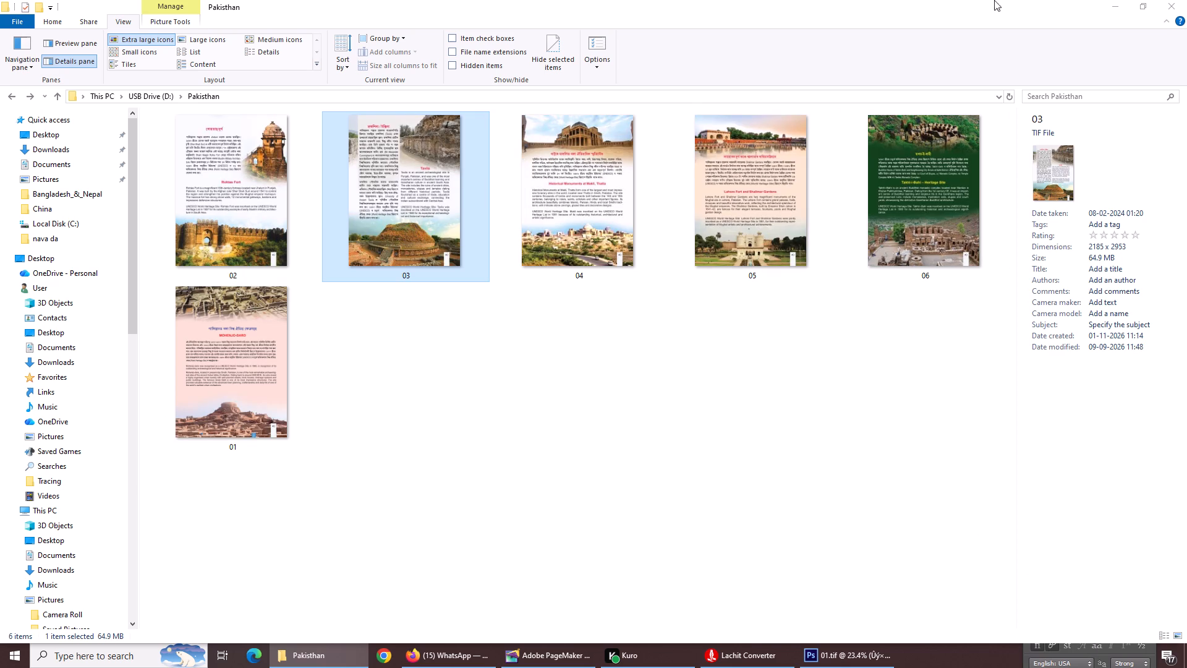
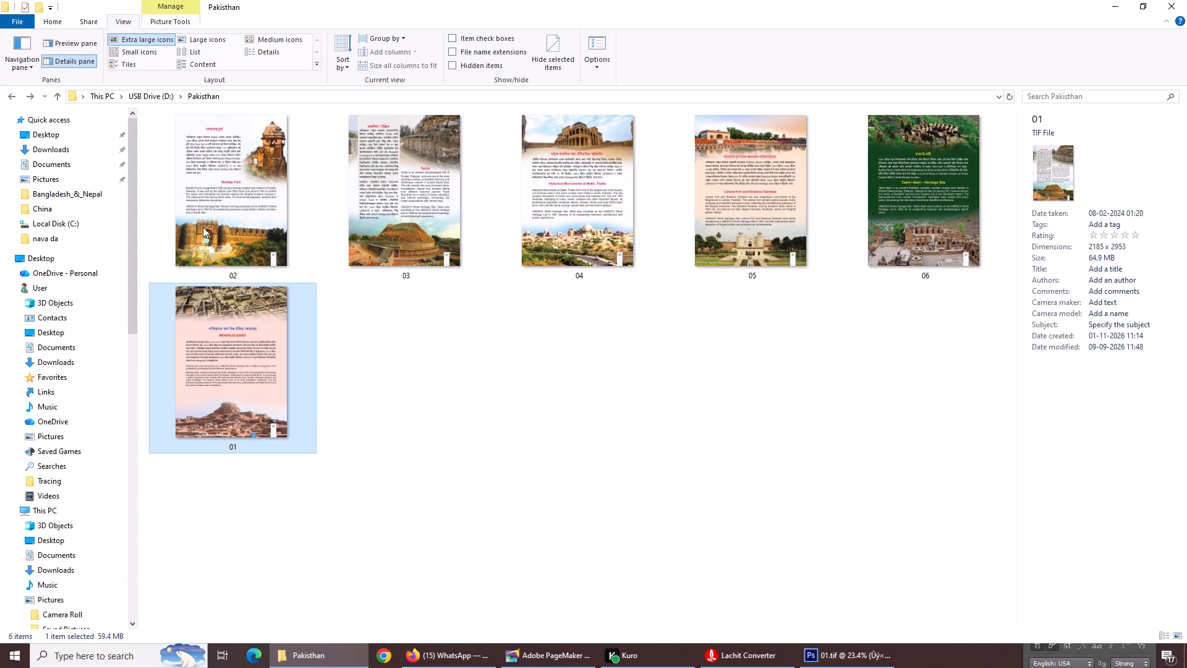
Open the Pakisthan page image 02 in Adobe Photoshop CS6.
{"action": "right_click", "coordinate": [209, 220]}
{"action": "double_click", "coordinate": [242, 202]}
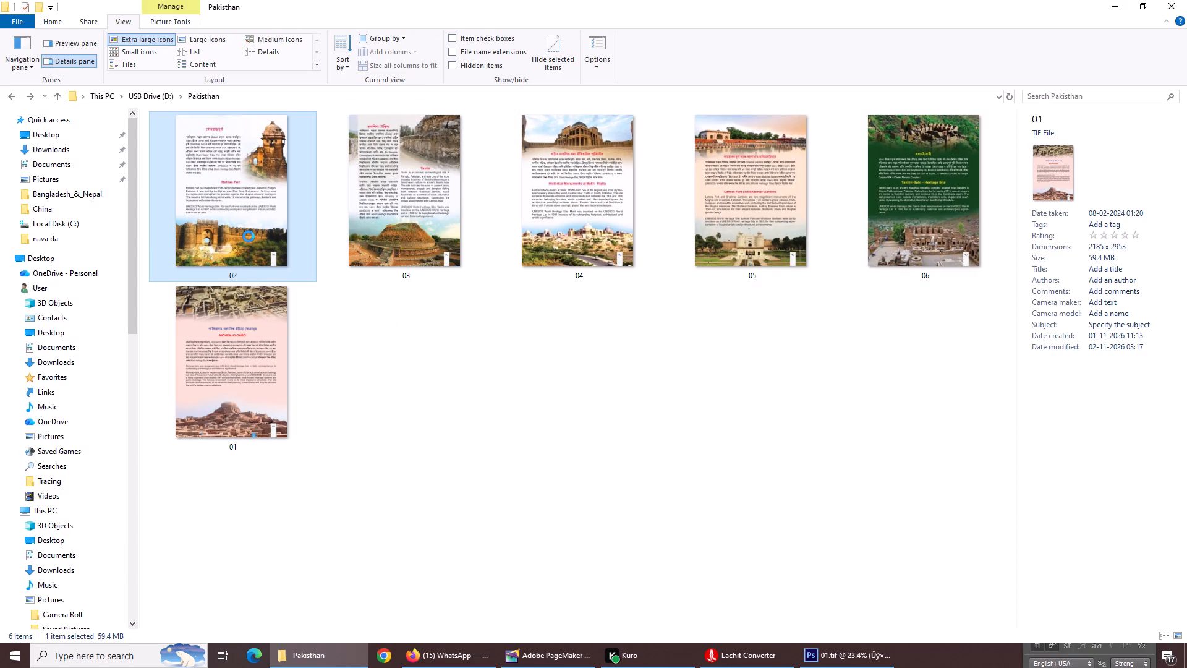
{"action": "right_click", "coordinate": [249, 236]}
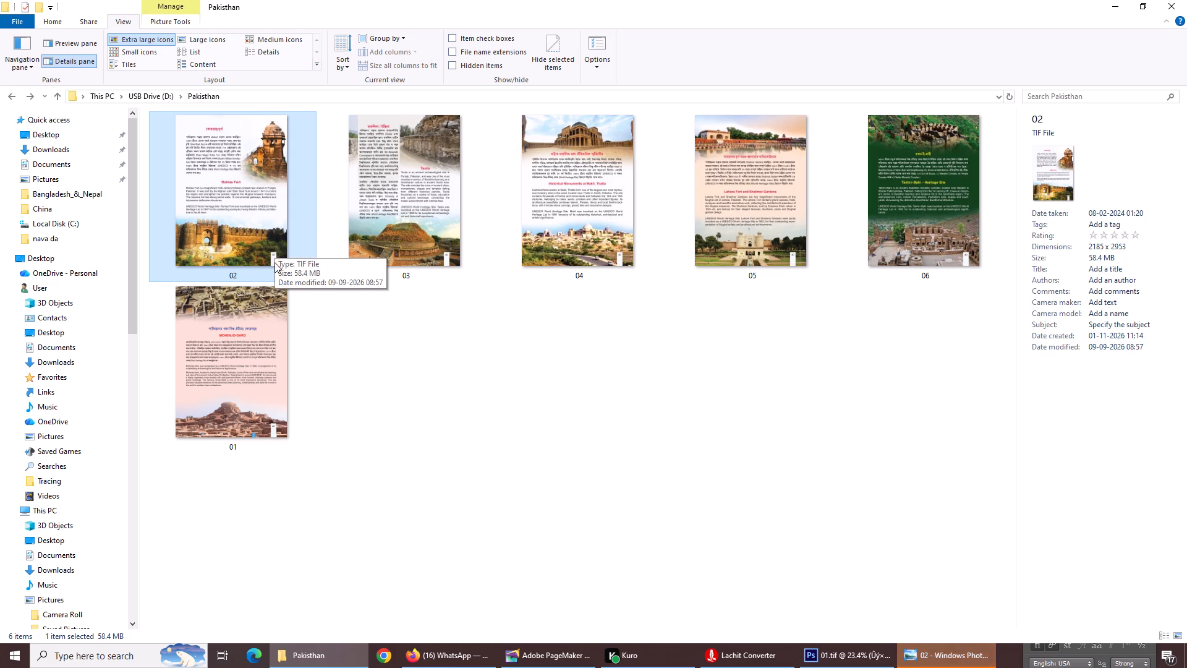
{"action": "right_click", "coordinate": [265, 249]}
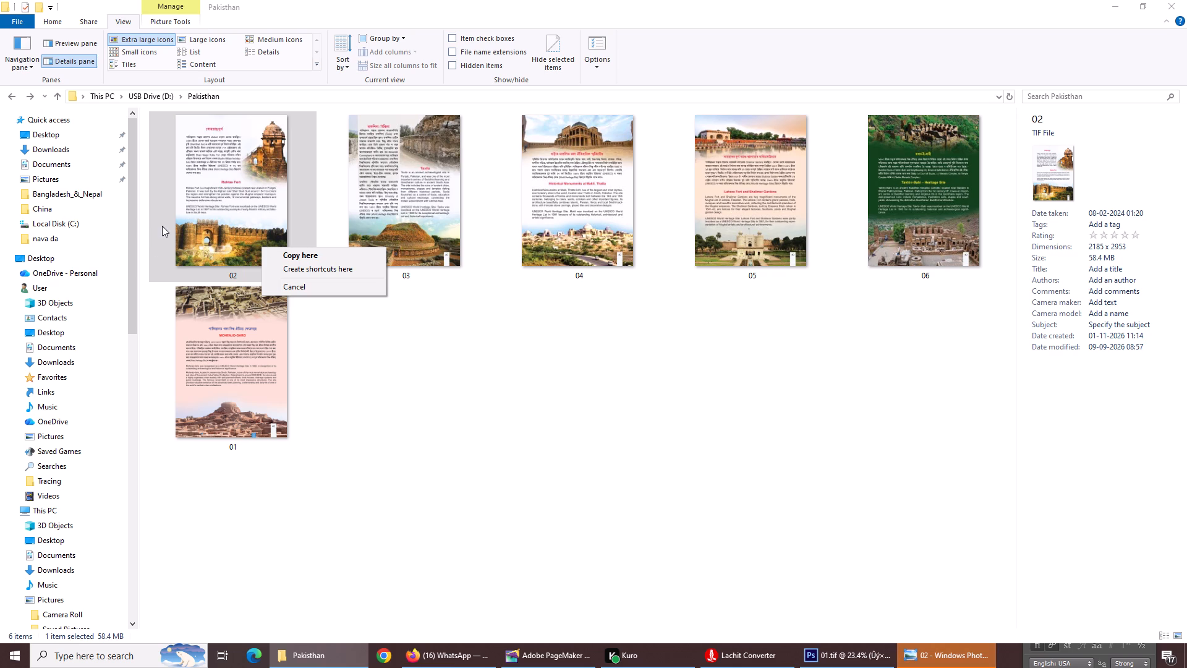
{"action": "right_click", "coordinate": [162, 226]}
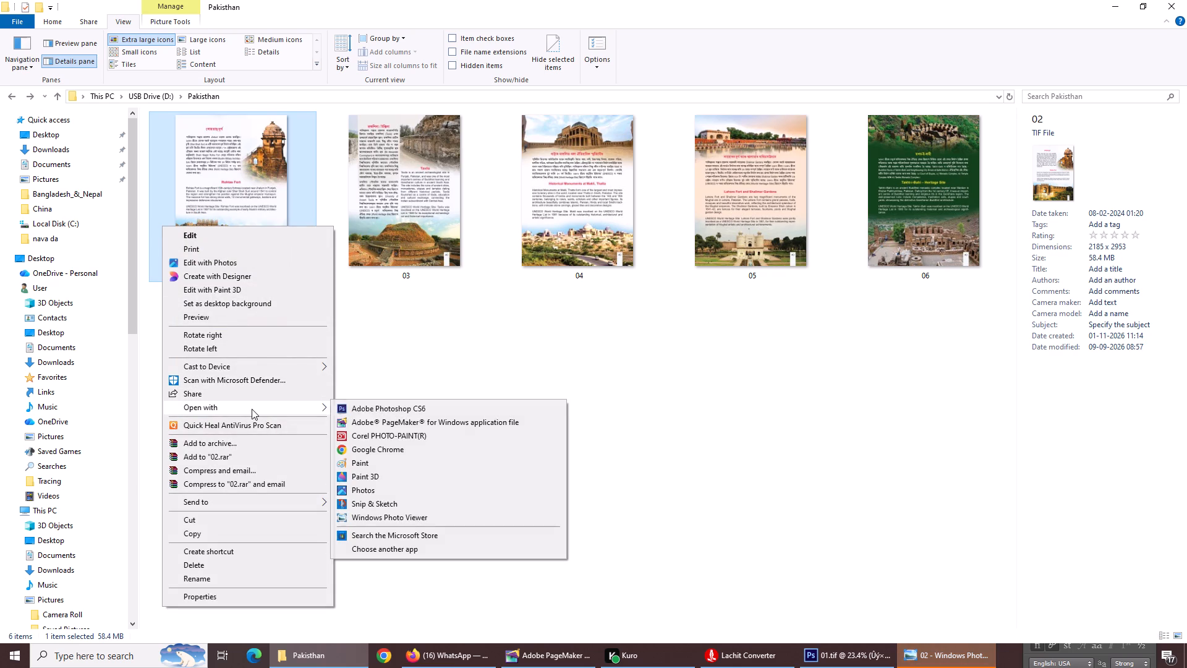
{"action": "left_click", "coordinate": [383, 409]}
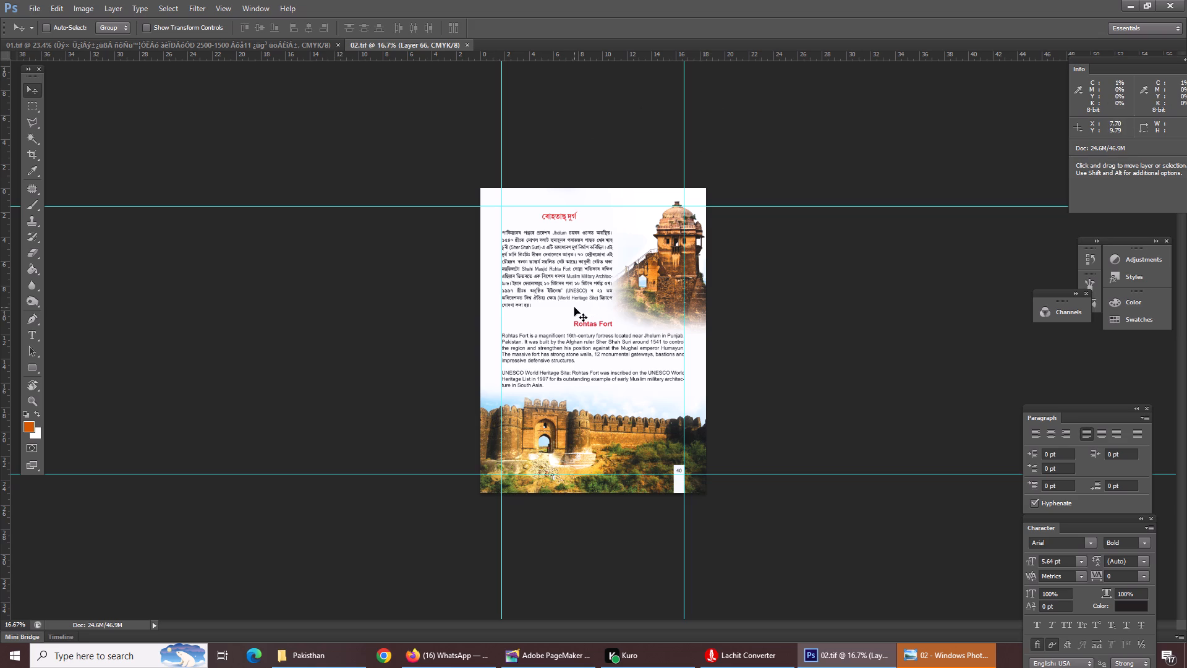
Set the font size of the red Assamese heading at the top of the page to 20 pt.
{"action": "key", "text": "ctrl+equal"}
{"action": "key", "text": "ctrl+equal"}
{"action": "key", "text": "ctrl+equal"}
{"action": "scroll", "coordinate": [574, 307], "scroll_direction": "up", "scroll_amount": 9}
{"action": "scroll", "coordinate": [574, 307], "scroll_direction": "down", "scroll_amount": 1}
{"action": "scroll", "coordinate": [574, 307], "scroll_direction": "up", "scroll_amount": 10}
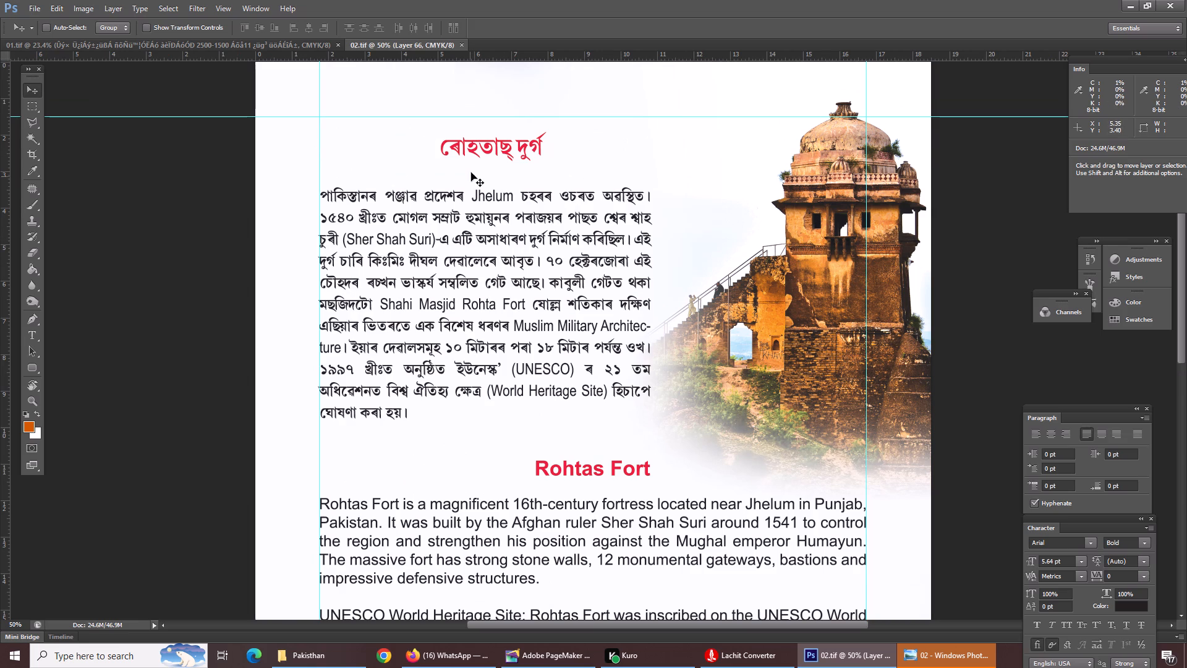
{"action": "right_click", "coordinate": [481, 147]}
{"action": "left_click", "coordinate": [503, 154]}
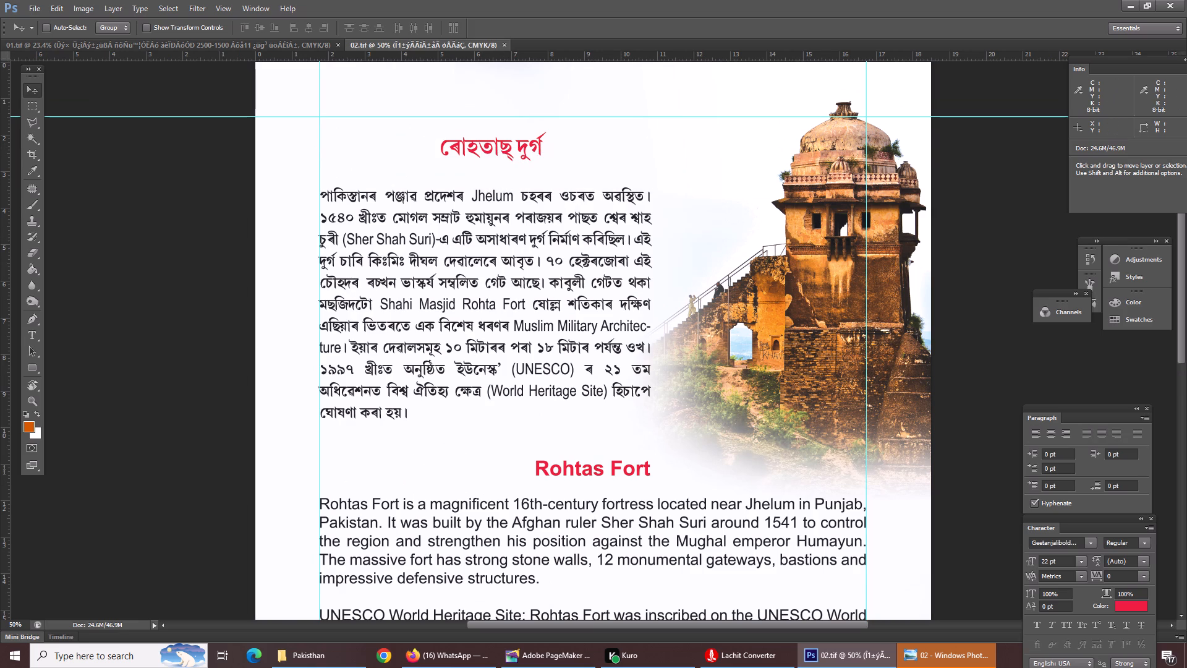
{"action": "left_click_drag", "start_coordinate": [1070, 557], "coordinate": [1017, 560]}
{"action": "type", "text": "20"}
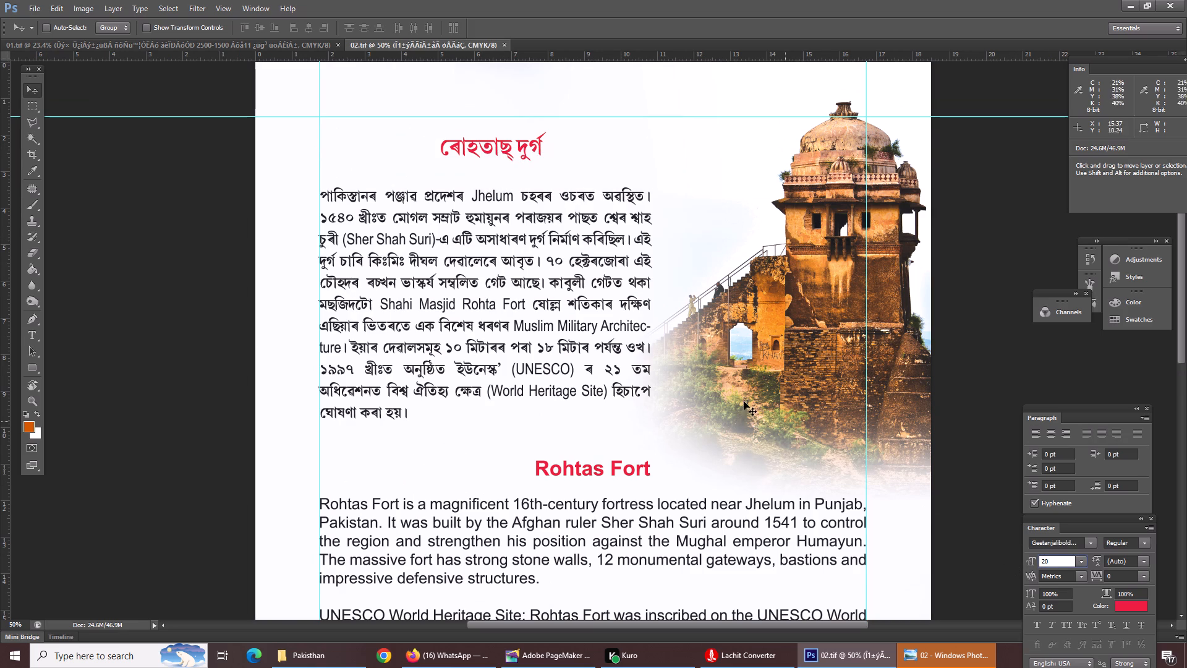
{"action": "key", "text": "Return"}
Set the font size of the Assamese body paragraph beside the tower photo to 12 pt.
{"action": "right_click", "coordinate": [514, 243]}
{"action": "left_click", "coordinate": [539, 255]}
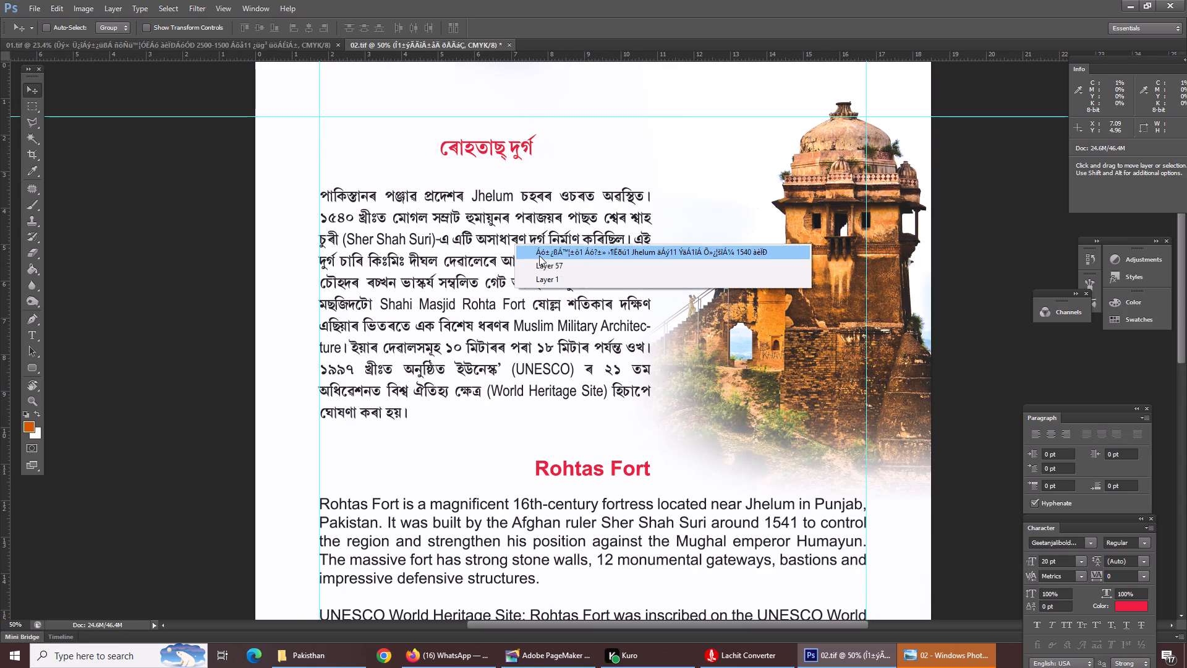
{"action": "left_click", "coordinate": [1054, 555]}
{"action": "left_click", "coordinate": [1053, 559]}
{"action": "type", "text": "12"}
{"action": "key", "text": "Return"}
Set the font size of the red Rohtas Fort heading to 15 pt.
{"action": "right_click", "coordinate": [574, 473]}
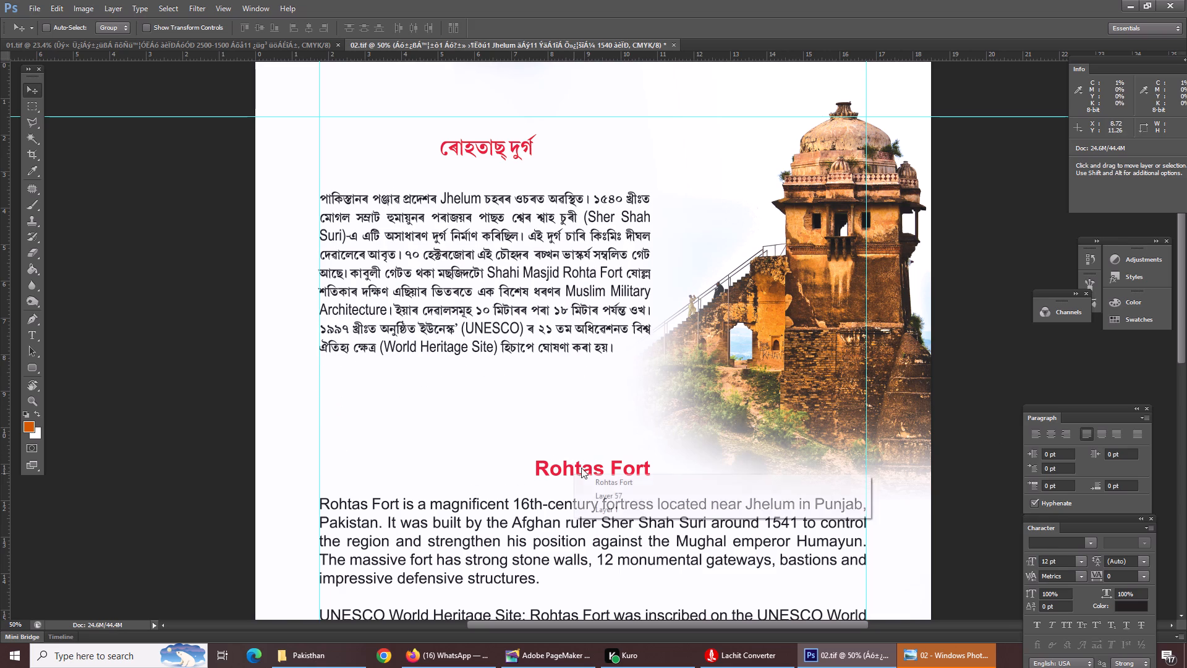
{"action": "left_click", "coordinate": [624, 490]}
{"action": "right_click", "coordinate": [608, 474]}
{"action": "left_click", "coordinate": [633, 488]}
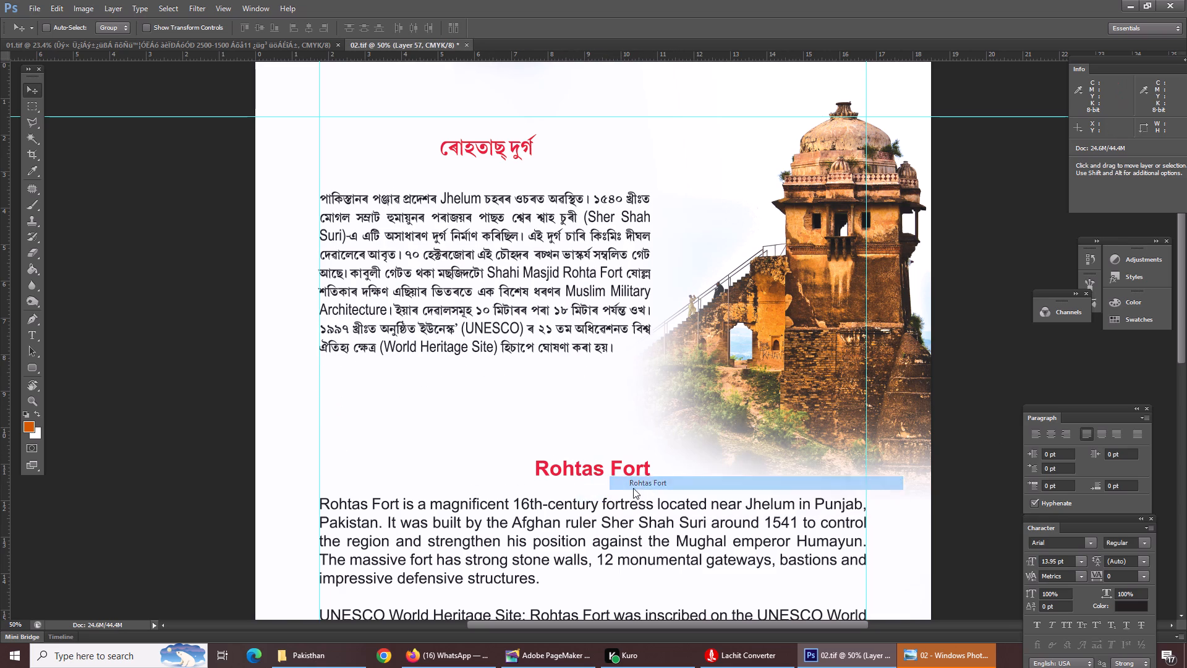
{"action": "left_click_drag", "start_coordinate": [1058, 563], "coordinate": [1000, 566]}
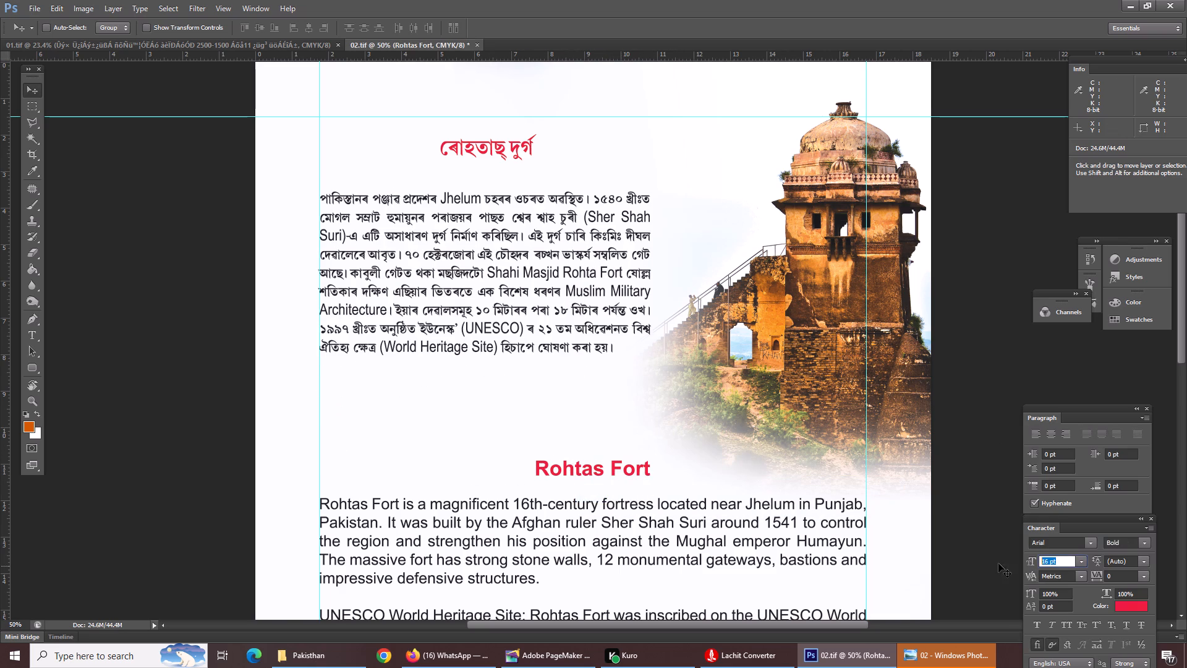
{"action": "type", "text": "15"}
{"action": "key", "text": "Return"}
Set the font size of the English Rohtas Fort body text to 10 pt.
{"action": "scroll", "coordinate": [927, 496], "scroll_direction": "down", "scroll_amount": 4}
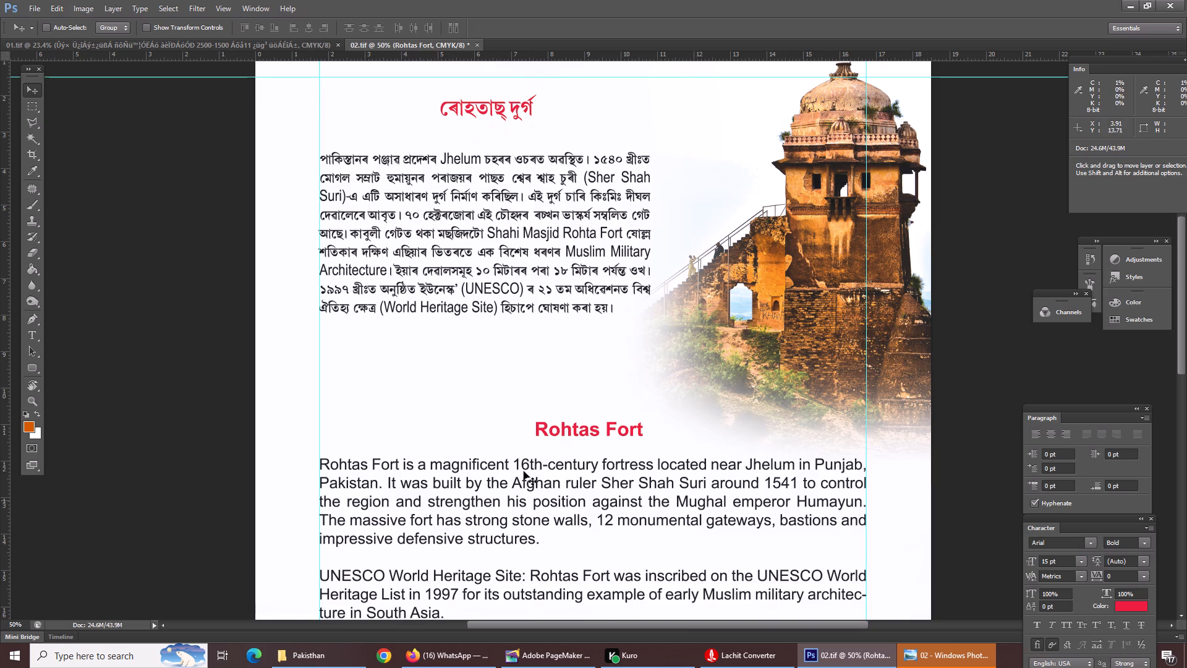
{"action": "scroll", "coordinate": [561, 452], "scroll_direction": "down", "scroll_amount": 1}
{"action": "scroll", "coordinate": [561, 452], "scroll_direction": "up", "scroll_amount": 1}
{"action": "scroll", "coordinate": [561, 452], "scroll_direction": "down", "scroll_amount": 1}
{"action": "scroll", "coordinate": [561, 452], "scroll_direction": "up", "scroll_amount": 1}
{"action": "scroll", "coordinate": [561, 452], "scroll_direction": "down", "scroll_amount": 2}
{"action": "scroll", "coordinate": [561, 452], "scroll_direction": "up", "scroll_amount": 3}
{"action": "scroll", "coordinate": [561, 452], "scroll_direction": "down", "scroll_amount": 1}
{"action": "right_click", "coordinate": [520, 437]}
{"action": "right_click", "coordinate": [466, 487]}
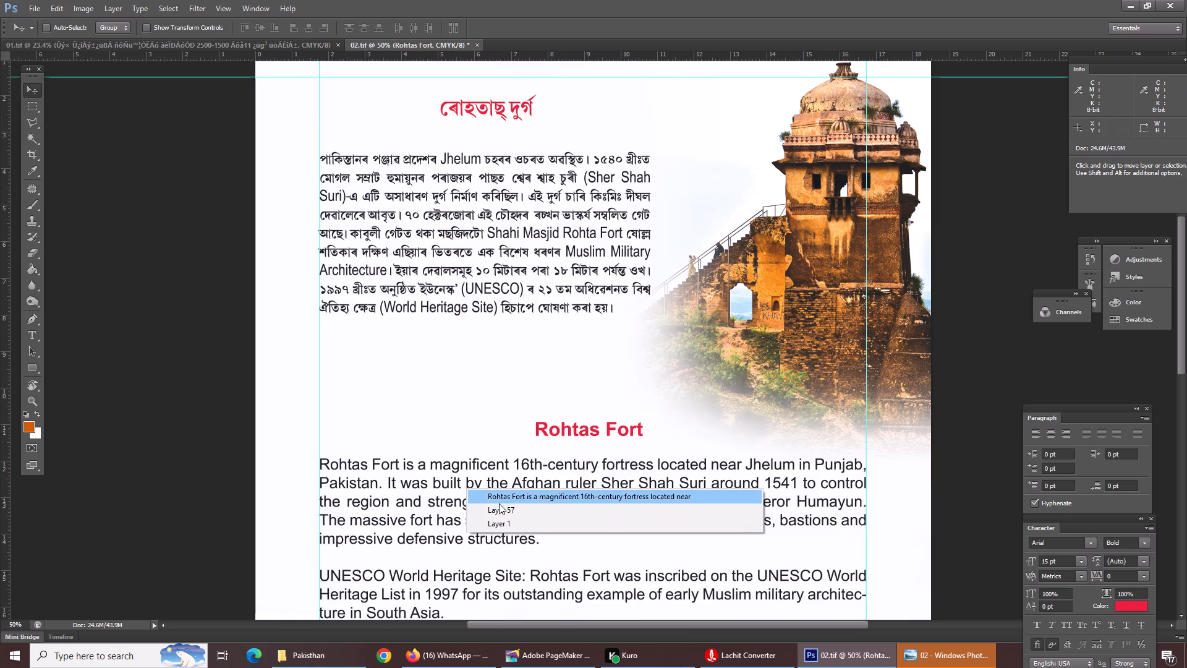
{"action": "left_click", "coordinate": [508, 504]}
{"action": "right_click", "coordinate": [519, 494]}
{"action": "left_click", "coordinate": [558, 505]}
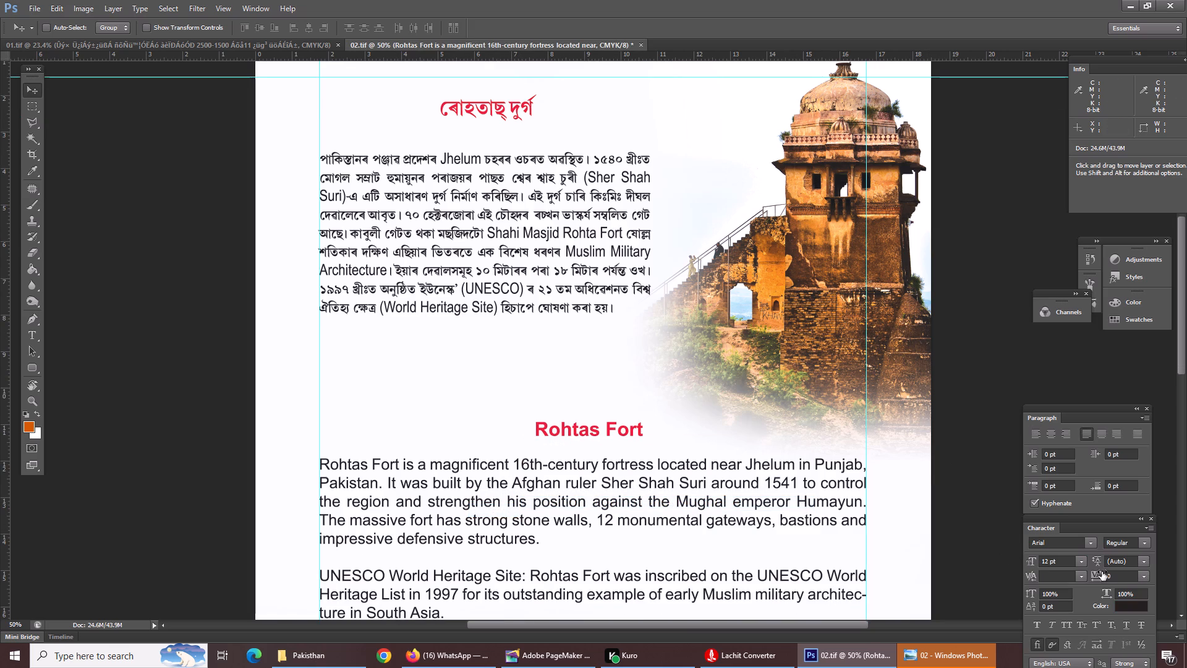
{"action": "left_click_drag", "start_coordinate": [1070, 565], "coordinate": [986, 555]}
{"action": "type", "text": "10"}
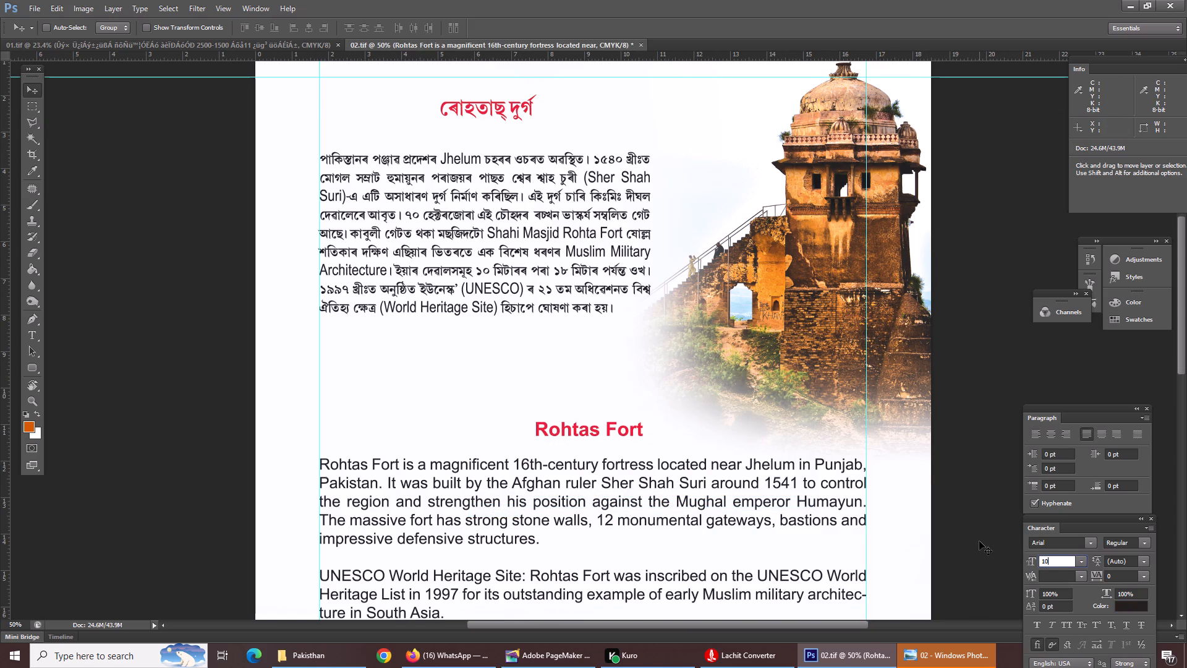
{"action": "key", "text": "Return"}
Shift the Assamese body paragraph slightly down, keeping it near the page's inner margin guide.
{"action": "scroll", "coordinate": [649, 463], "scroll_direction": "down", "scroll_amount": 1}
{"action": "scroll", "coordinate": [649, 463], "scroll_direction": "up", "scroll_amount": 1}
{"action": "scroll", "coordinate": [649, 463], "scroll_direction": "down", "scroll_amount": 3}
{"action": "scroll", "coordinate": [629, 465], "scroll_direction": "up", "scroll_amount": 3}
{"action": "scroll", "coordinate": [629, 465], "scroll_direction": "down", "scroll_amount": 1}
{"action": "scroll", "coordinate": [629, 465], "scroll_direction": "up", "scroll_amount": 4}
{"action": "scroll", "coordinate": [629, 465], "scroll_direction": "down", "scroll_amount": 1}
{"action": "scroll", "coordinate": [629, 465], "scroll_direction": "up", "scroll_amount": 3}
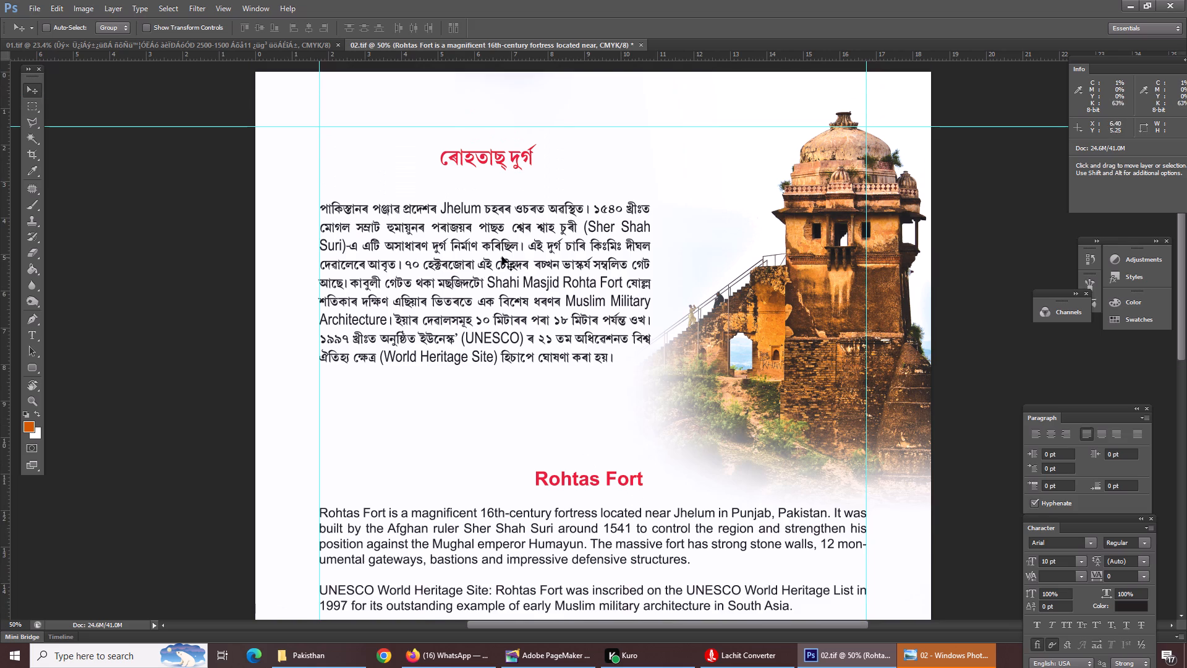
{"action": "scroll", "coordinate": [523, 272], "scroll_direction": "up", "scroll_amount": 5}
{"action": "right_click", "coordinate": [460, 283]}
{"action": "left_click", "coordinate": [468, 294]}
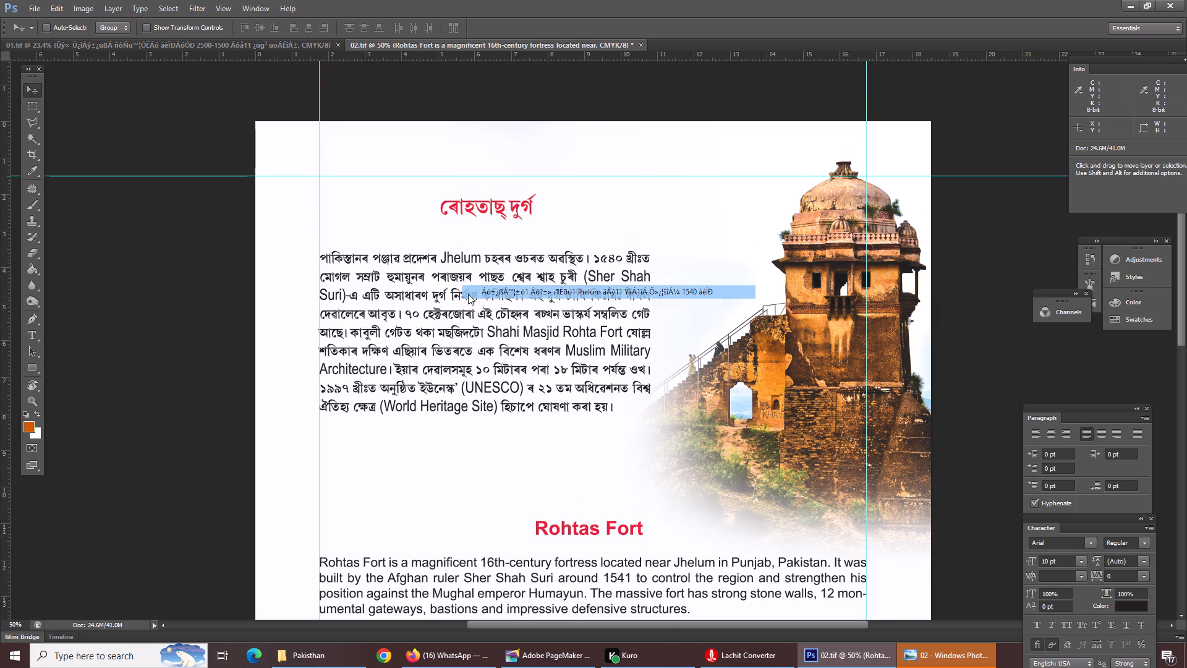
{"action": "left_click_drag", "start_coordinate": [470, 294], "coordinate": [471, 304]}
{"action": "left_click_drag", "start_coordinate": [479, 208], "coordinate": [545, 202]}
{"action": "left_click_drag", "start_coordinate": [479, 268], "coordinate": [412, 269]}
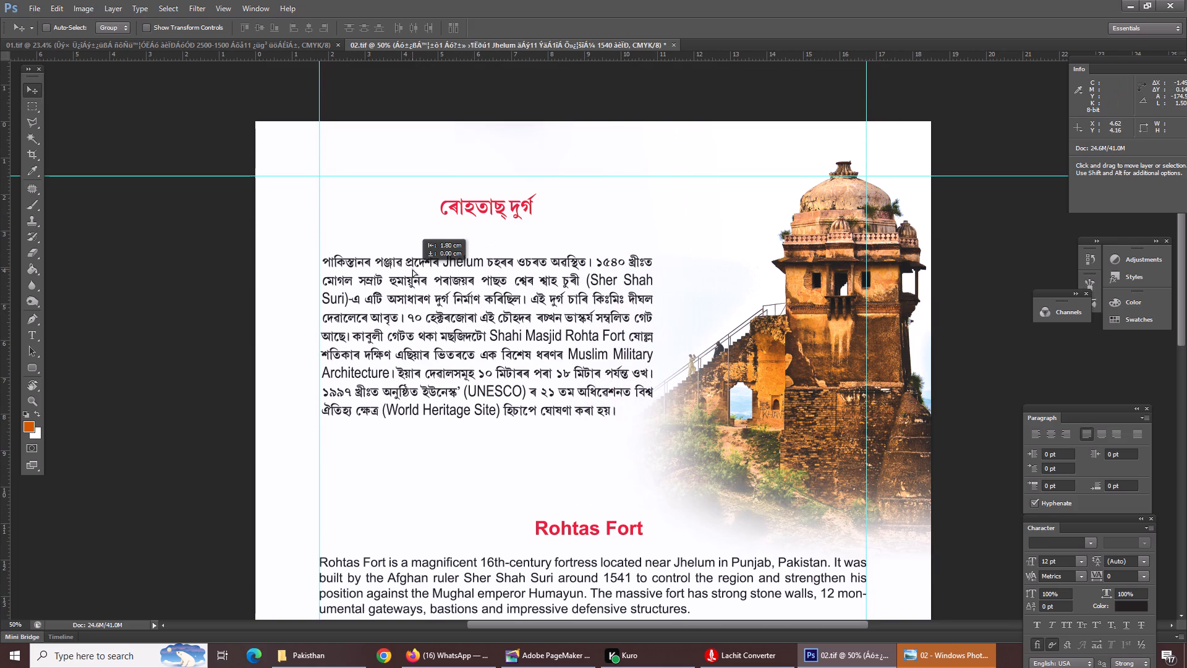
{"action": "left_click_drag", "start_coordinate": [412, 269], "coordinate": [412, 268]}
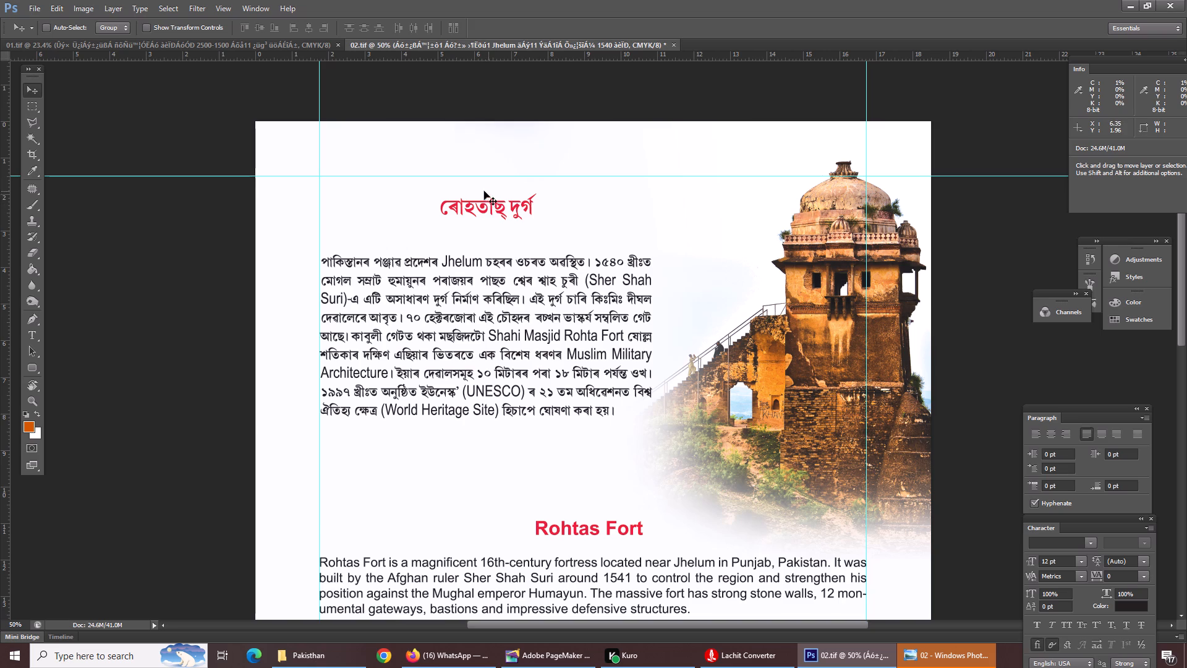
Delete the red Assamese heading above the Assamese paragraph.
{"action": "right_click", "coordinate": [481, 196]}
{"action": "left_click", "coordinate": [491, 203]}
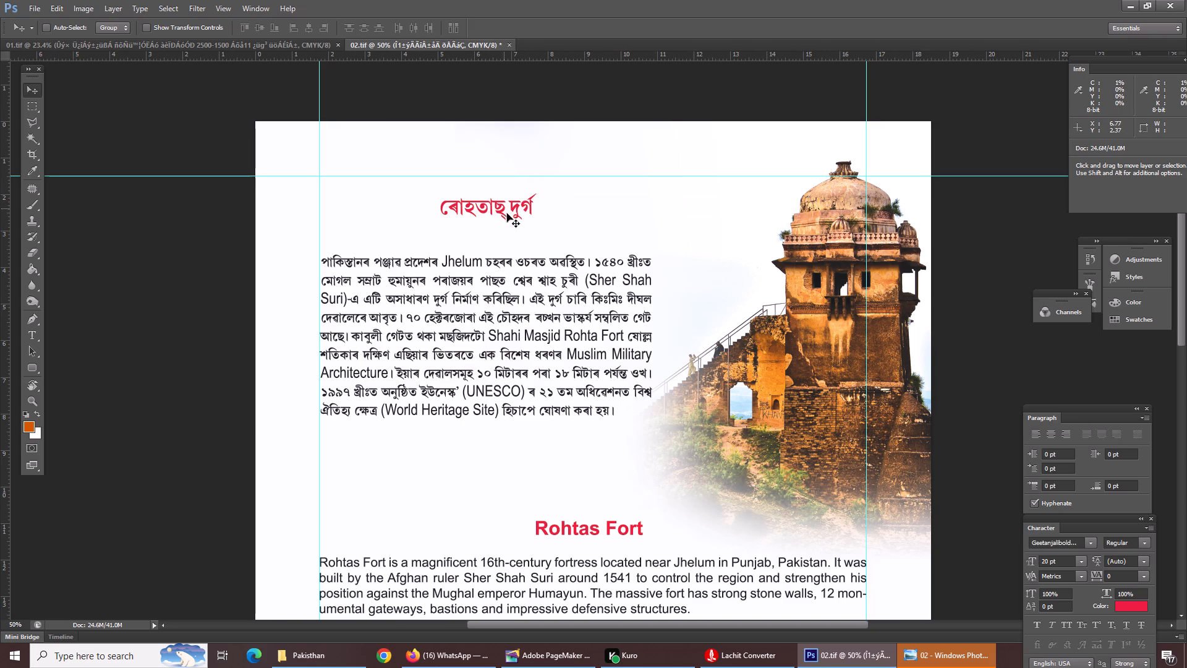
{"action": "key", "text": "Return"}
{"action": "key", "text": "Delete"}
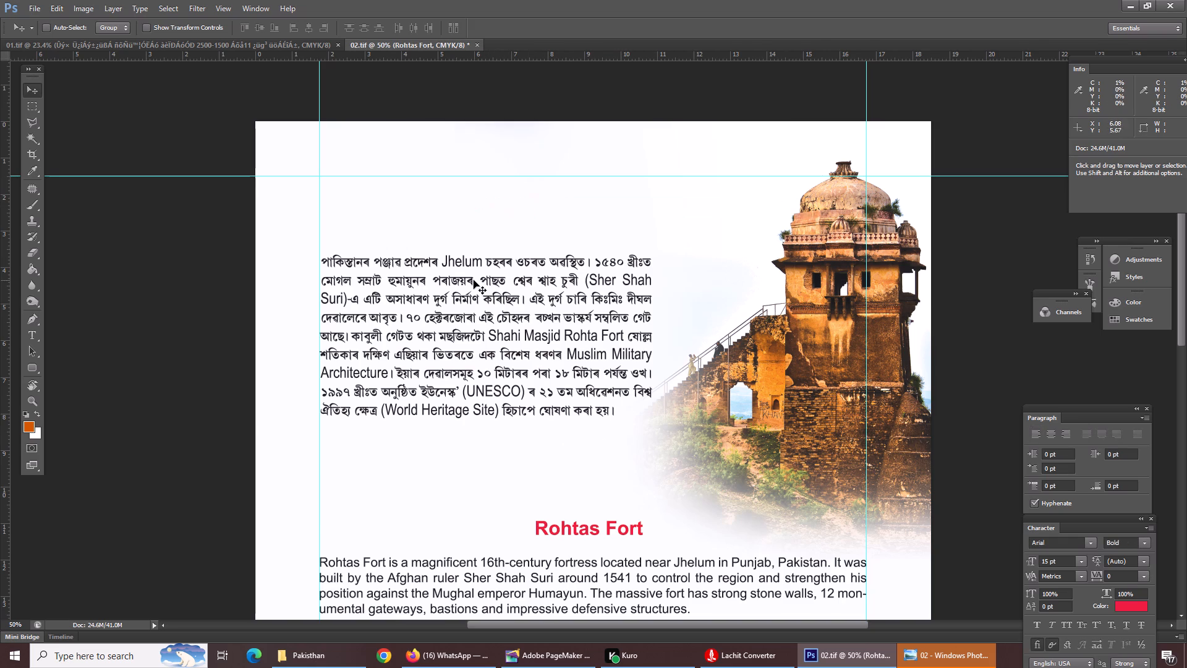
Move the red Rohtas Fort heading up into the space above the Assamese paragraph.
{"action": "right_click", "coordinate": [579, 534]}
{"action": "left_click", "coordinate": [600, 542]}
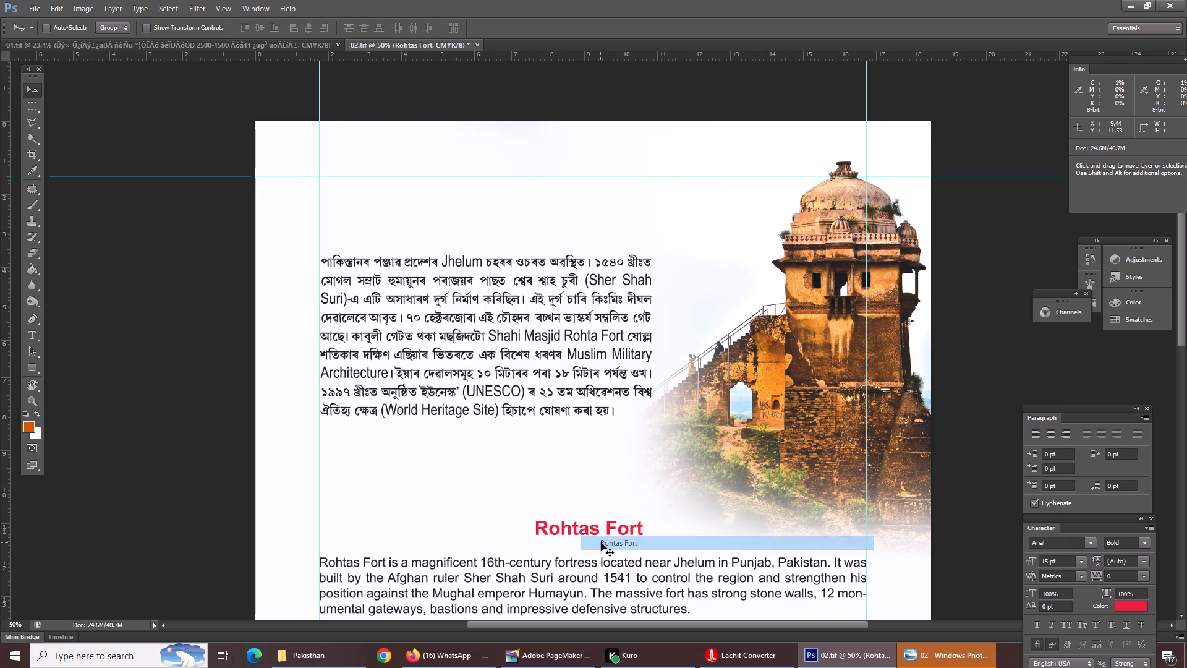
{"action": "left_click_drag", "start_coordinate": [601, 542], "coordinate": [521, 224]}
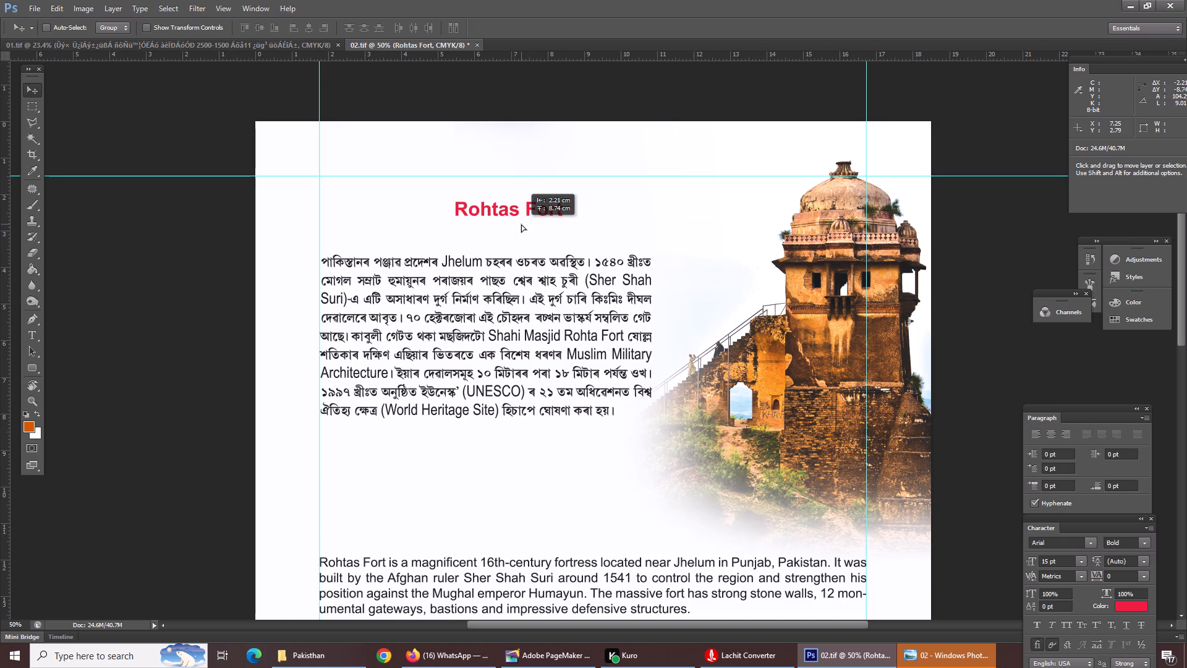
{"action": "left_click_drag", "start_coordinate": [521, 224], "coordinate": [511, 223]}
Nudge the English Rohtas Fort body text up by about 0.08 cm.
{"action": "right_click", "coordinate": [501, 565]}
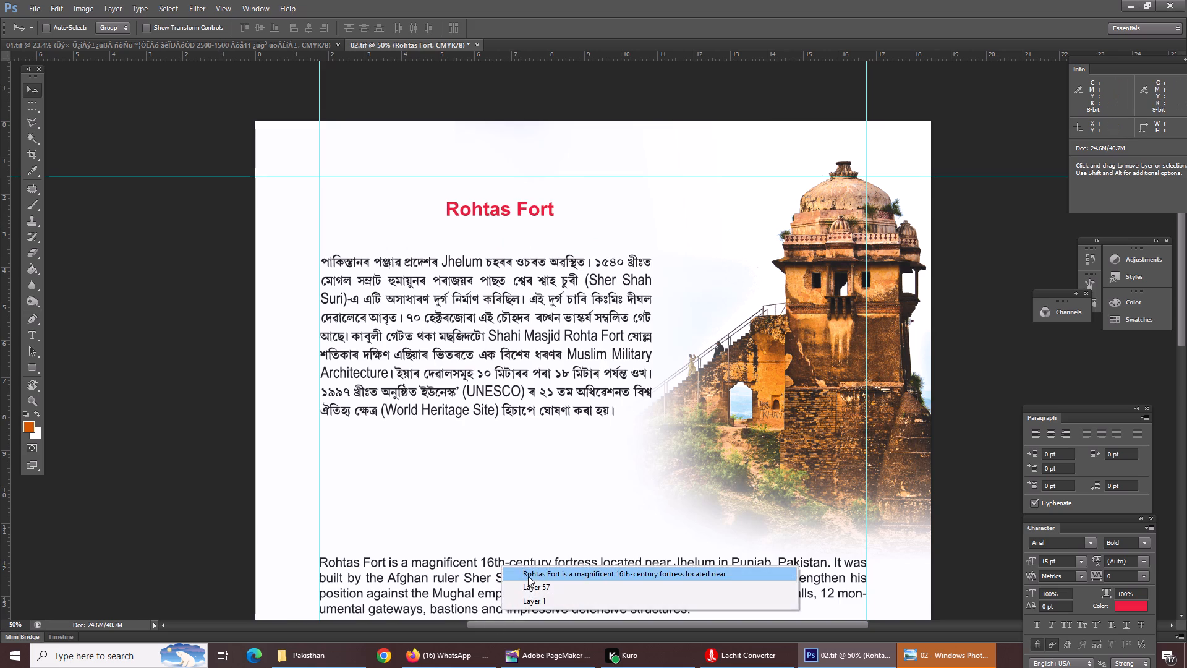
{"action": "left_click", "coordinate": [528, 576]}
{"action": "key", "text": "ctrl+0"}
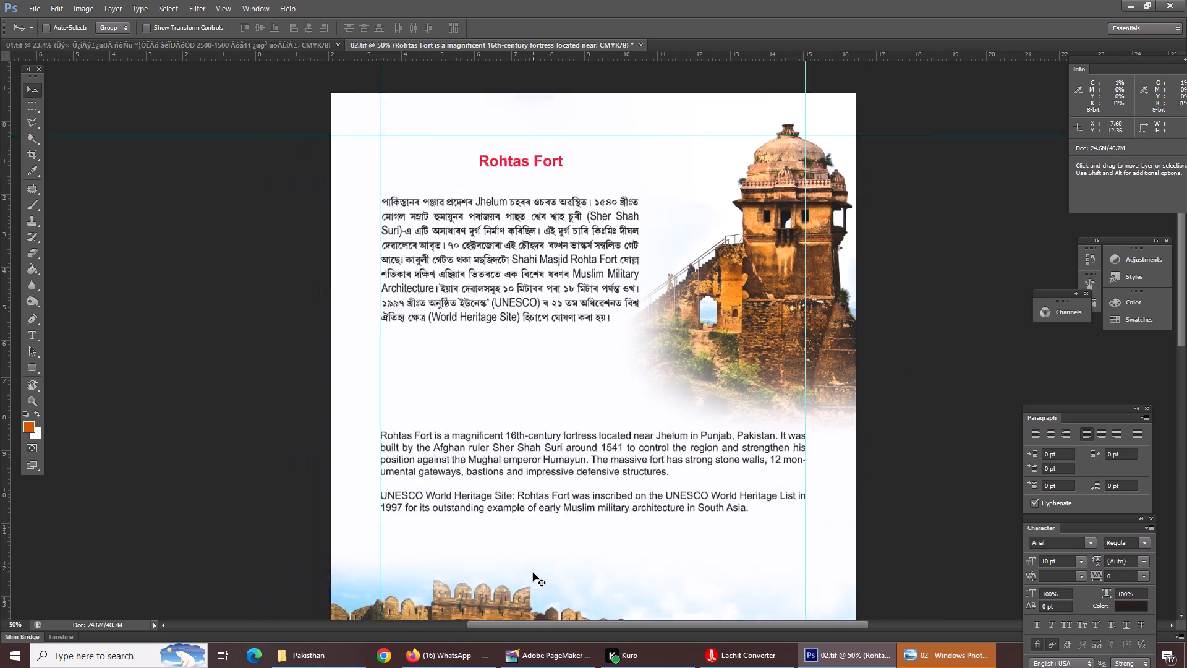
{"action": "left_click", "coordinate": [593, 362]}
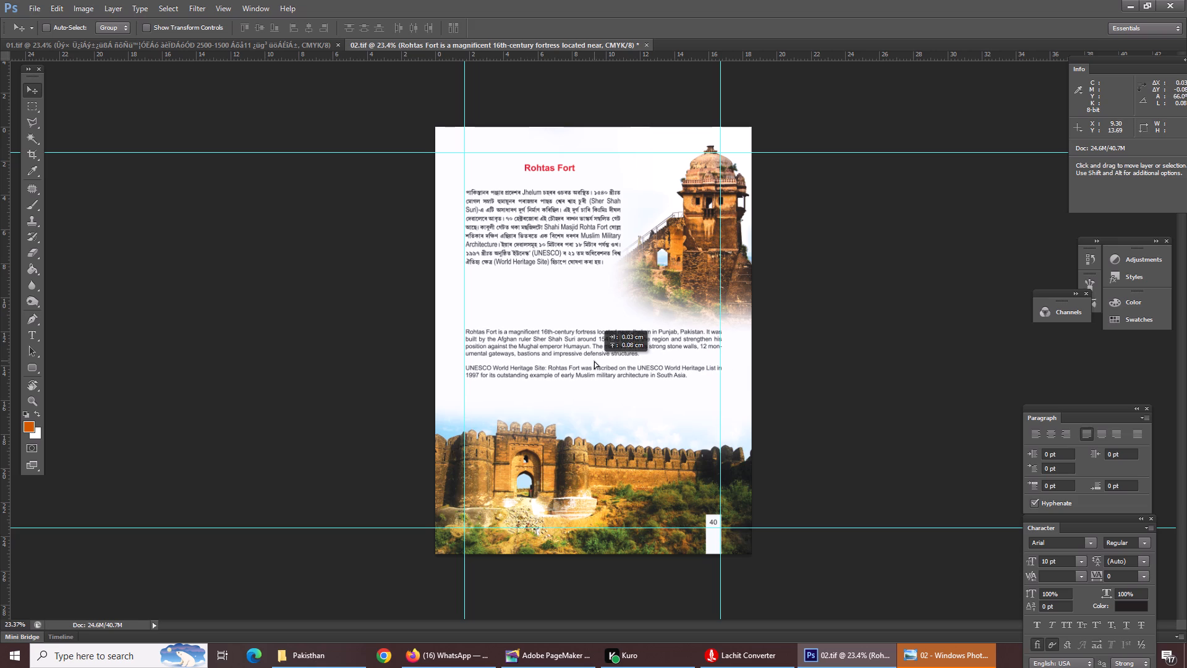
Move the Assamese paragraph down, closer to the English body text.
{"action": "right_click", "coordinate": [519, 229]}
{"action": "left_click", "coordinate": [534, 238]}
{"action": "left_click_drag", "start_coordinate": [534, 236], "coordinate": [537, 280]}
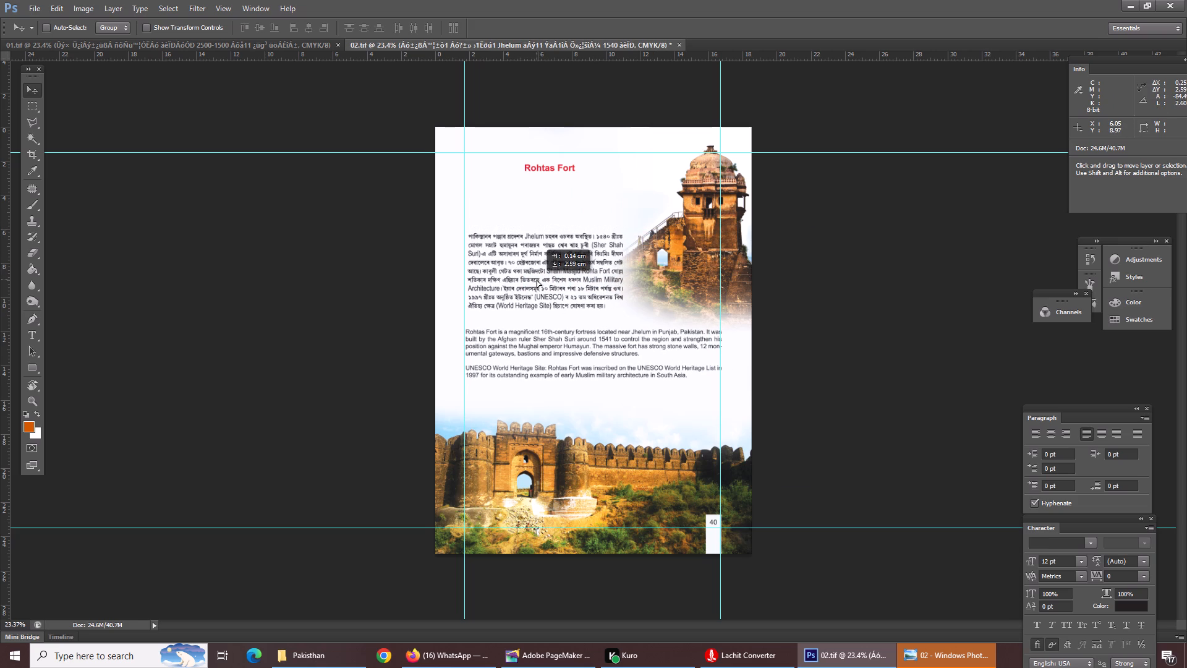
{"action": "left_click_drag", "start_coordinate": [537, 280], "coordinate": [536, 265]}
Move the Rohtas Fort heading down so it sits centred just above the Assamese paragraph.
{"action": "right_click", "coordinate": [552, 161]}
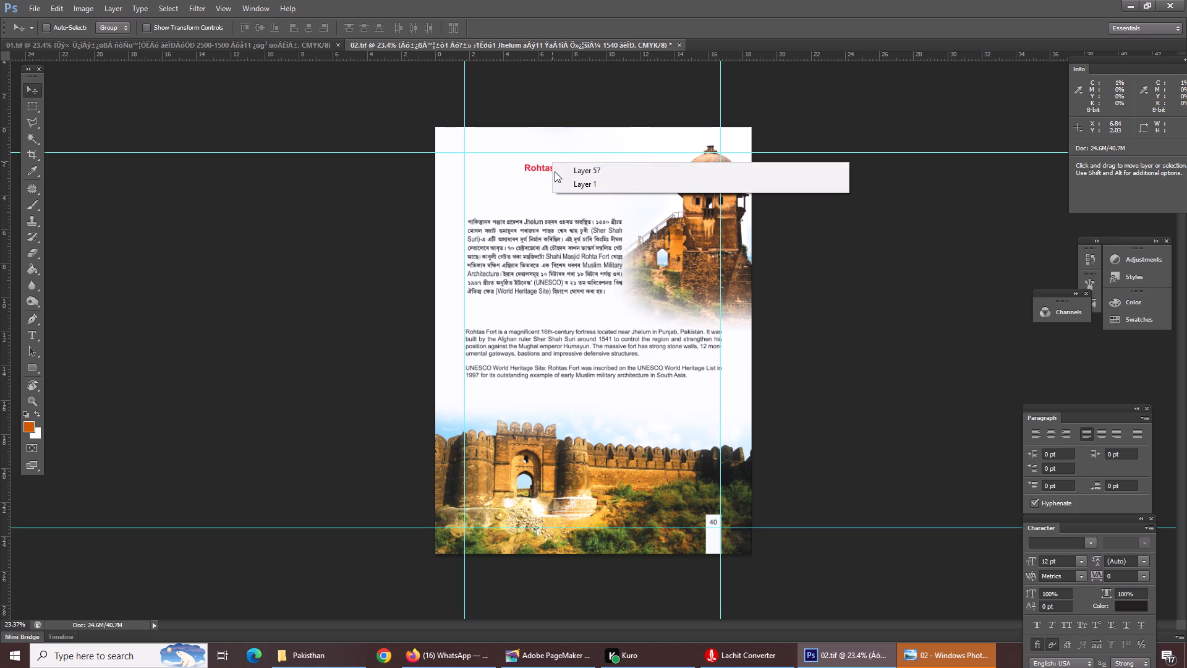
{"action": "right_click", "coordinate": [542, 171]}
{"action": "left_click", "coordinate": [558, 185]}
{"action": "left_click_drag", "start_coordinate": [553, 166], "coordinate": [548, 182]}
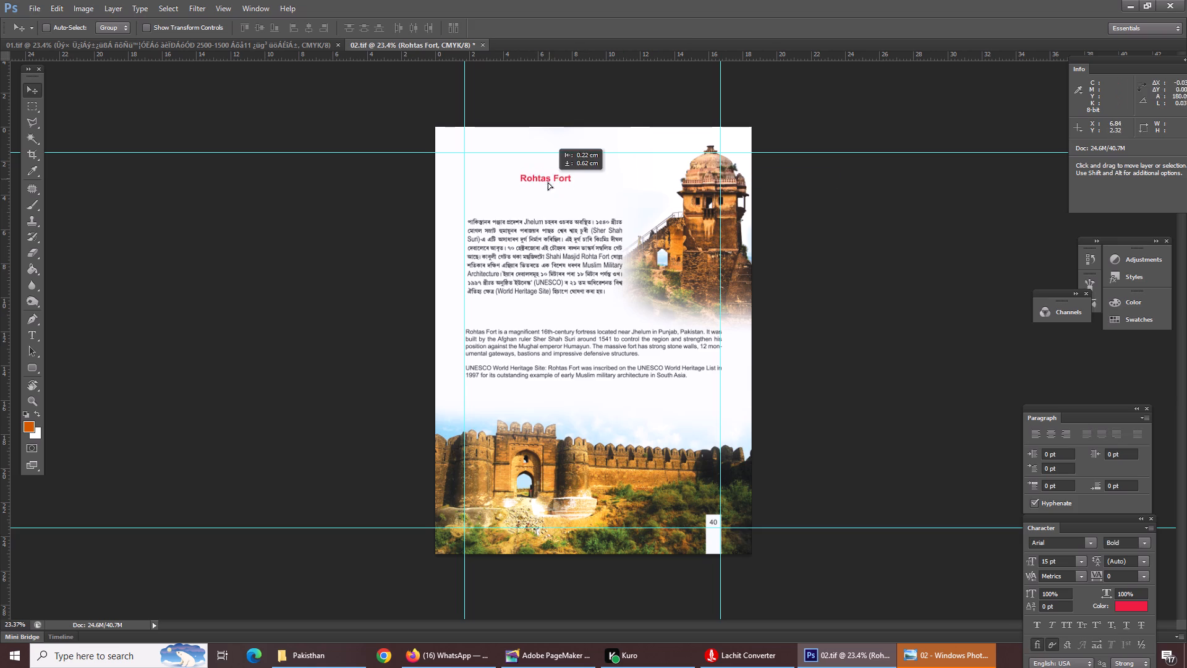
{"action": "left_click_drag", "start_coordinate": [548, 182], "coordinate": [542, 194]}
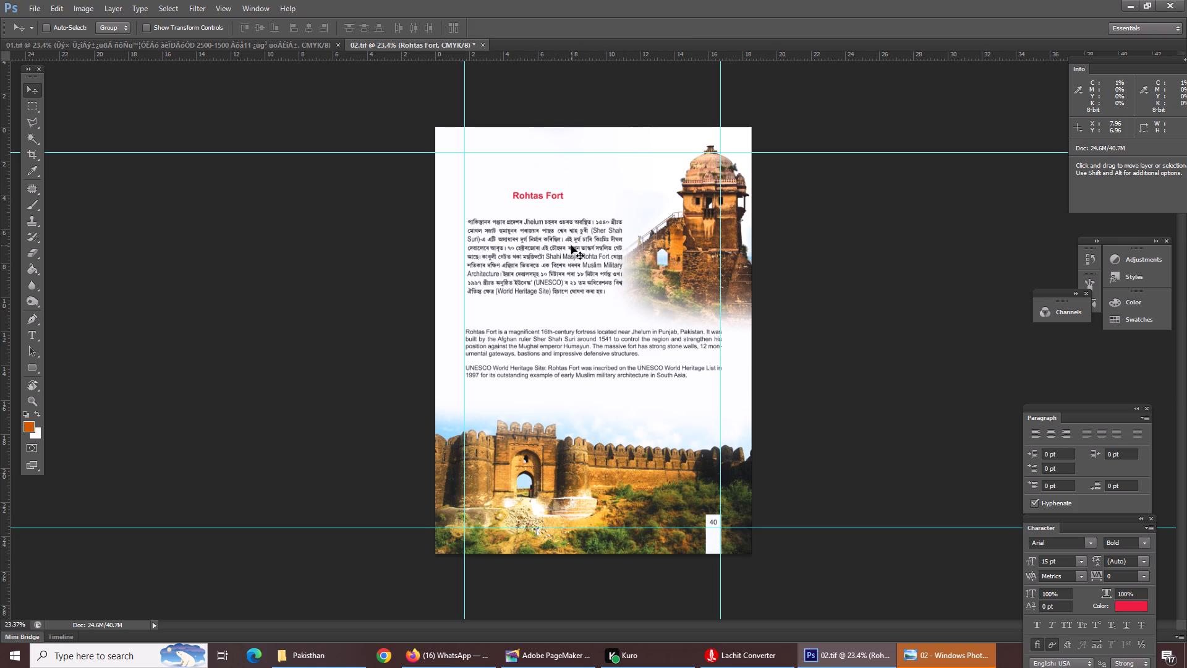
Examine the Rohtas Fort heading, Assamese paragraph and English body text up close.
{"action": "key", "text": "ctrl+equal"}
{"action": "key", "text": "ctrl+equal"}
{"action": "key", "text": "ctrl+equal"}
{"action": "key", "text": "ctrl+equal"}
{"action": "scroll", "coordinate": [571, 246], "scroll_direction": "down", "scroll_amount": 1}
{"action": "scroll", "coordinate": [571, 246], "scroll_direction": "up", "scroll_amount": 1}
{"action": "scroll", "coordinate": [571, 246], "scroll_direction": "down", "scroll_amount": 1}
{"action": "scroll", "coordinate": [571, 246], "scroll_direction": "up", "scroll_amount": 5}
{"action": "scroll", "coordinate": [571, 246], "scroll_direction": "down", "scroll_amount": 1}
{"action": "scroll", "coordinate": [571, 246], "scroll_direction": "up", "scroll_amount": 5}
{"action": "scroll", "coordinate": [571, 246], "scroll_direction": "down", "scroll_amount": 1}
{"action": "scroll", "coordinate": [571, 246], "scroll_direction": "up", "scroll_amount": 2}
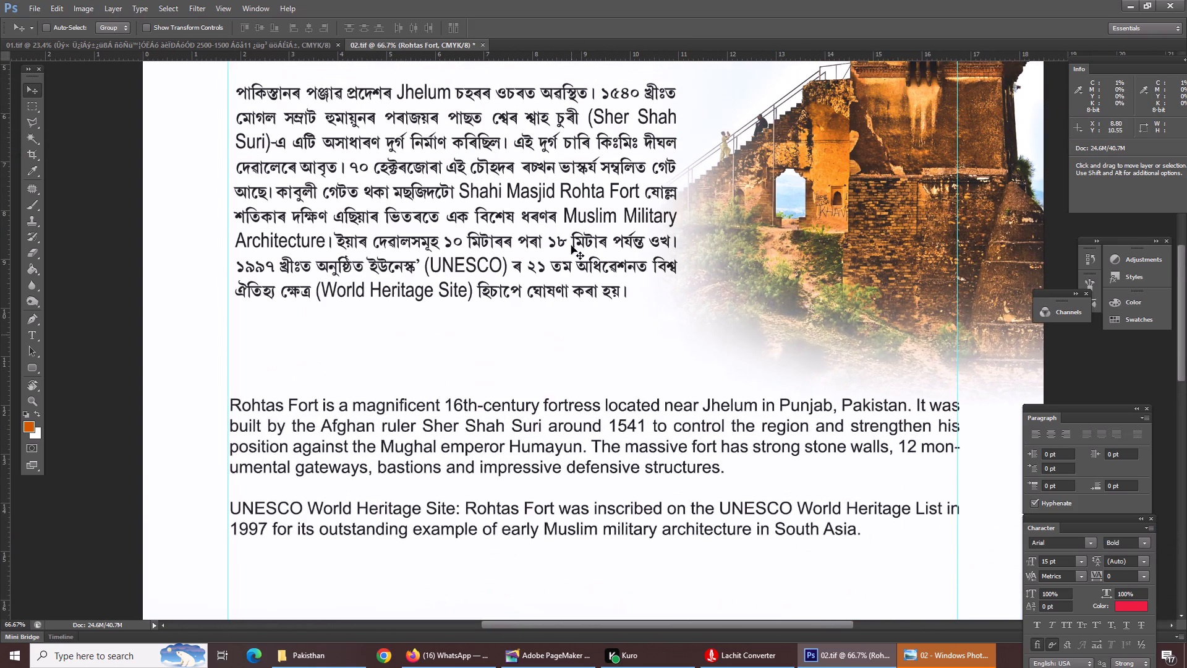
{"action": "scroll", "coordinate": [571, 246], "scroll_direction": "down", "scroll_amount": 1}
{"action": "scroll", "coordinate": [571, 246], "scroll_direction": "up", "scroll_amount": 2}
{"action": "scroll", "coordinate": [571, 246], "scroll_direction": "down", "scroll_amount": 1}
{"action": "scroll", "coordinate": [571, 246], "scroll_direction": "up", "scroll_amount": 1}
{"action": "scroll", "coordinate": [571, 246], "scroll_direction": "down", "scroll_amount": 1}
{"action": "scroll", "coordinate": [571, 246], "scroll_direction": "up", "scroll_amount": 1}
{"action": "scroll", "coordinate": [571, 246], "scroll_direction": "down", "scroll_amount": 1}
{"action": "scroll", "coordinate": [571, 246], "scroll_direction": "up", "scroll_amount": 6}
{"action": "scroll", "coordinate": [571, 246], "scroll_direction": "down", "scroll_amount": 1}
{"action": "scroll", "coordinate": [571, 246], "scroll_direction": "up", "scroll_amount": 3}
{"action": "scroll", "coordinate": [571, 246], "scroll_direction": "down", "scroll_amount": 1}
{"action": "scroll", "coordinate": [571, 246], "scroll_direction": "up", "scroll_amount": 2}
{"action": "scroll", "coordinate": [571, 246], "scroll_direction": "down", "scroll_amount": 1}
{"action": "scroll", "coordinate": [571, 246], "scroll_direction": "up", "scroll_amount": 6}
{"action": "scroll", "coordinate": [571, 246], "scroll_direction": "down", "scroll_amount": 1}
{"action": "scroll", "coordinate": [571, 246], "scroll_direction": "up", "scroll_amount": 1}
{"action": "scroll", "coordinate": [571, 246], "scroll_direction": "down", "scroll_amount": 1}
{"action": "scroll", "coordinate": [571, 246], "scroll_direction": "up", "scroll_amount": 2}
Set the English words "Jhelum" and "(Sher Shah Suri)" in the Assamese paragraph to 10 pt.
{"action": "key", "text": "t"}
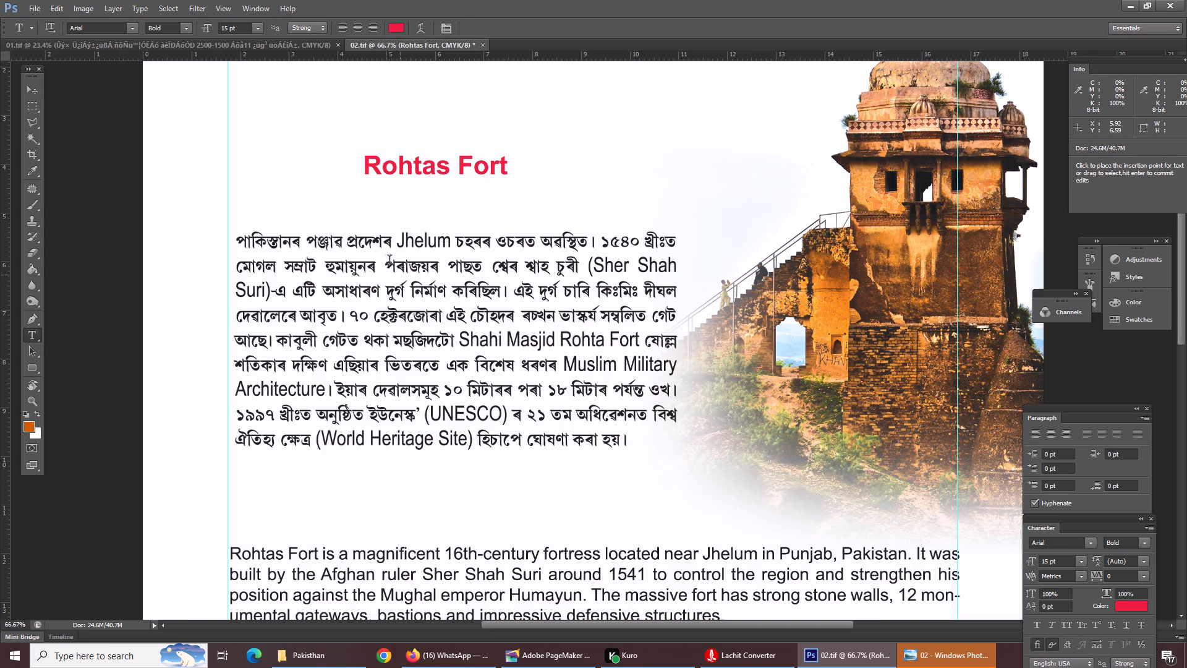
{"action": "left_click_drag", "start_coordinate": [396, 247], "coordinate": [453, 246]}
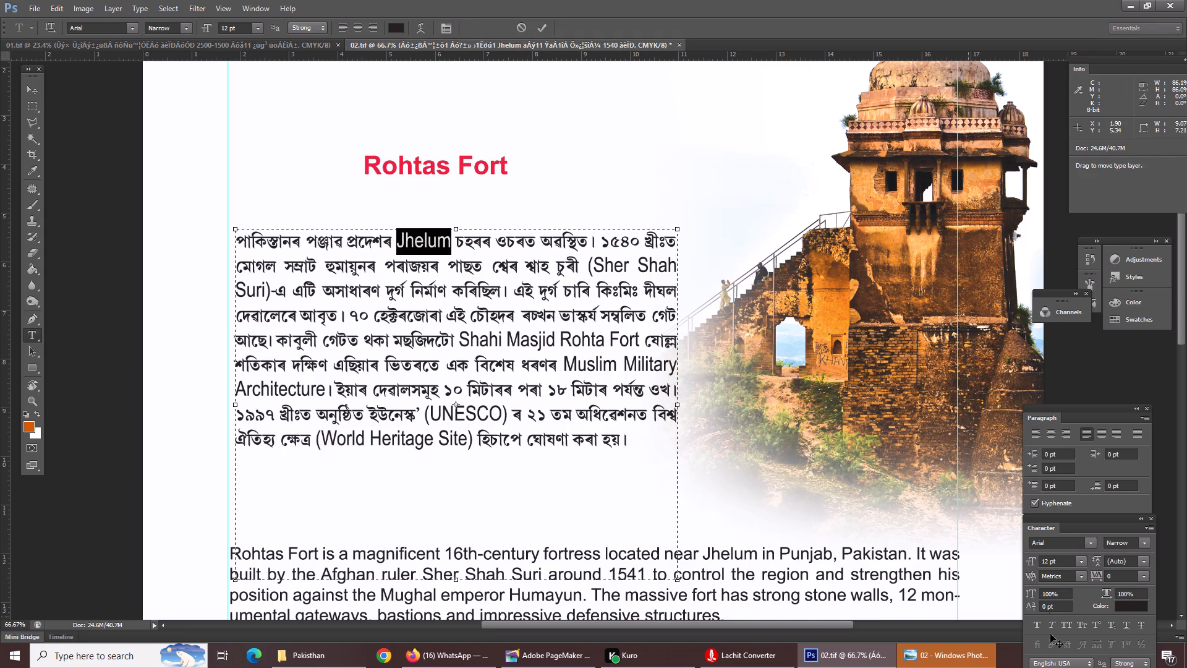
{"action": "left_click_drag", "start_coordinate": [1069, 564], "coordinate": [971, 567]}
{"action": "type", "text": "10"}
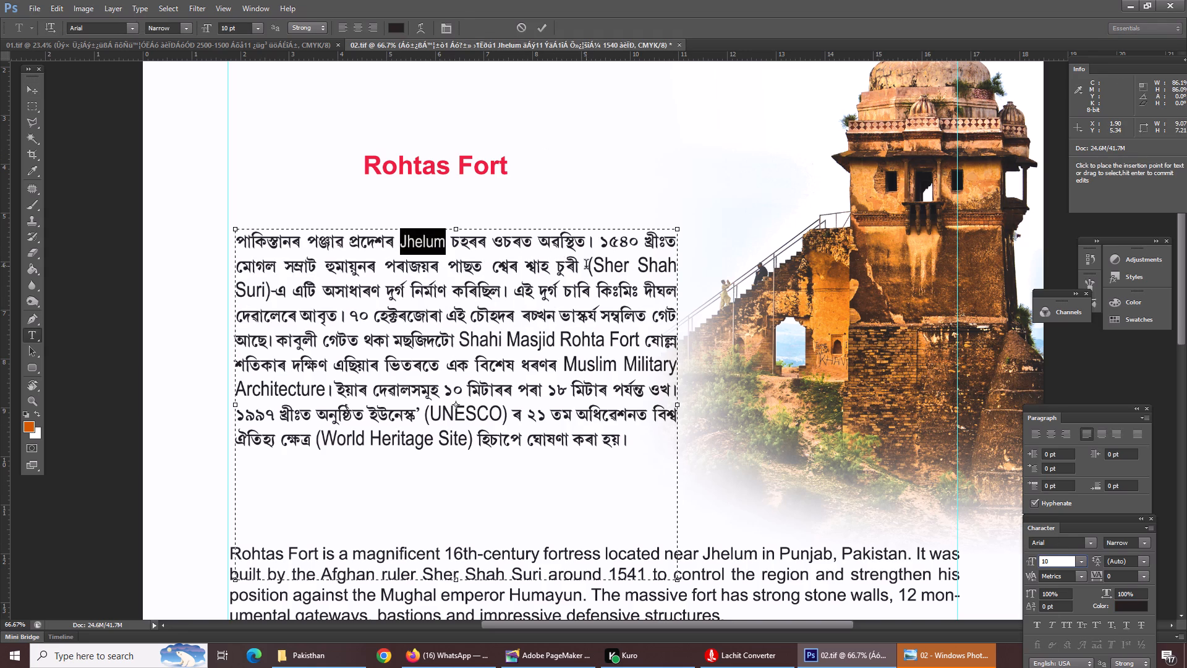
{"action": "left_click_drag", "start_coordinate": [590, 266], "coordinate": [270, 286]}
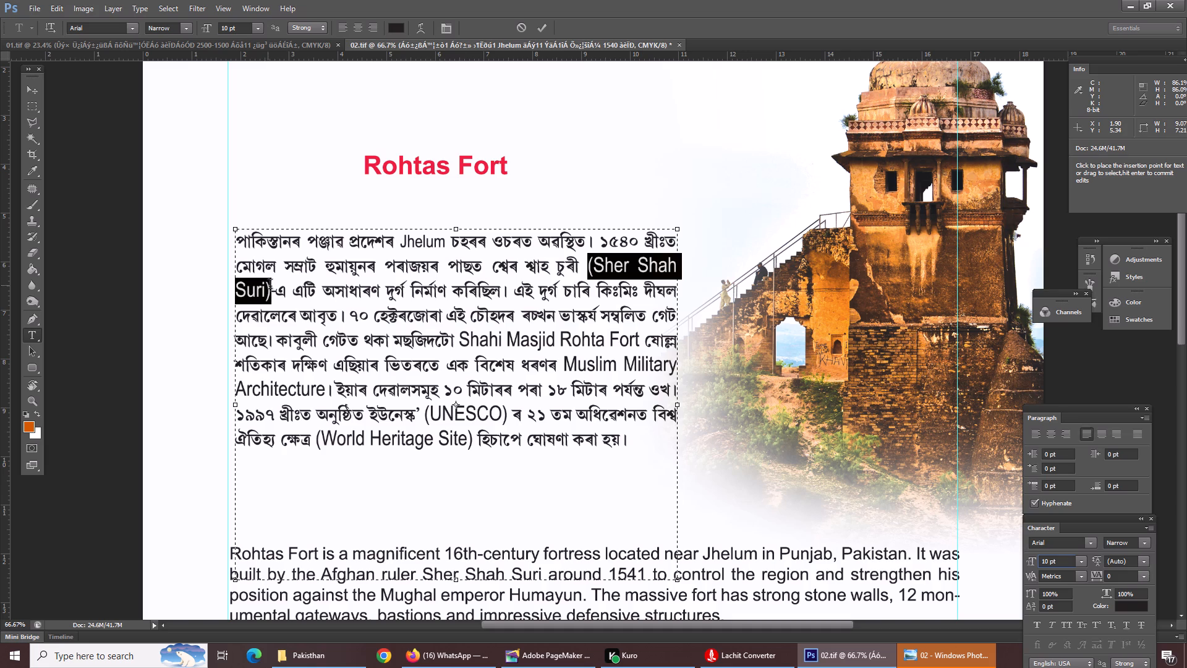
{"action": "left_click_drag", "start_coordinate": [270, 286], "coordinate": [271, 287]}
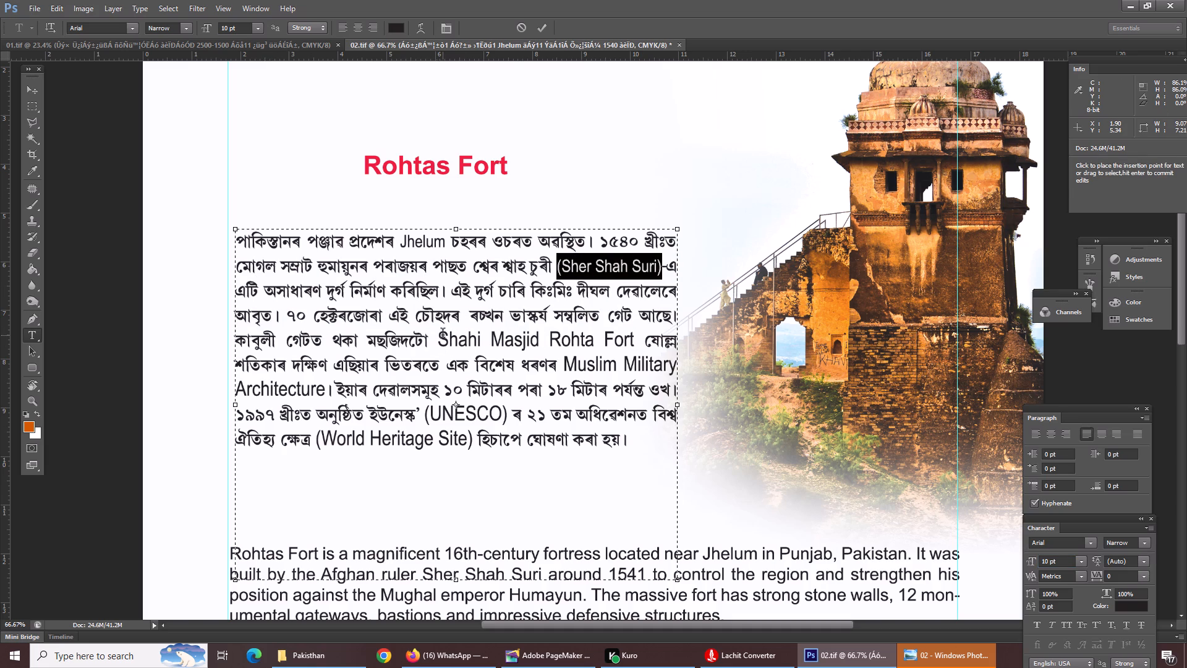
Set "Shahi Masjid Rohta Fort" and "Muslim Military Architecture" in the Assamese paragraph to 10 pt.
{"action": "left_click_drag", "start_coordinate": [440, 335], "coordinate": [632, 343]}
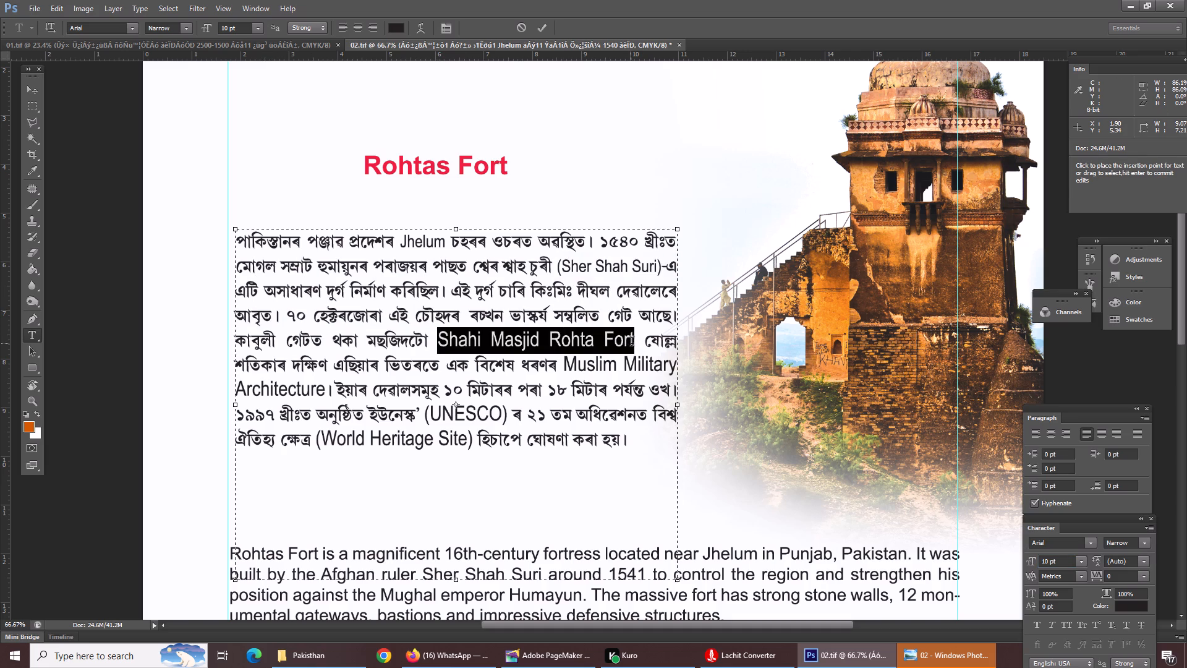
{"action": "left_click_drag", "start_coordinate": [632, 343], "coordinate": [634, 344]}
{"action": "left_click", "coordinate": [603, 361]}
{"action": "left_click", "coordinate": [517, 343]}
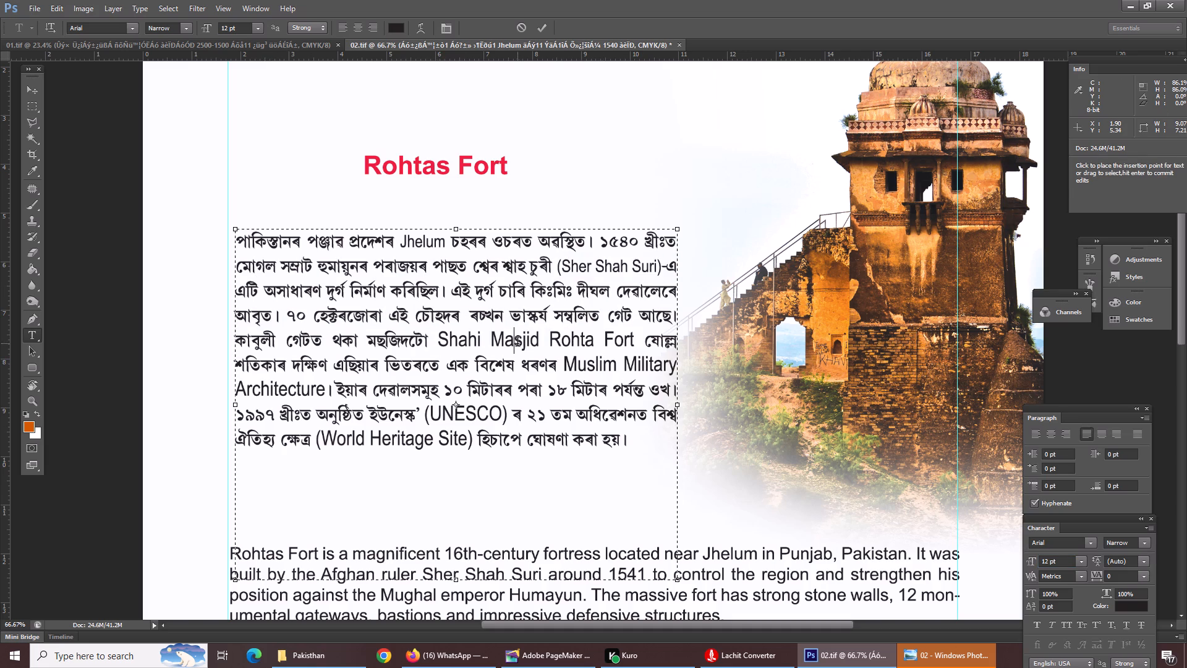
{"action": "left_click_drag", "start_coordinate": [433, 341], "coordinate": [635, 340]}
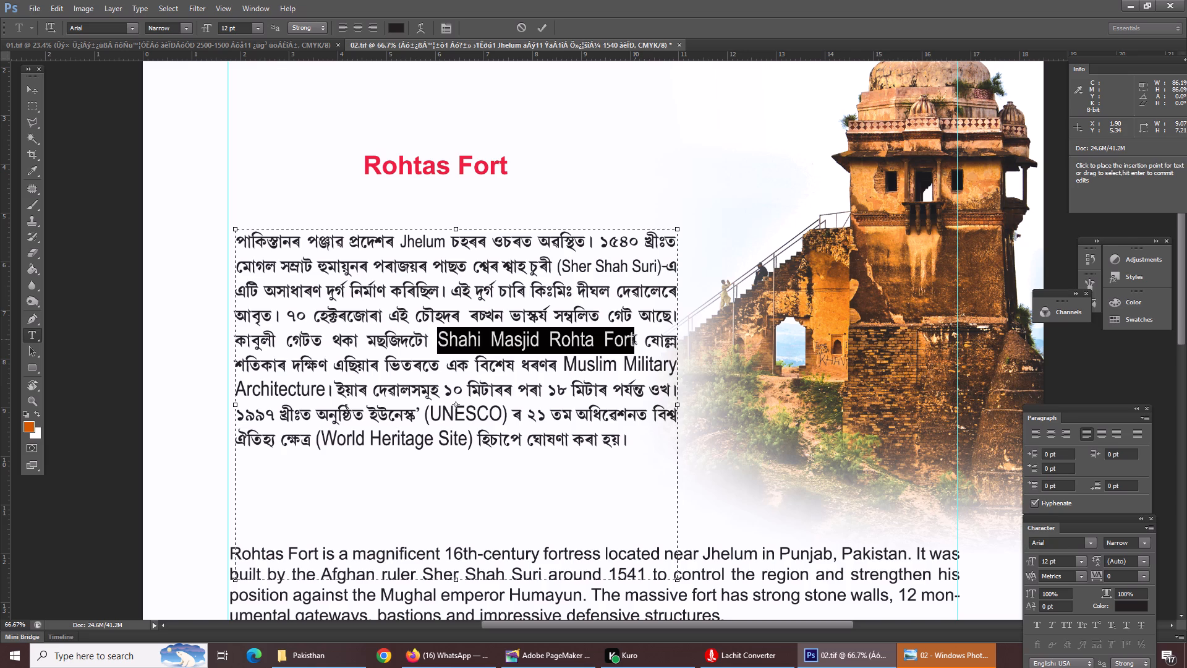
{"action": "left_click_drag", "start_coordinate": [1055, 563], "coordinate": [997, 562]}
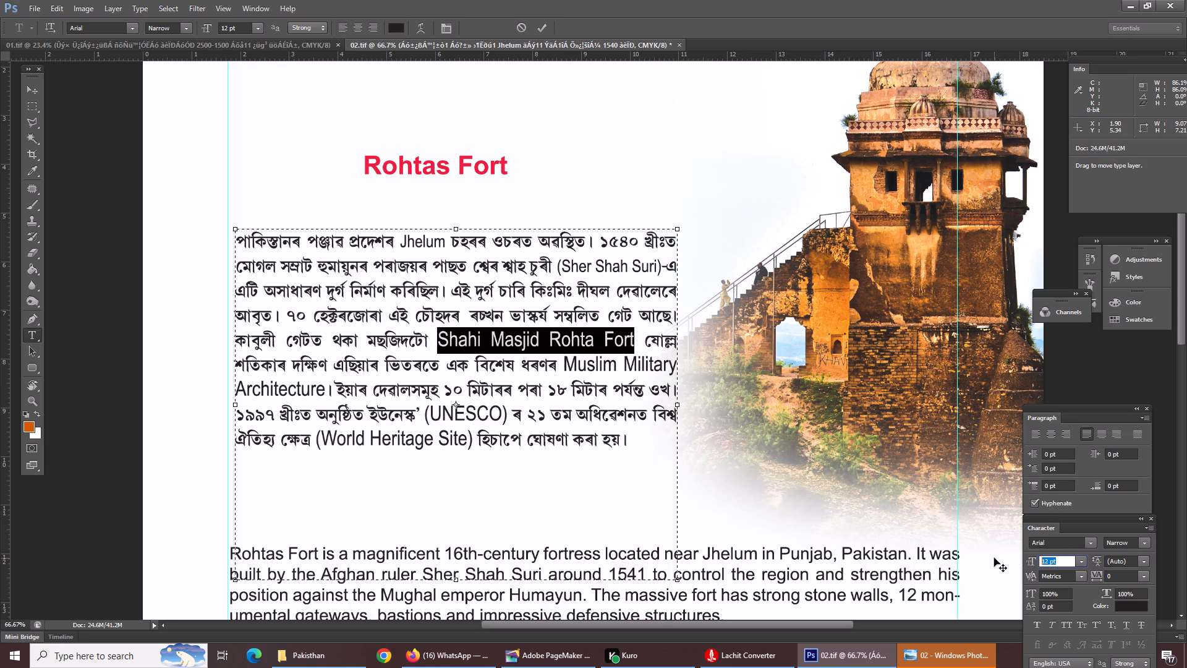
{"action": "key", "text": "1"}
{"action": "key", "text": "0"}
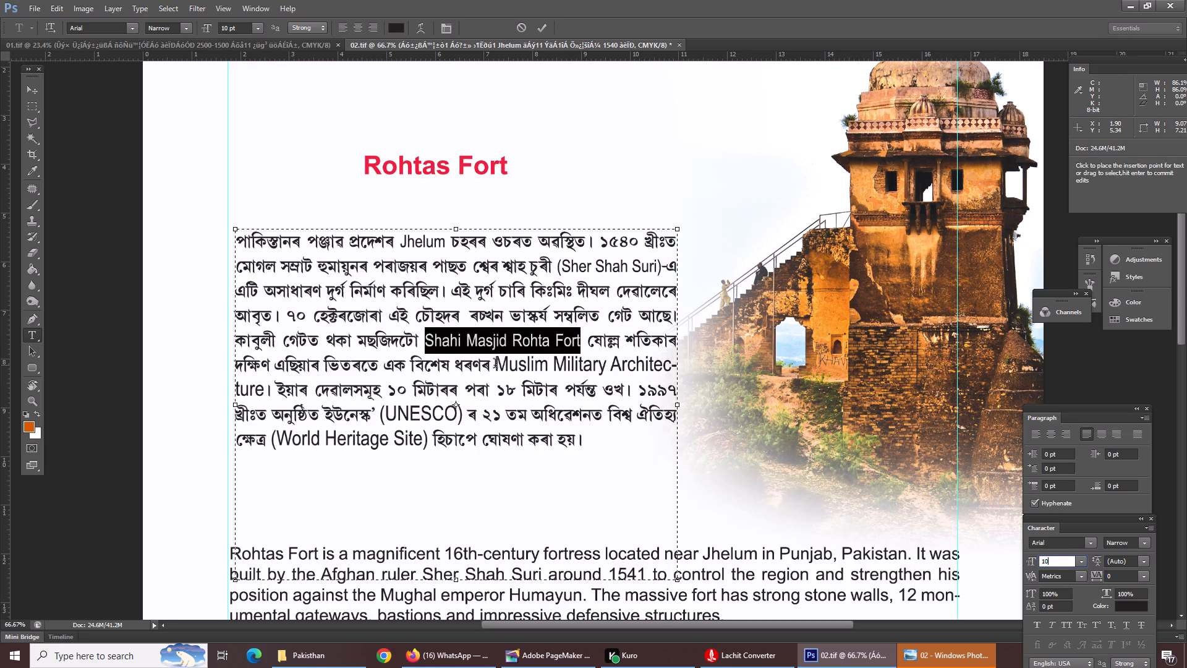
{"action": "left_click_drag", "start_coordinate": [495, 365], "coordinate": [271, 386]}
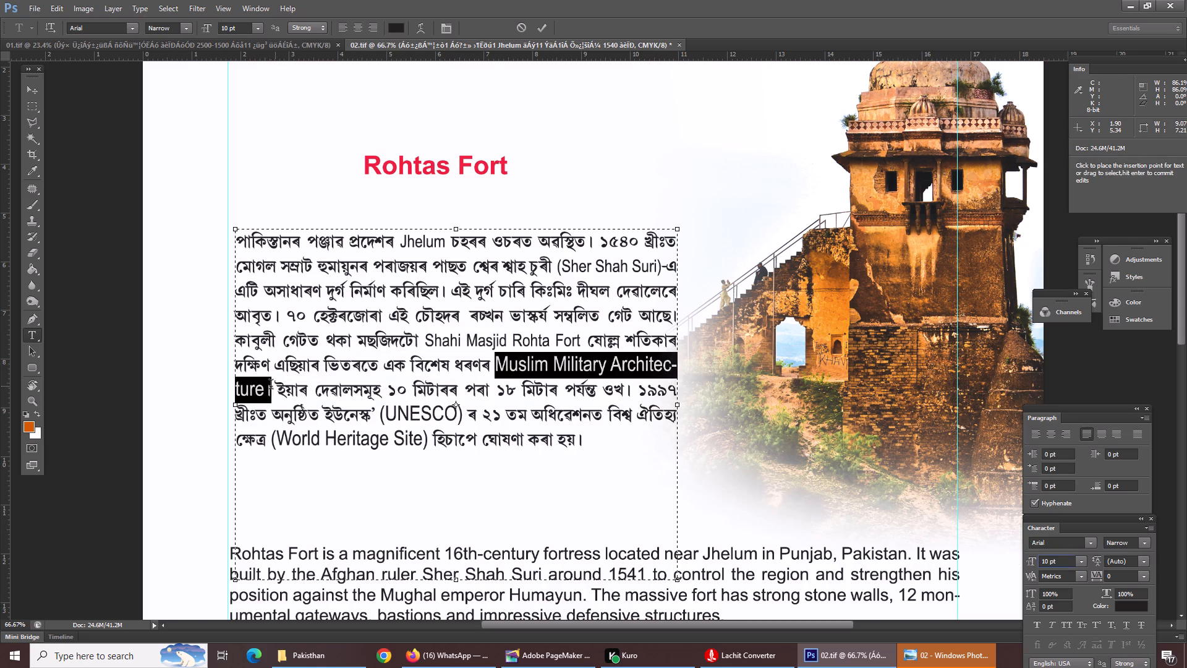
{"action": "left_click_drag", "start_coordinate": [271, 386], "coordinate": [263, 393]}
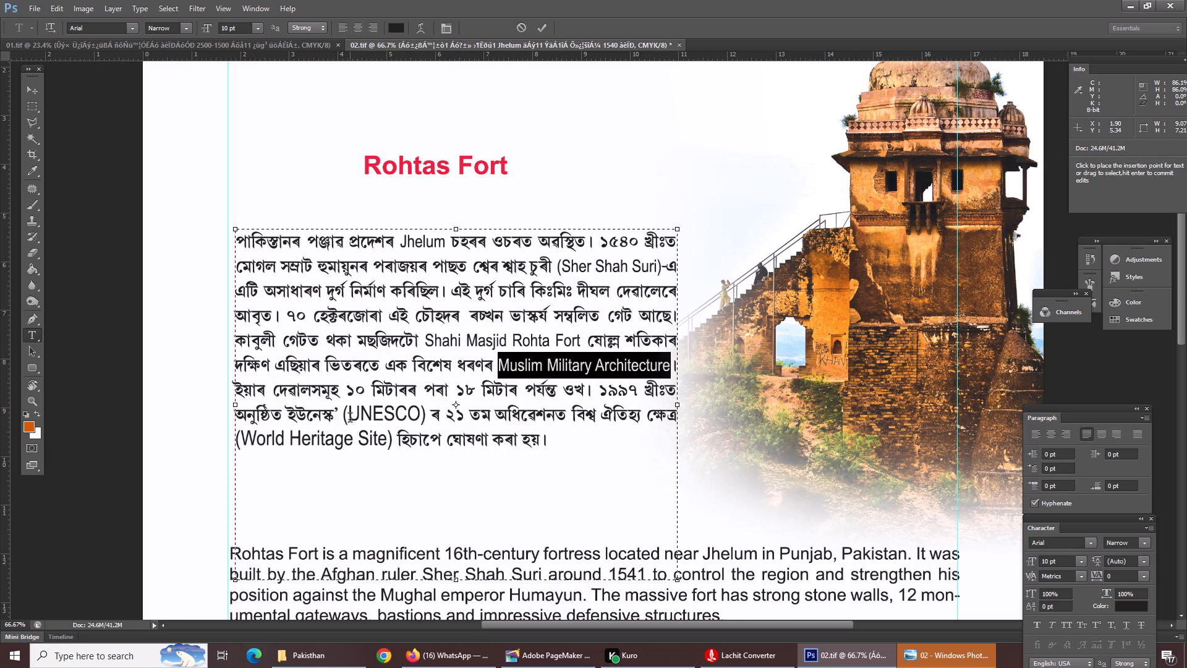
Set "(UNESCO)" and "(World Heritage Site)" at the end of the Assamese paragraph to 10 pt.
{"action": "left_click_drag", "start_coordinate": [340, 411], "coordinate": [421, 417]}
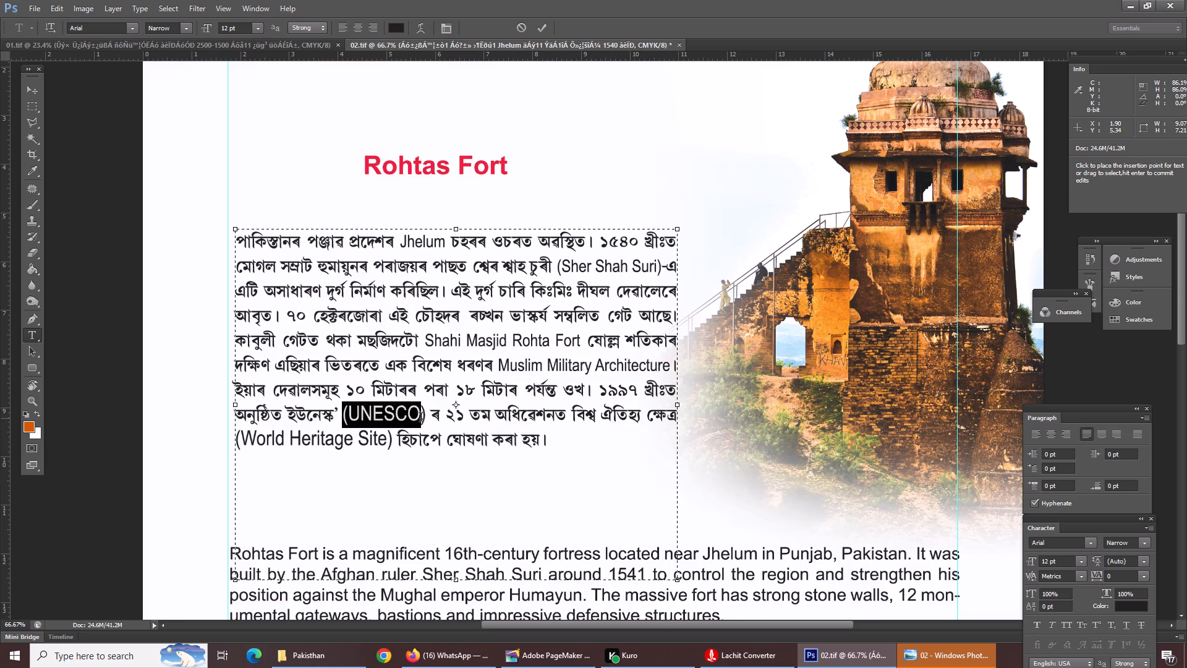
{"action": "left_click", "coordinate": [426, 414]}
{"action": "left_click_drag", "start_coordinate": [343, 414], "coordinate": [381, 414]}
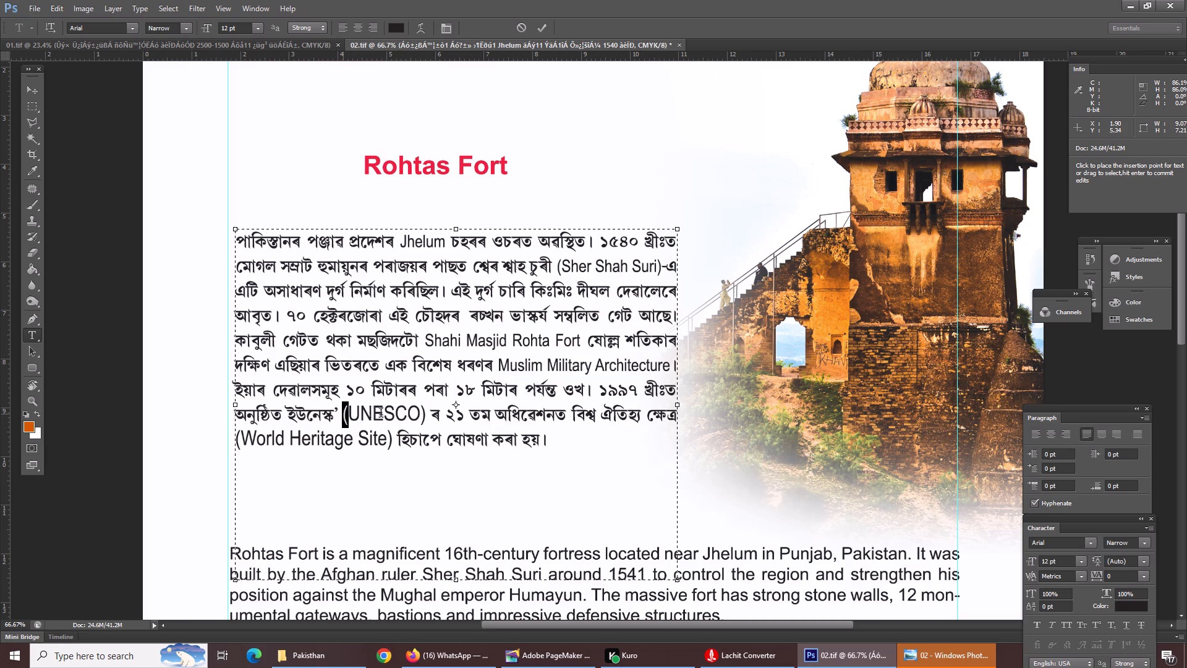
{"action": "left_click_drag", "start_coordinate": [381, 414], "coordinate": [424, 424]}
{"action": "left_click", "coordinate": [1068, 558]}
{"action": "left_click_drag", "start_coordinate": [1068, 558], "coordinate": [963, 565]}
{"action": "key", "text": "1"}
{"action": "key", "text": "0"}
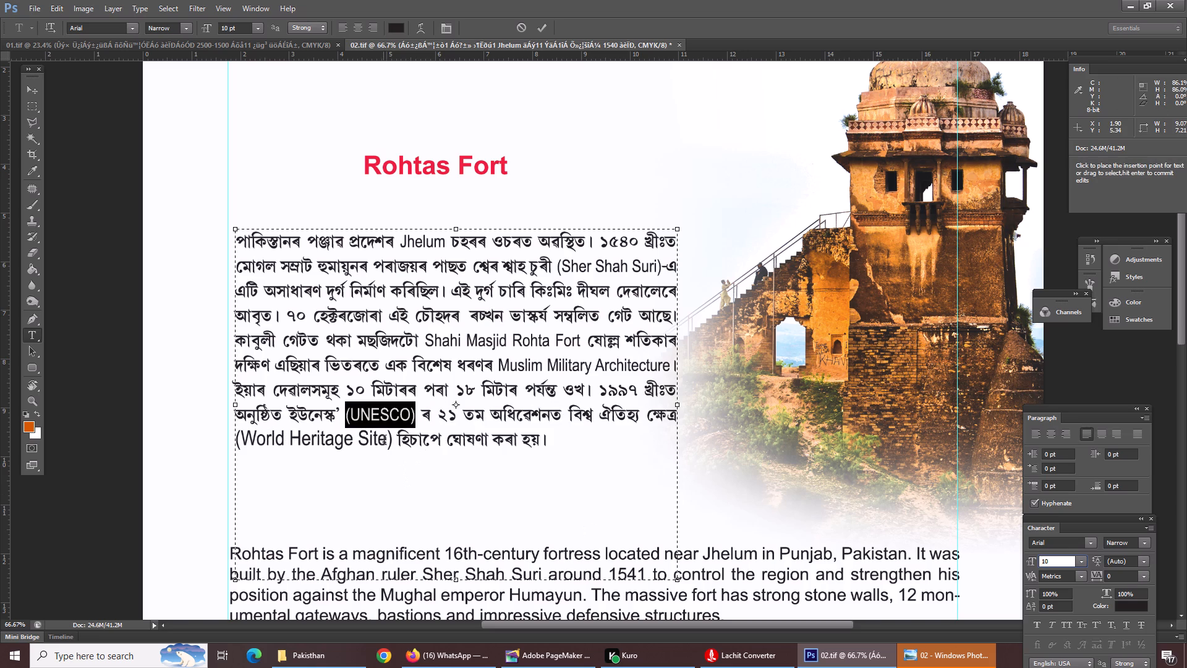
{"action": "left_click_drag", "start_coordinate": [391, 446], "coordinate": [272, 445]}
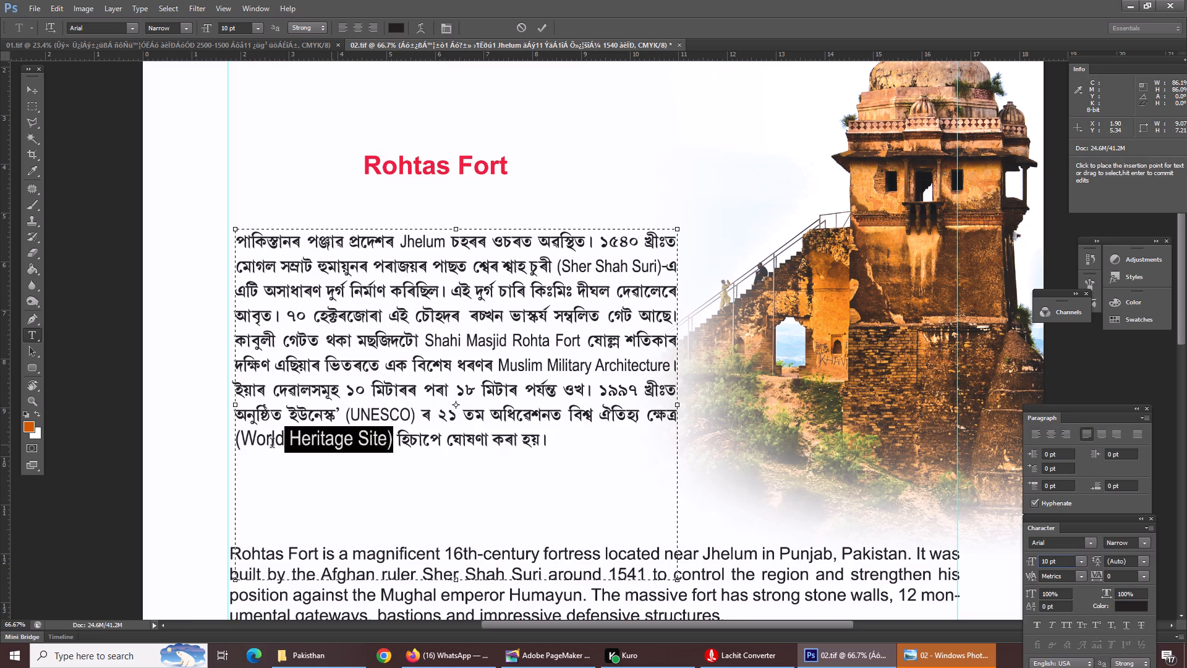
{"action": "left_click_drag", "start_coordinate": [272, 445], "coordinate": [229, 446]}
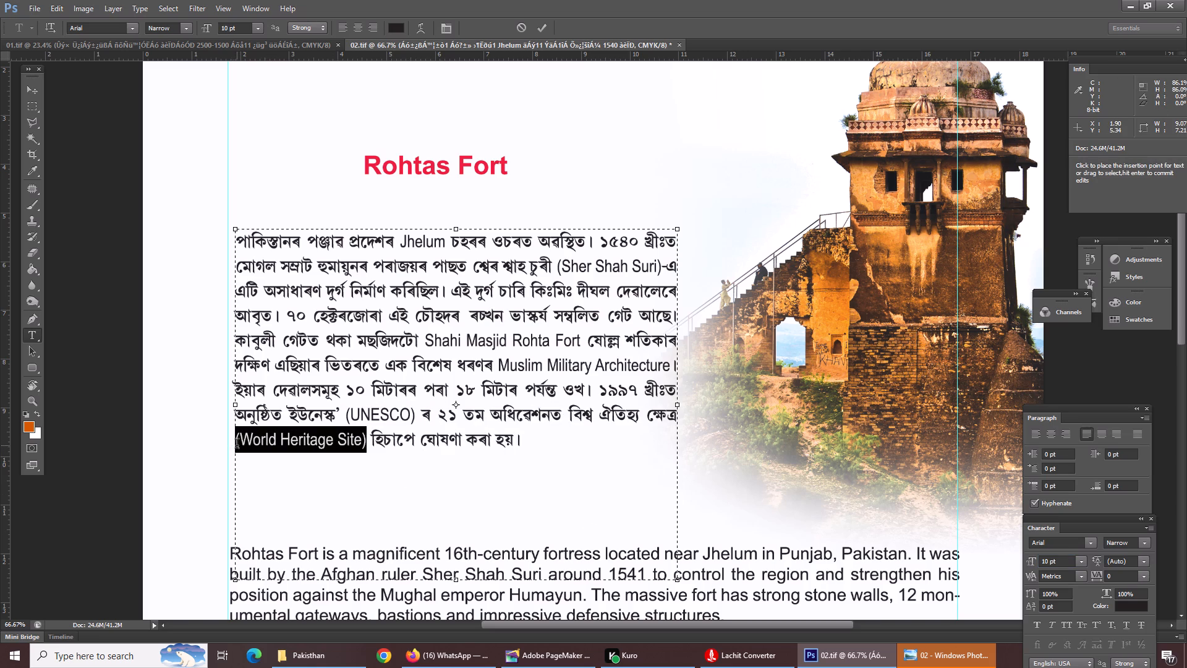
Shorten the Assamese paragraph's text box to about 4.9 cm tall, ending just below its last line.
{"action": "scroll", "coordinate": [510, 499], "scroll_direction": "down", "scroll_amount": 15}
{"action": "scroll", "coordinate": [510, 499], "scroll_direction": "up", "scroll_amount": 1}
{"action": "scroll", "coordinate": [510, 499], "scroll_direction": "down", "scroll_amount": 2}
{"action": "scroll", "coordinate": [510, 499], "scroll_direction": "up", "scroll_amount": 2}
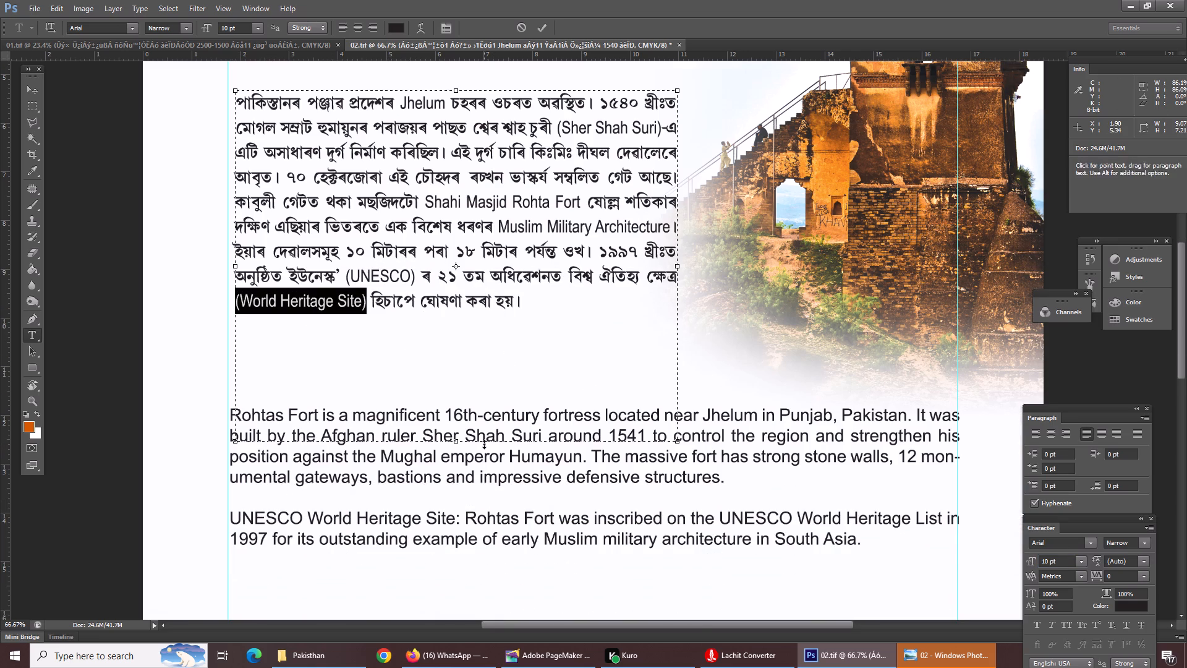
{"action": "left_click", "coordinate": [426, 371]}
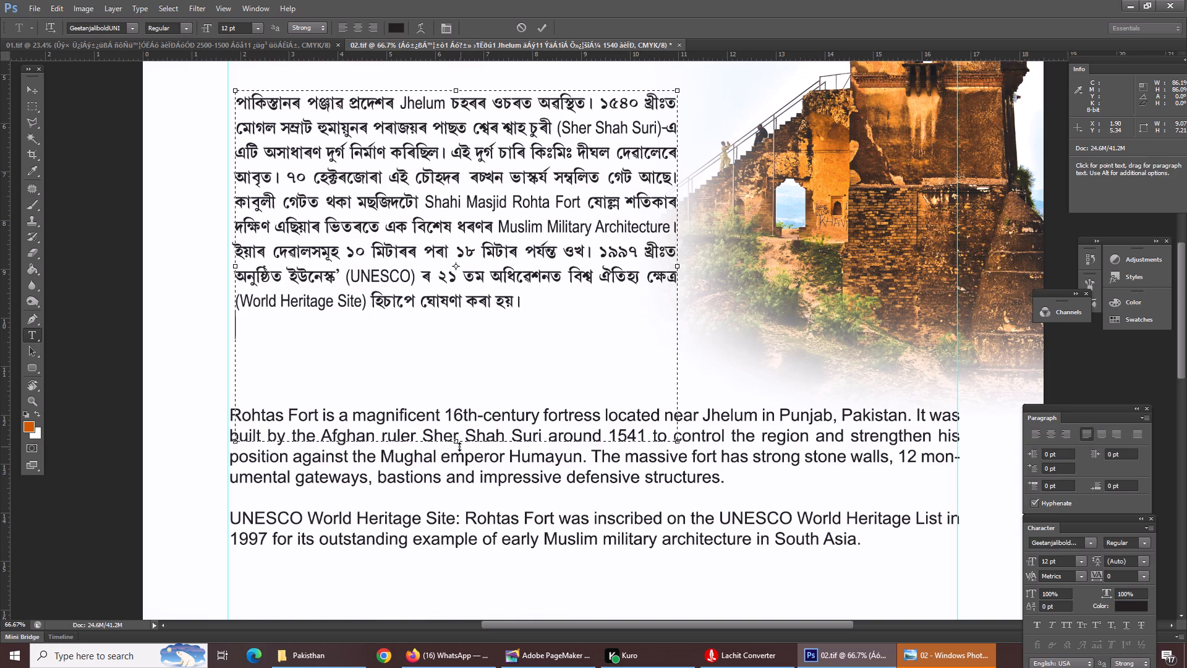
{"action": "left_click_drag", "start_coordinate": [458, 442], "coordinate": [484, 327]}
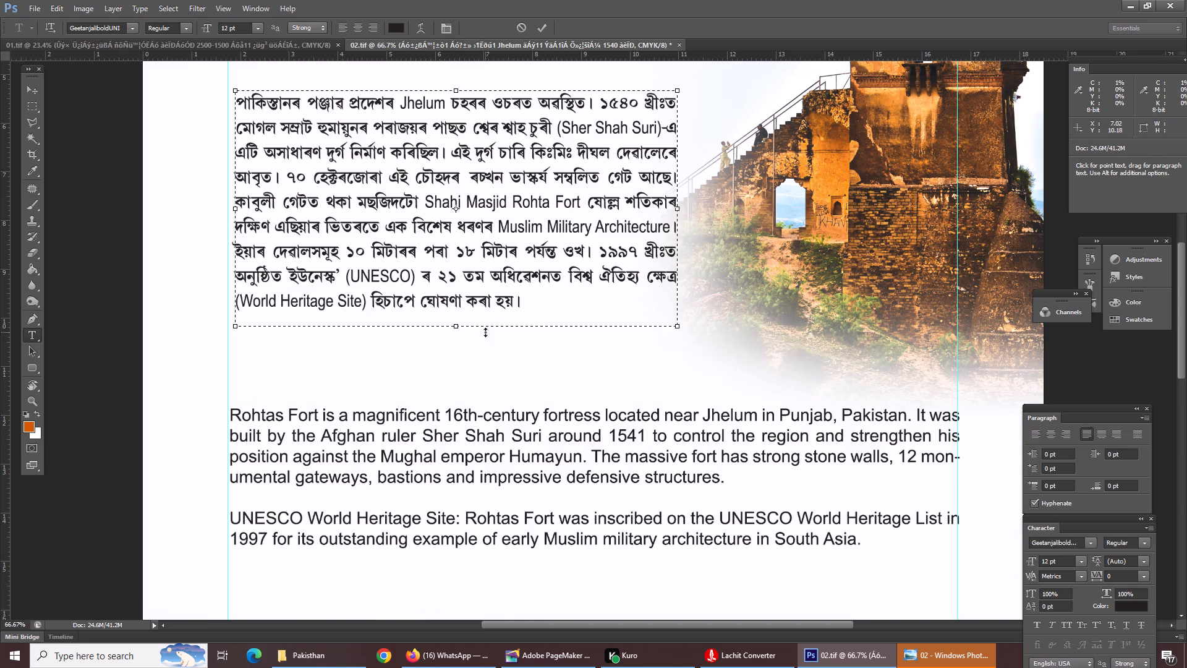
{"action": "key", "text": "Return"}
Change the garbled number before "খন" in the paragraph's fourth line to GeetanjalipboldUNI and delete the extra space before it.
{"action": "scroll", "coordinate": [674, 61], "scroll_direction": "up", "scroll_amount": 7}
{"action": "scroll", "coordinate": [443, 315], "scroll_direction": "up", "scroll_amount": 2}
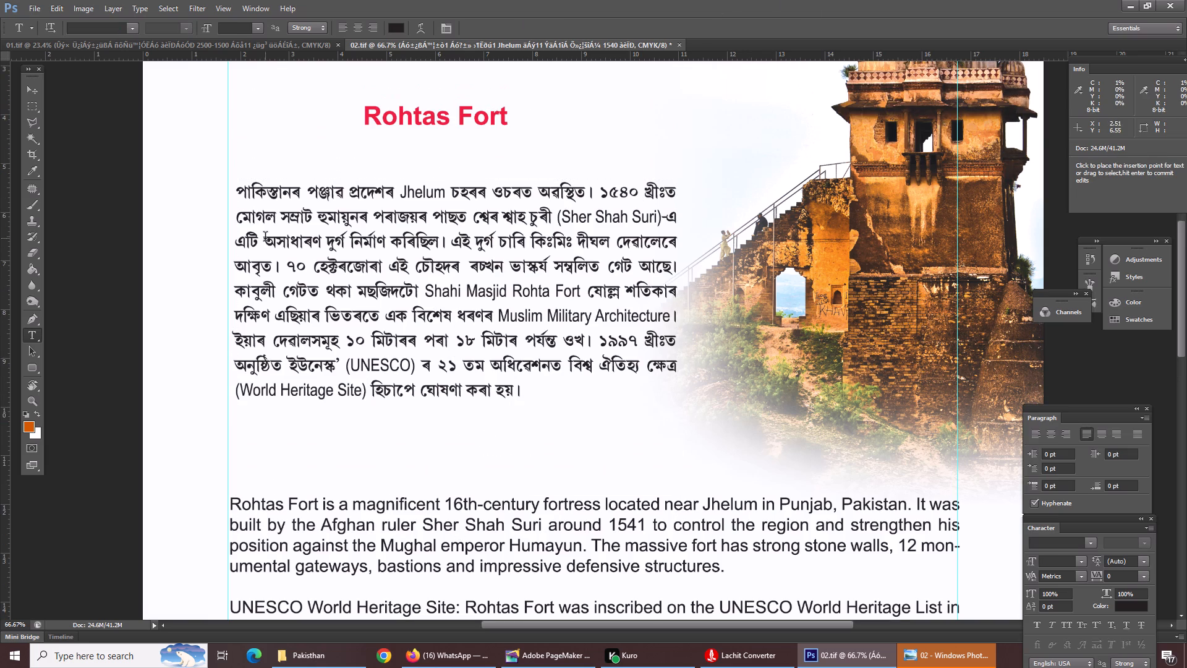
{"action": "left_click", "coordinate": [359, 243]}
{"action": "left_click_drag", "start_coordinate": [471, 265], "coordinate": [481, 265]}
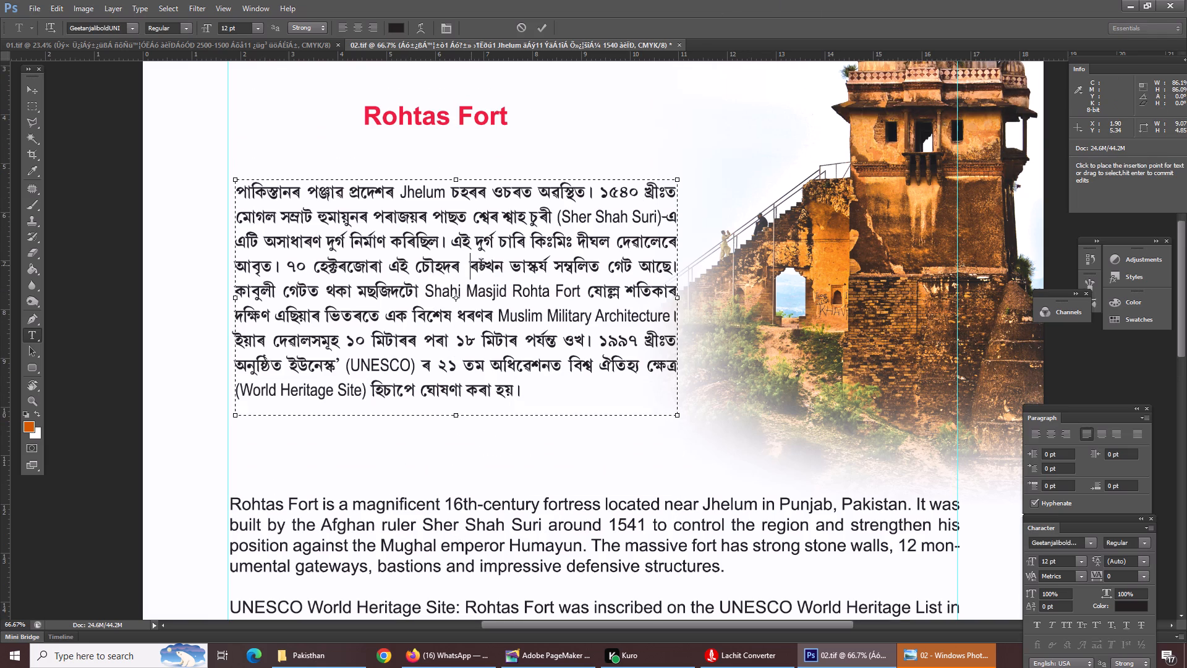
{"action": "left_click_drag", "start_coordinate": [481, 265], "coordinate": [487, 267]}
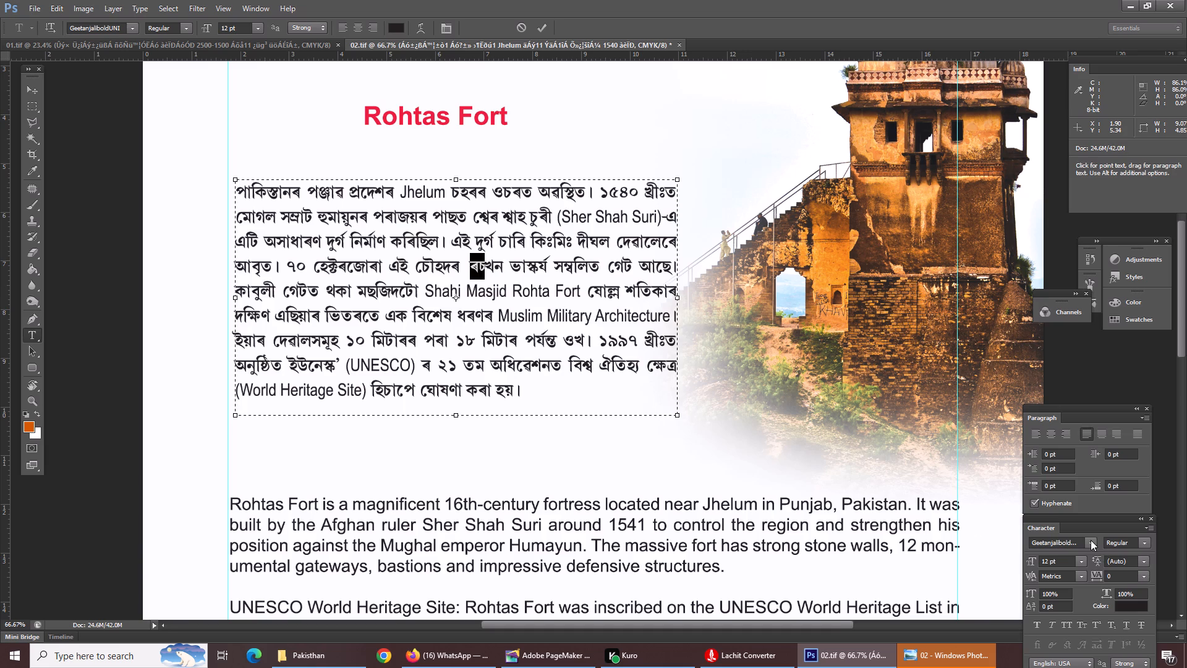
{"action": "left_click", "coordinate": [1091, 541]}
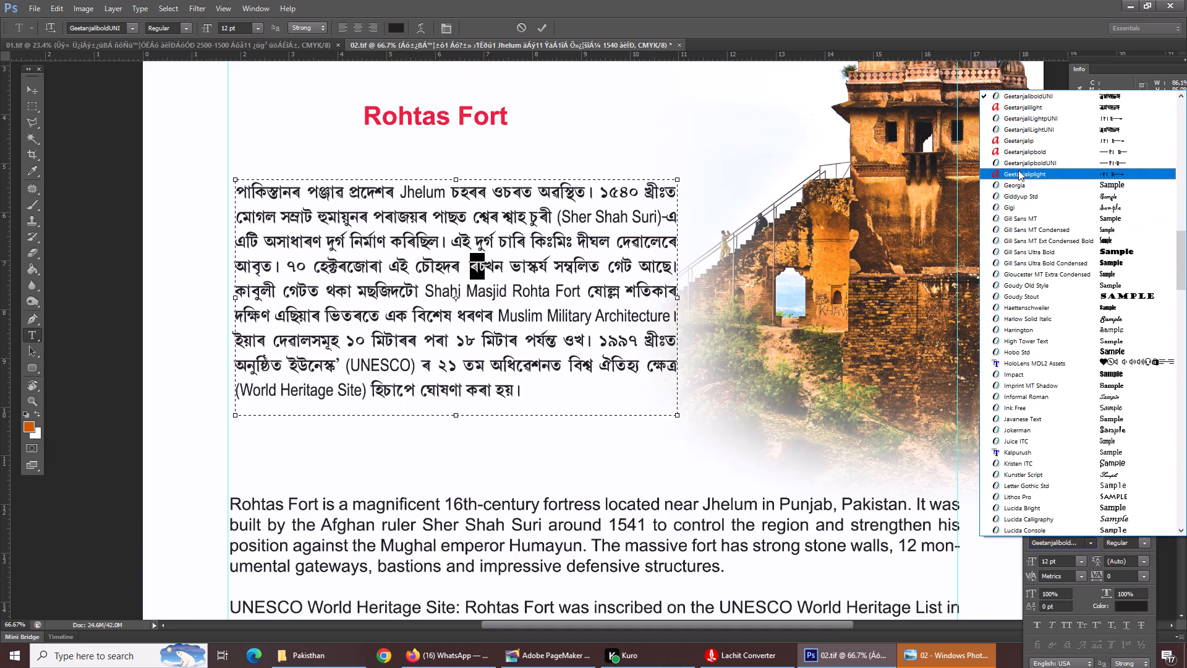
{"action": "left_click", "coordinate": [1022, 165]}
{"action": "left_click", "coordinate": [475, 301]}
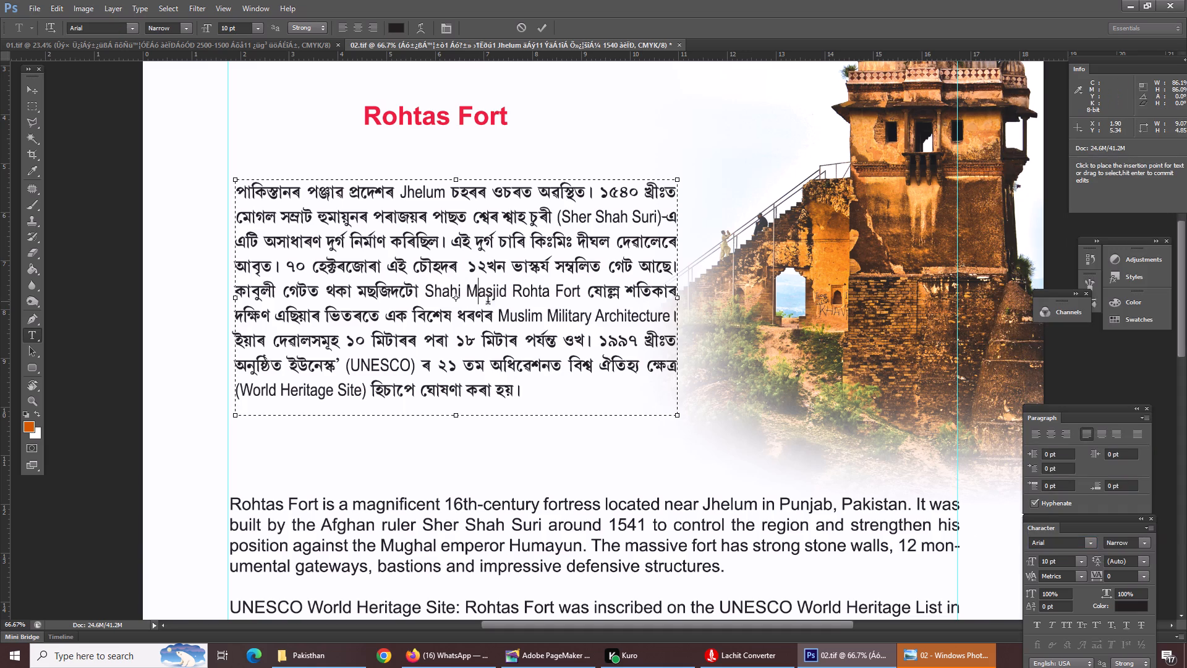
{"action": "left_click", "coordinate": [467, 271]}
{"action": "key", "text": "BackSpace"}
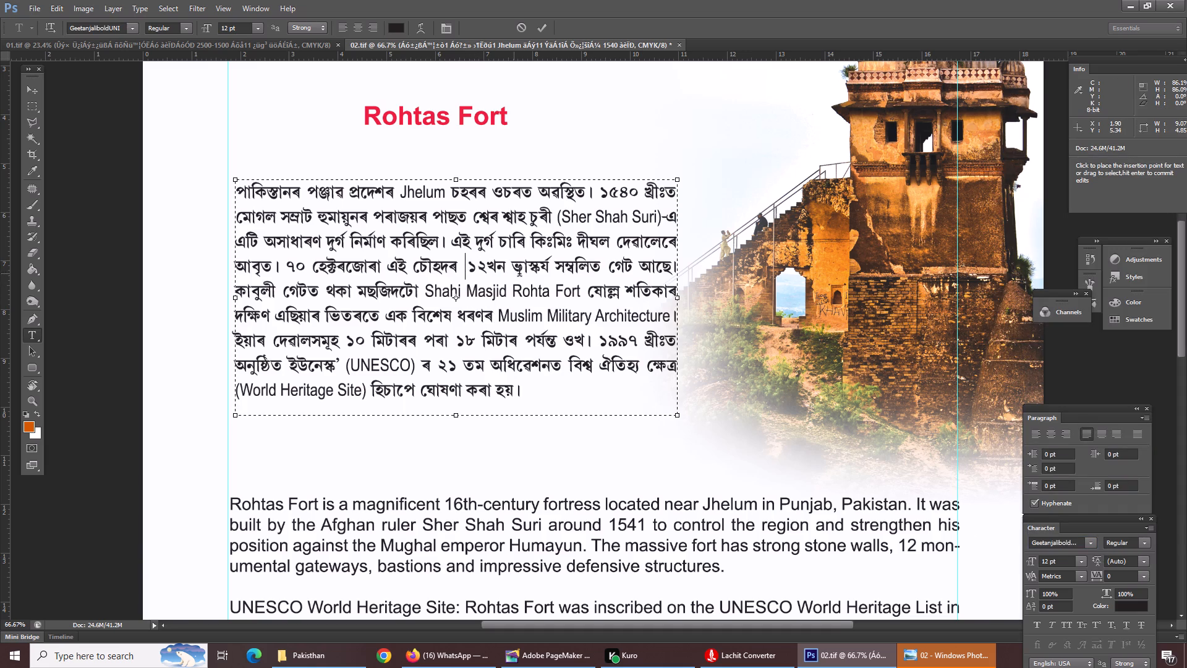
{"action": "scroll", "coordinate": [610, 510], "scroll_direction": "down", "scroll_amount": 1}
{"action": "scroll", "coordinate": [610, 510], "scroll_direction": "up", "scroll_amount": 1}
{"action": "scroll", "coordinate": [610, 510], "scroll_direction": "down", "scroll_amount": 6}
{"action": "scroll", "coordinate": [610, 510], "scroll_direction": "up", "scroll_amount": 1}
{"action": "scroll", "coordinate": [610, 510], "scroll_direction": "down", "scroll_amount": 4}
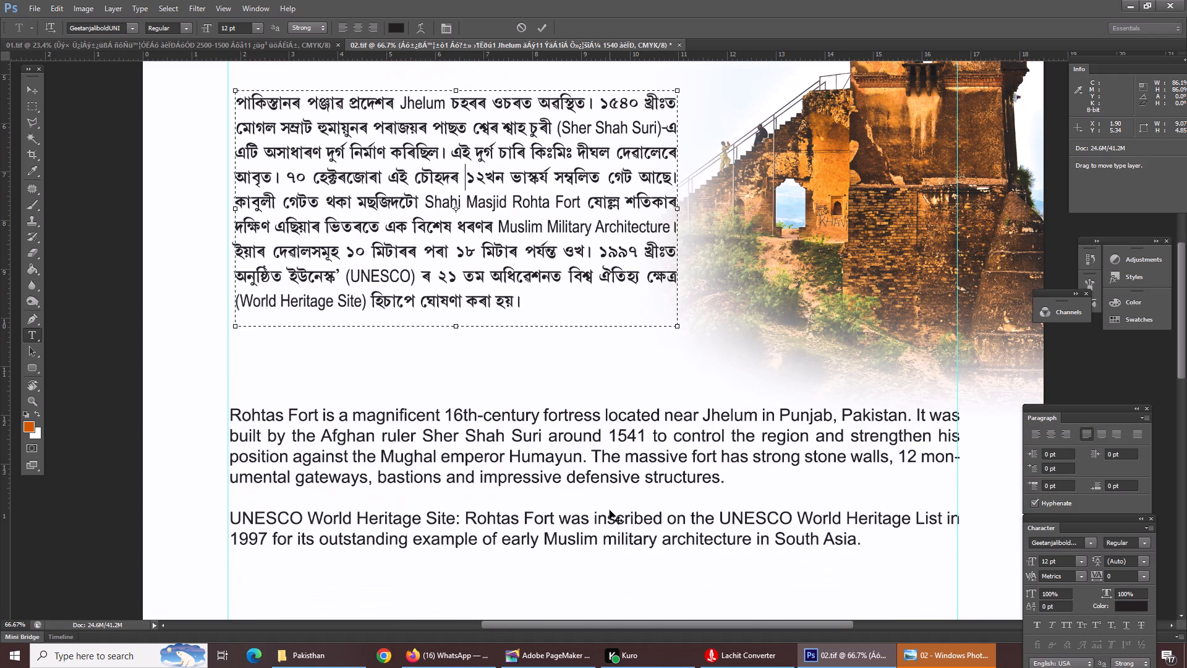
{"action": "key", "text": "Return"}
Shorten the English body text box so its lower edge sits just below the last line.
{"action": "scroll", "coordinate": [610, 510], "scroll_direction": "down", "scroll_amount": 4}
{"action": "scroll", "coordinate": [338, 480], "scroll_direction": "down", "scroll_amount": 3}
{"action": "scroll", "coordinate": [338, 480], "scroll_direction": "up", "scroll_amount": 1}
{"action": "scroll", "coordinate": [338, 480], "scroll_direction": "down", "scroll_amount": 3}
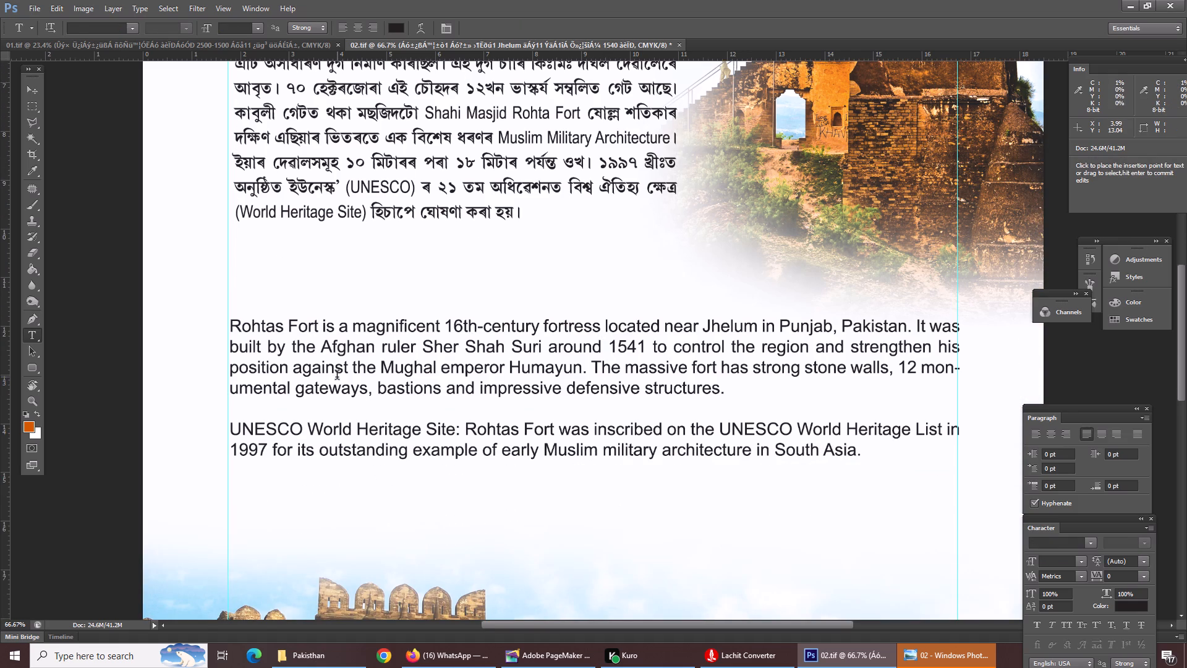
{"action": "left_click", "coordinate": [337, 377]}
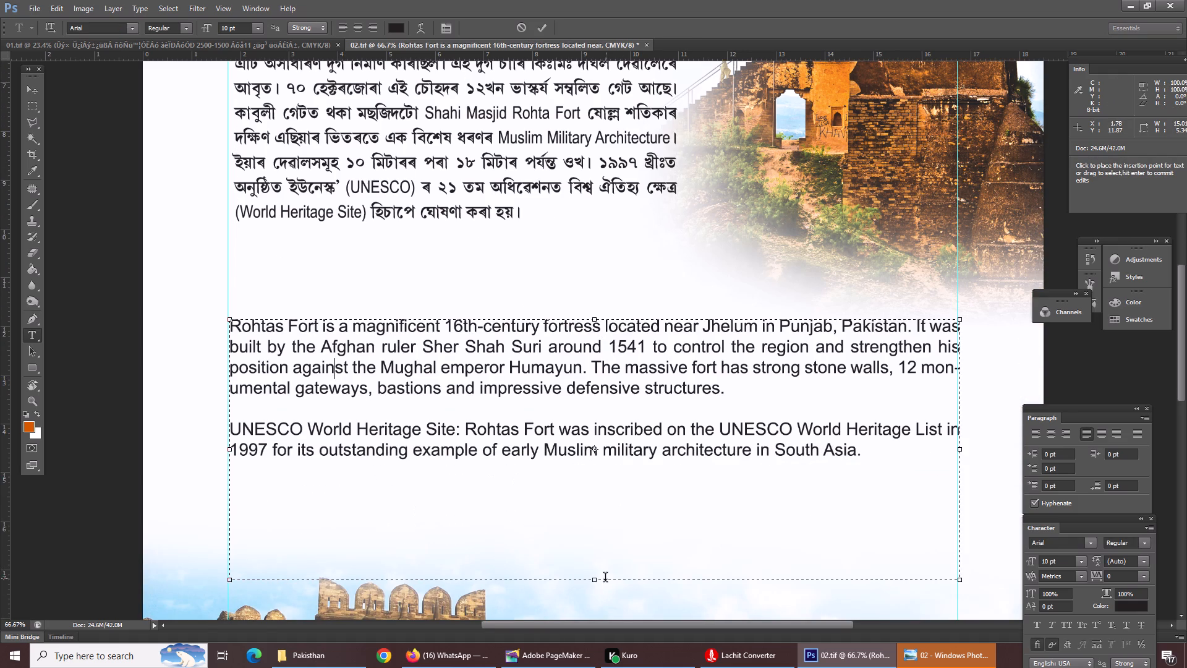
{"action": "left_click_drag", "start_coordinate": [597, 583], "coordinate": [600, 489]}
{"action": "key", "text": "Return"}
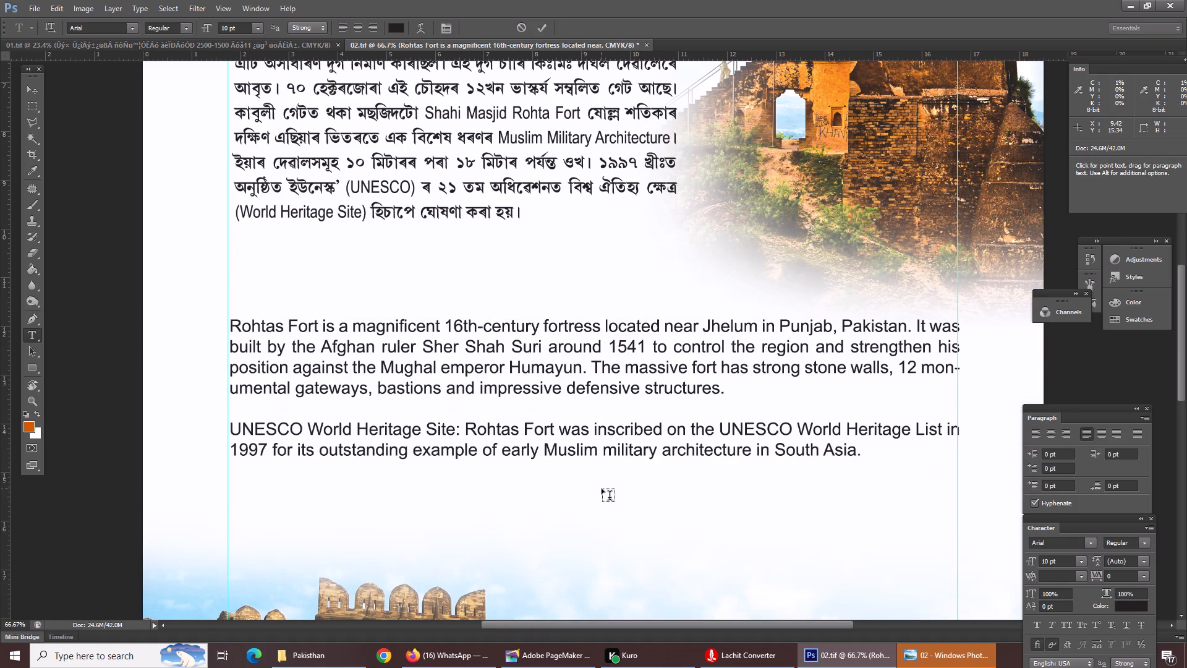
Fit the whole Rohtas Fort page in view and save 02.tif.
{"action": "key", "text": "ctrl+0"}
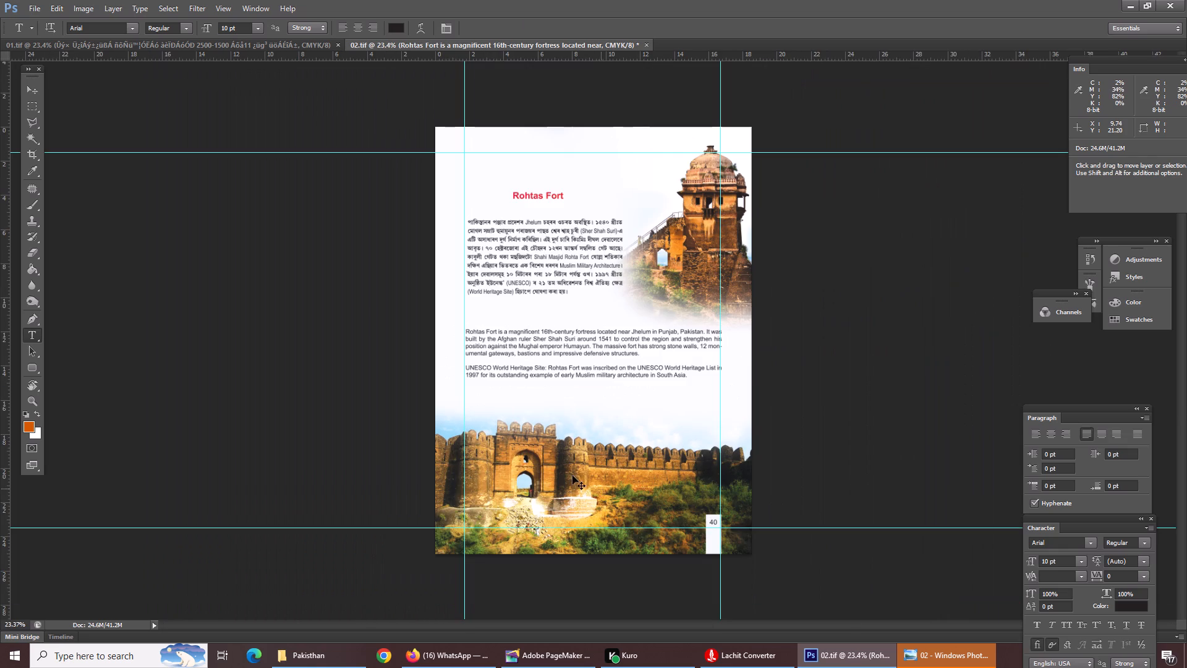
{"action": "key", "text": "ctrl+s"}
{"action": "key", "text": "ctrl+s"}
{"action": "key", "text": "ctrl+s"}
{"action": "key", "text": "ctrl+s"}
{"action": "scroll", "coordinate": [470, 546], "scroll_direction": "down", "scroll_amount": 2}
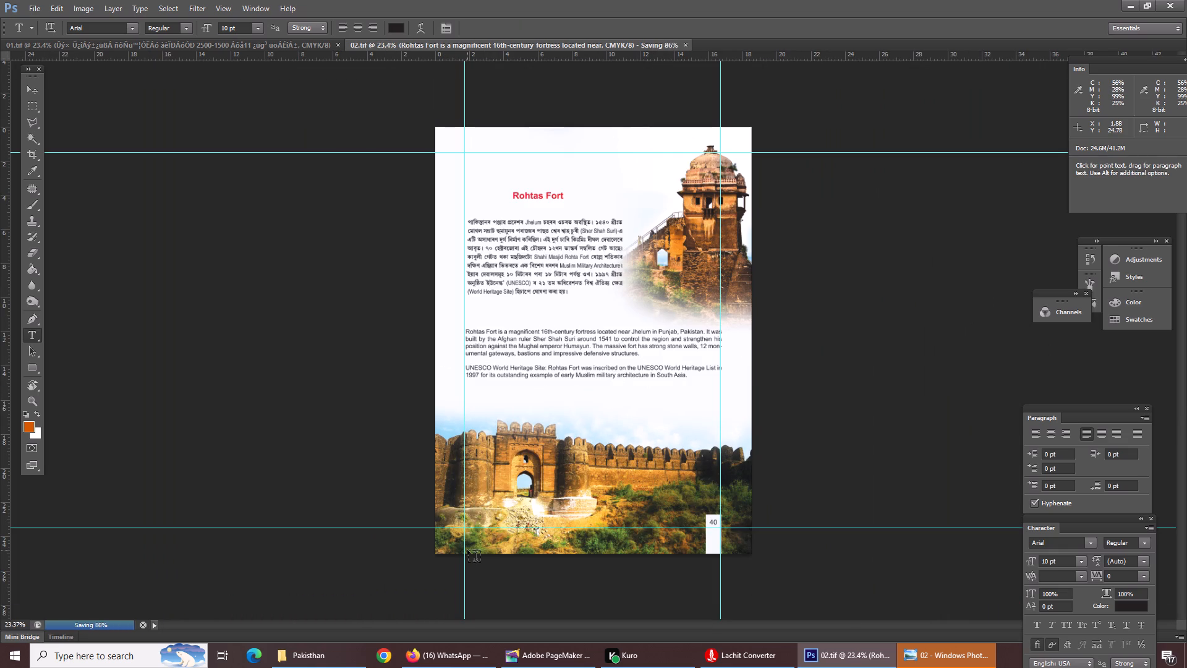
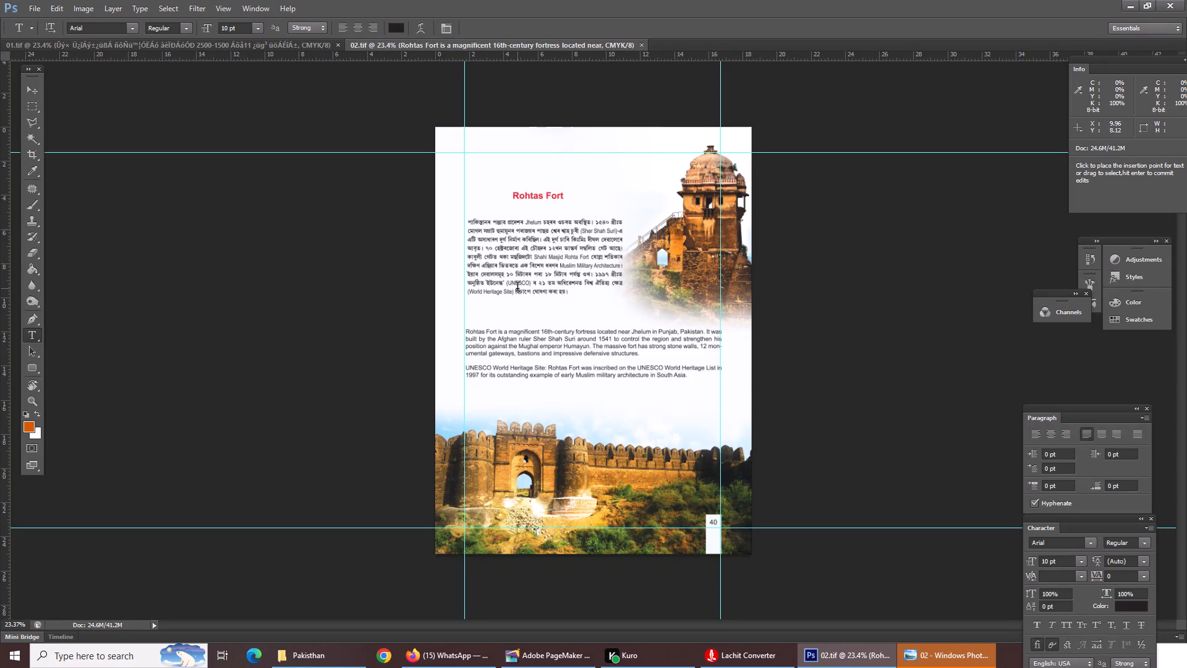
Save 02.tif once more.
{"action": "key", "text": "ctrl+s"}
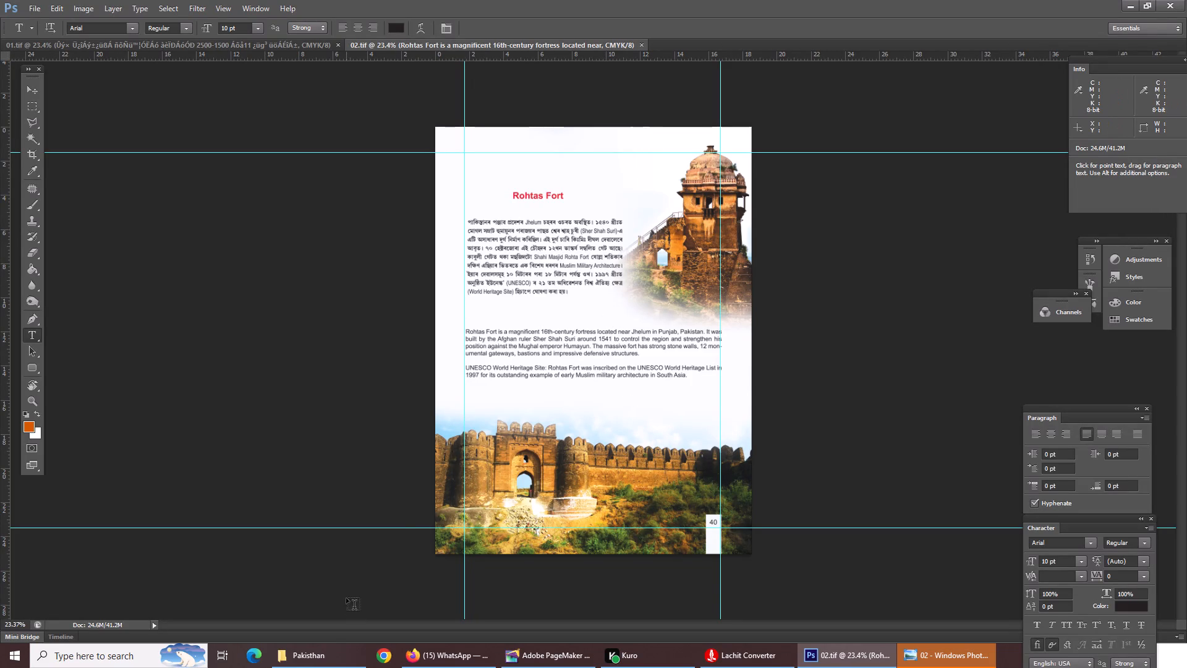
Open page 03 from the Pakisthan folder in Photoshop CS6.
{"action": "left_click", "coordinate": [315, 657]}
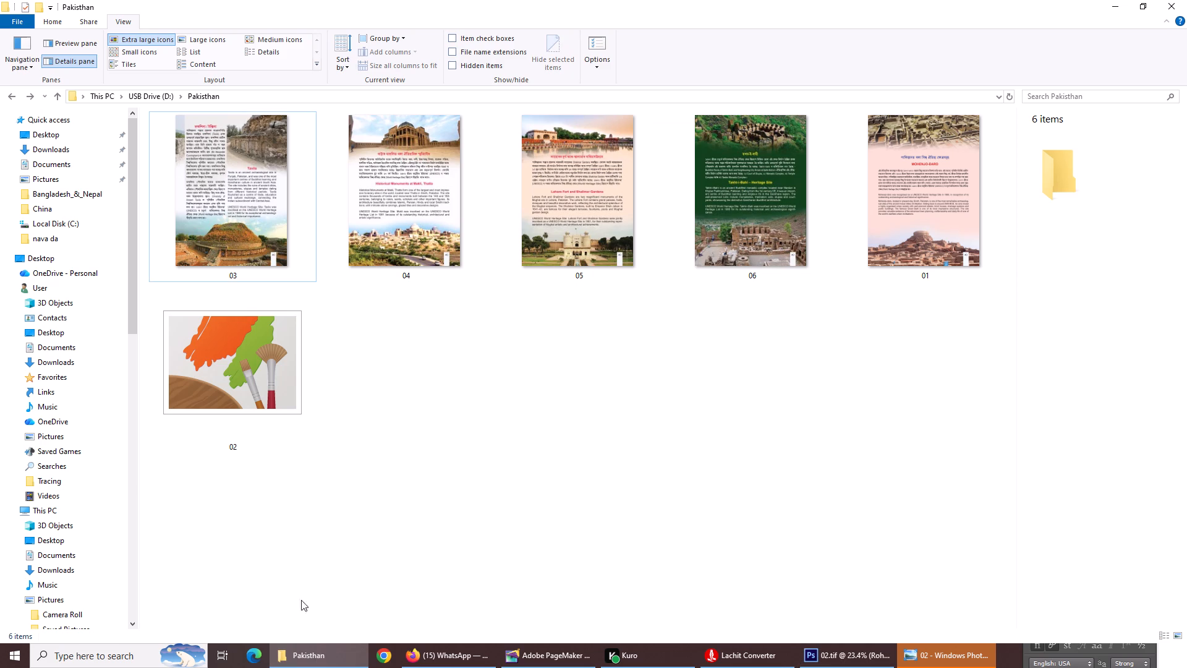
{"action": "scroll", "coordinate": [405, 318], "scroll_direction": "up", "scroll_amount": 1}
{"action": "scroll", "coordinate": [405, 318], "scroll_direction": "down", "scroll_amount": 1}
{"action": "scroll", "coordinate": [405, 318], "scroll_direction": "up", "scroll_amount": 3}
{"action": "scroll", "coordinate": [405, 318], "scroll_direction": "down", "scroll_amount": 1}
{"action": "scroll", "coordinate": [405, 318], "scroll_direction": "up", "scroll_amount": 4}
{"action": "right_click", "coordinate": [250, 222]}
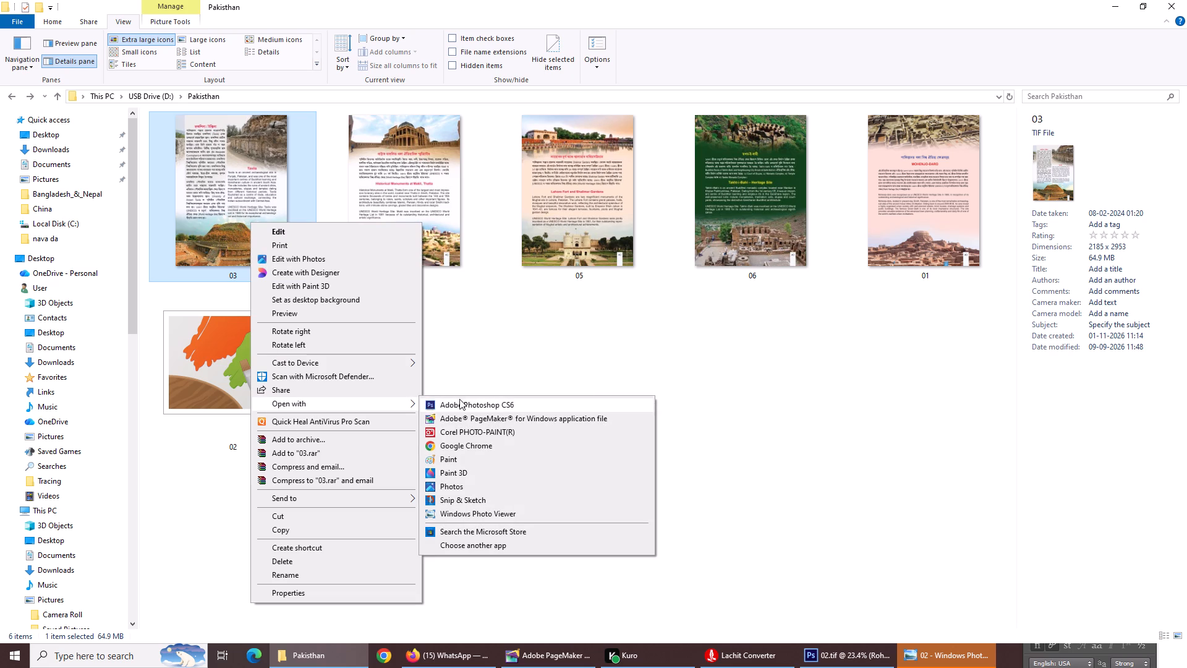
{"action": "left_click", "coordinate": [459, 401]}
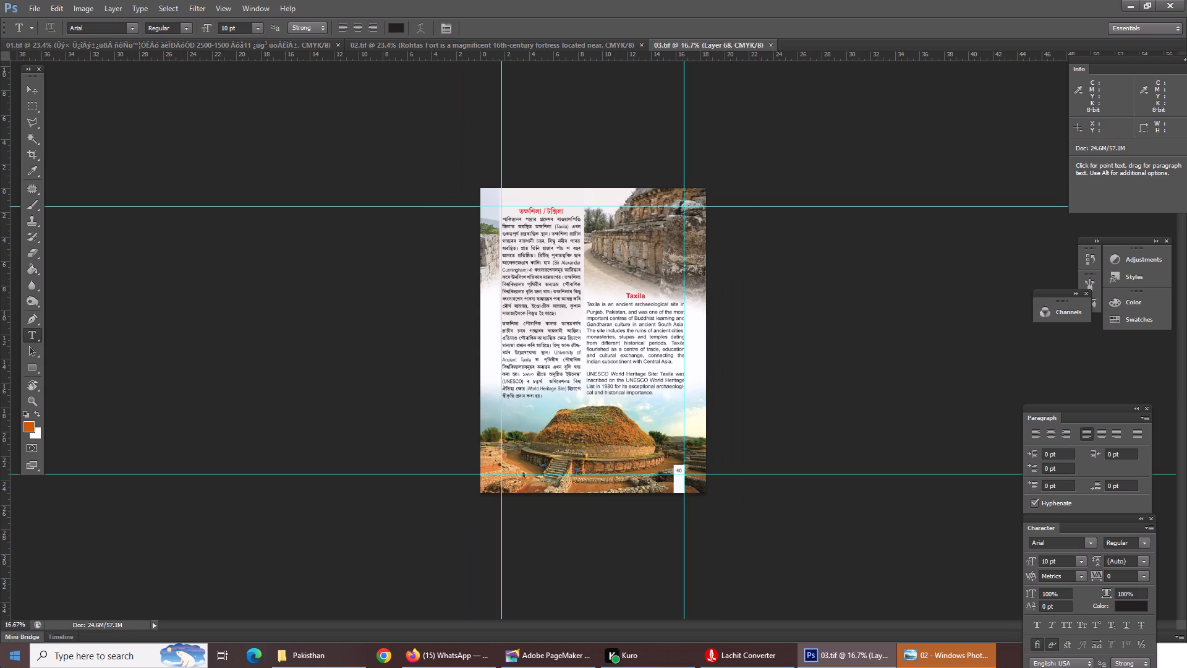
Examine the Assamese and English text columns of the Taxila page up close, from headings to last lines.
{"action": "key", "text": "ctrl+equal"}
{"action": "key", "text": "ctrl+equal"}
{"action": "key", "text": "ctrl+equal"}
{"action": "scroll", "coordinate": [0, 667], "scroll_direction": "up", "scroll_amount": 2}
{"action": "scroll", "coordinate": [0, 667], "scroll_direction": "down", "scroll_amount": 1}
{"action": "scroll", "coordinate": [0, 667], "scroll_direction": "up", "scroll_amount": 10}
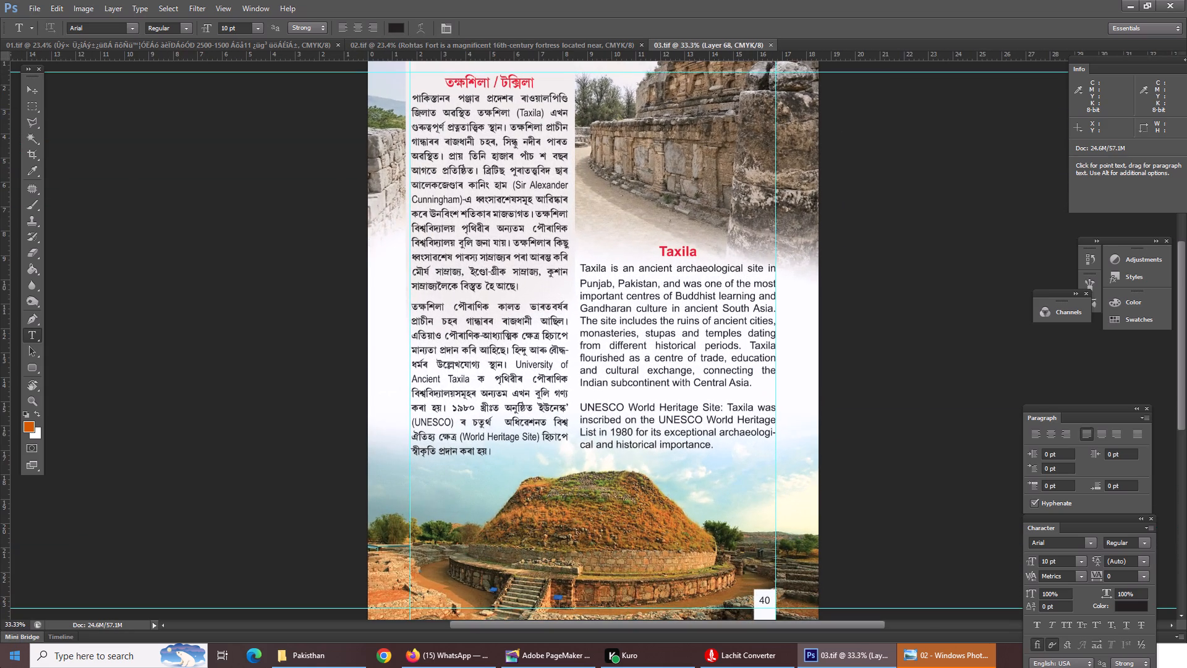
{"action": "scroll", "coordinate": [0, 667], "scroll_direction": "down", "scroll_amount": 2}
{"action": "scroll", "coordinate": [0, 667], "scroll_direction": "up", "scroll_amount": 7}
{"action": "key", "text": "ctrl+equal"}
{"action": "key", "text": "ctrl+equal"}
{"action": "scroll", "coordinate": [0, 667], "scroll_direction": "up", "scroll_amount": 6}
{"action": "scroll", "coordinate": [0, 667], "scroll_direction": "down", "scroll_amount": 1}
{"action": "scroll", "coordinate": [0, 667], "scroll_direction": "up", "scroll_amount": 2}
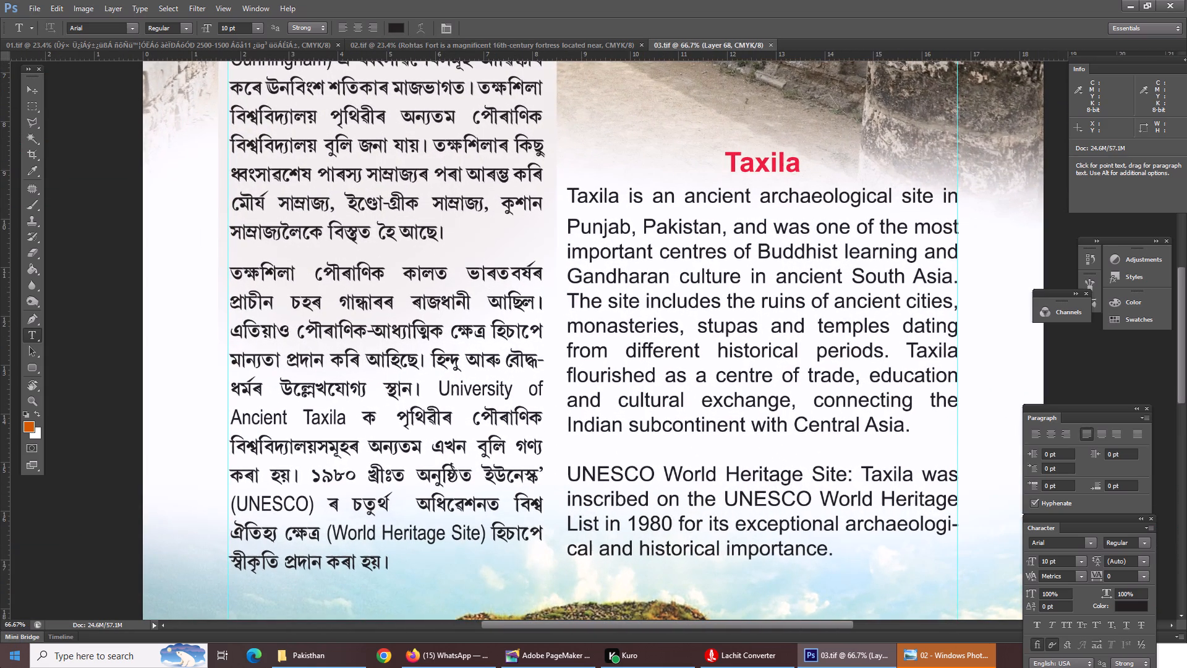
{"action": "scroll", "coordinate": [0, 667], "scroll_direction": "up", "scroll_amount": 2}
{"action": "scroll", "coordinate": [0, 667], "scroll_direction": "down", "scroll_amount": 1}
{"action": "scroll", "coordinate": [0, 667], "scroll_direction": "up", "scroll_amount": 2}
{"action": "scroll", "coordinate": [0, 667], "scroll_direction": "down", "scroll_amount": 1}
{"action": "scroll", "coordinate": [0, 667], "scroll_direction": "up", "scroll_amount": 4}
{"action": "scroll", "coordinate": [76, 667], "scroll_direction": "up", "scroll_amount": 1}
{"action": "scroll", "coordinate": [76, 667], "scroll_direction": "down", "scroll_amount": 1}
{"action": "scroll", "coordinate": [120, 663], "scroll_direction": "up", "scroll_amount": 4}
{"action": "left_click", "coordinate": [372, 550]}
{"action": "scroll", "coordinate": [372, 550], "scroll_direction": "up", "scroll_amount": 2}
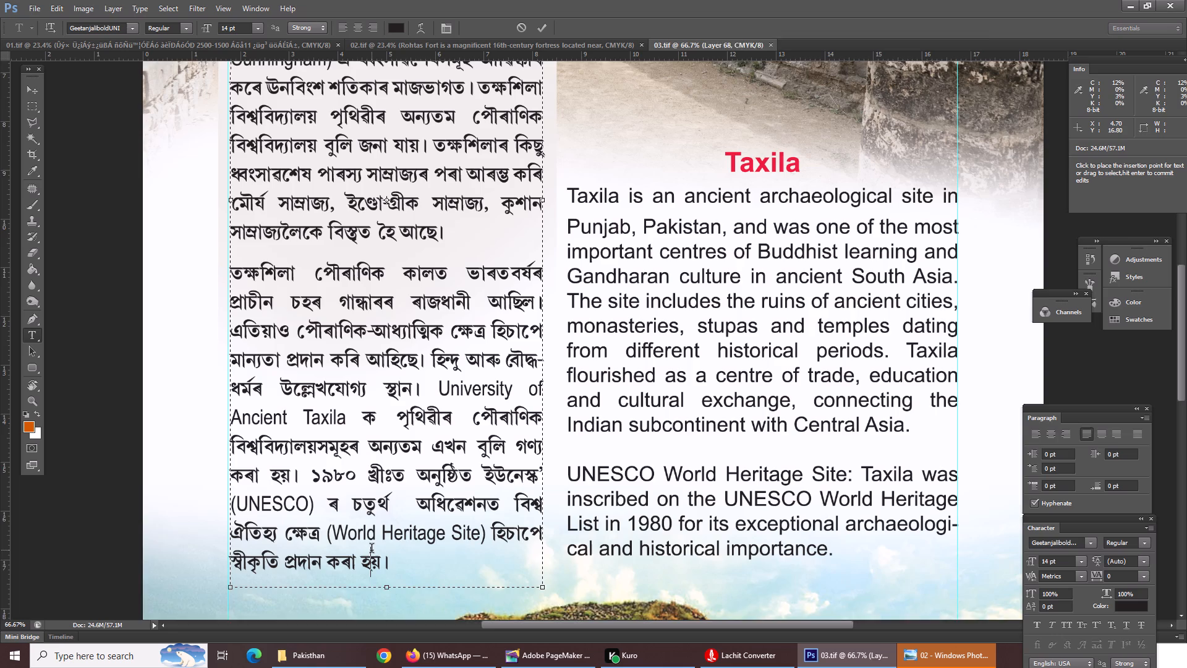
{"action": "scroll", "coordinate": [372, 550], "scroll_direction": "up", "scroll_amount": 5}
{"action": "scroll", "coordinate": [394, 521], "scroll_direction": "down", "scroll_amount": 3}
{"action": "scroll", "coordinate": [394, 521], "scroll_direction": "up", "scroll_amount": 16}
{"action": "scroll", "coordinate": [402, 512], "scroll_direction": "down", "scroll_amount": 1}
{"action": "scroll", "coordinate": [402, 512], "scroll_direction": "up", "scroll_amount": 1}
{"action": "scroll", "coordinate": [402, 512], "scroll_direction": "down", "scroll_amount": 1}
{"action": "scroll", "coordinate": [402, 512], "scroll_direction": "up", "scroll_amount": 10}
{"action": "scroll", "coordinate": [402, 512], "scroll_direction": "down", "scroll_amount": 1}
{"action": "scroll", "coordinate": [402, 512], "scroll_direction": "up", "scroll_amount": 1}
{"action": "scroll", "coordinate": [402, 512], "scroll_direction": "down", "scroll_amount": 1}
{"action": "scroll", "coordinate": [402, 512], "scroll_direction": "up", "scroll_amount": 5}
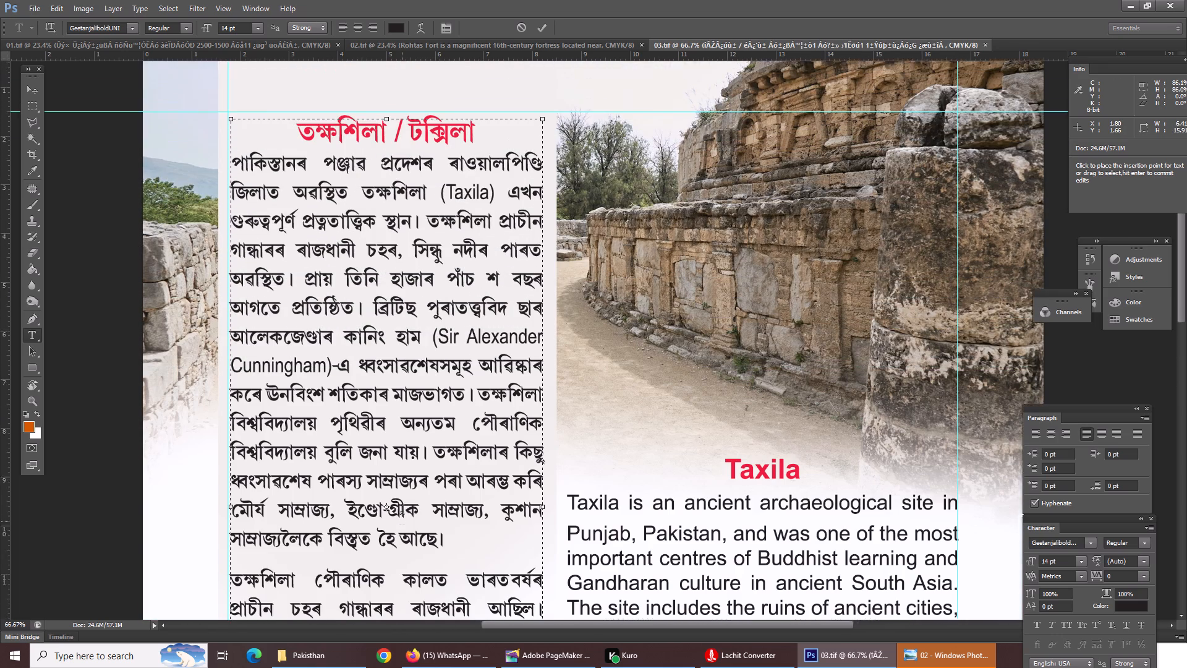
{"action": "scroll", "coordinate": [402, 512], "scroll_direction": "up", "scroll_amount": 5}
{"action": "key", "text": "ctrl+minus"}
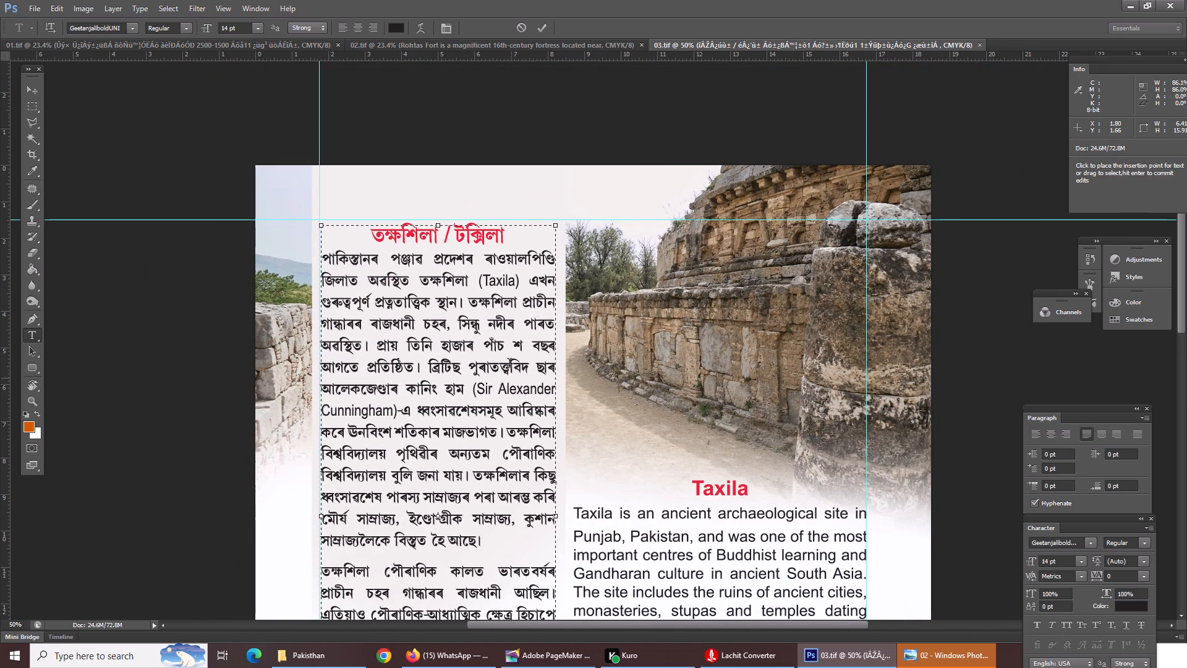
{"action": "key", "text": "Return"}
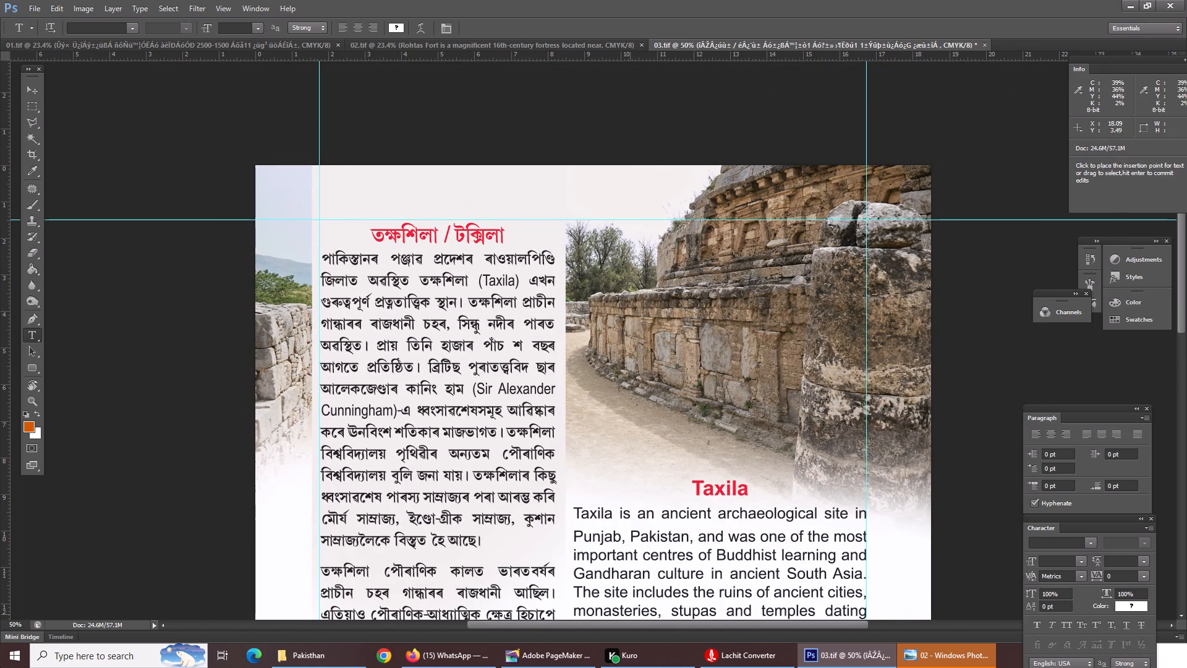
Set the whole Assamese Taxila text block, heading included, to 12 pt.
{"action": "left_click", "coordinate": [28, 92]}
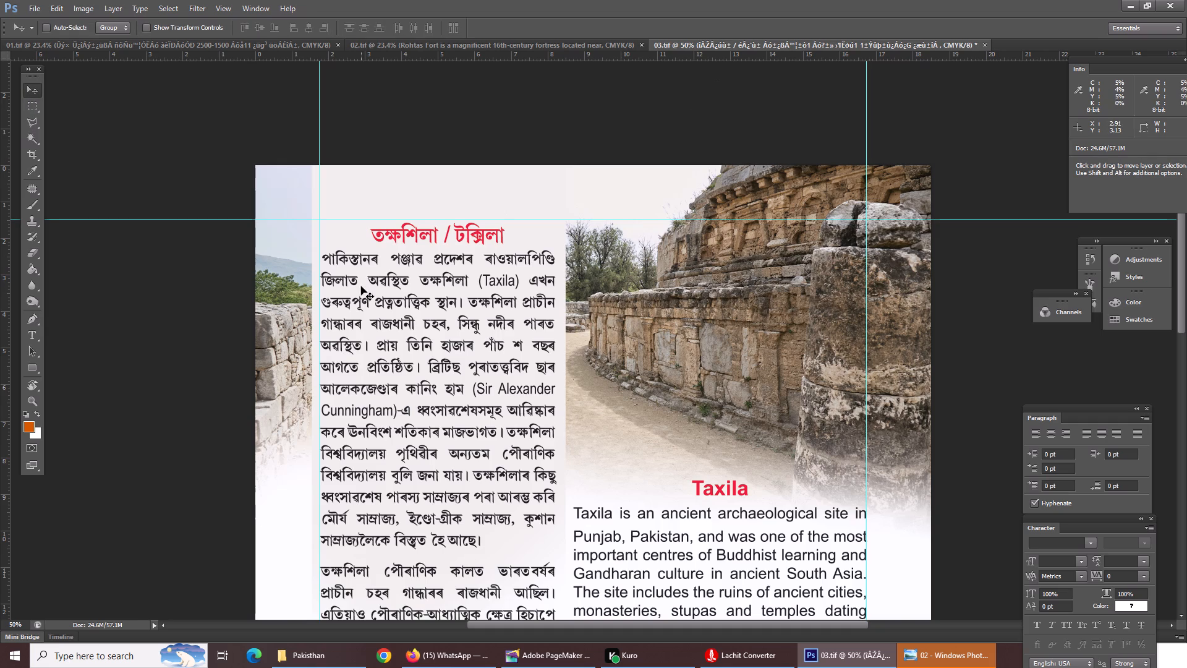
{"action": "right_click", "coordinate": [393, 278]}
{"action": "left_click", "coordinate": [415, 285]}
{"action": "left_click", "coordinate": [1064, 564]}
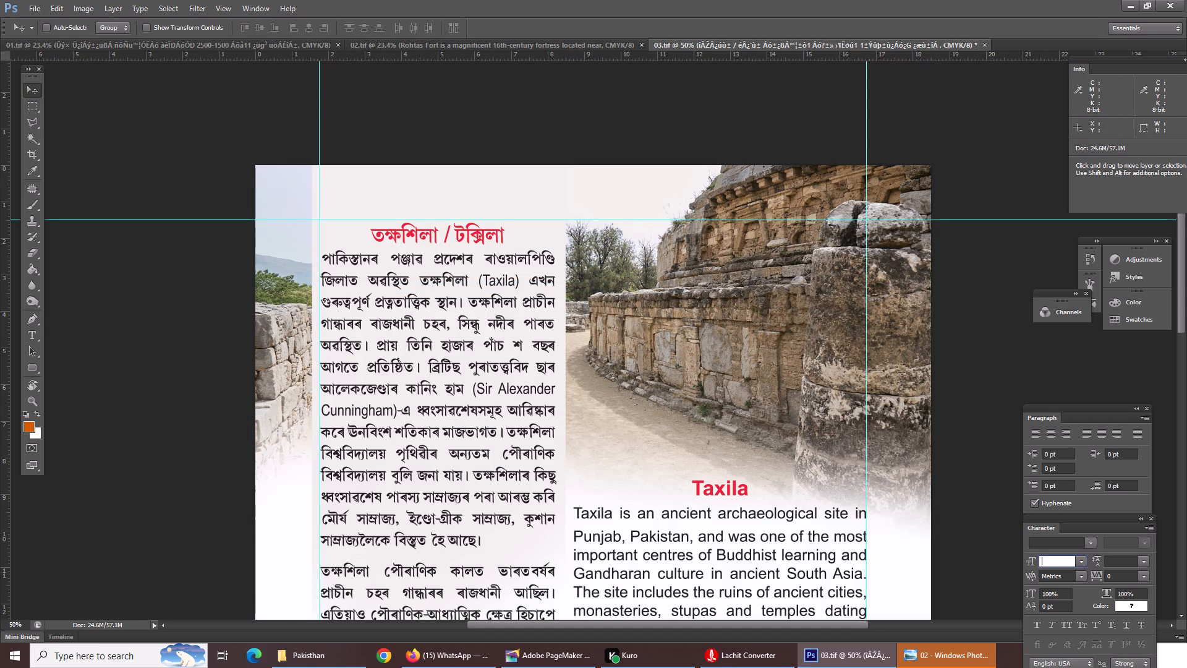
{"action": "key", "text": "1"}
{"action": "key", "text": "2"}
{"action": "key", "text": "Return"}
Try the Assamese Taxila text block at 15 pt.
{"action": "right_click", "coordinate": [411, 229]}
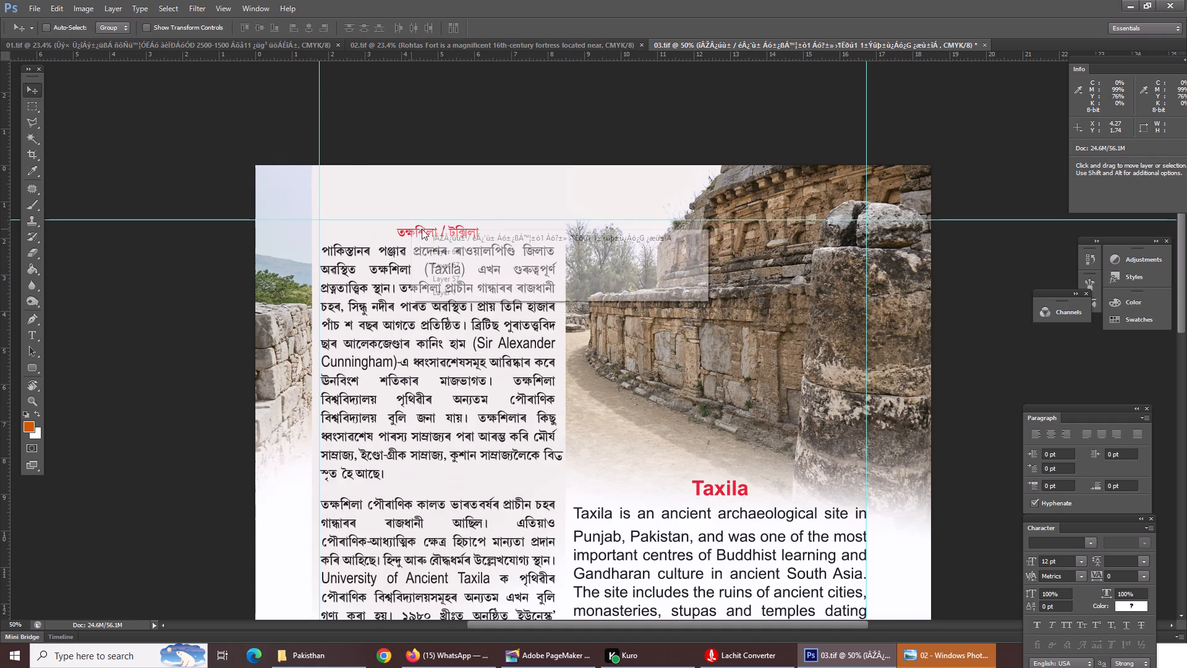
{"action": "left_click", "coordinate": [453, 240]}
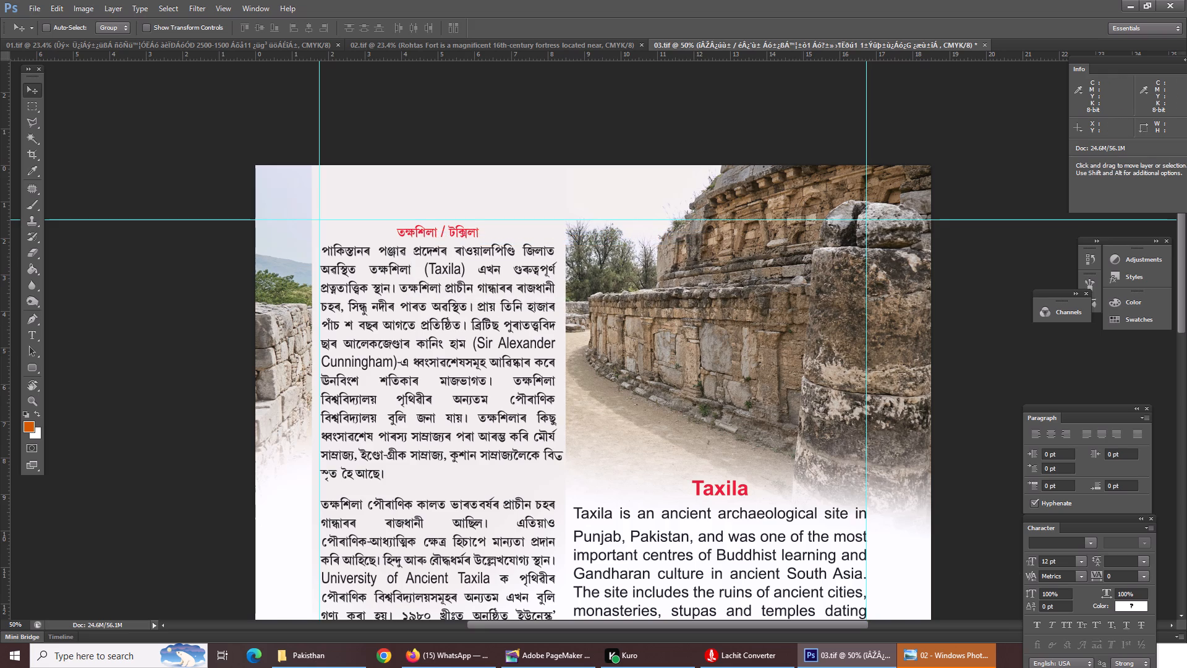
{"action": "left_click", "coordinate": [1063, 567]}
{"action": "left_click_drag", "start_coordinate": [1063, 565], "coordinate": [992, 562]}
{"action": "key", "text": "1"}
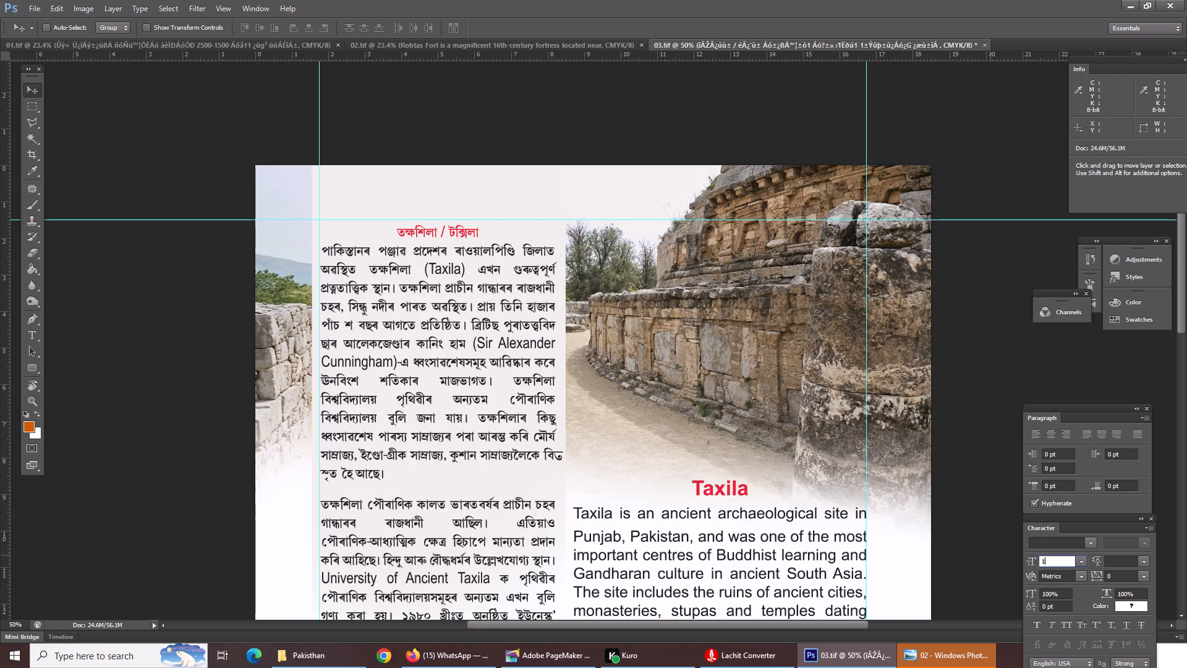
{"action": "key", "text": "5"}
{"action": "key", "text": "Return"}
Move the Assamese text block about 0.2 cm toward the left page edge and 0.3 cm down.
{"action": "scroll", "coordinate": [441, 321], "scroll_direction": "down", "scroll_amount": 4}
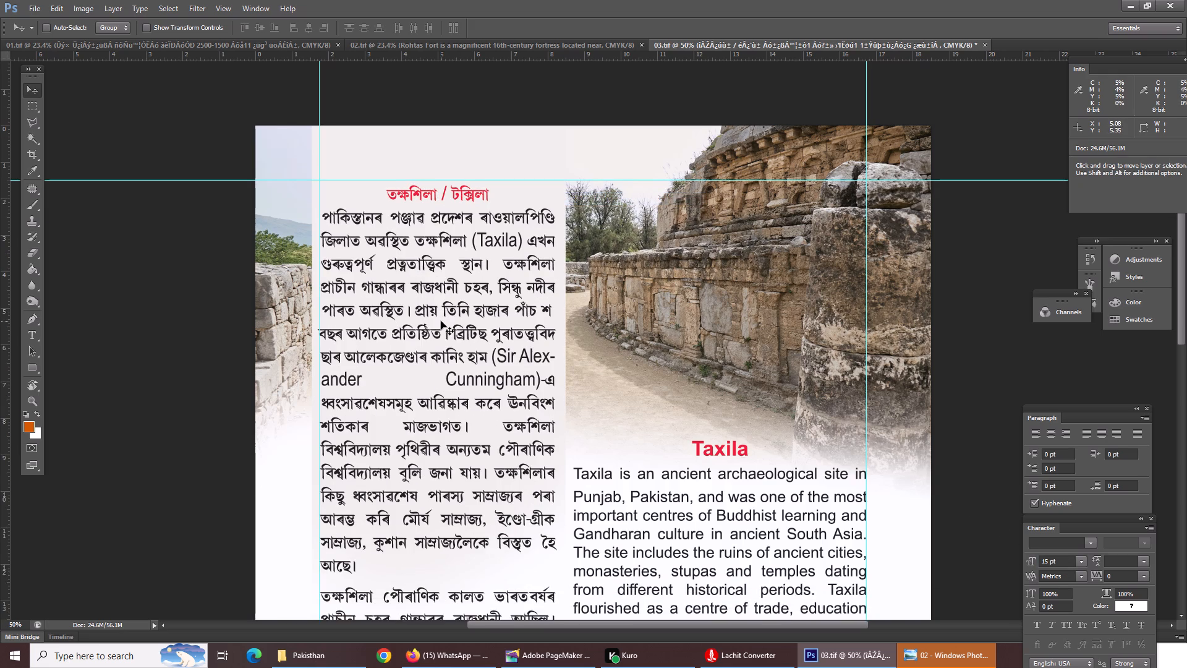
{"action": "scroll", "coordinate": [441, 321], "scroll_direction": "up", "scroll_amount": 4}
{"action": "left_click_drag", "start_coordinate": [425, 230], "coordinate": [411, 234]}
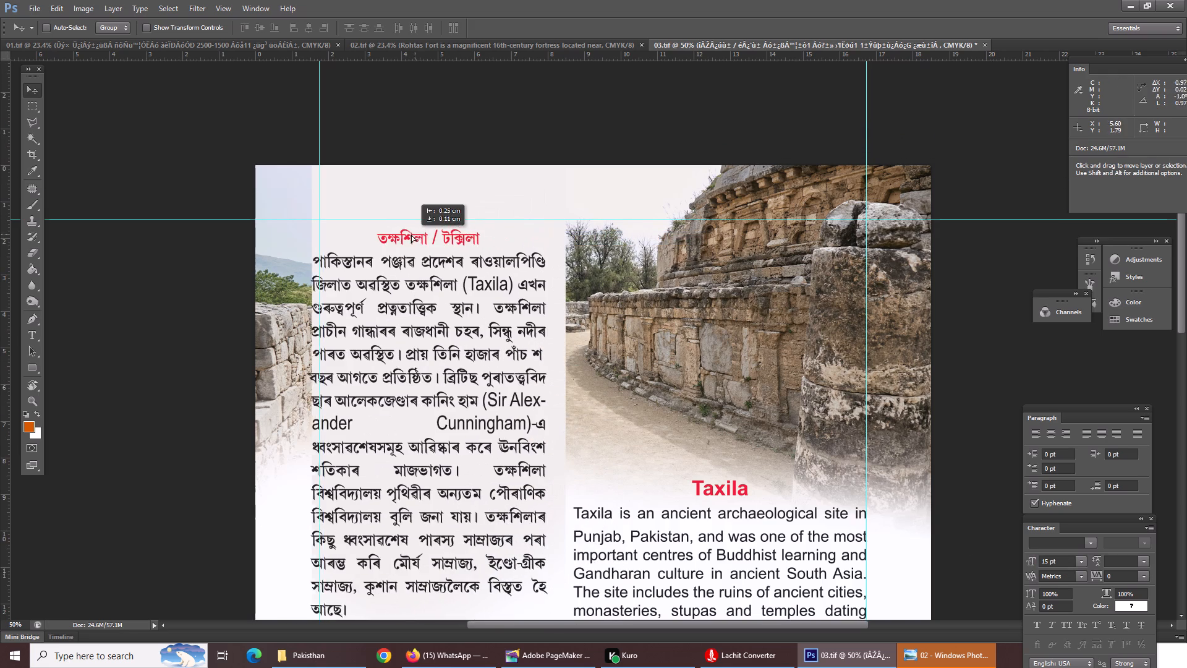
{"action": "left_click_drag", "start_coordinate": [411, 234], "coordinate": [419, 233]}
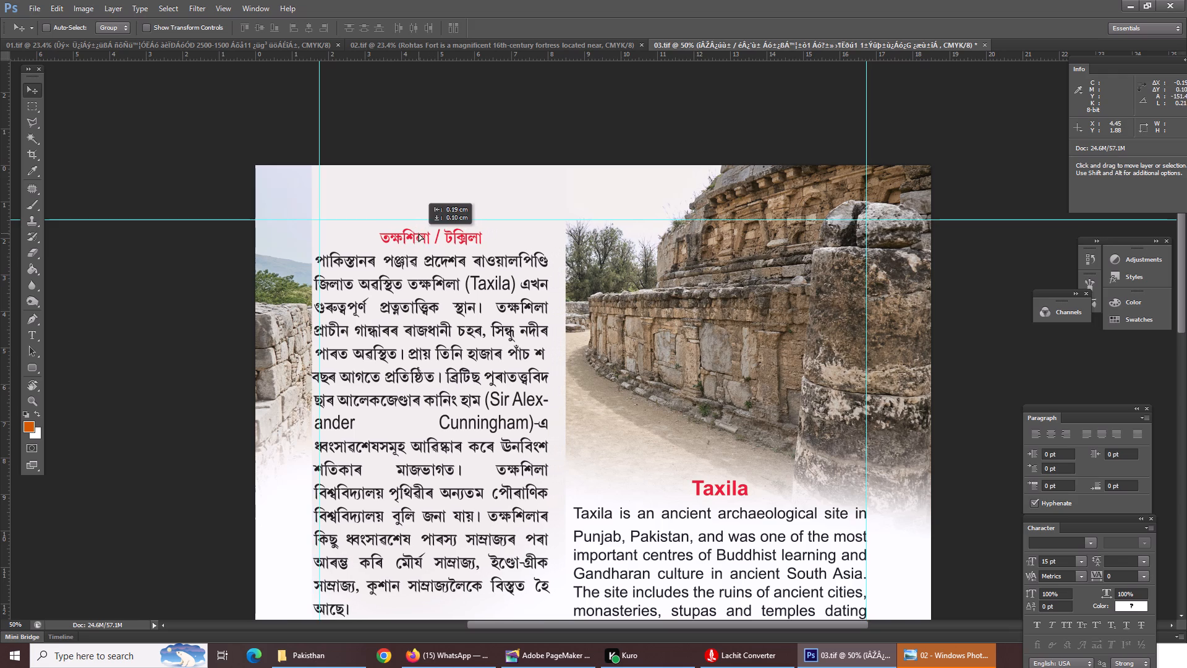
{"action": "left_click_drag", "start_coordinate": [419, 233], "coordinate": [419, 231]}
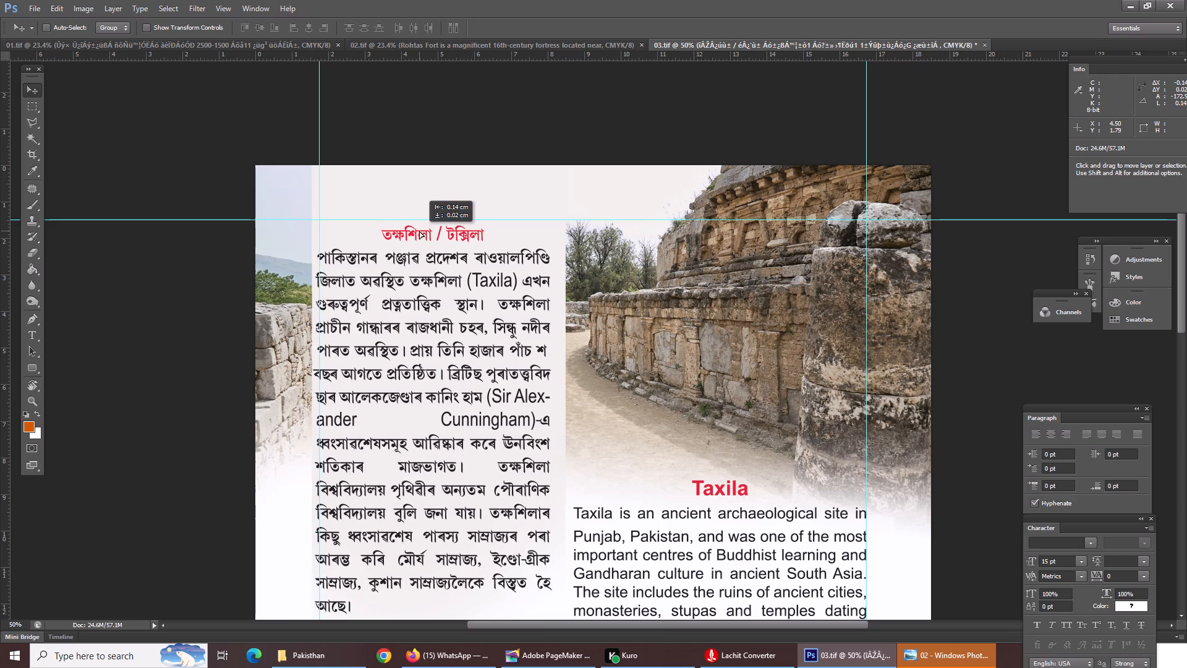
{"action": "left_click_drag", "start_coordinate": [419, 231], "coordinate": [419, 240]}
Set the Assamese Taxila text block's font size to 12 pt.
{"action": "right_click", "coordinate": [400, 257]}
{"action": "left_click", "coordinate": [419, 268]}
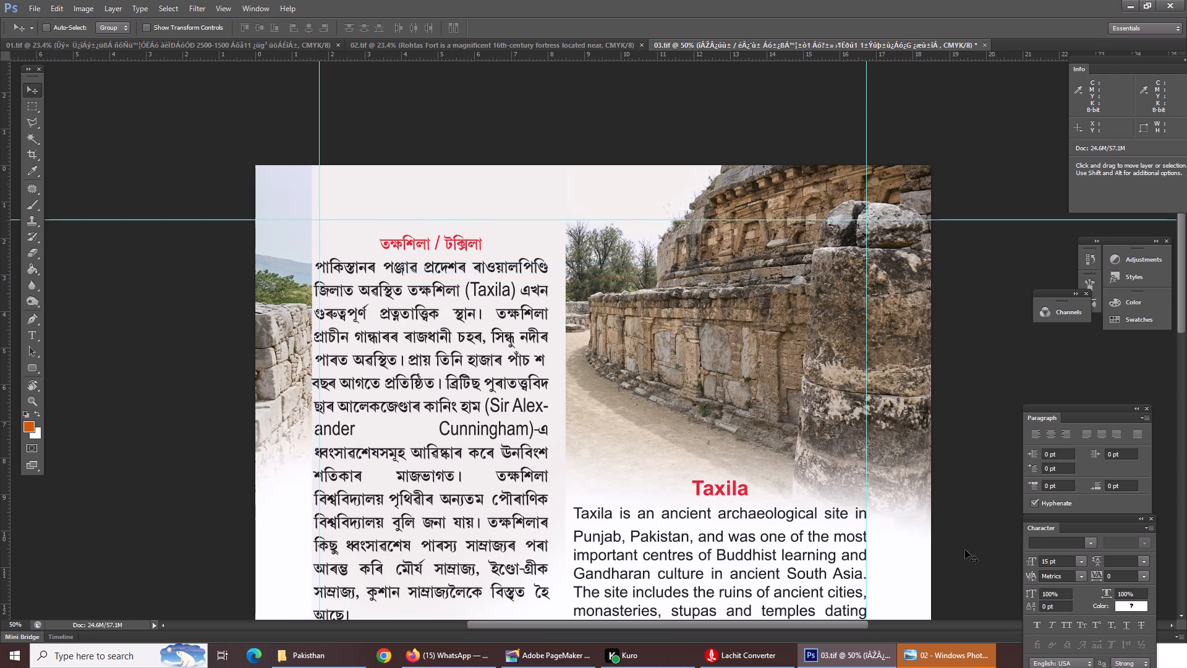
{"action": "left_click_drag", "start_coordinate": [1066, 560], "coordinate": [928, 561]}
{"action": "type", "text": "12"}
{"action": "key", "text": "Return"}
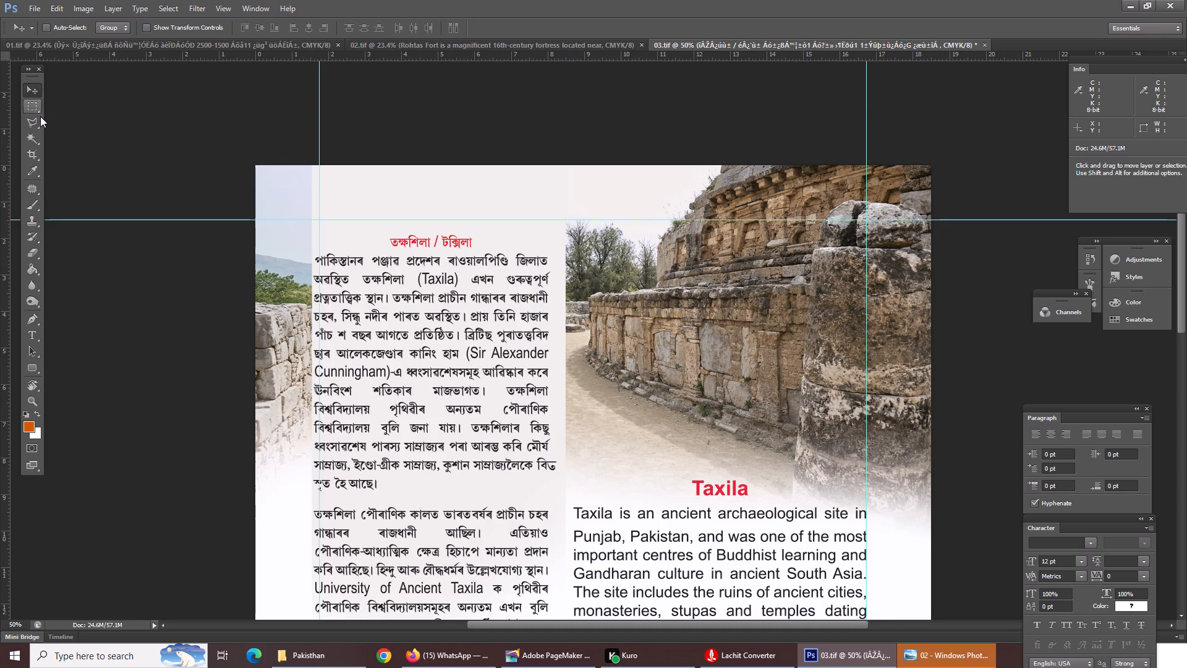
Delete the red heading "তক্ষশিলা / টক্সিলা" from the top of the Assamese text block.
{"action": "key", "text": "t"}
{"action": "left_click_drag", "start_coordinate": [482, 245], "coordinate": [359, 230]}
{"action": "key", "text": "backslash"}
{"action": "key", "text": "BackSpace"}
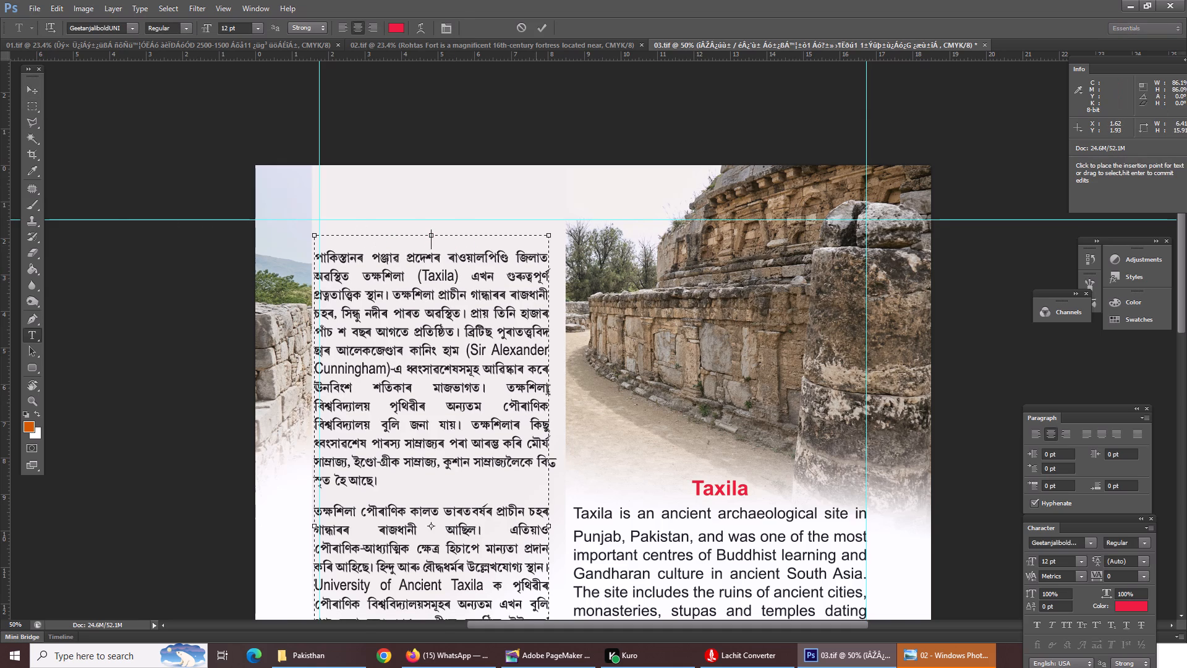
{"action": "key", "text": "BackSpace"}
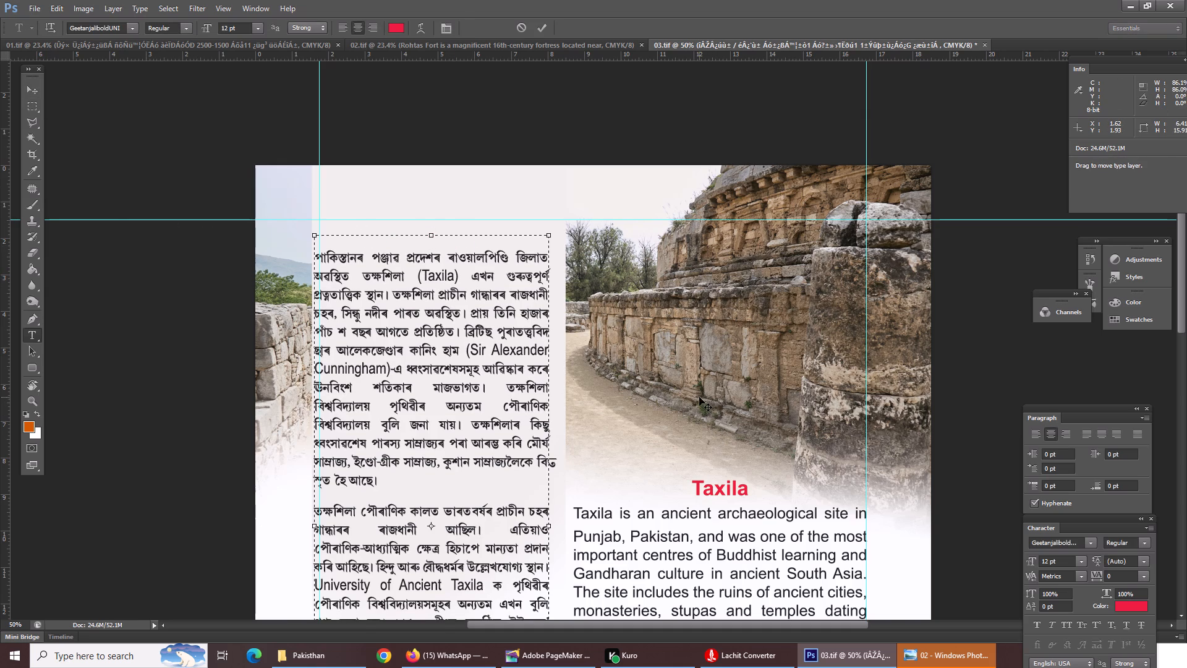
{"action": "key", "text": "Return"}
{"action": "key", "text": "BackSpace"}
{"action": "key", "text": "Return"}
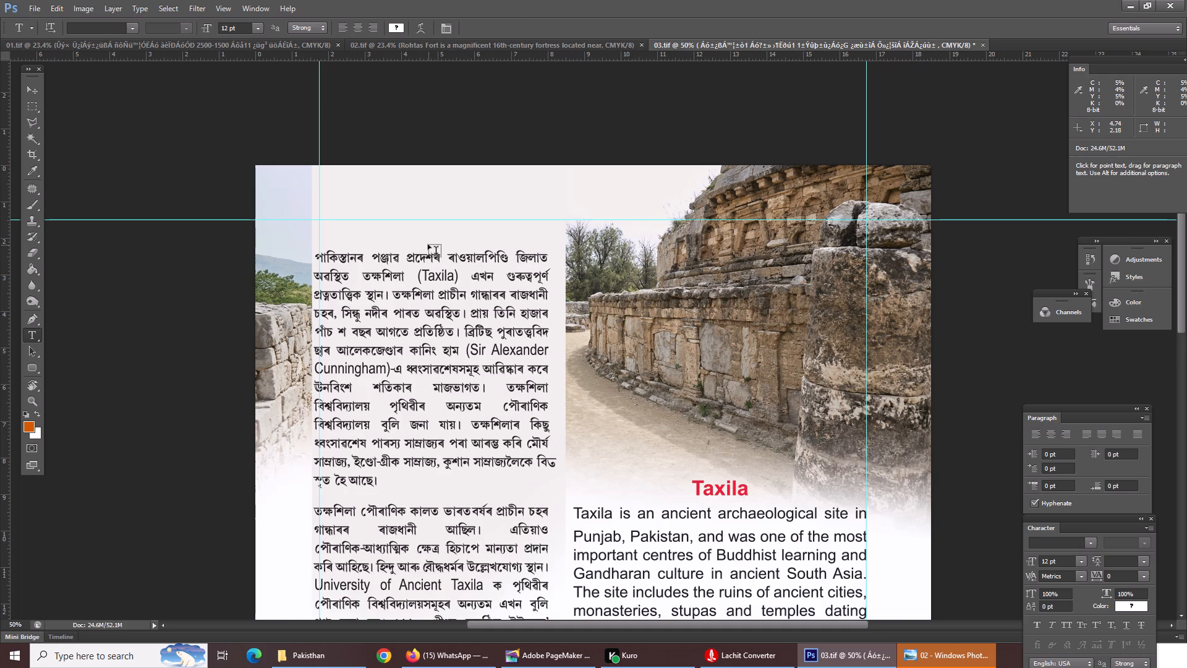
Shorten the Assamese text box to about 12.8 cm tall, ending just below its last line.
{"action": "scroll", "coordinate": [358, 301], "scroll_direction": "down", "scroll_amount": 2}
{"action": "scroll", "coordinate": [360, 301], "scroll_direction": "up", "scroll_amount": 1}
{"action": "scroll", "coordinate": [360, 301], "scroll_direction": "down", "scroll_amount": 12}
{"action": "scroll", "coordinate": [425, 286], "scroll_direction": "down", "scroll_amount": 1}
{"action": "scroll", "coordinate": [425, 286], "scroll_direction": "up", "scroll_amount": 1}
{"action": "scroll", "coordinate": [425, 286], "scroll_direction": "down", "scroll_amount": 2}
{"action": "scroll", "coordinate": [425, 286], "scroll_direction": "up", "scroll_amount": 1}
{"action": "scroll", "coordinate": [425, 286], "scroll_direction": "down", "scroll_amount": 2}
{"action": "scroll", "coordinate": [432, 280], "scroll_direction": "up", "scroll_amount": 1}
{"action": "scroll", "coordinate": [432, 280], "scroll_direction": "down", "scroll_amount": 1}
{"action": "scroll", "coordinate": [432, 280], "scroll_direction": "up", "scroll_amount": 1}
{"action": "scroll", "coordinate": [432, 280], "scroll_direction": "down", "scroll_amount": 2}
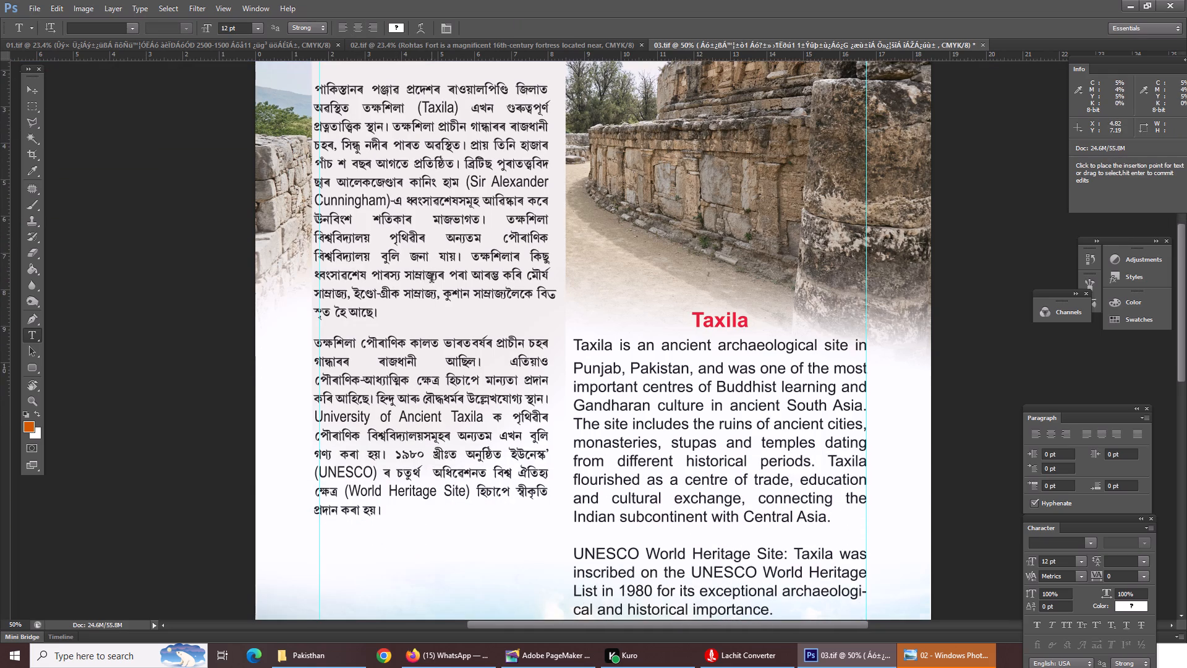
{"action": "left_click", "coordinate": [432, 279]}
{"action": "scroll", "coordinate": [461, 471], "scroll_direction": "down", "scroll_amount": 3}
{"action": "scroll", "coordinate": [461, 471], "scroll_direction": "up", "scroll_amount": 1}
{"action": "scroll", "coordinate": [461, 471], "scroll_direction": "down", "scroll_amount": 1}
{"action": "scroll", "coordinate": [461, 471], "scroll_direction": "up", "scroll_amount": 1}
{"action": "scroll", "coordinate": [461, 471], "scroll_direction": "down", "scroll_amount": 3}
{"action": "scroll", "coordinate": [461, 471], "scroll_direction": "up", "scroll_amount": 3}
{"action": "scroll", "coordinate": [461, 471], "scroll_direction": "down", "scroll_amount": 2}
{"action": "scroll", "coordinate": [403, 333], "scroll_direction": "down", "scroll_amount": 3}
{"action": "scroll", "coordinate": [403, 333], "scroll_direction": "up", "scroll_amount": 1}
{"action": "scroll", "coordinate": [403, 333], "scroll_direction": "down", "scroll_amount": 4}
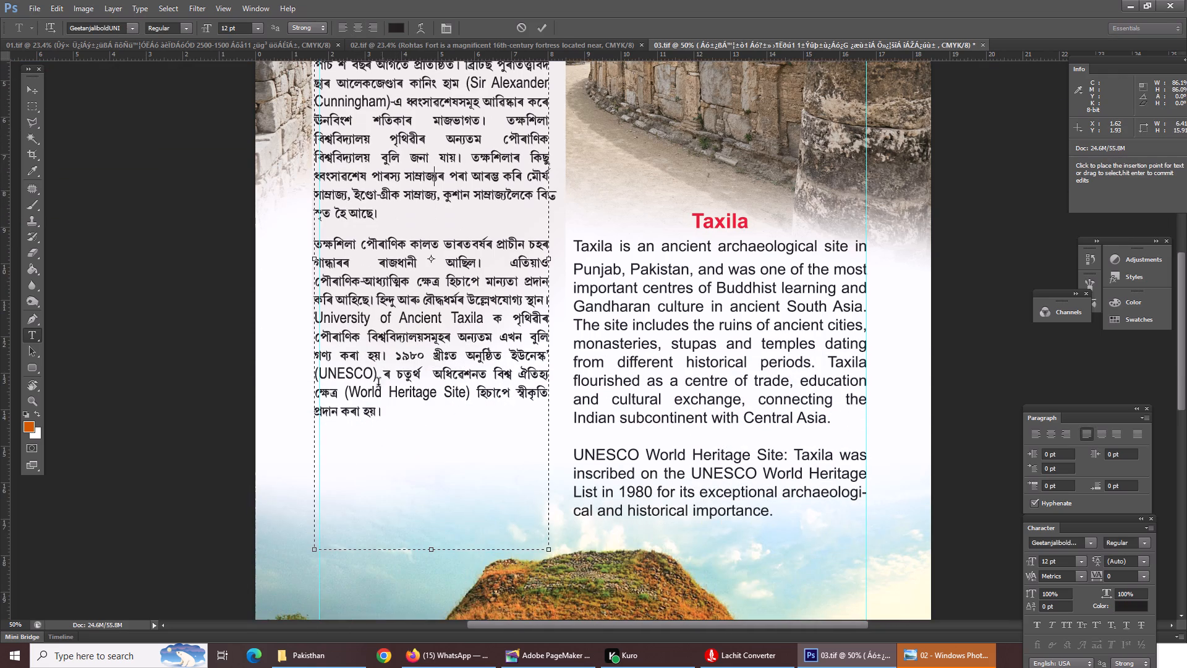
{"action": "left_click_drag", "start_coordinate": [430, 550], "coordinate": [446, 403]}
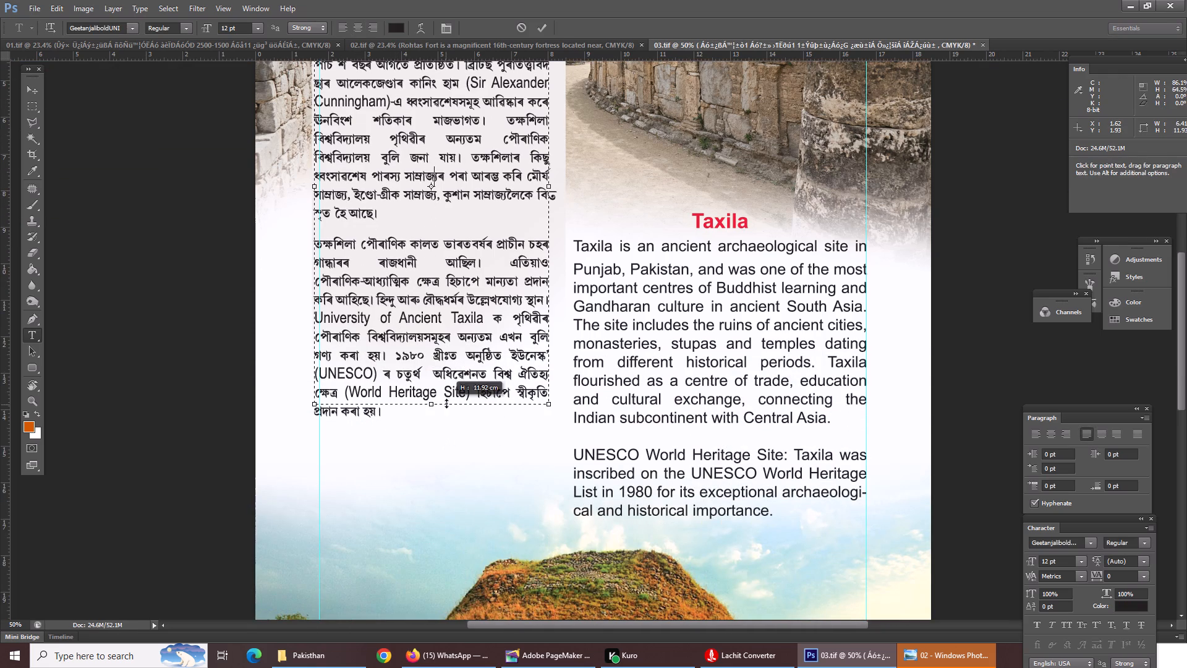
{"action": "left_click_drag", "start_coordinate": [446, 403], "coordinate": [438, 438]}
{"action": "key", "text": "Return"}
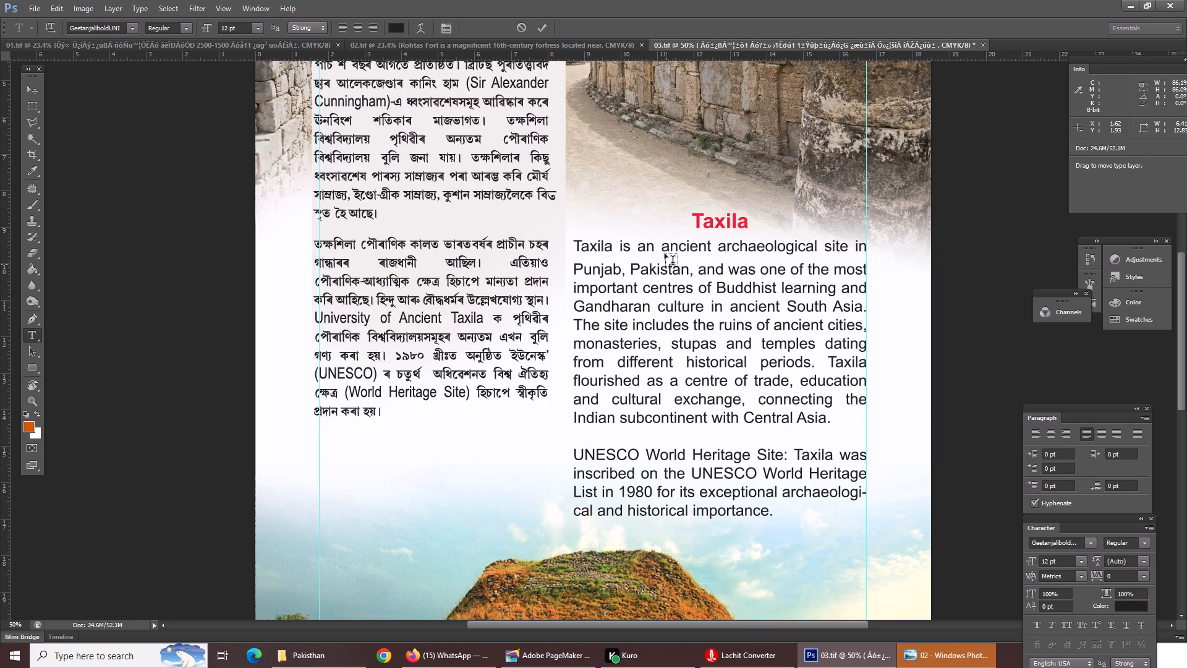
Move the English Taxila heading and body text block about 1.3 cm down the page.
{"action": "left_click", "coordinate": [30, 90]}
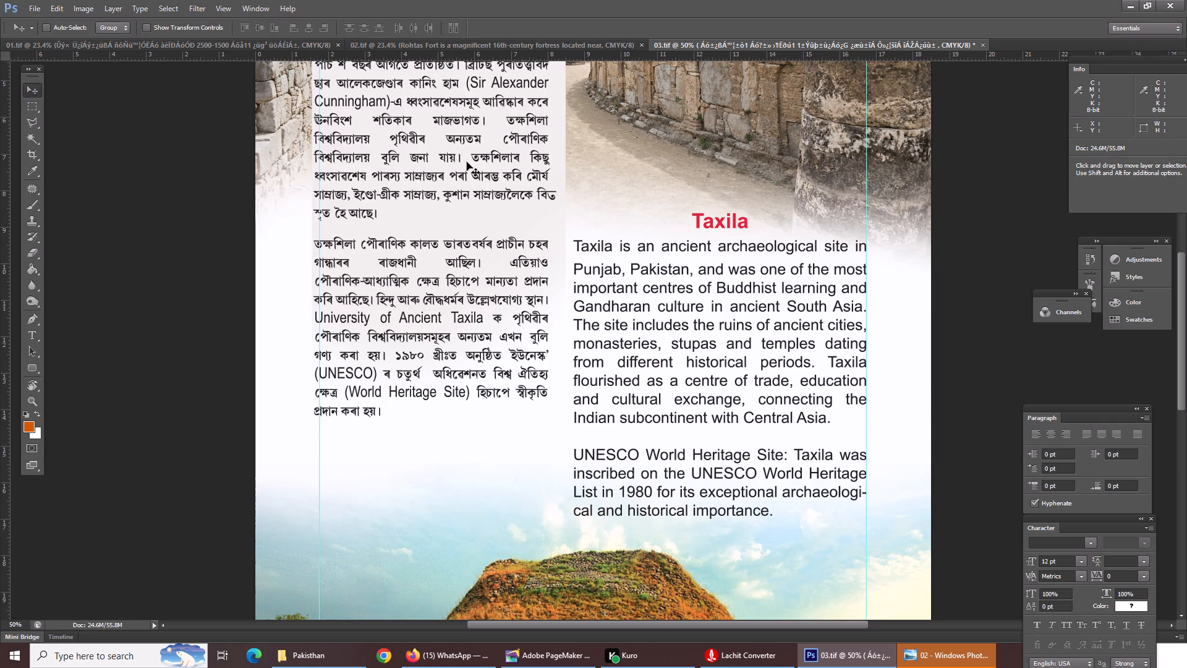
{"action": "right_click", "coordinate": [715, 223]}
{"action": "double_click", "coordinate": [737, 232]}
{"action": "left_click_drag", "start_coordinate": [738, 221], "coordinate": [738, 207]}
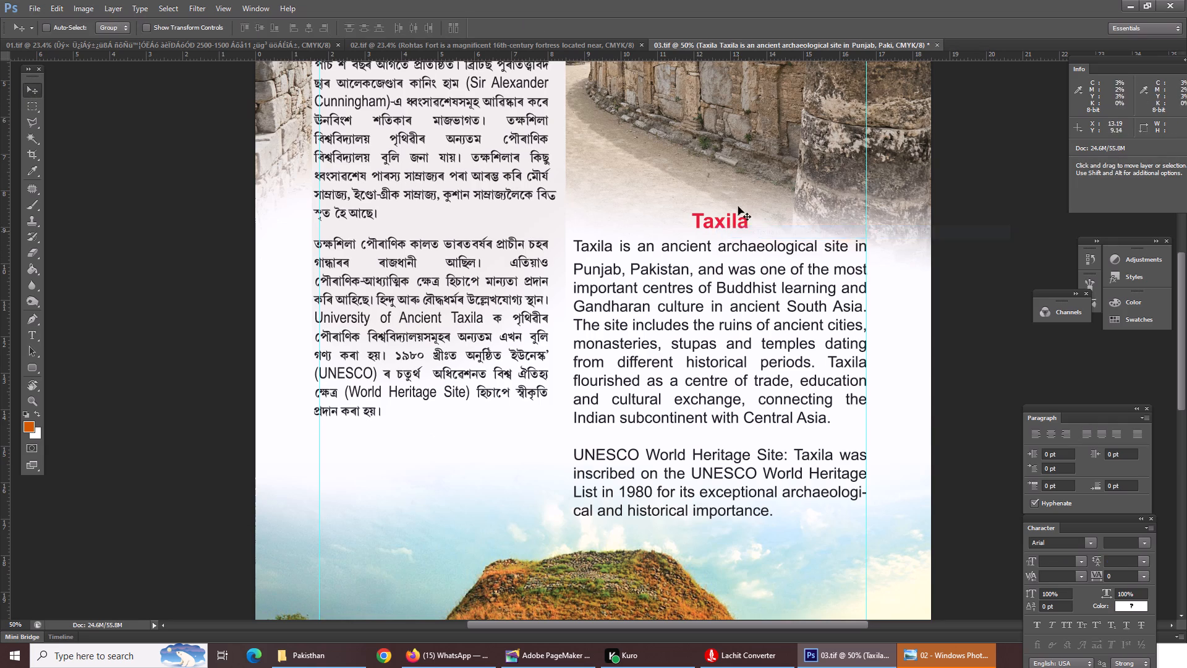
{"action": "left_click_drag", "start_coordinate": [738, 207], "coordinate": [733, 190]}
{"action": "left_click_drag", "start_coordinate": [736, 247], "coordinate": [736, 306]}
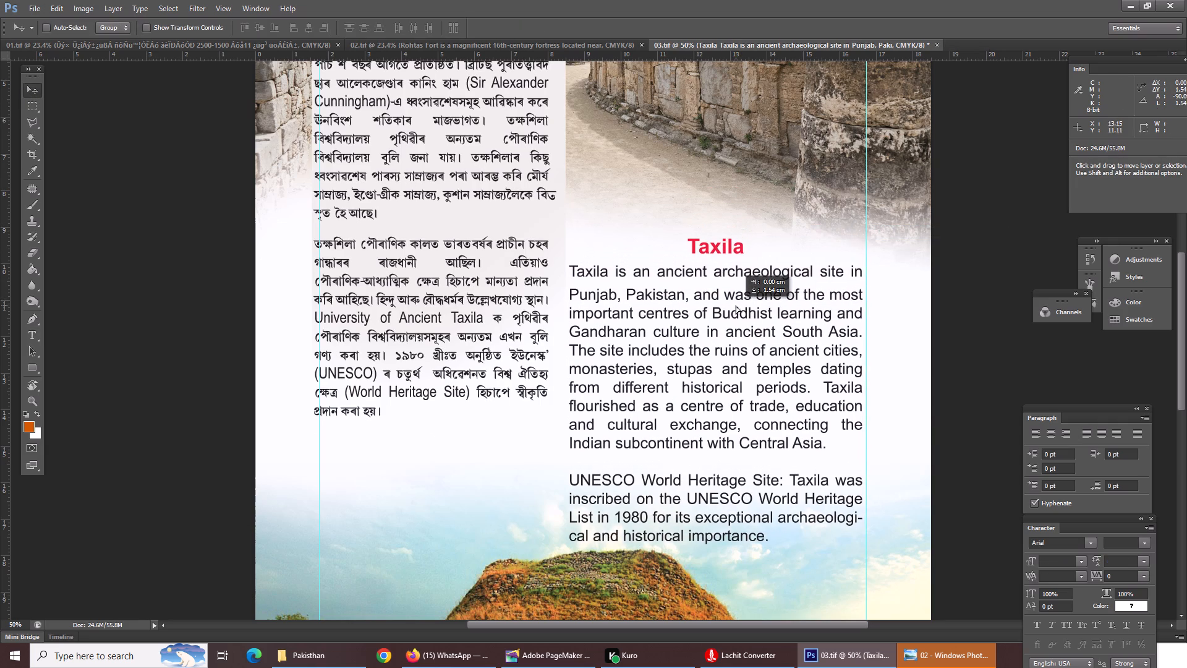
{"action": "left_click_drag", "start_coordinate": [736, 306], "coordinate": [739, 319]}
{"action": "left_click_drag", "start_coordinate": [721, 323], "coordinate": [721, 330]}
{"action": "left_click", "coordinate": [718, 324]}
Set the font size of the English Taxila heading and body text block to 10 pt.
{"action": "left_click", "coordinate": [1054, 557]}
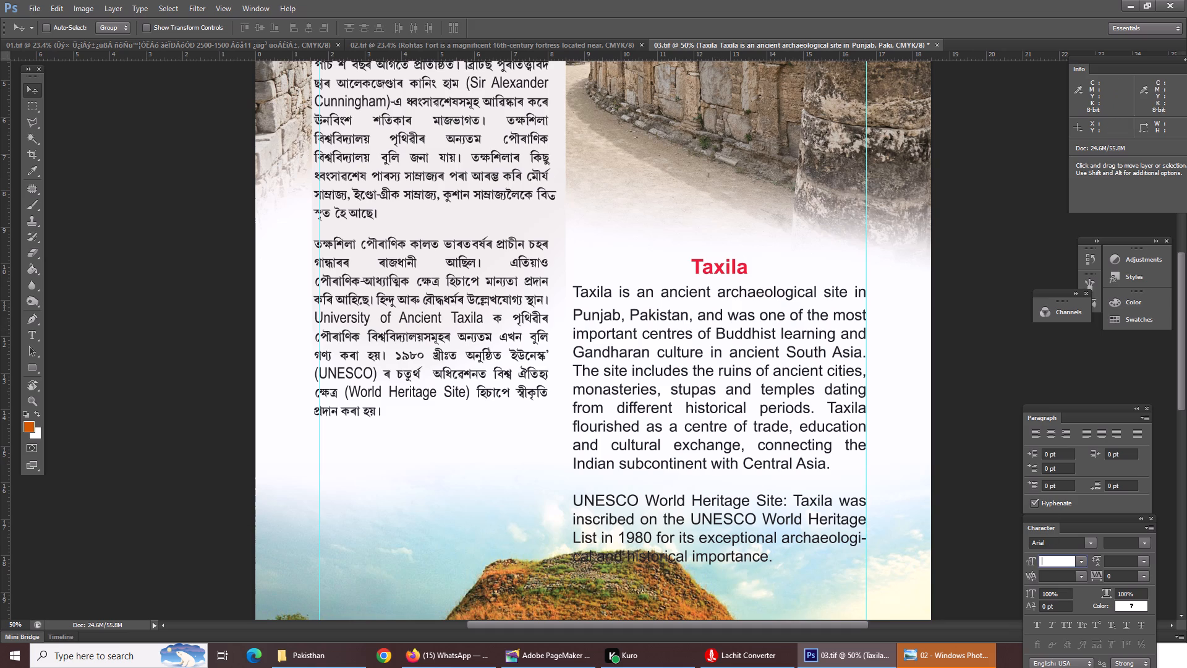
{"action": "key", "text": "1"}
{"action": "key", "text": "BackSpace"}
{"action": "left_click", "coordinate": [657, 337]}
{"action": "right_click", "coordinate": [666, 307]}
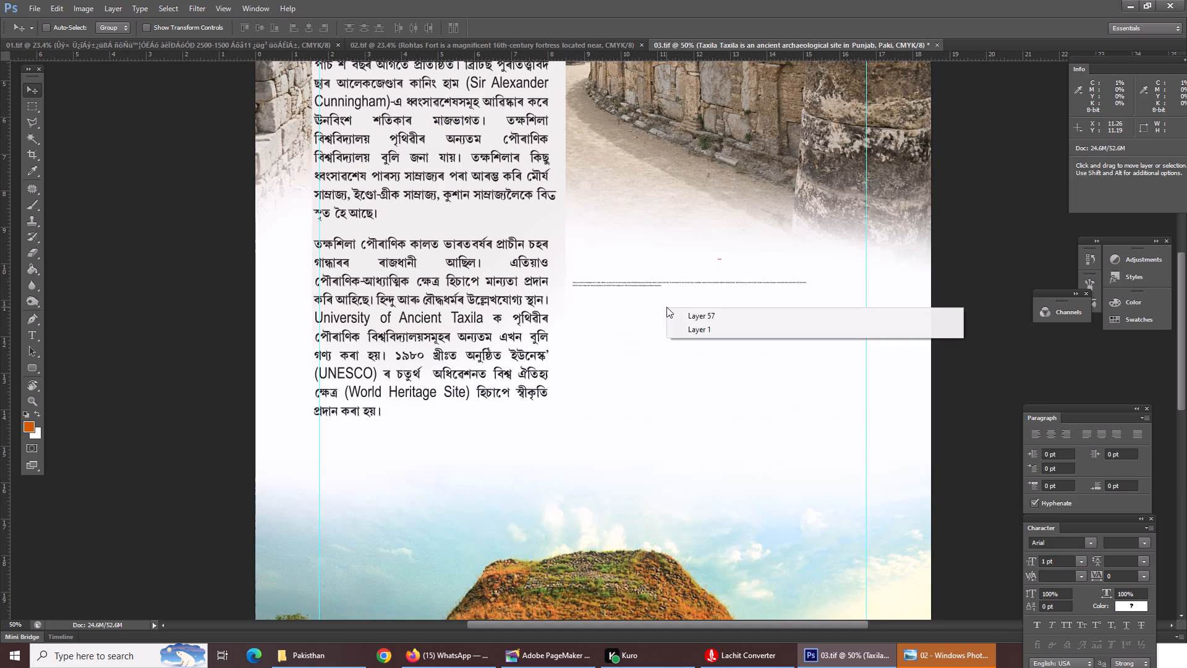
{"action": "left_click", "coordinate": [611, 285]}
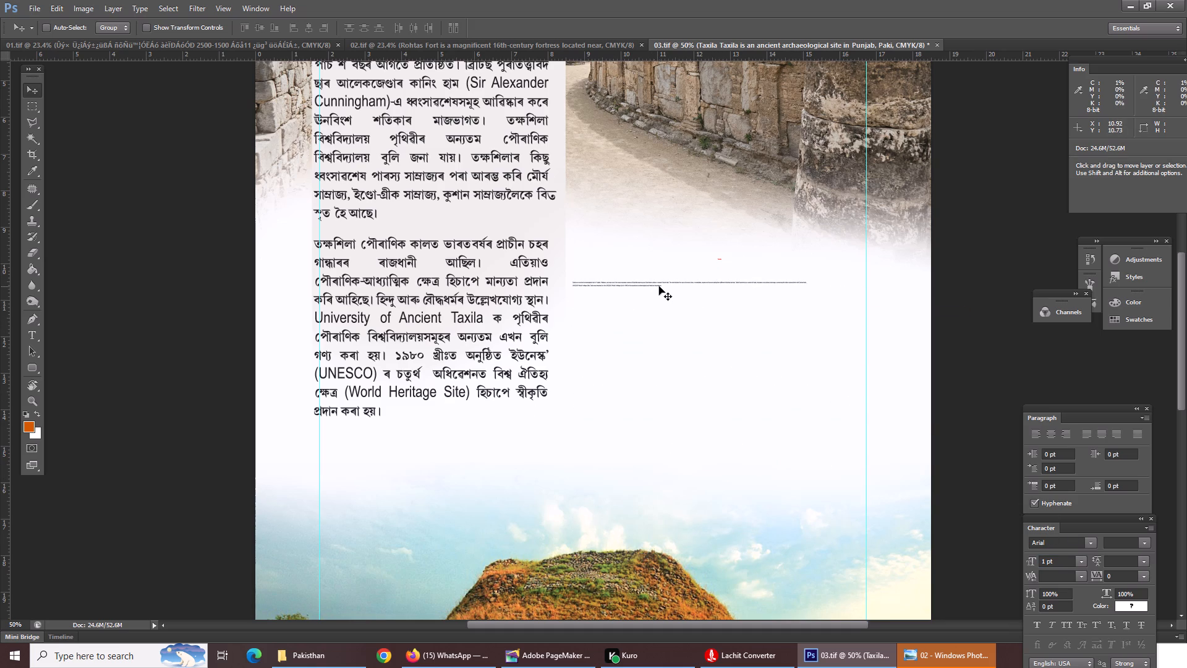
{"action": "left_click", "coordinate": [659, 286]}
{"action": "right_click", "coordinate": [659, 286]}
{"action": "left_click", "coordinate": [673, 291]}
{"action": "left_click_drag", "start_coordinate": [1061, 559], "coordinate": [987, 567]}
{"action": "key", "text": "1"}
{"action": "key", "text": "0"}
{"action": "key", "text": "Return"}
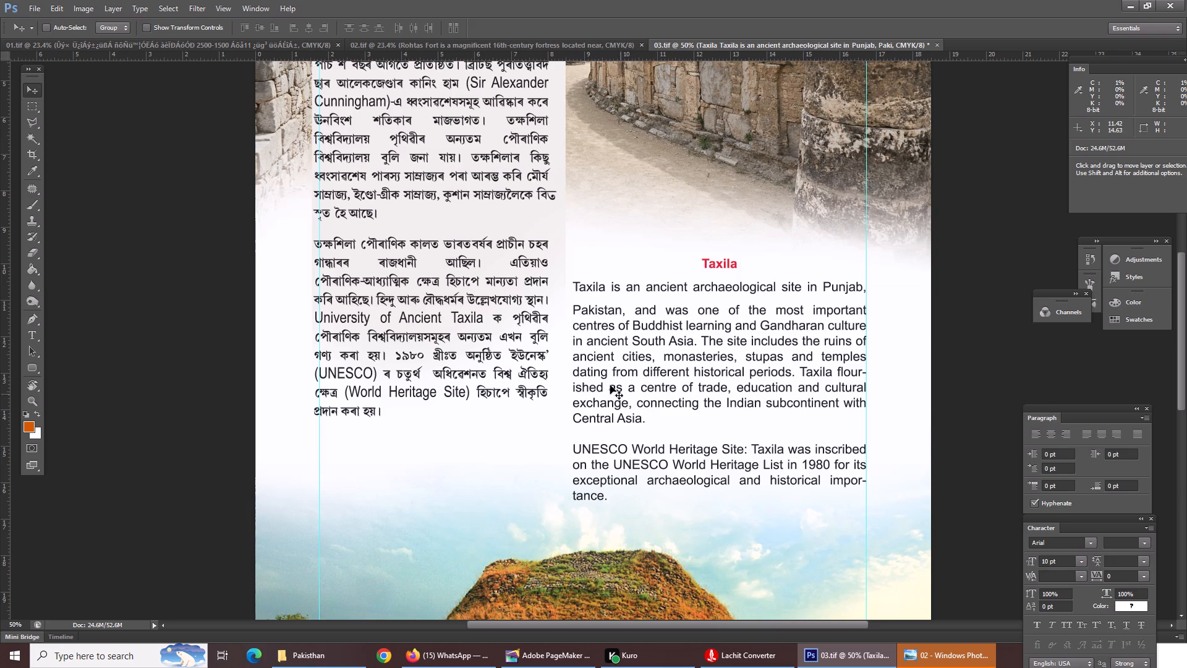
Copy the red heading word "Taxila" from the top of the English text block.
{"action": "left_click", "coordinate": [705, 260]}
{"action": "key", "text": "t"}
{"action": "left_click_drag", "start_coordinate": [689, 266], "coordinate": [759, 268]}
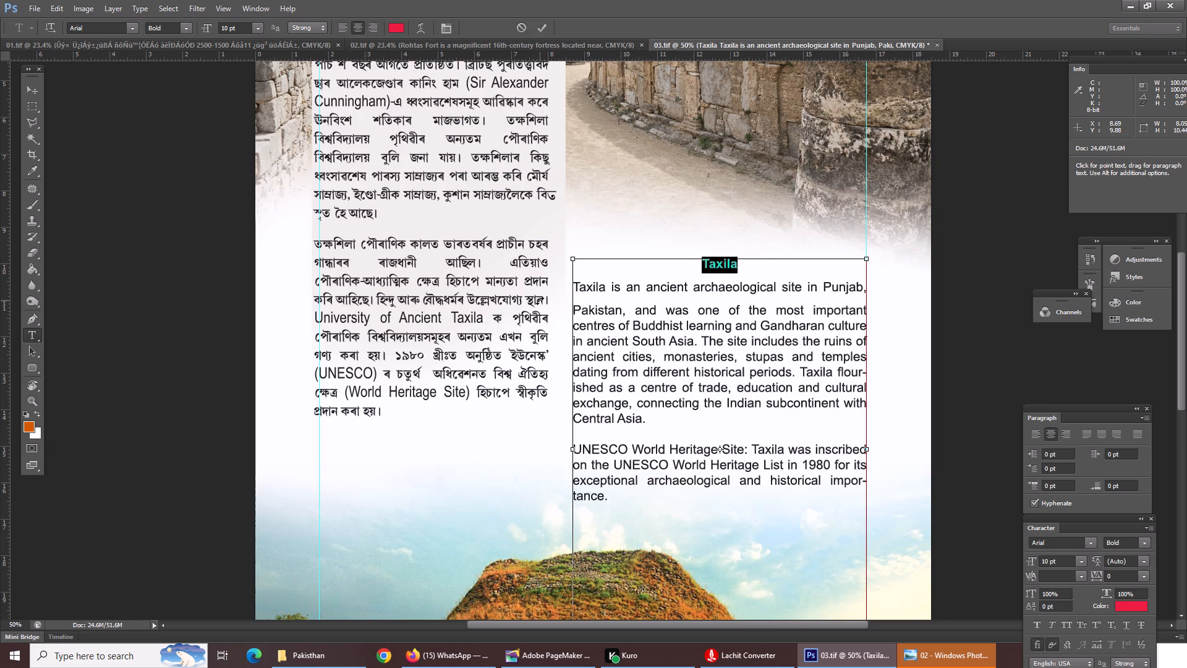
{"action": "key", "text": "ctrl+c"}
{"action": "key", "text": "ctrl+0"}
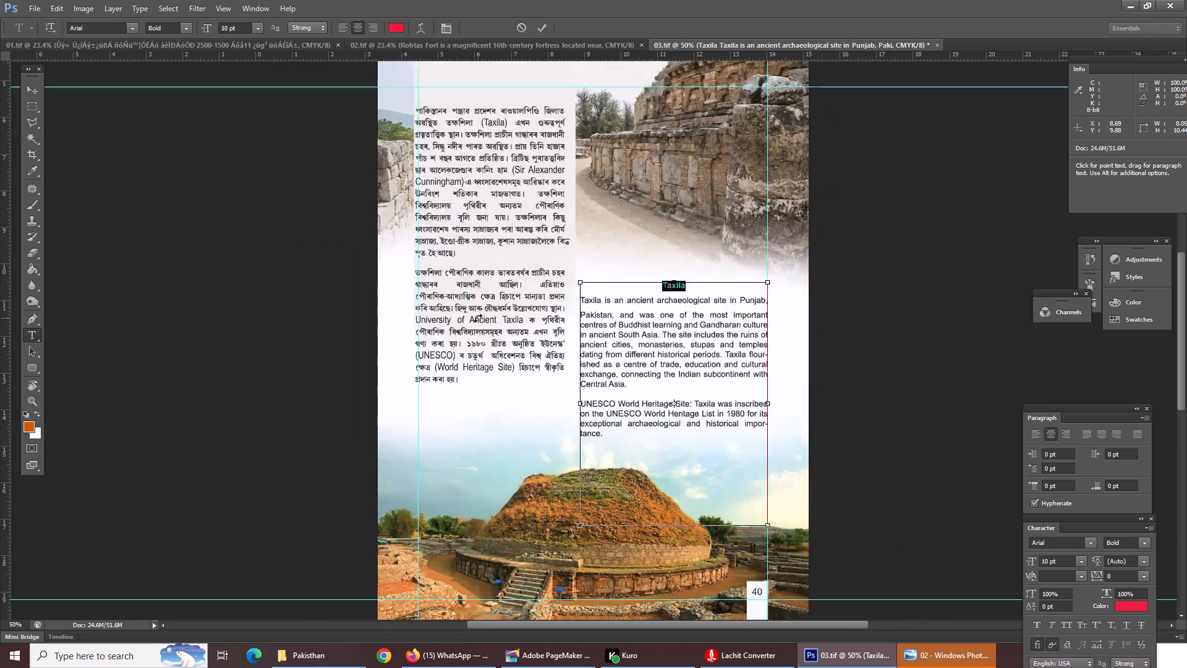
{"action": "key", "text": "Return"}
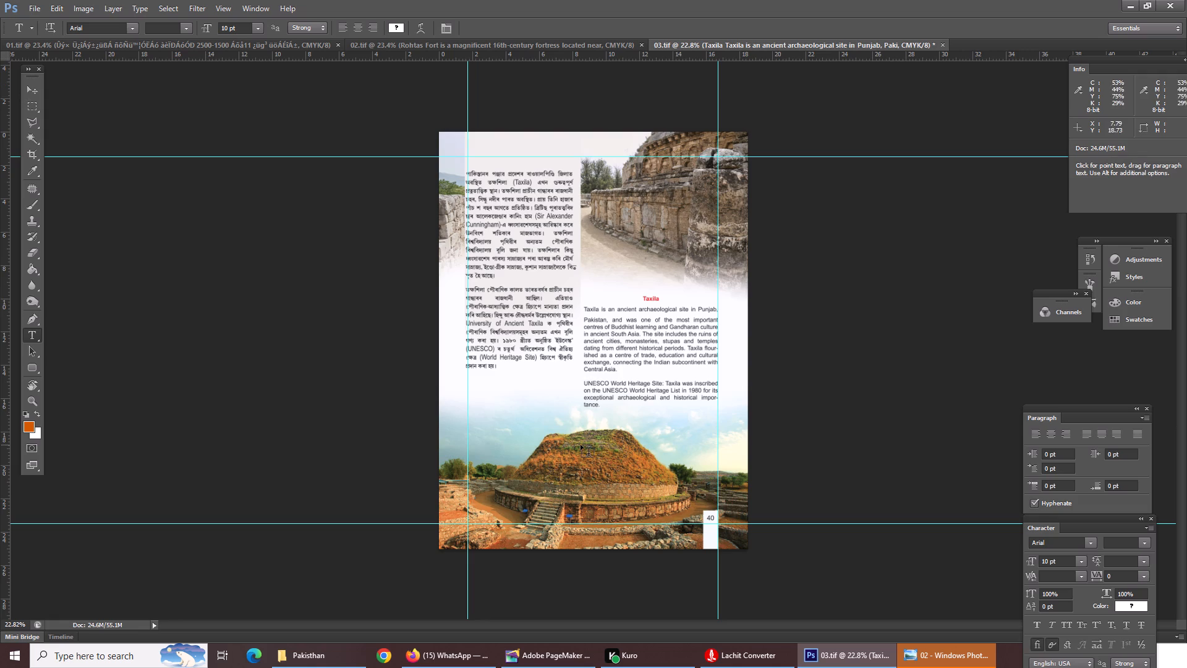
Shorten the English Taxila text box to about 7.4 cm tall, ending just below its last line.
{"action": "left_click", "coordinate": [494, 300]}
{"action": "left_click", "coordinate": [680, 370]}
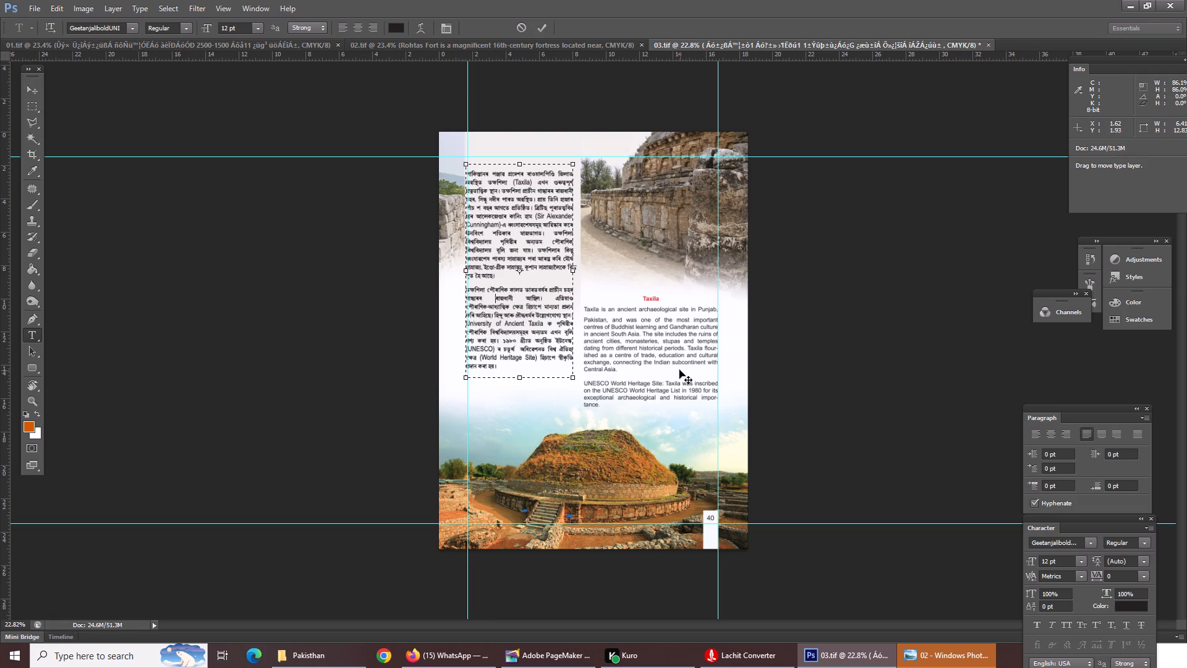
{"action": "key", "text": "Return"}
{"action": "left_click", "coordinate": [648, 341]}
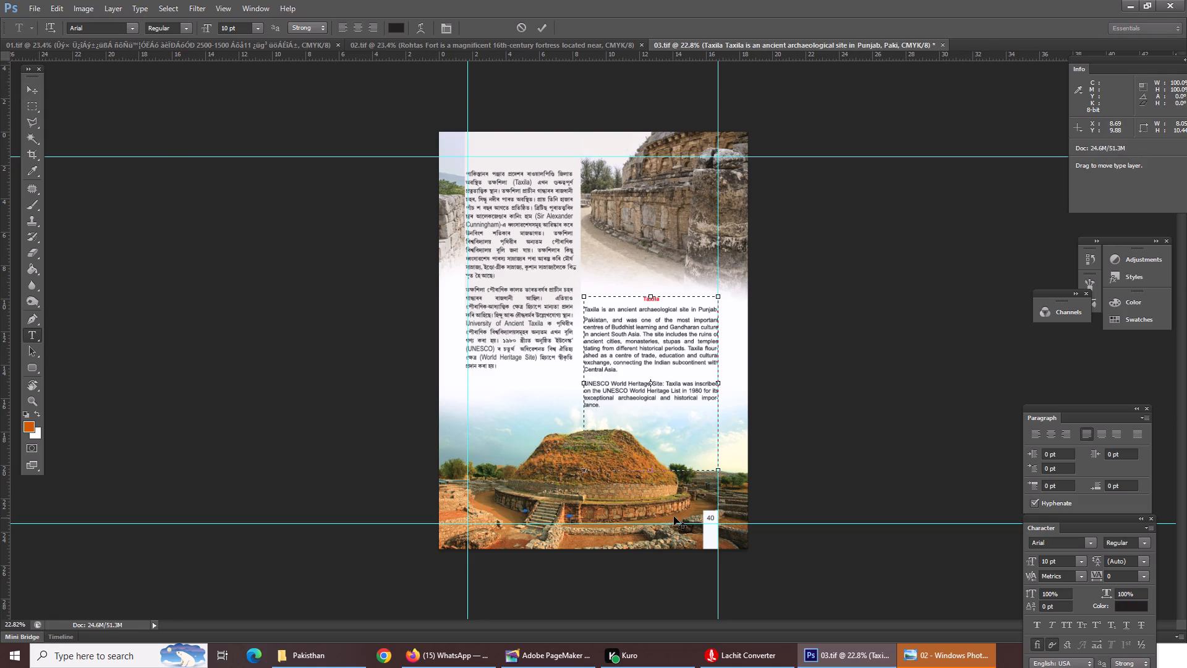
{"action": "left_click", "coordinate": [653, 523]}
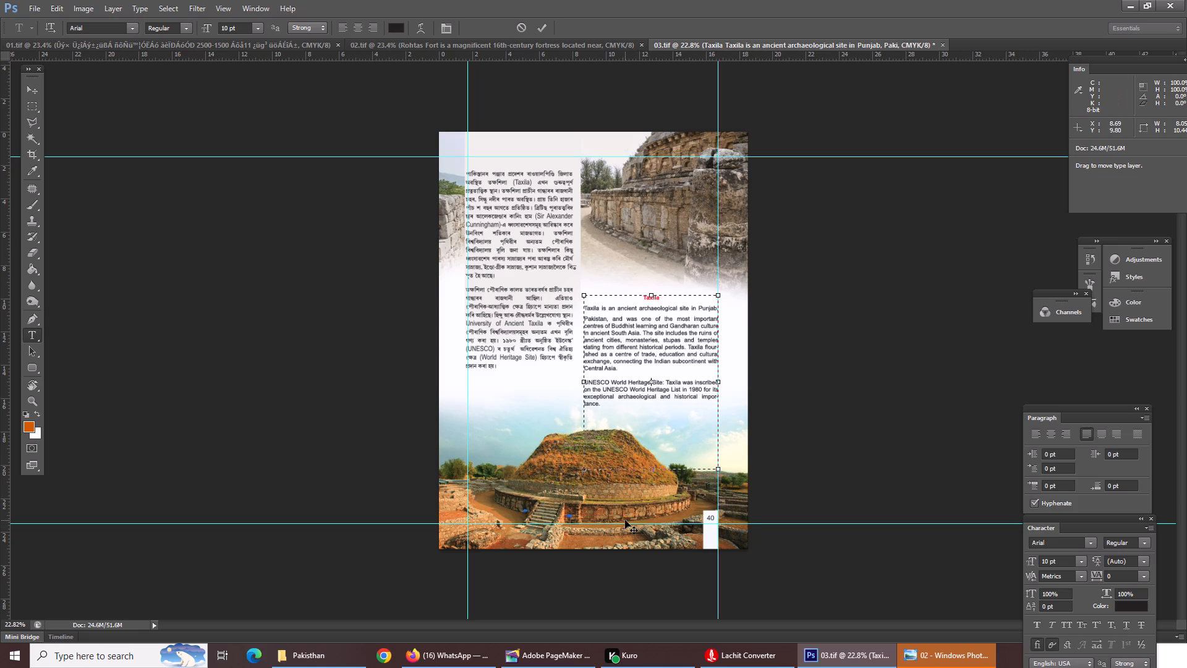
{"action": "scroll", "coordinate": [768, 570], "scroll_direction": "up", "scroll_amount": 1}
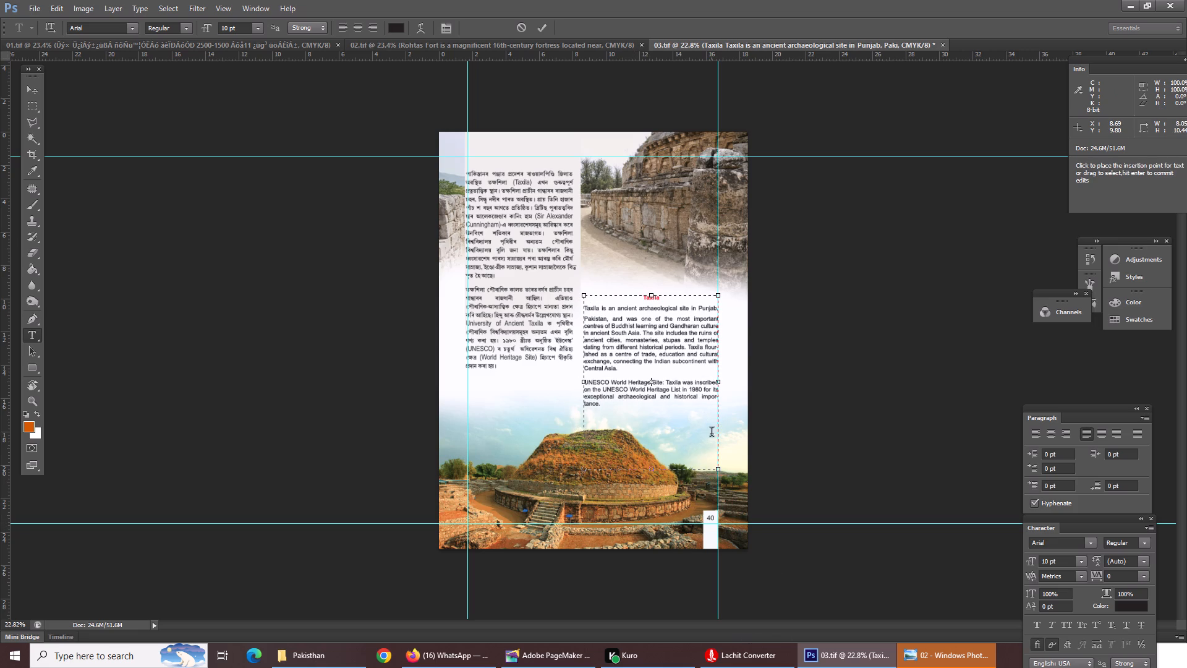
{"action": "key", "text": "ctrl+equal"}
{"action": "key", "text": "ctrl+equal"}
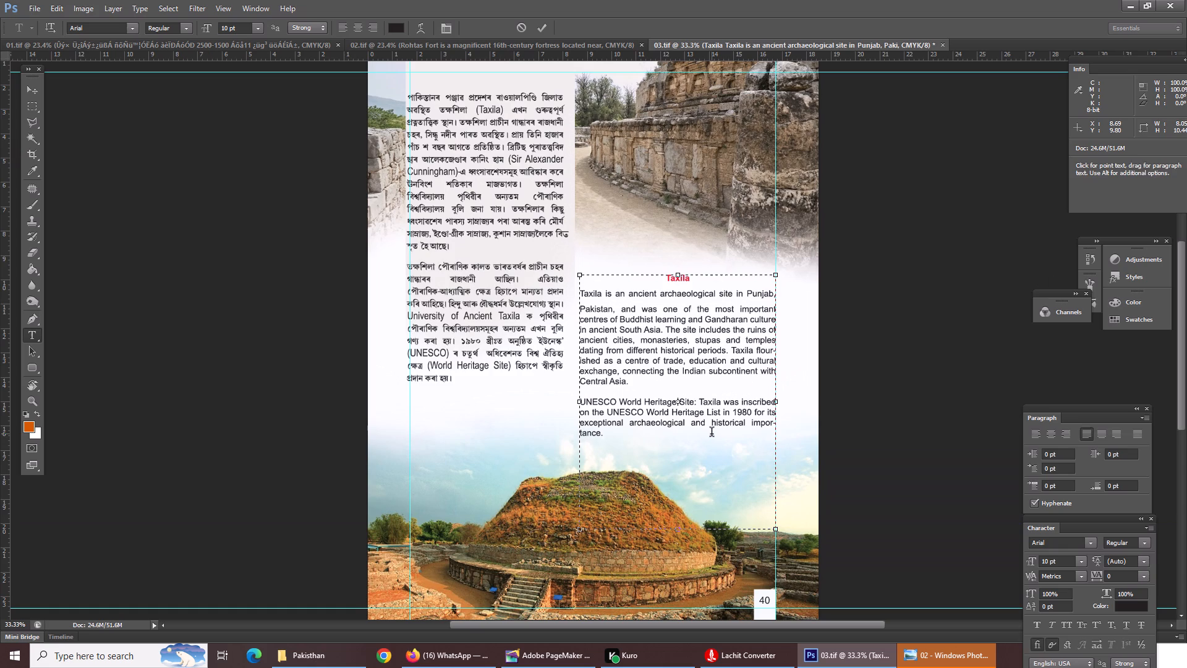
{"action": "key", "text": "t"}
{"action": "left_click", "coordinate": [664, 523]}
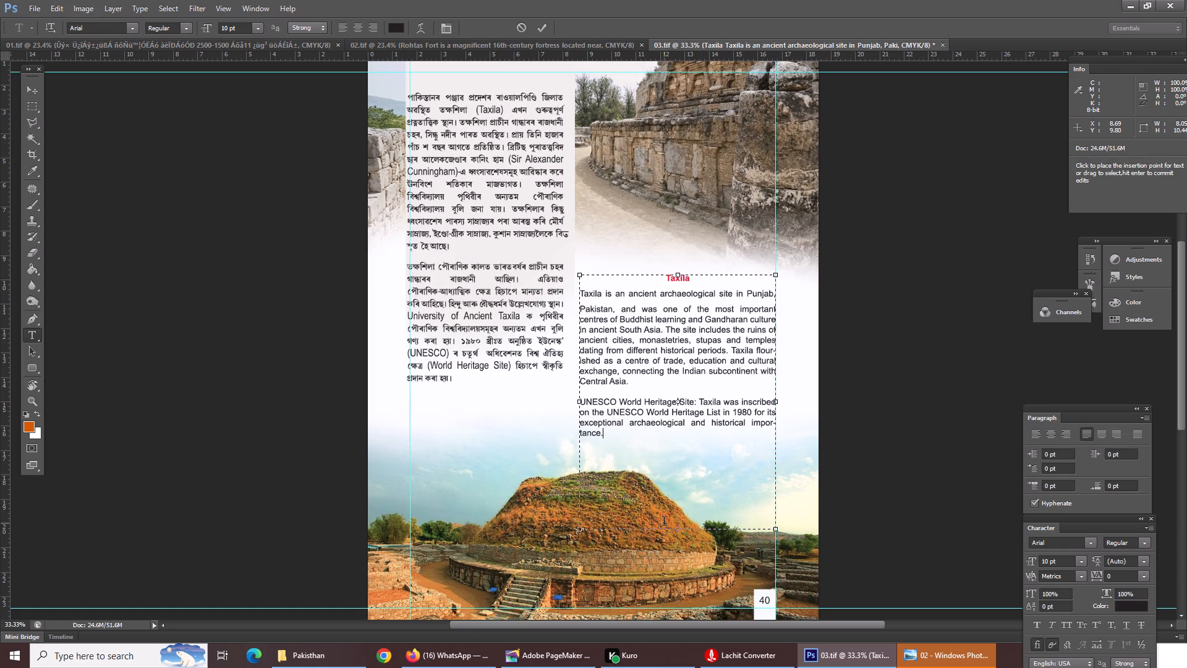
{"action": "left_click_drag", "start_coordinate": [677, 531], "coordinate": [673, 457]}
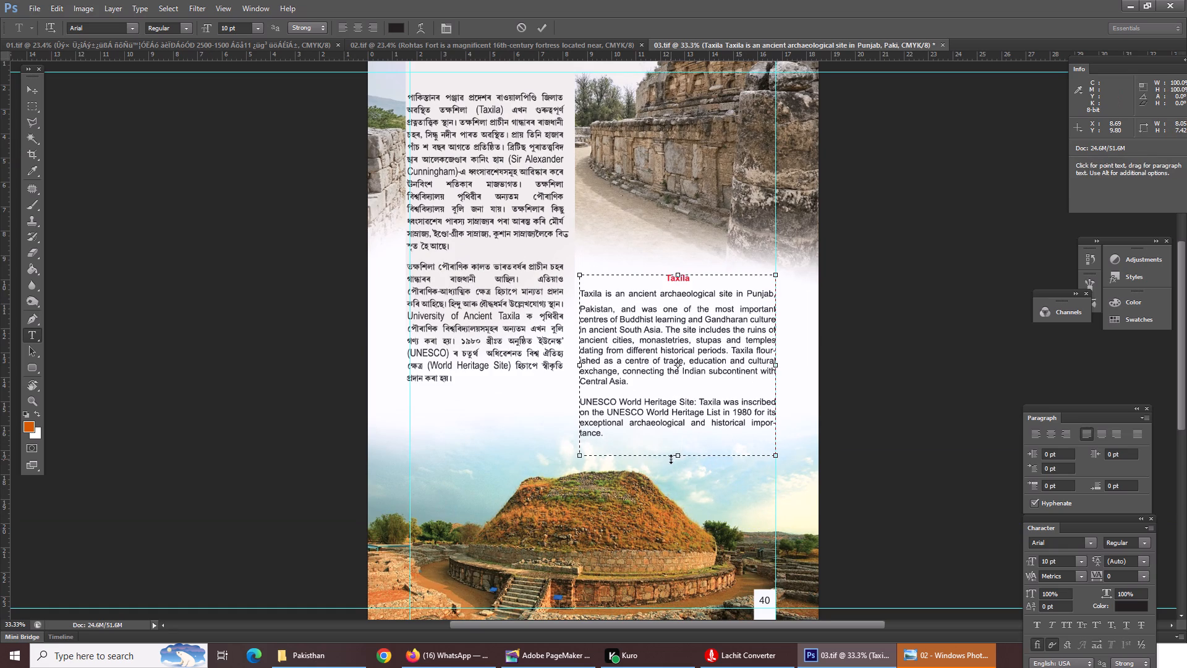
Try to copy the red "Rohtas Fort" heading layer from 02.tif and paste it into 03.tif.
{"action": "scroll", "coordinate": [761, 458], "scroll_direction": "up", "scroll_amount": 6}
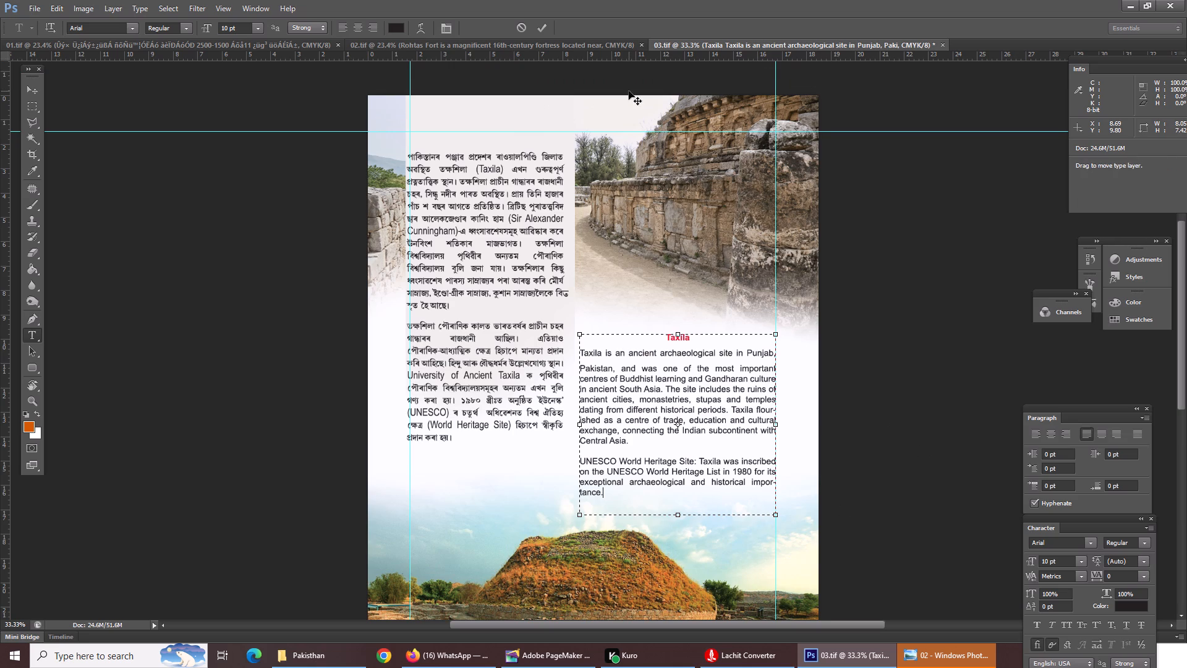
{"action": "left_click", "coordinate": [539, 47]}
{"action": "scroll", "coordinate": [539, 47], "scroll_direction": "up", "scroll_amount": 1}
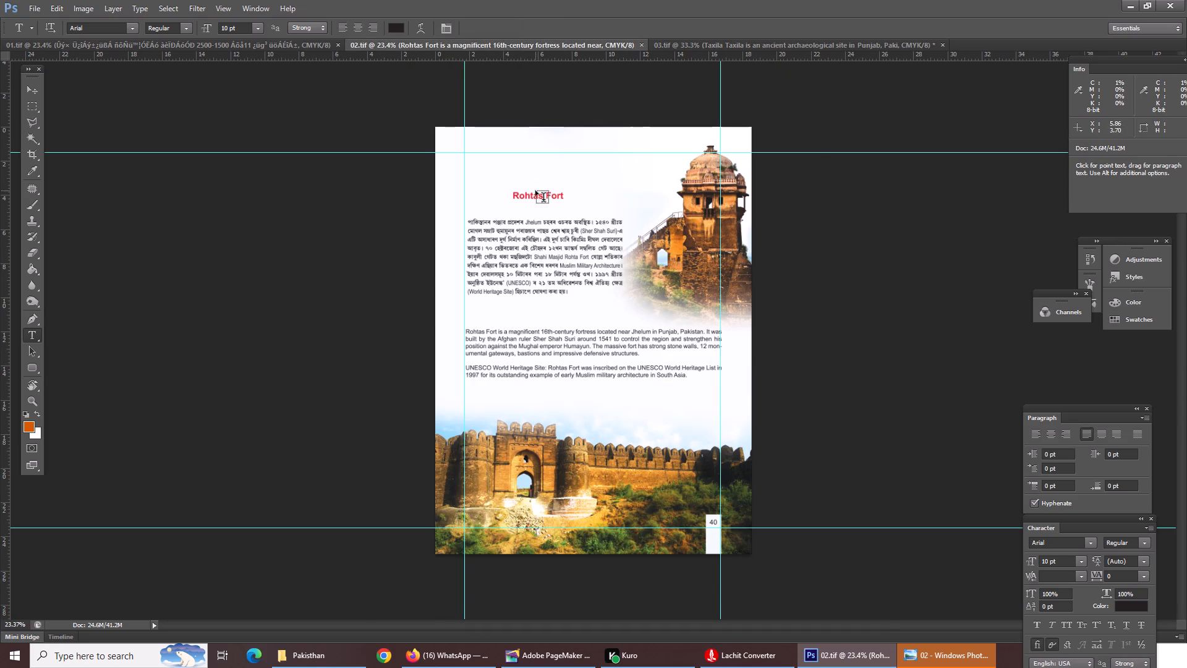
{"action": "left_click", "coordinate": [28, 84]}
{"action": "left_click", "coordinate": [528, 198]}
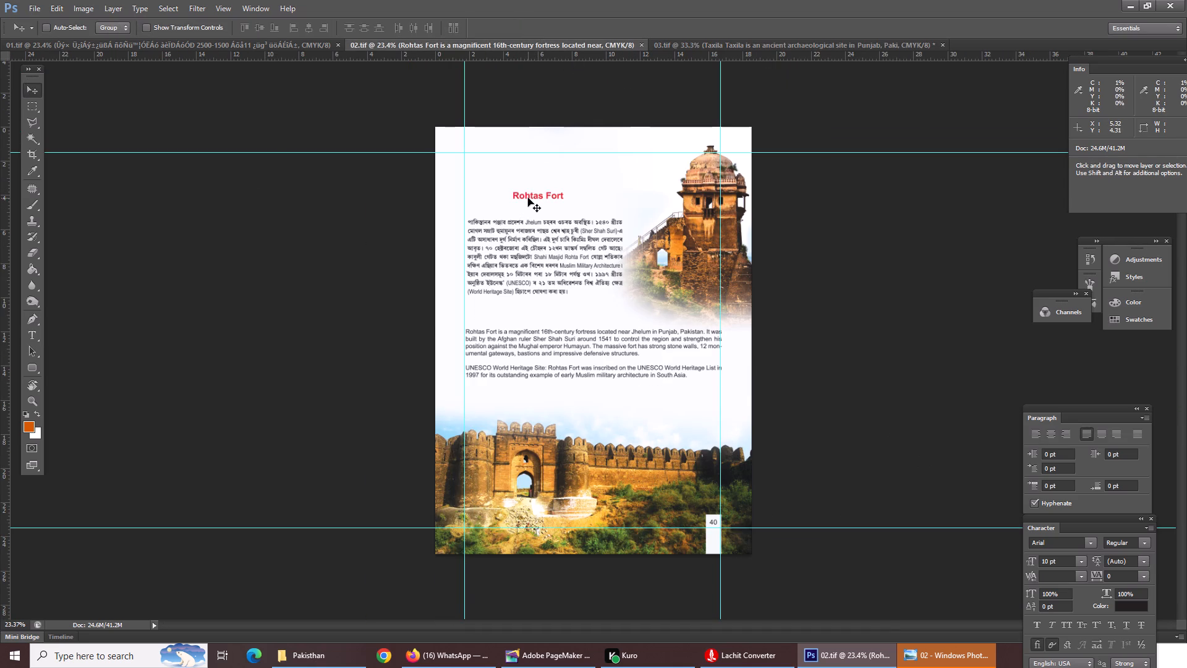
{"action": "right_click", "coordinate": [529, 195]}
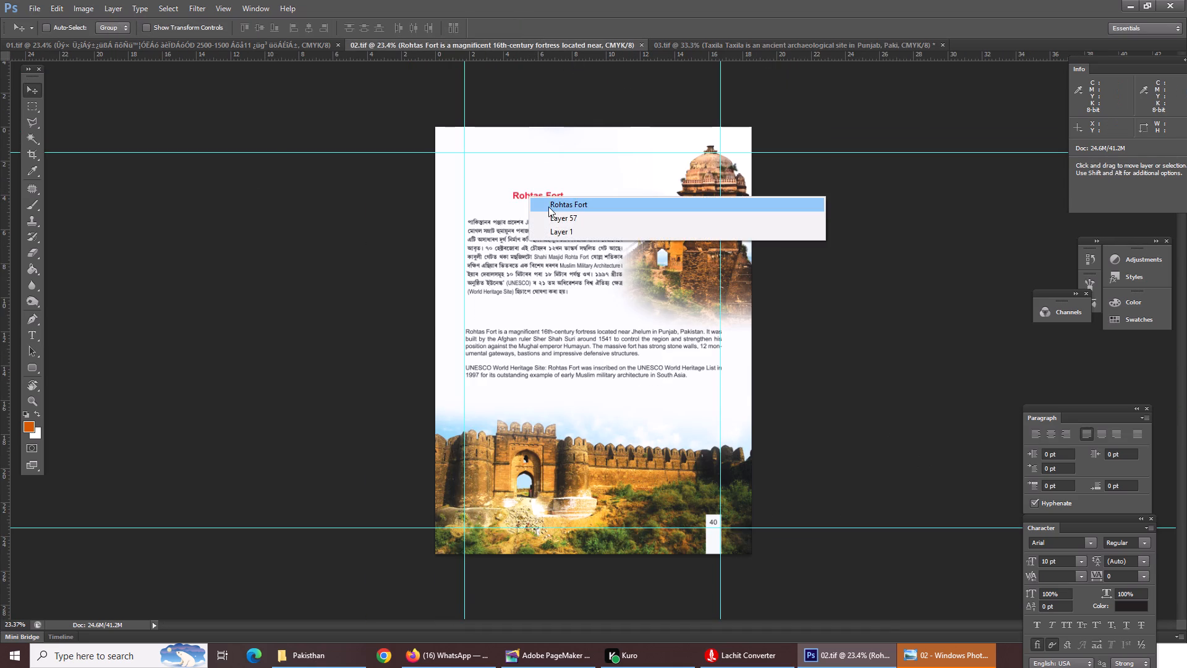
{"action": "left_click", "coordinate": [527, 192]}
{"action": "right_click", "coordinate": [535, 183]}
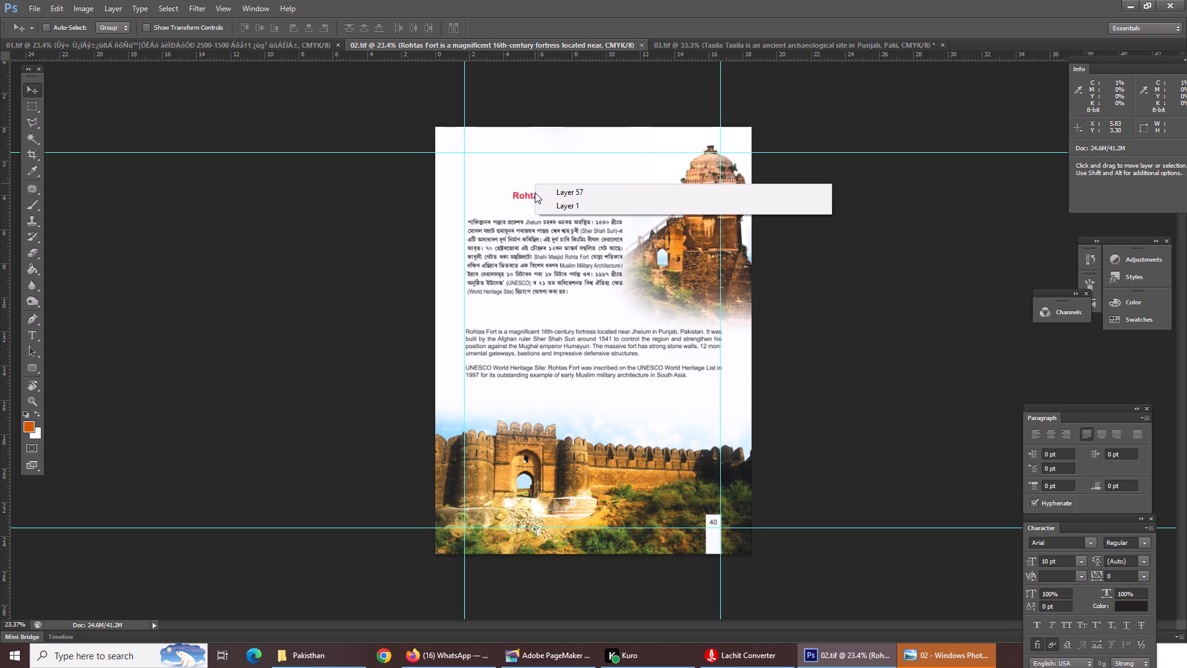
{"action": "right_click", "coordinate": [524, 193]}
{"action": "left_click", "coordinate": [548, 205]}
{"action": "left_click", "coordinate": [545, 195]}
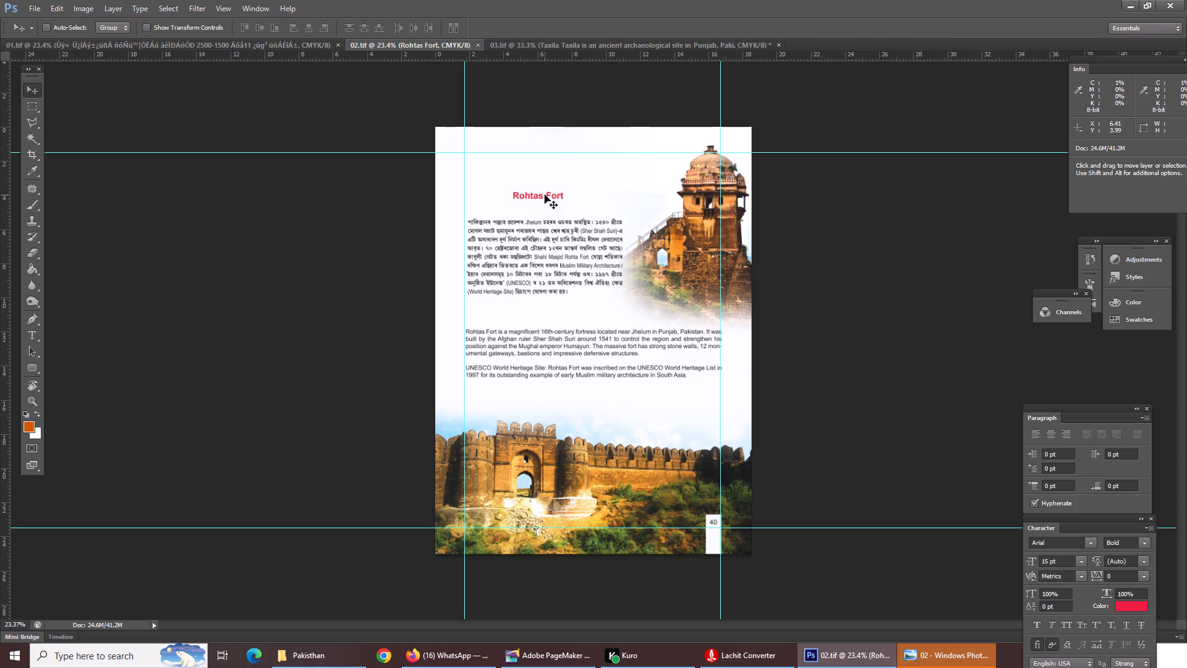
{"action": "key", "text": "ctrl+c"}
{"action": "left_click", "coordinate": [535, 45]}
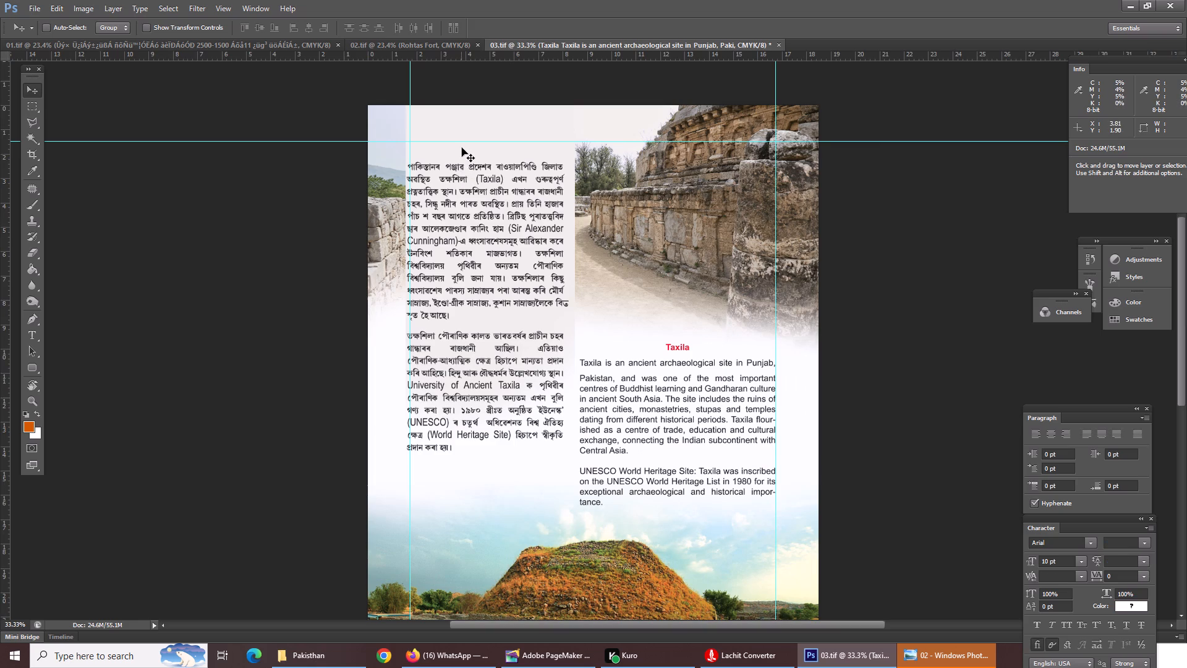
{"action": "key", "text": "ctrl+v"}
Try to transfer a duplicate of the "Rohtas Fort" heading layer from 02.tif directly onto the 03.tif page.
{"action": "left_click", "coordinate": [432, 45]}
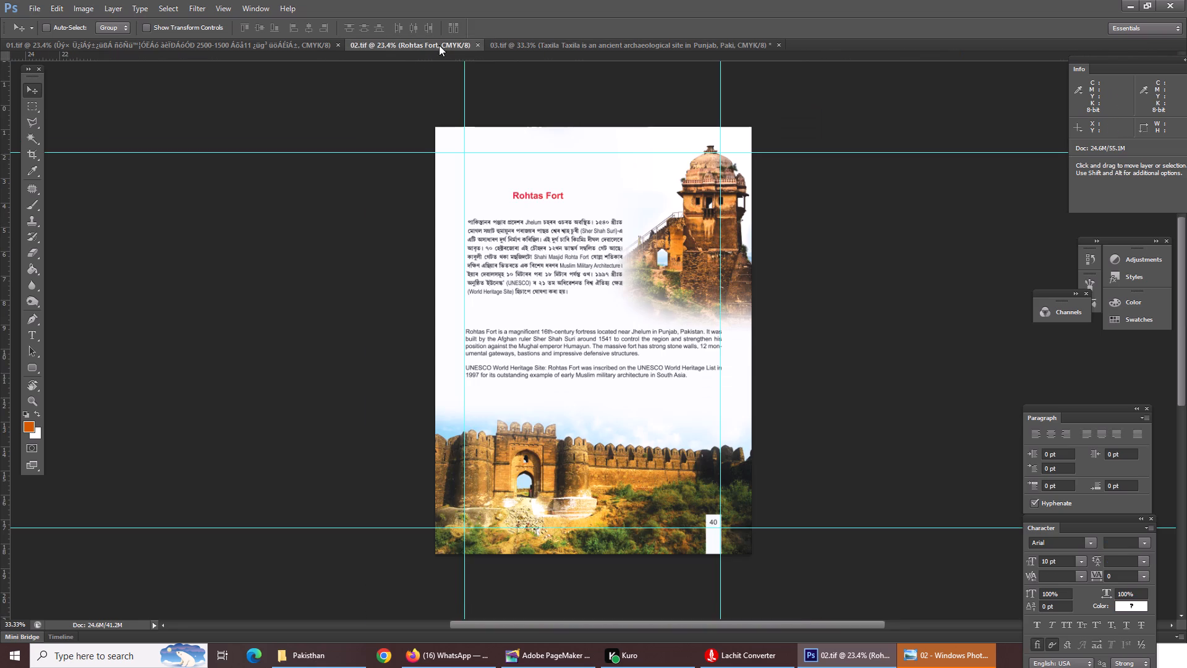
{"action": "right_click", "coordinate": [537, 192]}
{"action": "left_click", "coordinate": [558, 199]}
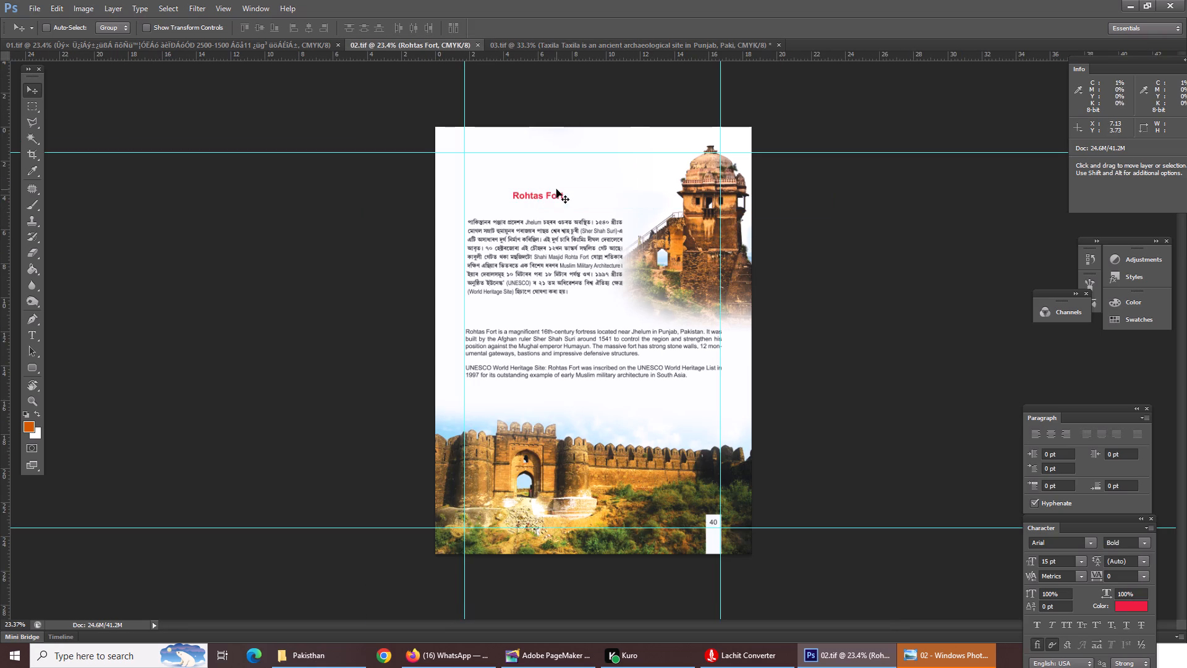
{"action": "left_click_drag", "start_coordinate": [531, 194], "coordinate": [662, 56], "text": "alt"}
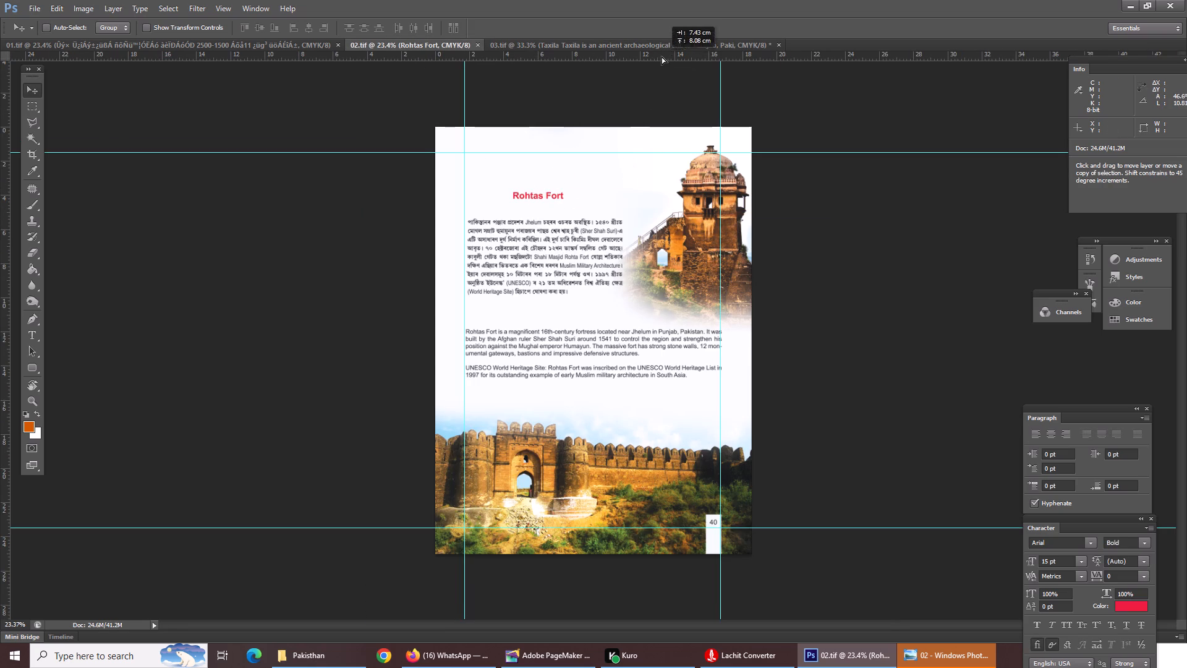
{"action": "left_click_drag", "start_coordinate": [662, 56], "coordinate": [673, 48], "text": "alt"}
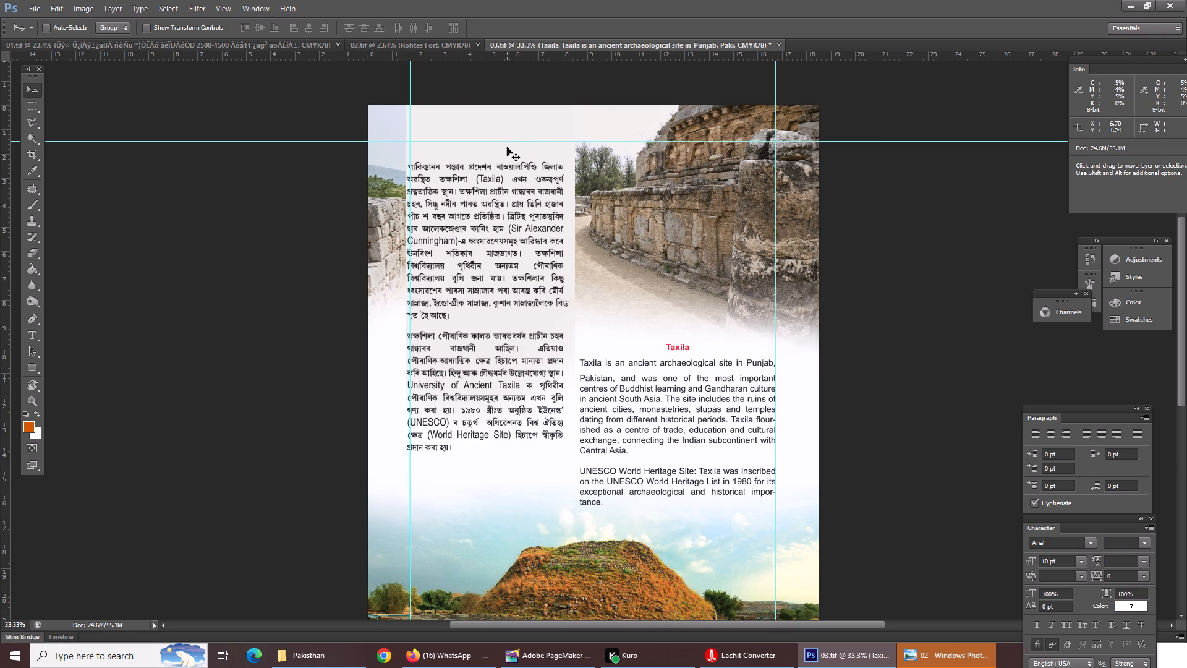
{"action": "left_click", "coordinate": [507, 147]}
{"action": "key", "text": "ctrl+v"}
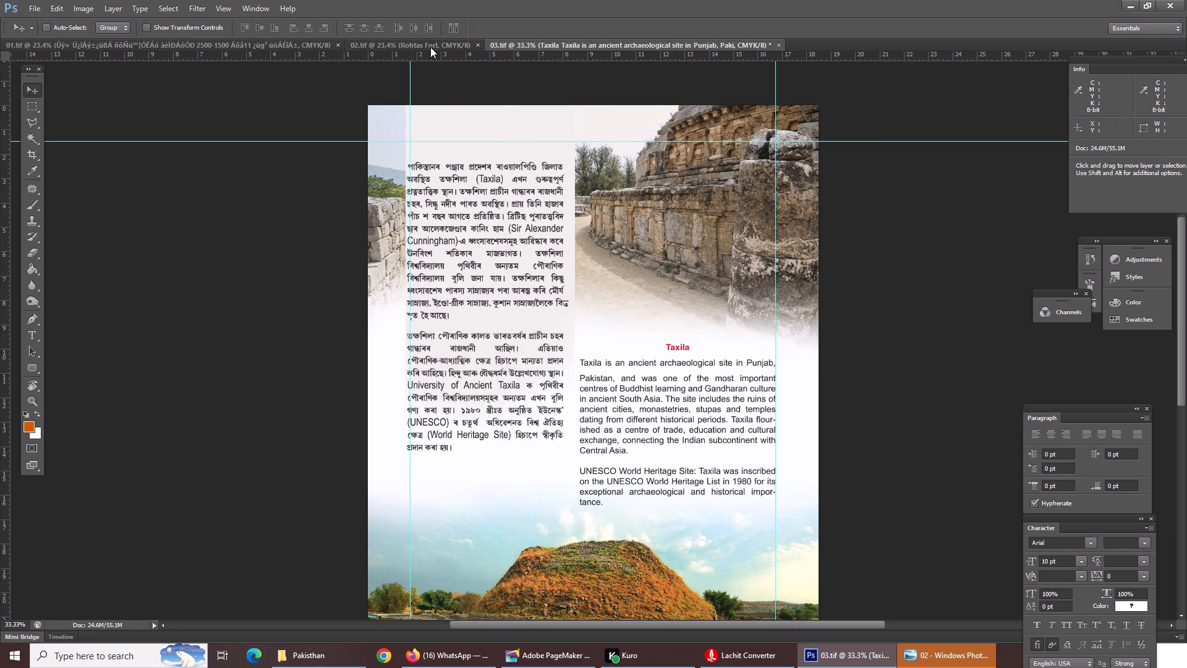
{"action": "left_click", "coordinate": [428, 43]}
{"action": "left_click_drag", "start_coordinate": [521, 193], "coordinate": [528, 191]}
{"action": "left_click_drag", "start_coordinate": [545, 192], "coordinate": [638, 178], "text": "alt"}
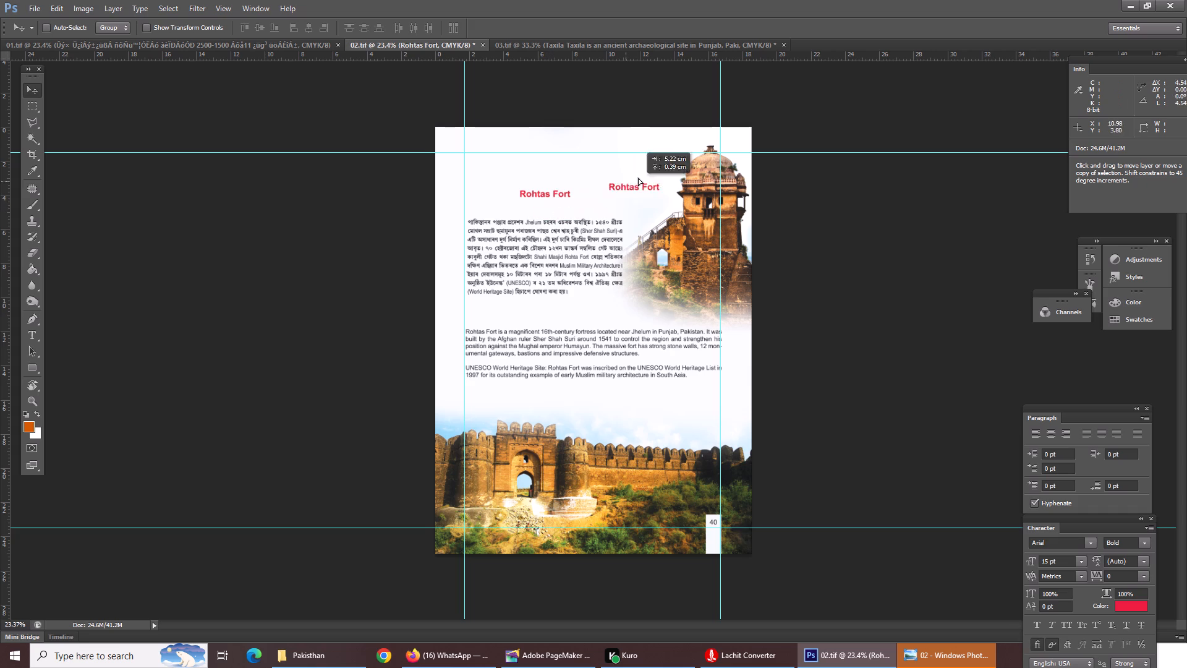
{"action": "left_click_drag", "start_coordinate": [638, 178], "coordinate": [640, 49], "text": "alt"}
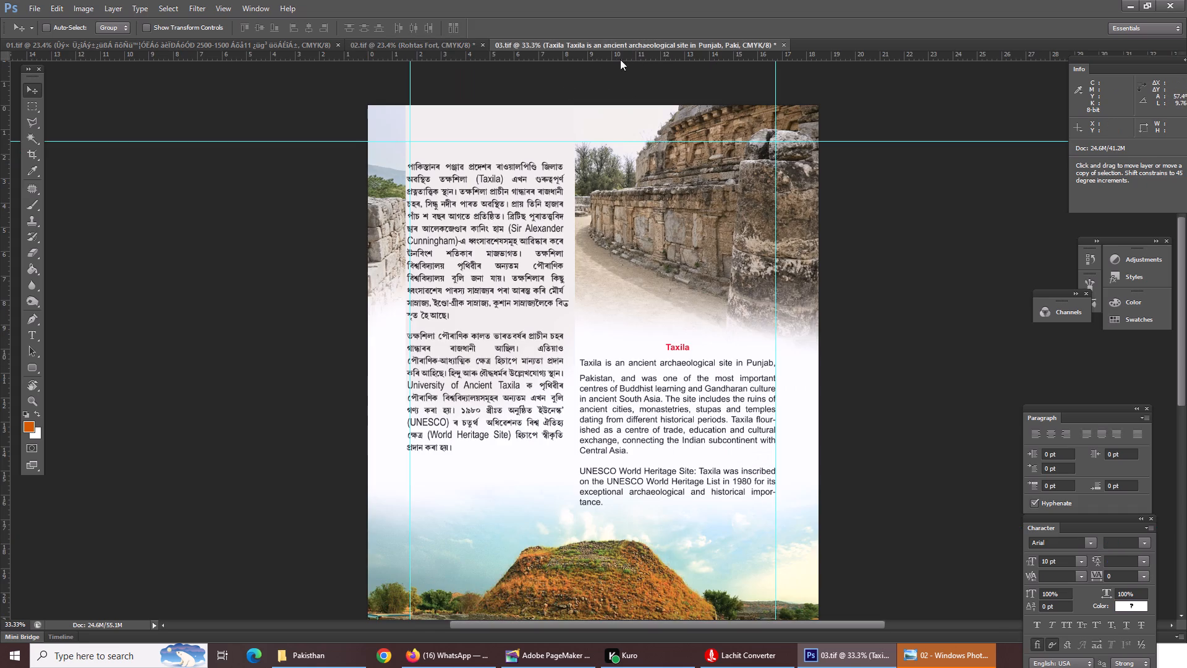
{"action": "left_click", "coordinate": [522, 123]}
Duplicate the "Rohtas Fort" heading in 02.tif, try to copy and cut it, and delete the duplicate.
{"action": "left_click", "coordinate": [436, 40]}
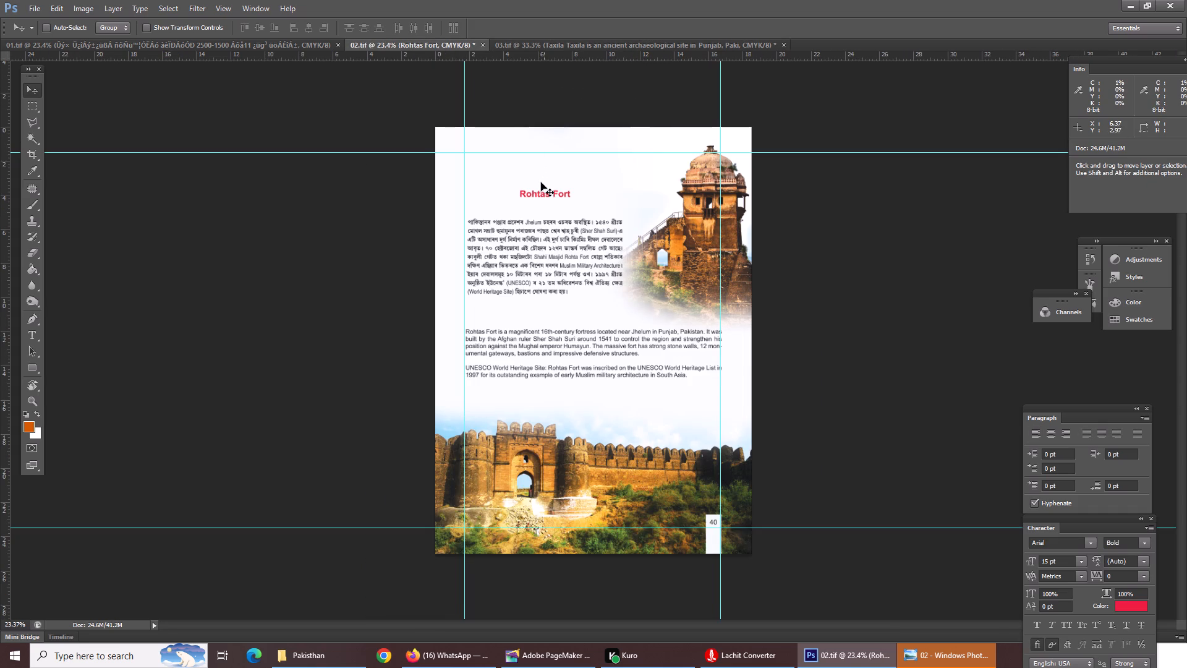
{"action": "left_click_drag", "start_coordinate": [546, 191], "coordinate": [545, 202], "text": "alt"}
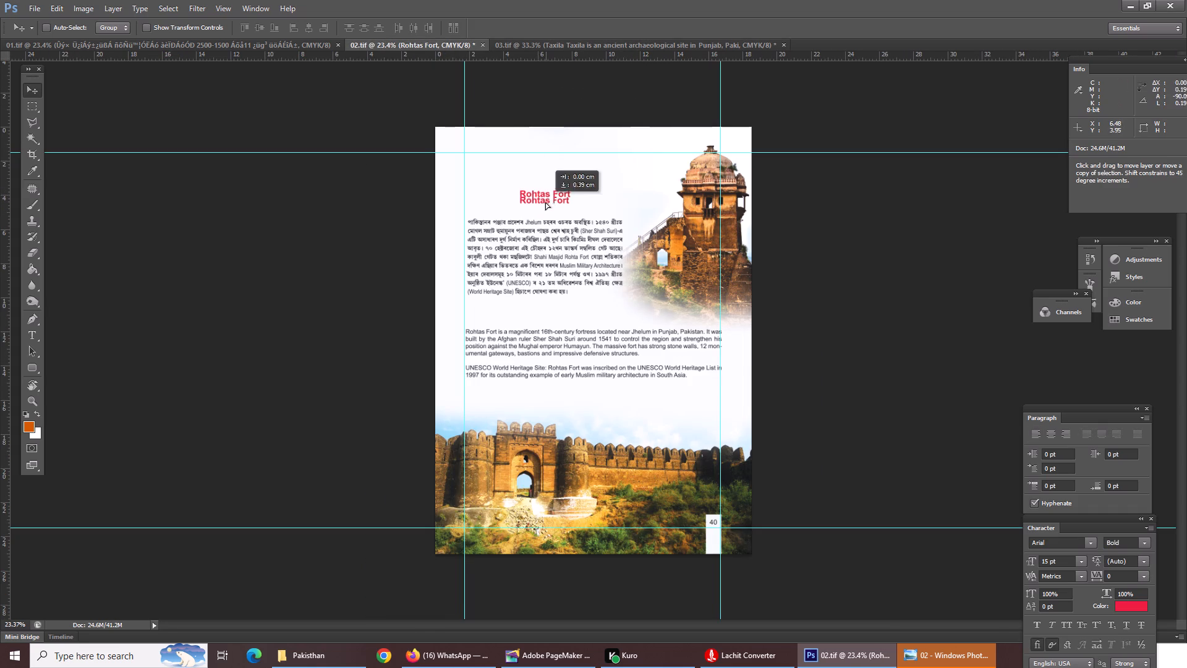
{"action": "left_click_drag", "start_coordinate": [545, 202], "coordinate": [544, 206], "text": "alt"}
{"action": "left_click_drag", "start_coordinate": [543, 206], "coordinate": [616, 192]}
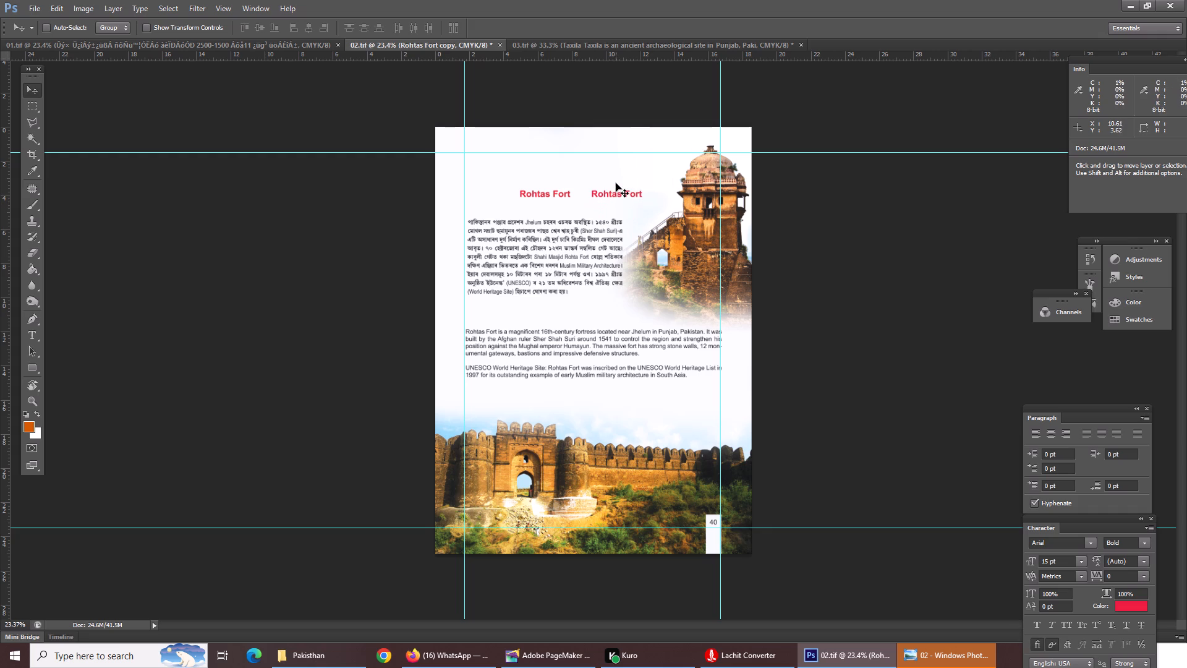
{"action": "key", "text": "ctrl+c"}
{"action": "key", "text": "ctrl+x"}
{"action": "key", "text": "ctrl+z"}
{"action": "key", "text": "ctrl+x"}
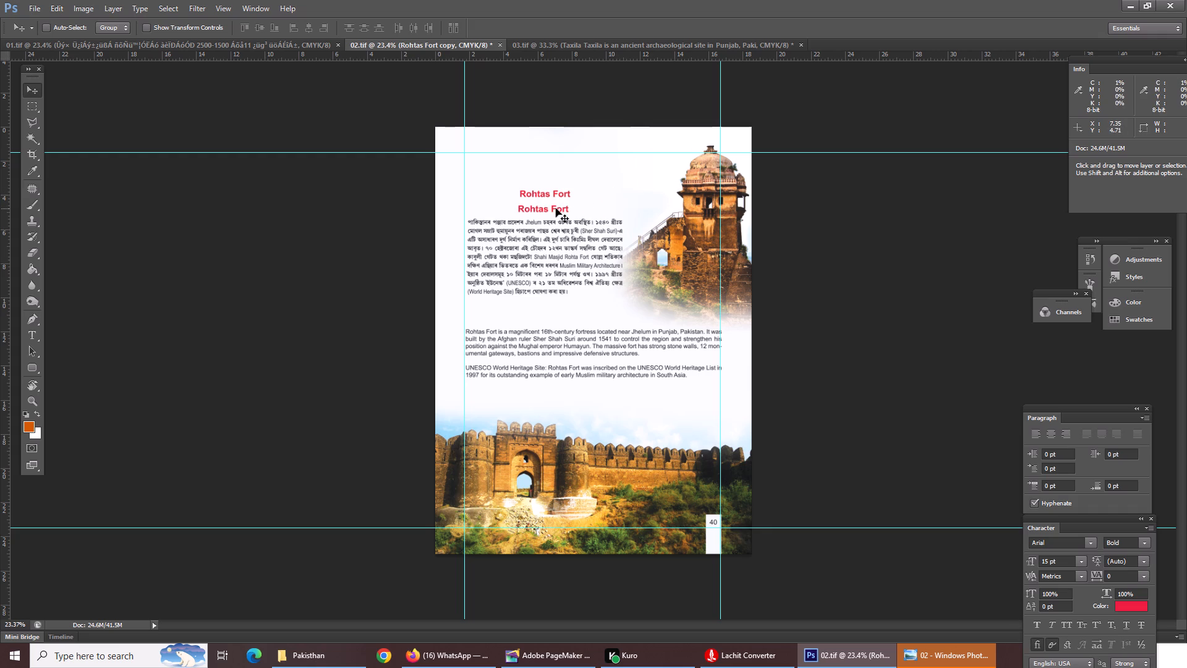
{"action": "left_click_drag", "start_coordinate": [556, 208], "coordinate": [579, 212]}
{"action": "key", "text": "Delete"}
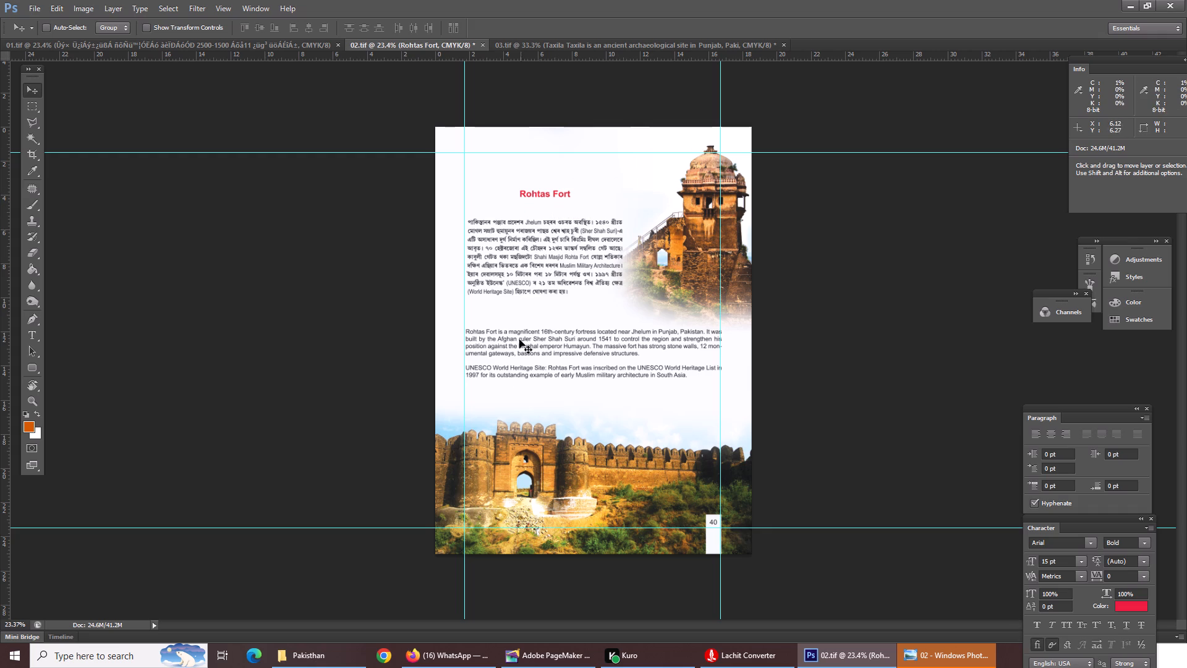
Step back through the recent edits in 03.tif to the layout with larger Assamese and English text and both red headings.
{"action": "left_click", "coordinate": [540, 41]}
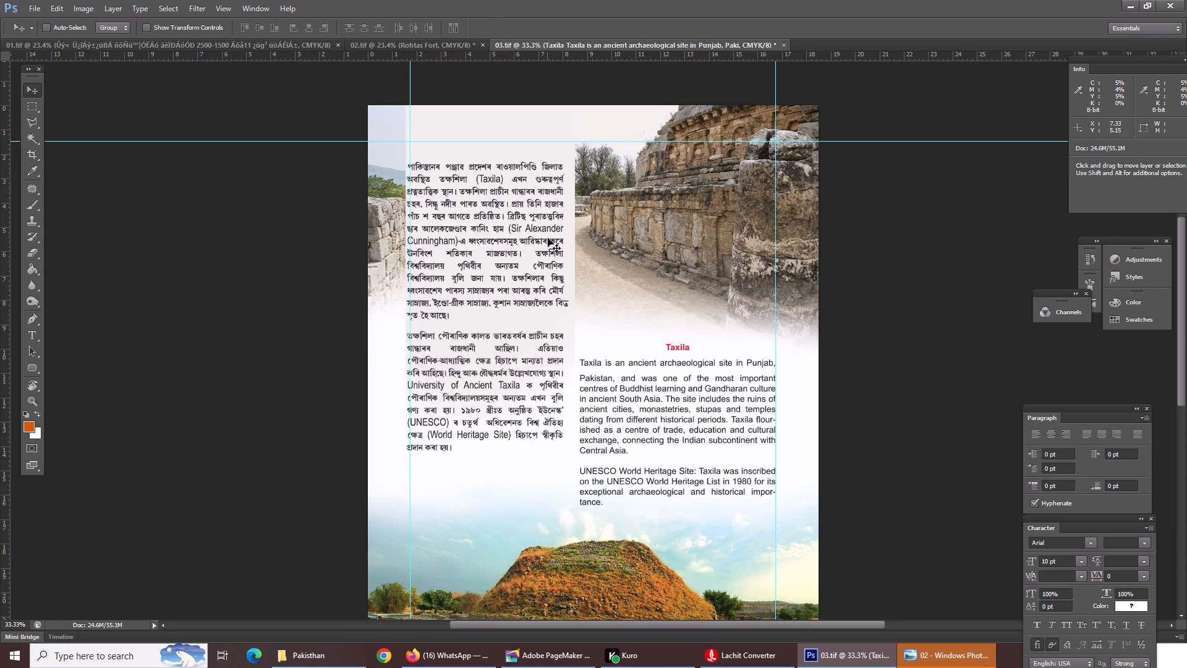
{"action": "key", "text": "ctrl+alt+z"}
{"action": "key", "text": "ctrl+alt+z"}
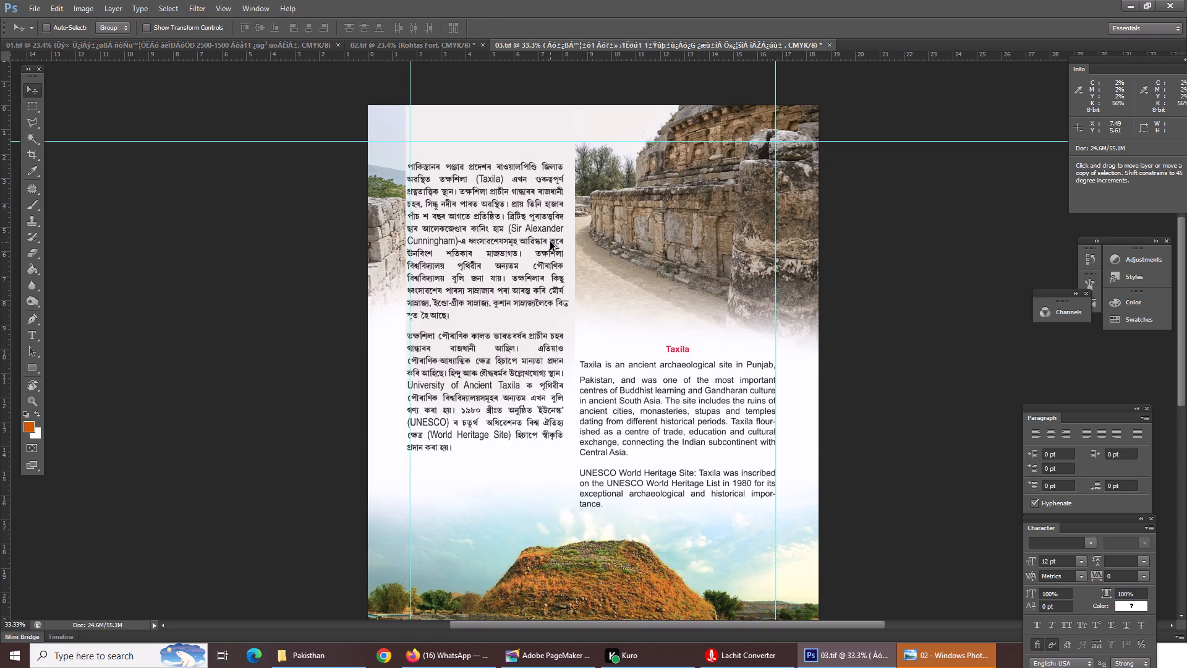
{"action": "key", "text": "ctrl+alt+z"}
{"action": "key", "text": "ctrl+alt+z"}
{"action": "key", "text": "ctrl+alt+z"}
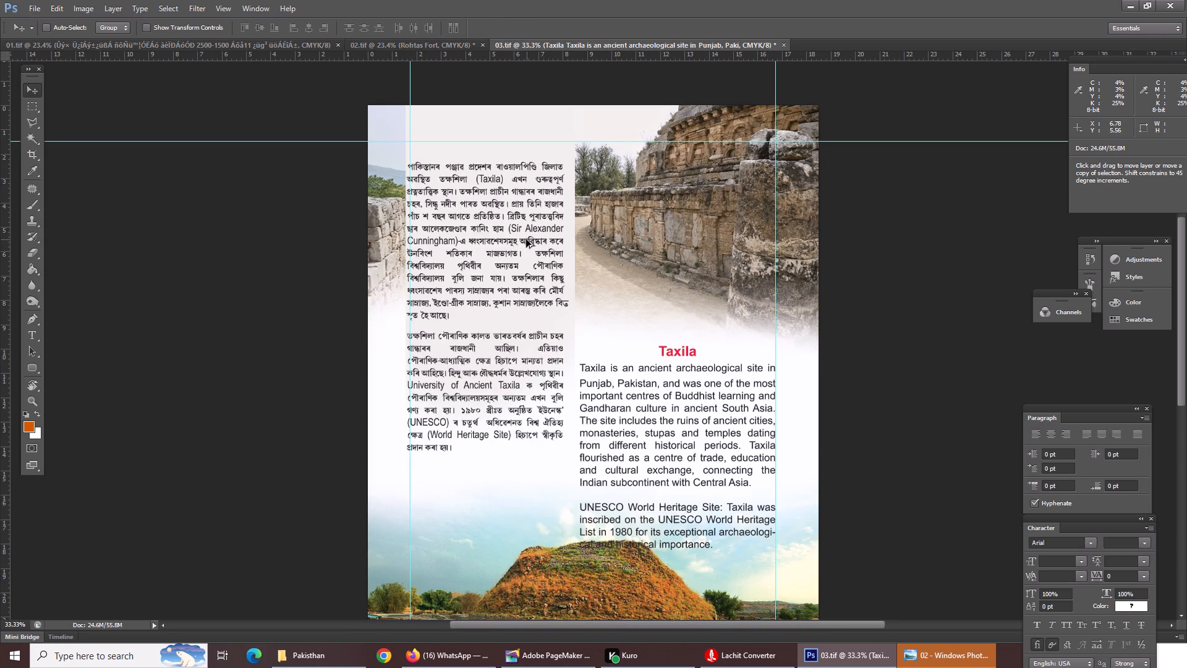
{"action": "key", "text": "ctrl+alt+z"}
{"action": "key", "text": "ctrl+alt+z"}
{"action": "key", "text": "ctrl+alt+z"}
{"action": "key", "text": "ctrl+alt+z"}
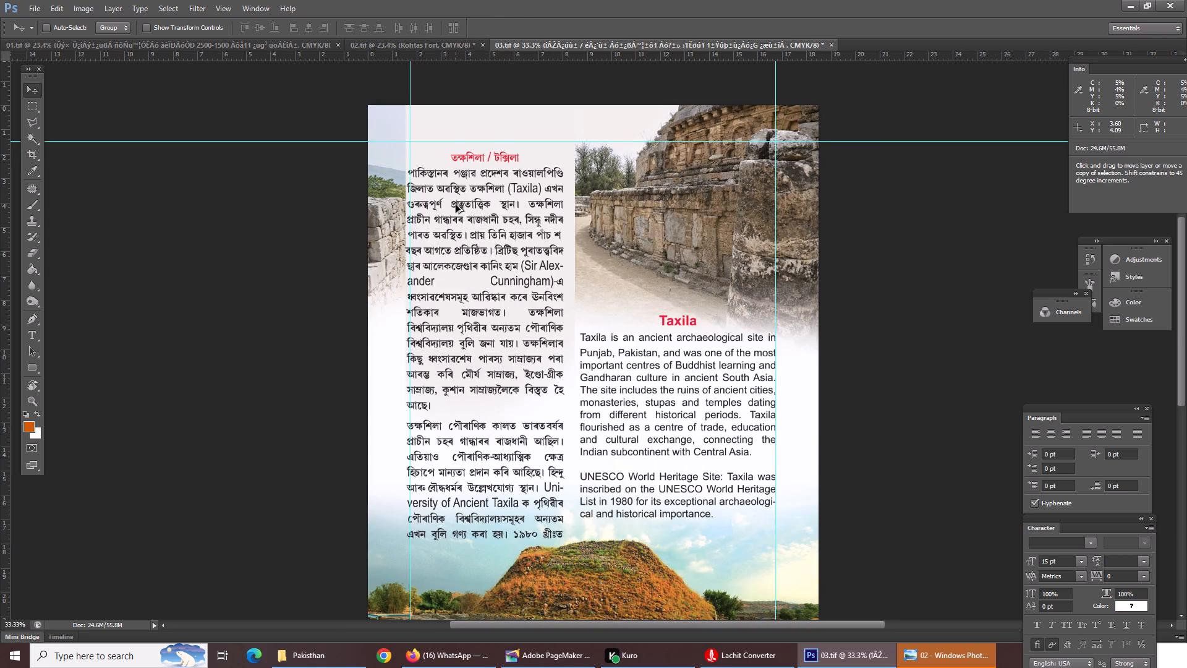
{"action": "key", "text": "ctrl+alt+z"}
{"action": "key", "text": "ctrl+alt+z"}
{"action": "key", "text": "ctrl+alt+z"}
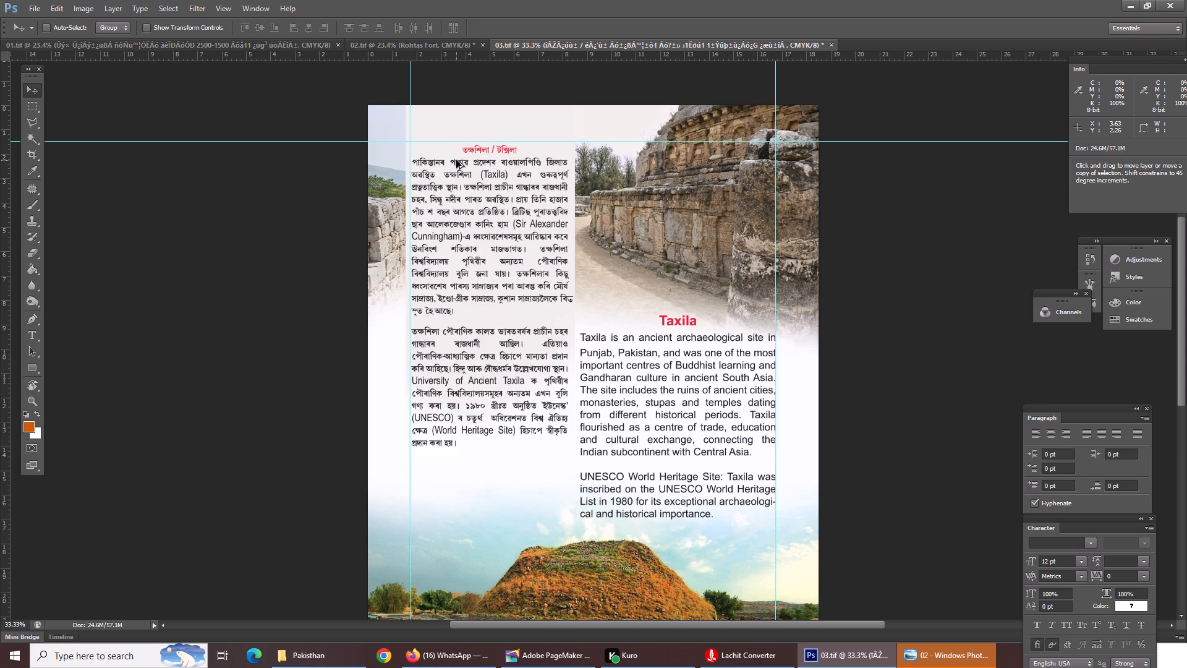
{"action": "key", "text": "ctrl+alt+z"}
Cut the red heading word "Taxila" from the top of the English text block.
{"action": "left_click", "coordinate": [474, 152]}
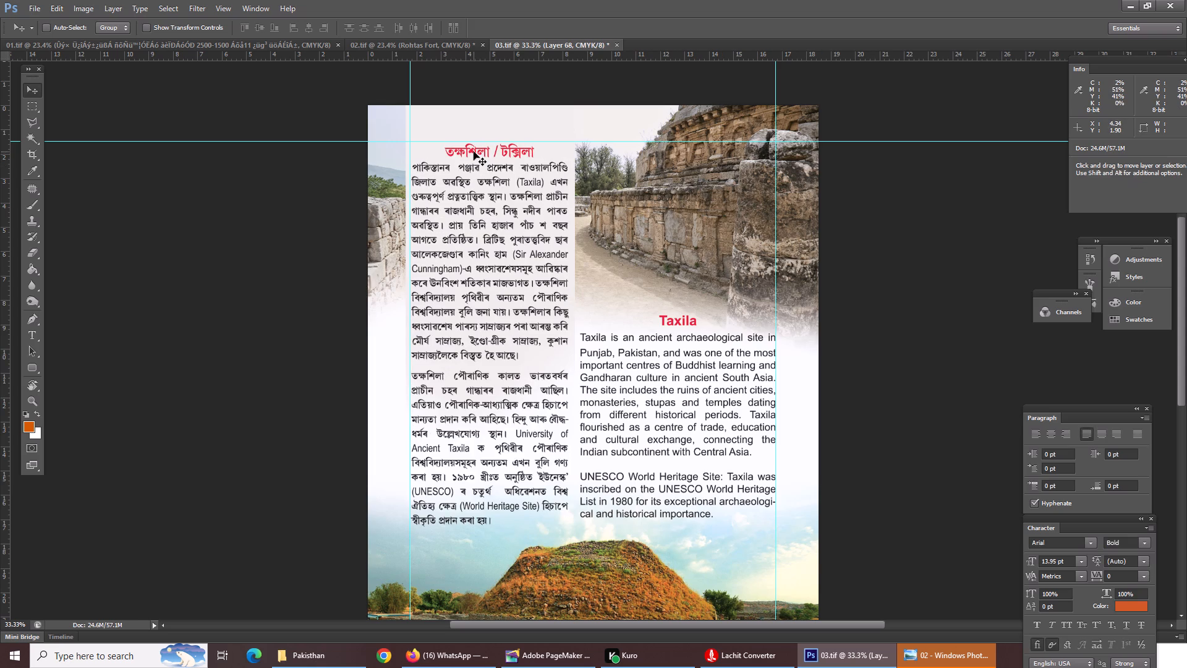
{"action": "key", "text": "ctrl+equal"}
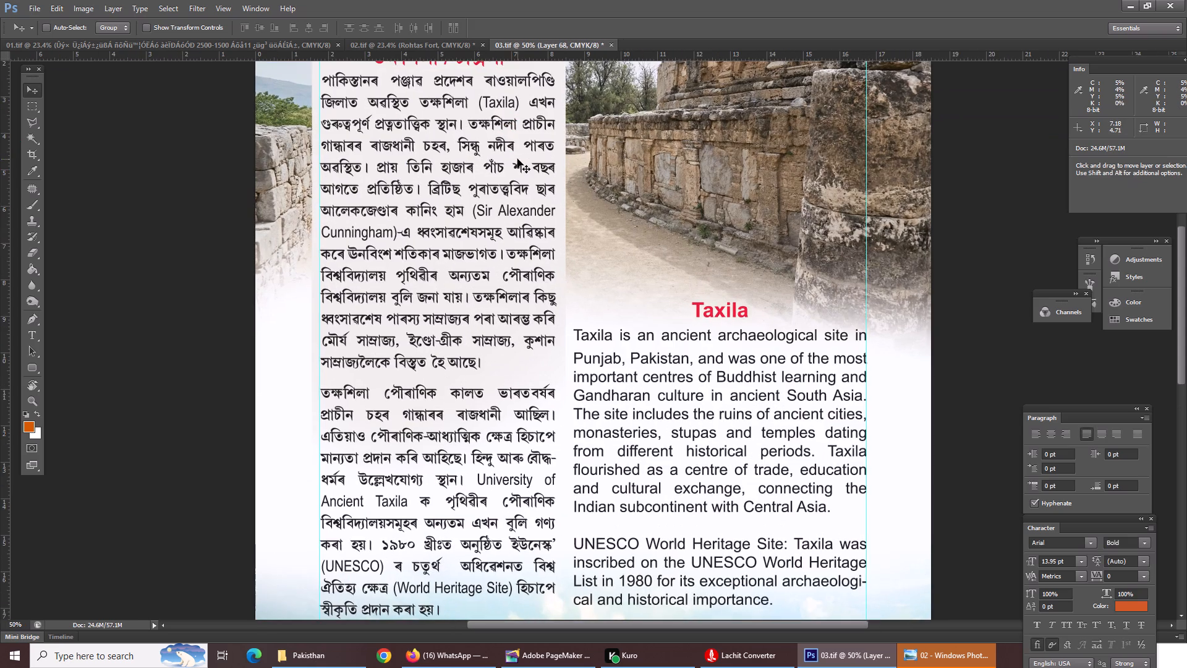
{"action": "scroll", "coordinate": [518, 159], "scroll_direction": "down", "scroll_amount": 1}
{"action": "scroll", "coordinate": [518, 159], "scroll_direction": "up", "scroll_amount": 1}
{"action": "scroll", "coordinate": [518, 159], "scroll_direction": "down", "scroll_amount": 1}
{"action": "scroll", "coordinate": [518, 159], "scroll_direction": "up", "scroll_amount": 1}
{"action": "scroll", "coordinate": [518, 159], "scroll_direction": "down", "scroll_amount": 1}
{"action": "scroll", "coordinate": [518, 159], "scroll_direction": "up", "scroll_amount": 1}
{"action": "scroll", "coordinate": [518, 159], "scroll_direction": "down", "scroll_amount": 1}
{"action": "scroll", "coordinate": [518, 159], "scroll_direction": "up", "scroll_amount": 9}
{"action": "scroll", "coordinate": [518, 159], "scroll_direction": "down", "scroll_amount": 1}
{"action": "scroll", "coordinate": [518, 159], "scroll_direction": "up", "scroll_amount": 1}
{"action": "scroll", "coordinate": [518, 159], "scroll_direction": "down", "scroll_amount": 1}
{"action": "scroll", "coordinate": [518, 159], "scroll_direction": "up", "scroll_amount": 7}
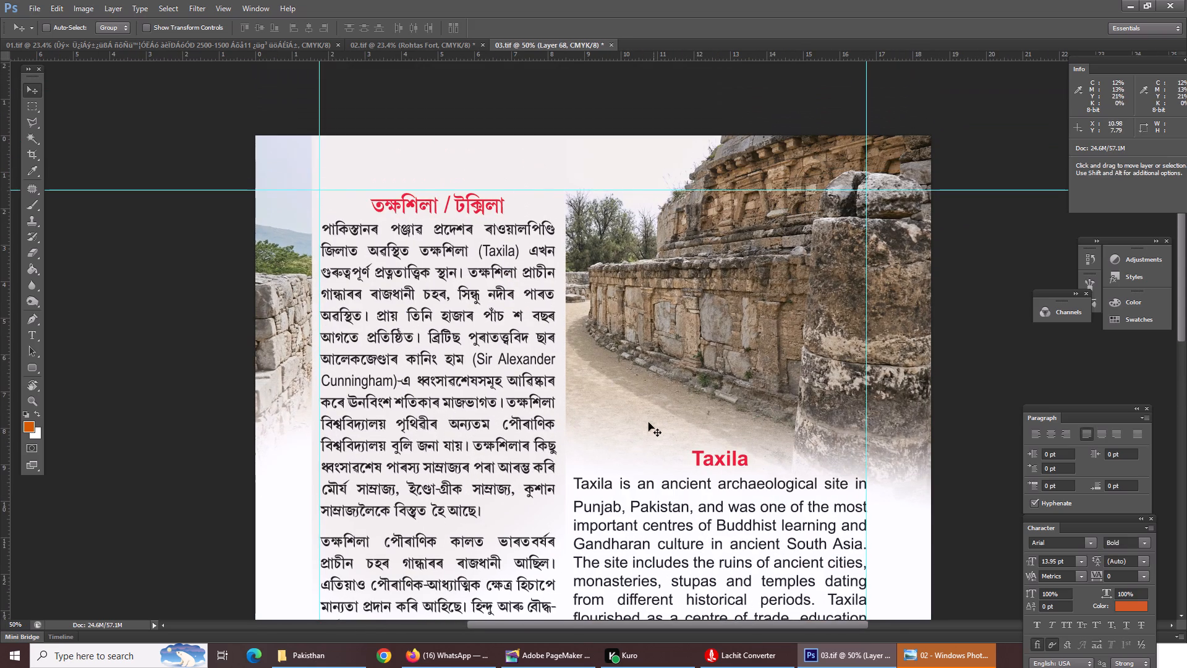
{"action": "key", "text": "t"}
{"action": "left_click_drag", "start_coordinate": [684, 454], "coordinate": [767, 465]}
{"action": "key", "text": "ctrl+x"}
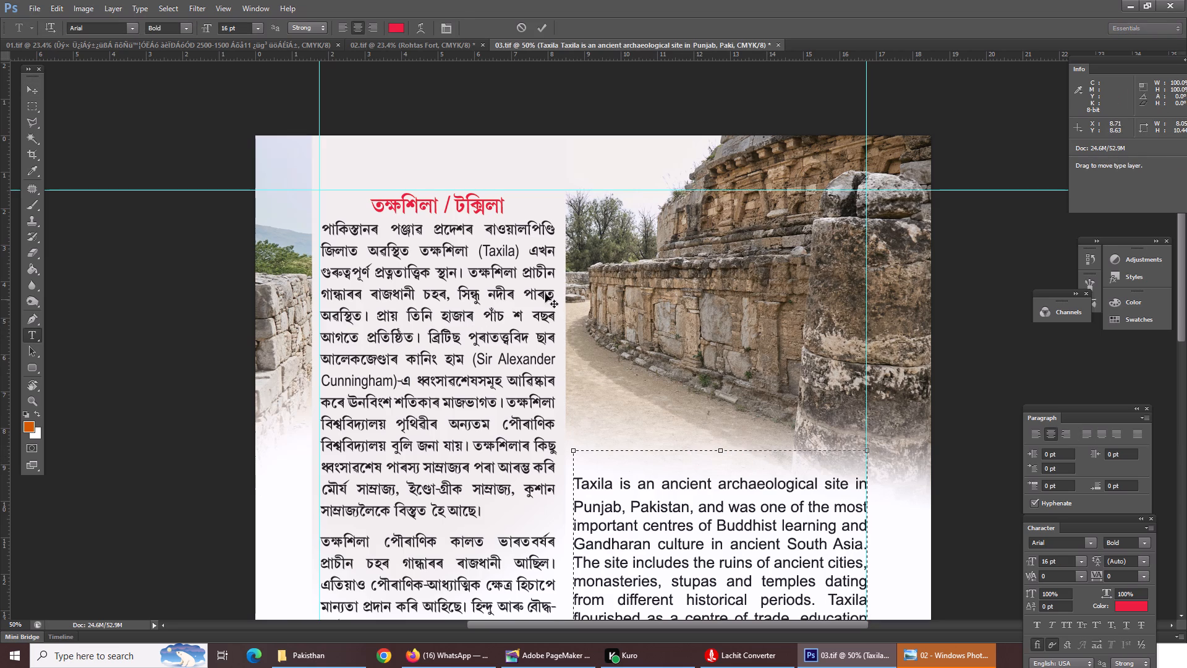
{"action": "left_click", "coordinate": [468, 200]}
{"action": "key", "text": "Return"}
Replace the red Assamese heading above the Assamese text with the cut word "Taxila".
{"action": "key", "text": "t"}
{"action": "left_click", "coordinate": [422, 202]}
{"action": "key", "text": "ctrl+a"}
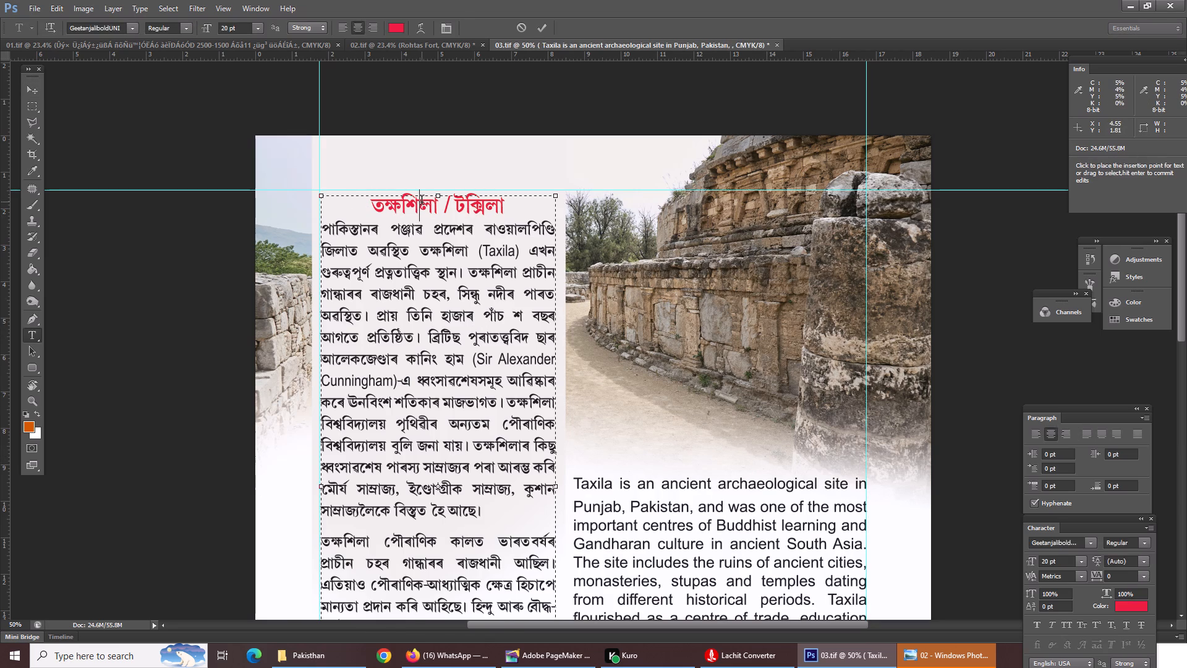
{"action": "left_click", "coordinate": [422, 202]}
{"action": "left_click_drag", "start_coordinate": [373, 203], "coordinate": [411, 204]}
{"action": "left_click_drag", "start_coordinate": [443, 205], "coordinate": [514, 205]}
{"action": "left_click", "coordinate": [527, 205]}
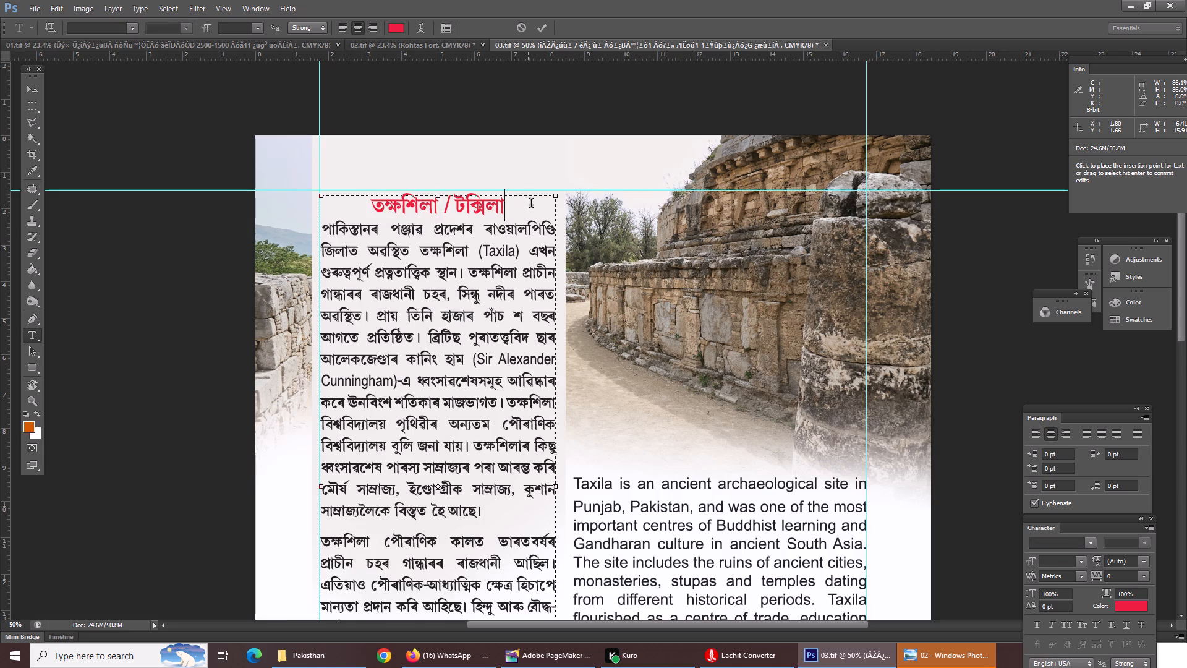
{"action": "left_click_drag", "start_coordinate": [515, 202], "coordinate": [354, 196]}
{"action": "key", "text": "ctrl+v"}
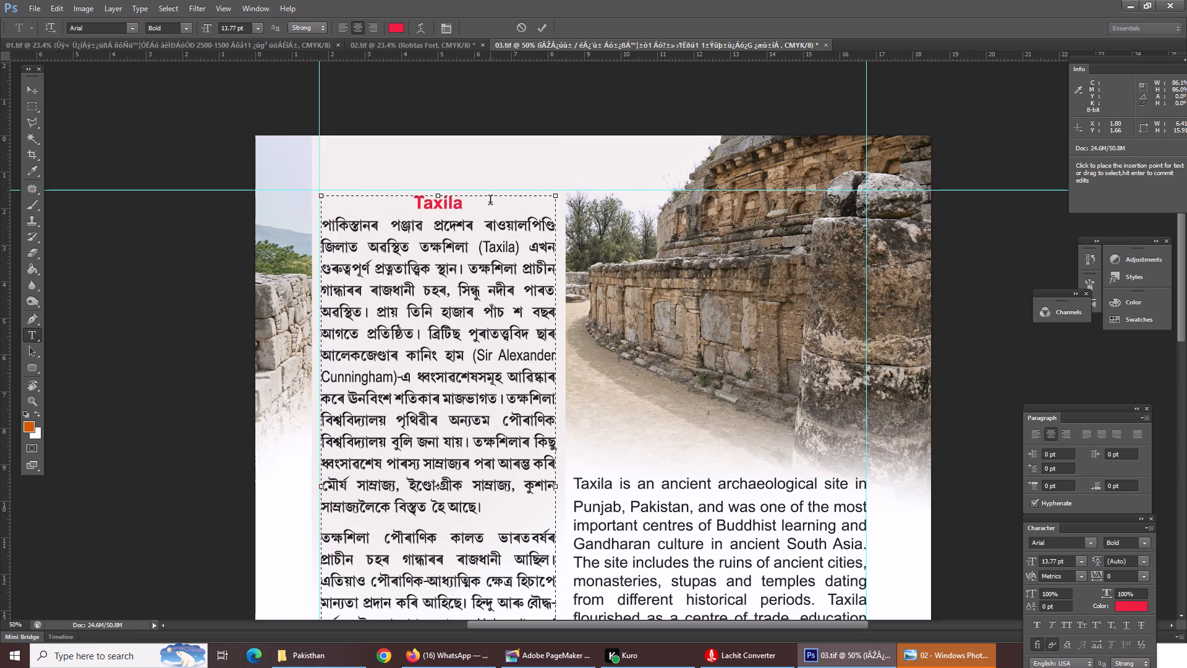
Set the font size of the "Taxila" heading above the Assamese text to 15 pt.
{"action": "left_click_drag", "start_coordinate": [485, 202], "coordinate": [377, 199]}
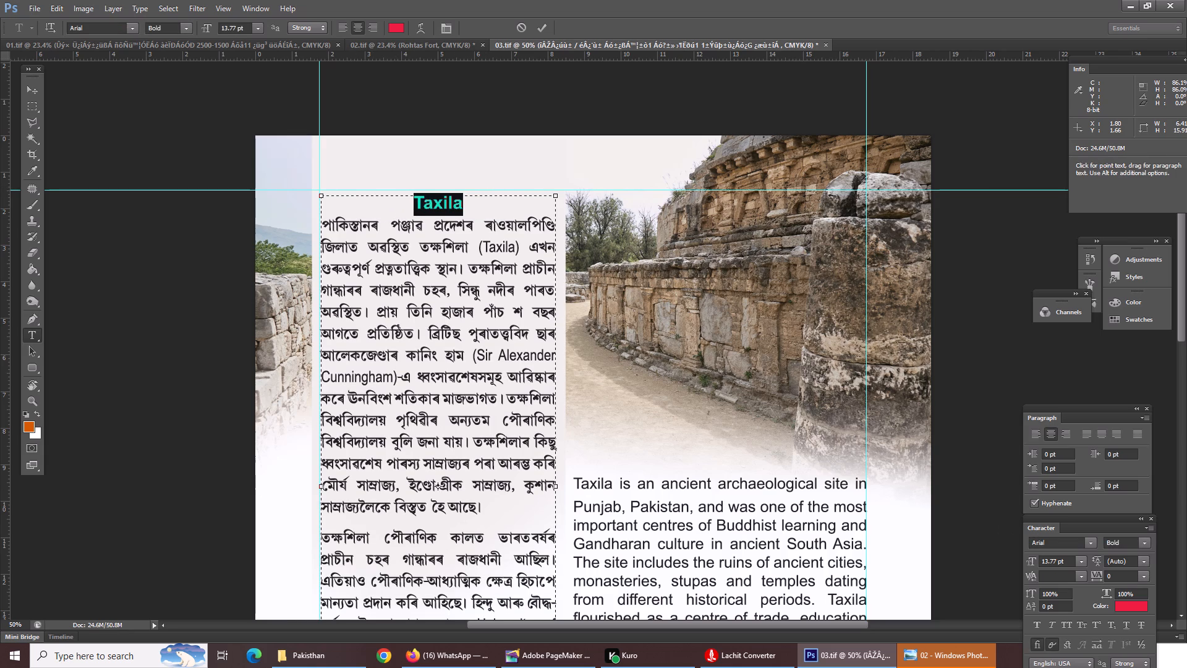
{"action": "left_click_drag", "start_coordinate": [1073, 563], "coordinate": [1013, 563]}
{"action": "key", "text": "1"}
{"action": "key", "text": "5"}
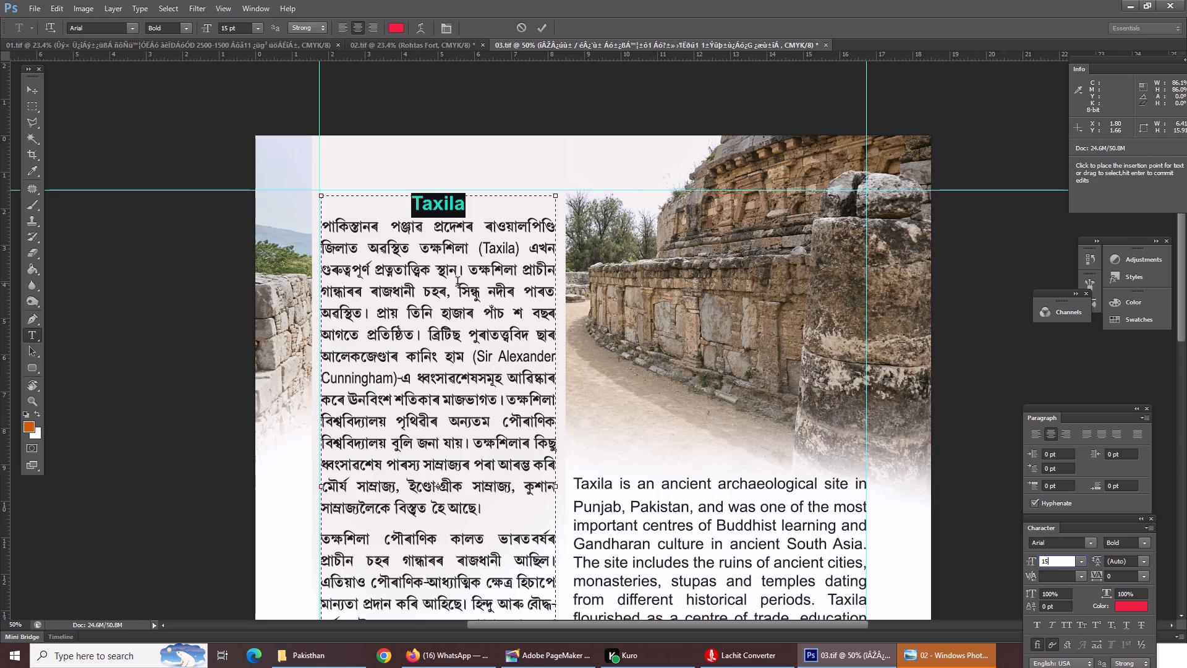
{"action": "key", "text": "Return"}
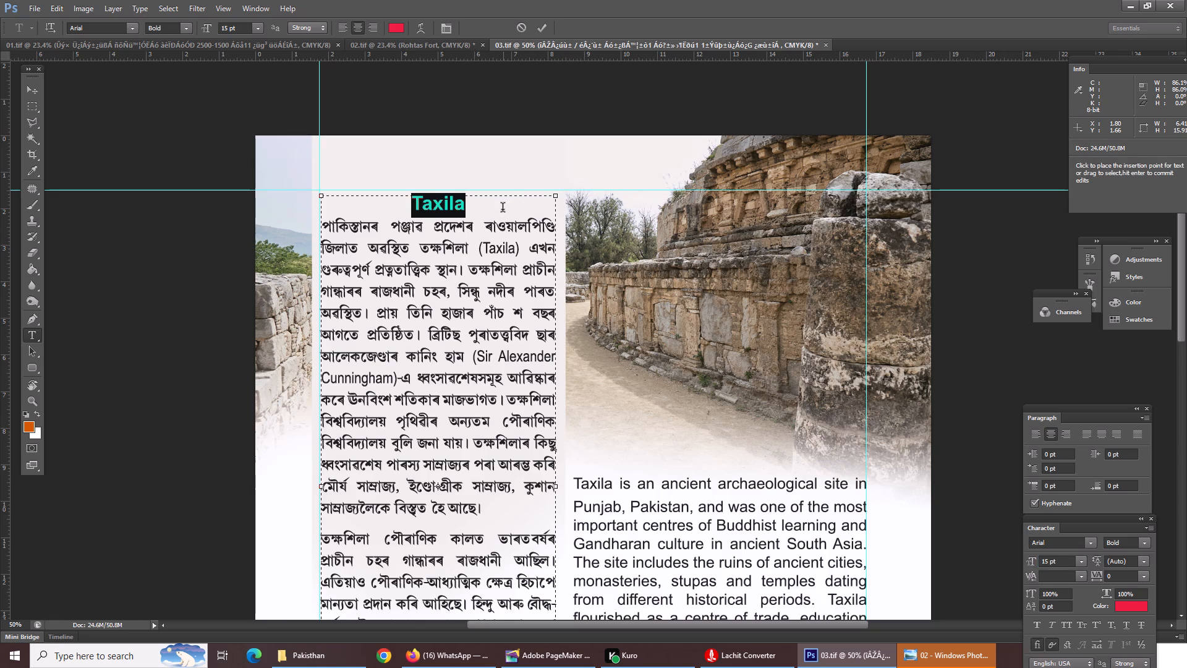
Set both Assamese body paragraphs below the "Taxila" heading to 12 pt.
{"action": "left_click", "coordinate": [503, 209]}
{"action": "left_click_drag", "start_coordinate": [321, 222], "coordinate": [441, 462]}
{"action": "scroll", "coordinate": [447, 456], "scroll_direction": "down", "scroll_amount": 8}
{"action": "scroll", "coordinate": [451, 462], "scroll_direction": "up", "scroll_amount": 1}
{"action": "scroll", "coordinate": [451, 462], "scroll_direction": "down", "scroll_amount": 5}
{"action": "scroll", "coordinate": [451, 461], "scroll_direction": "up", "scroll_amount": 3}
{"action": "scroll", "coordinate": [451, 461], "scroll_direction": "down", "scroll_amount": 4}
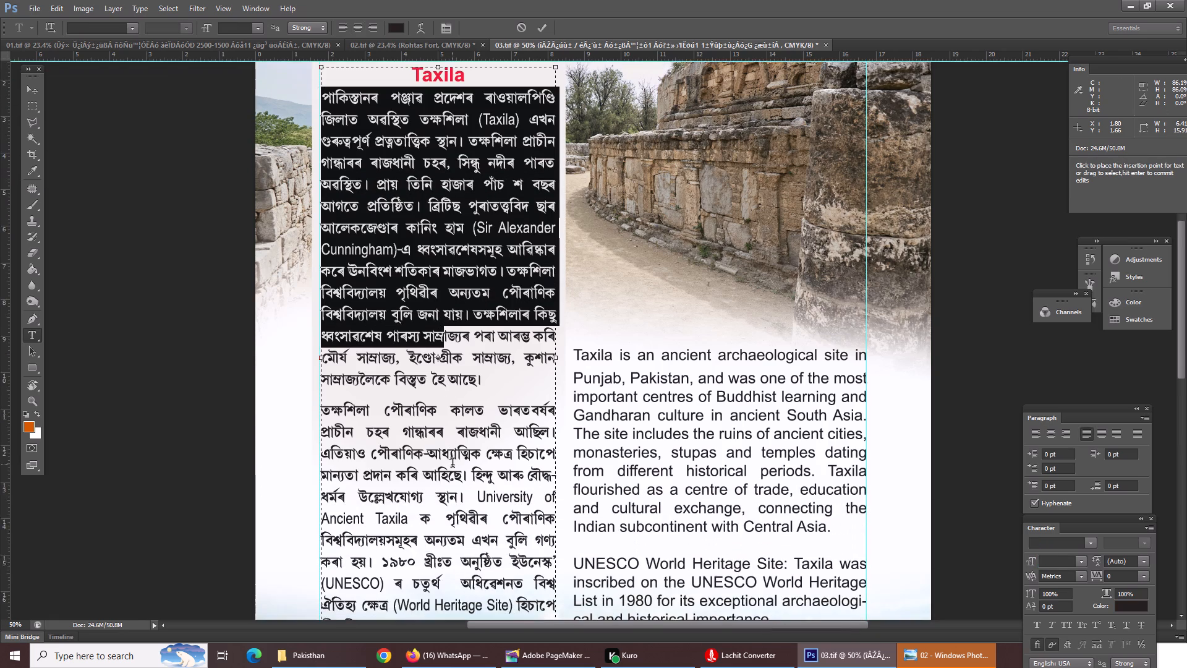
{"action": "scroll", "coordinate": [455, 461], "scroll_direction": "down", "scroll_amount": 10}
{"action": "left_click", "coordinate": [467, 526], "text": "shift"}
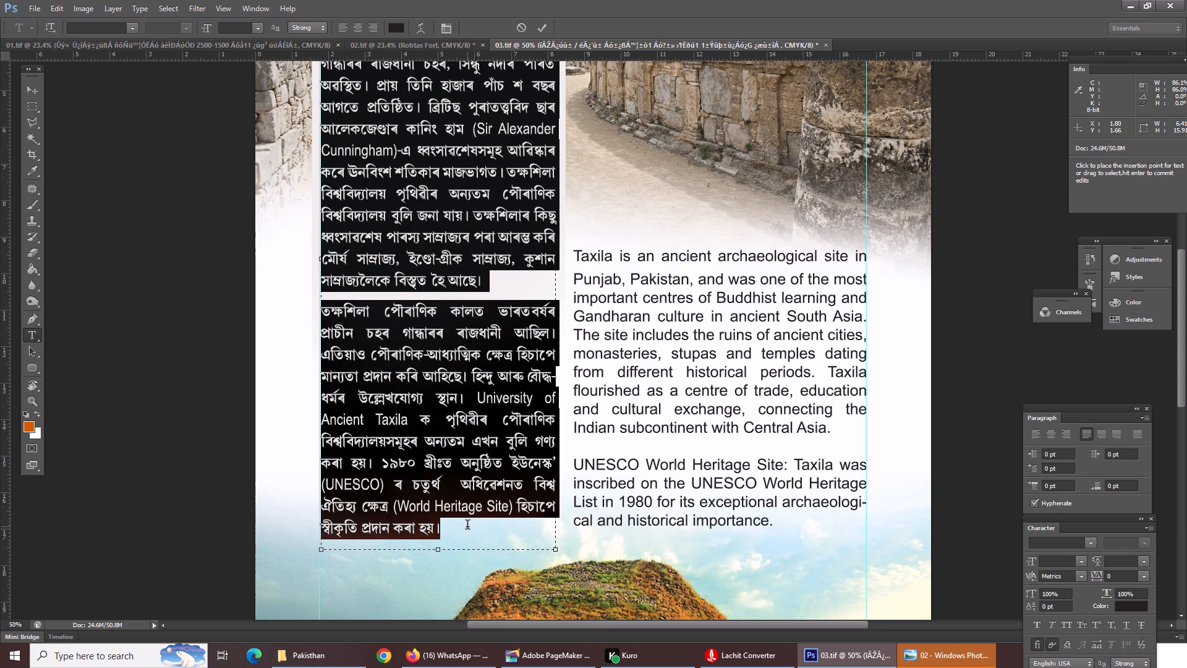
{"action": "left_click", "coordinate": [1066, 572]}
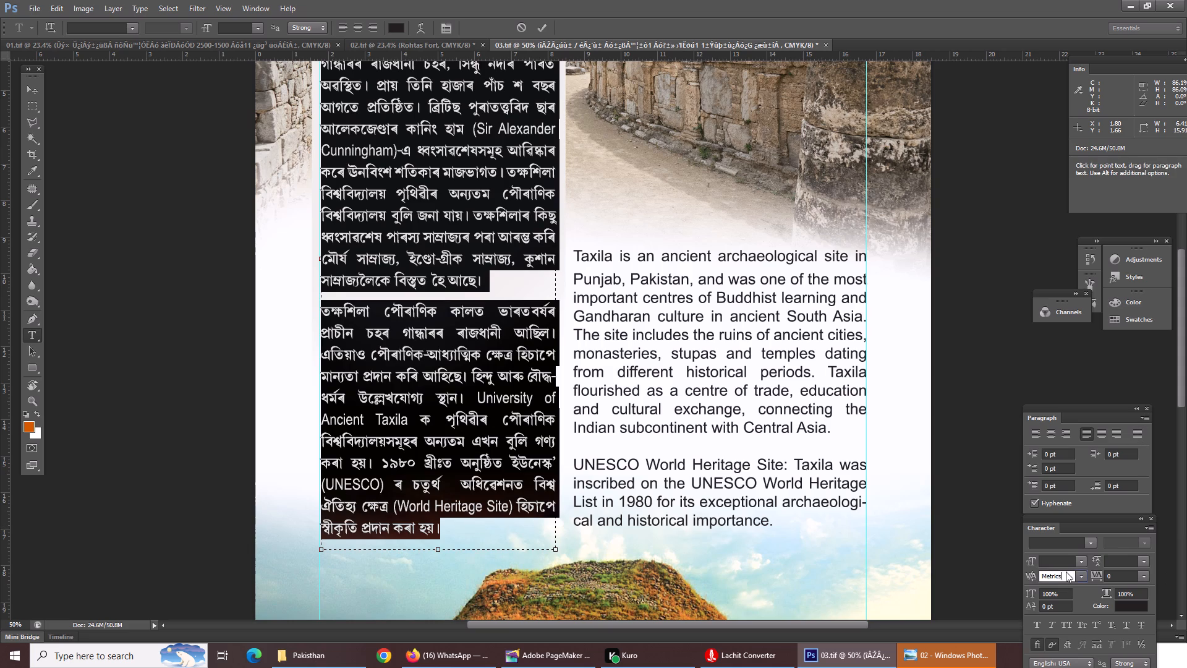
{"action": "left_click", "coordinate": [1060, 567]}
{"action": "left_click", "coordinate": [1058, 559]}
{"action": "key", "text": "1"}
{"action": "key", "text": "2"}
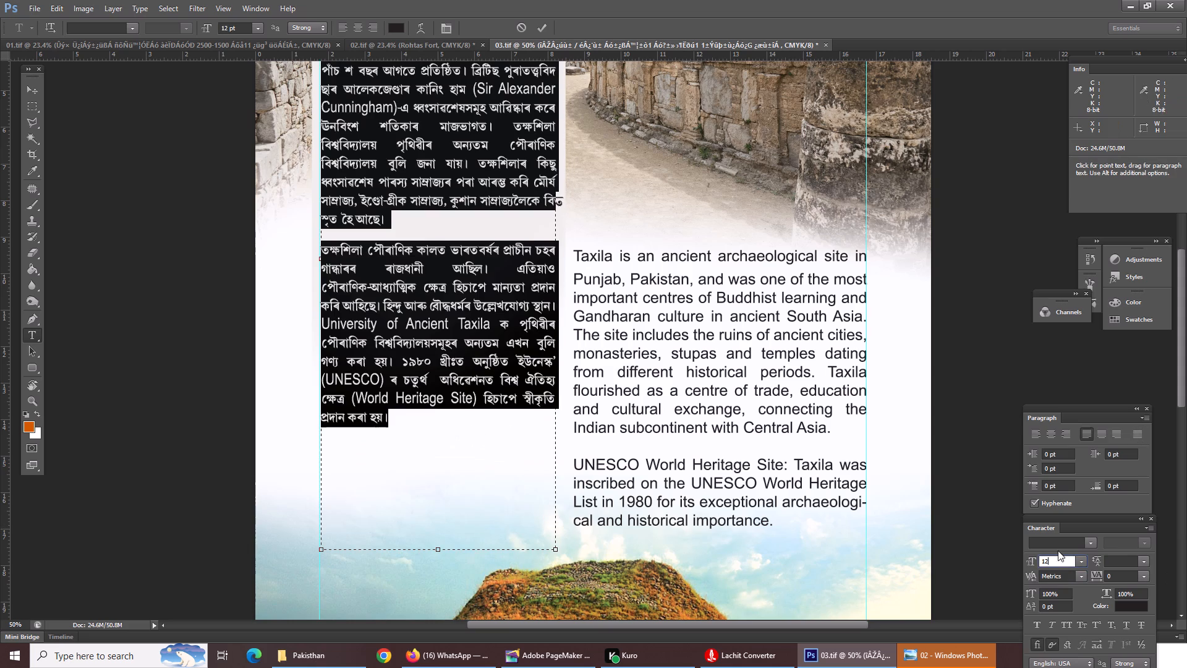
{"action": "scroll", "coordinate": [603, 379], "scroll_direction": "up", "scroll_amount": 9}
{"action": "scroll", "coordinate": [613, 374], "scroll_direction": "down", "scroll_amount": 1}
{"action": "scroll", "coordinate": [613, 374], "scroll_direction": "up", "scroll_amount": 3}
{"action": "key", "text": "Return"}
Shorten the Assamese text box to about 13.2 cm tall, ending just below its last line.
{"action": "scroll", "coordinate": [593, 375], "scroll_direction": "up", "scroll_amount": 1}
{"action": "scroll", "coordinate": [593, 375], "scroll_direction": "down", "scroll_amount": 1}
{"action": "scroll", "coordinate": [593, 375], "scroll_direction": "up", "scroll_amount": 1}
{"action": "scroll", "coordinate": [593, 375], "scroll_direction": "down", "scroll_amount": 1}
{"action": "scroll", "coordinate": [594, 376], "scroll_direction": "up", "scroll_amount": 3}
{"action": "scroll", "coordinate": [603, 387], "scroll_direction": "down", "scroll_amount": 1}
{"action": "scroll", "coordinate": [605, 387], "scroll_direction": "up", "scroll_amount": 4}
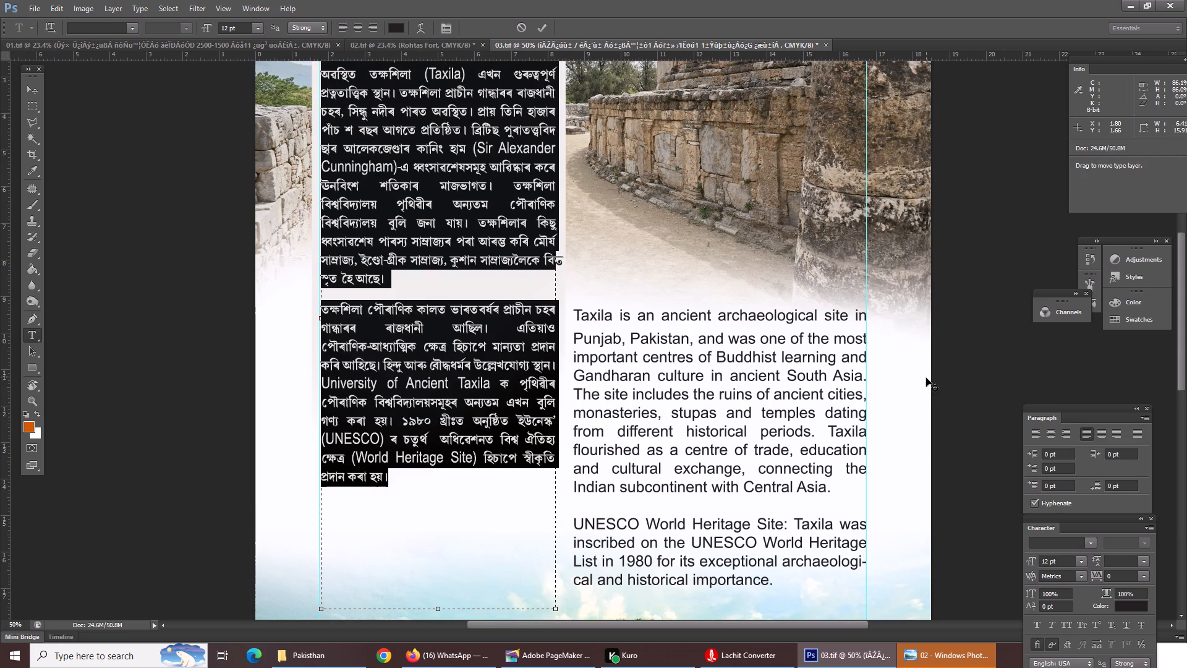
{"action": "scroll", "coordinate": [925, 380], "scroll_direction": "up", "scroll_amount": 5}
{"action": "scroll", "coordinate": [626, 403], "scroll_direction": "up", "scroll_amount": 1}
{"action": "scroll", "coordinate": [626, 403], "scroll_direction": "down", "scroll_amount": 2}
{"action": "scroll", "coordinate": [628, 403], "scroll_direction": "up", "scroll_amount": 2}
{"action": "scroll", "coordinate": [628, 403], "scroll_direction": "down", "scroll_amount": 4}
{"action": "scroll", "coordinate": [424, 575], "scroll_direction": "up", "scroll_amount": 2}
{"action": "scroll", "coordinate": [424, 575], "scroll_direction": "down", "scroll_amount": 7}
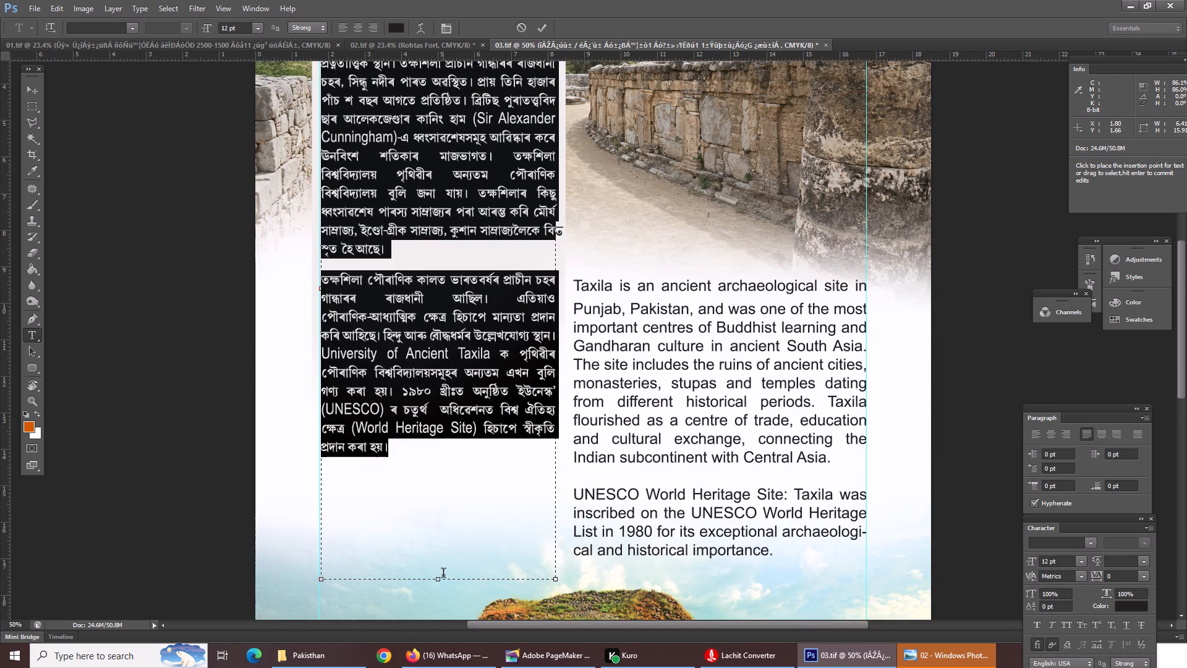
{"action": "left_click_drag", "start_coordinate": [439, 580], "coordinate": [457, 483]}
{"action": "key", "text": "Return"}
Set all of the English Taxila text to 10 pt.
{"action": "left_click", "coordinate": [636, 372]}
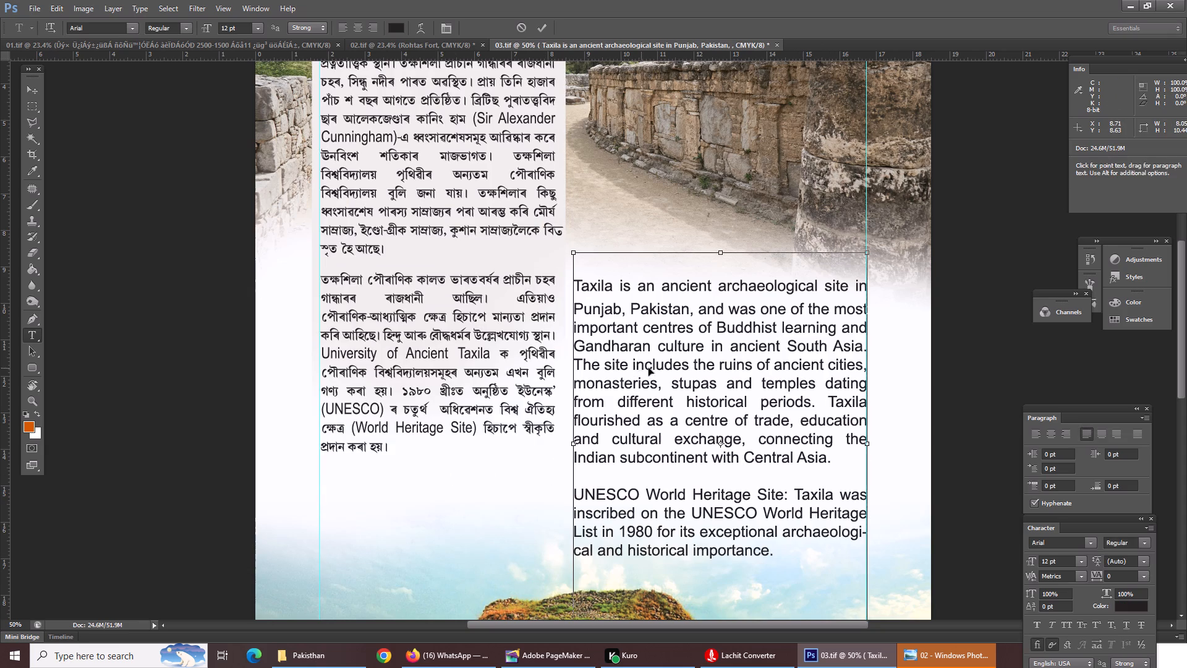
{"action": "key", "text": "ctrl+a"}
{"action": "left_click", "coordinate": [1040, 558]}
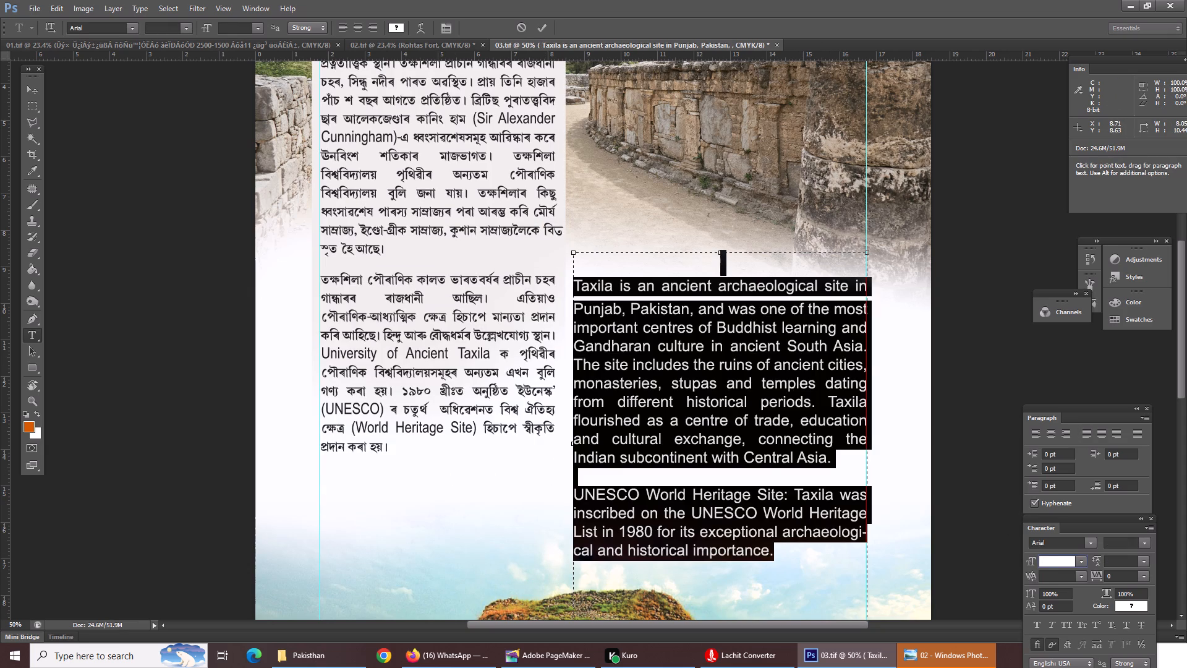
{"action": "key", "text": "1"}
{"action": "key", "text": "0"}
{"action": "scroll", "coordinate": [704, 417], "scroll_direction": "up", "scroll_amount": 10}
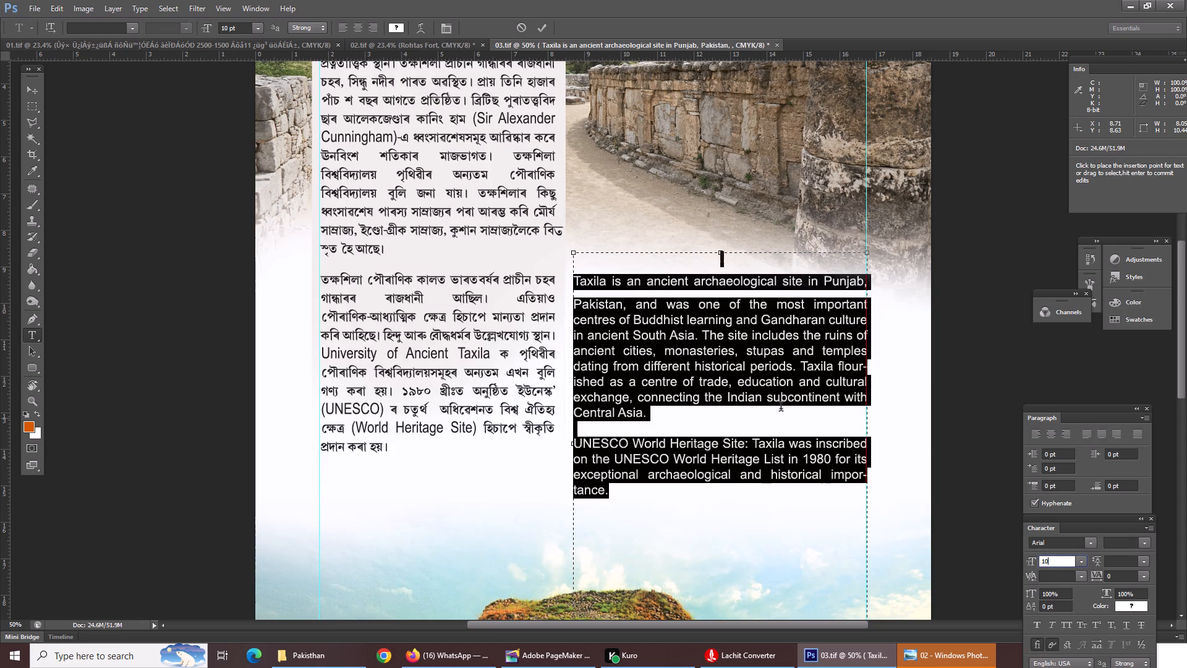
{"action": "key", "text": "Return"}
{"action": "key", "text": "Return"}
Insert one blank line between the "Taxila" heading and the Assamese body text.
{"action": "scroll", "coordinate": [653, 270], "scroll_direction": "up", "scroll_amount": 2}
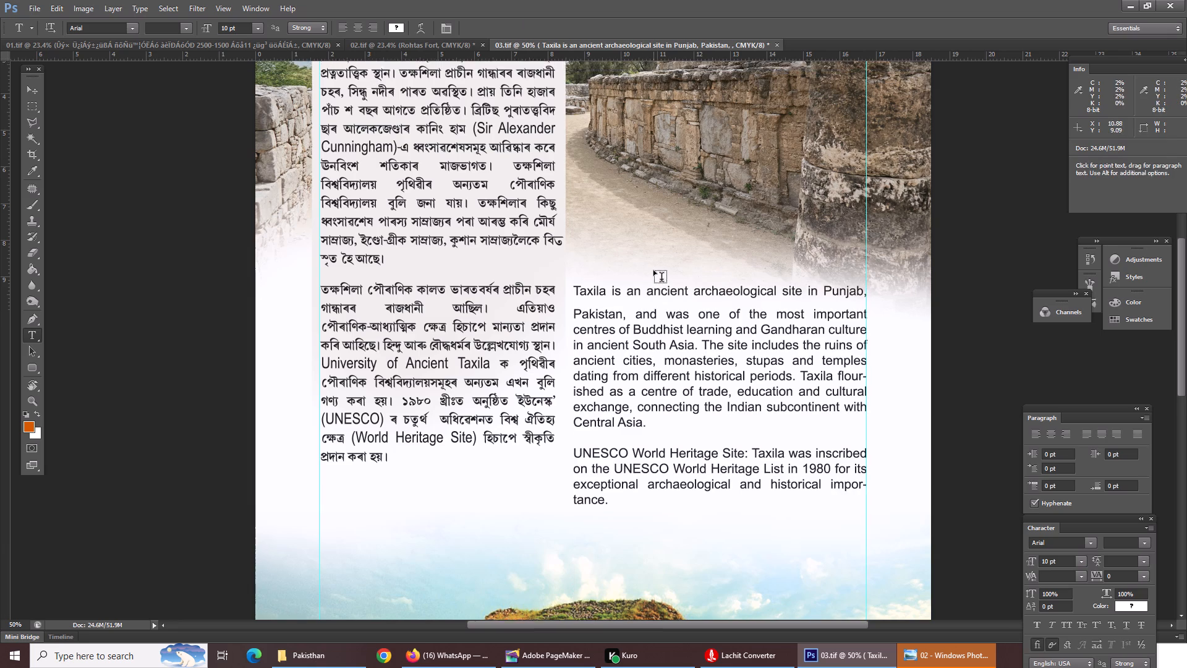
{"action": "scroll", "coordinate": [653, 270], "scroll_direction": "up", "scroll_amount": 3}
{"action": "scroll", "coordinate": [773, 435], "scroll_direction": "up", "scroll_amount": 4}
{"action": "scroll", "coordinate": [741, 382], "scroll_direction": "down", "scroll_amount": 1}
{"action": "scroll", "coordinate": [741, 382], "scroll_direction": "up", "scroll_amount": 5}
{"action": "scroll", "coordinate": [607, 304], "scroll_direction": "up", "scroll_amount": 4}
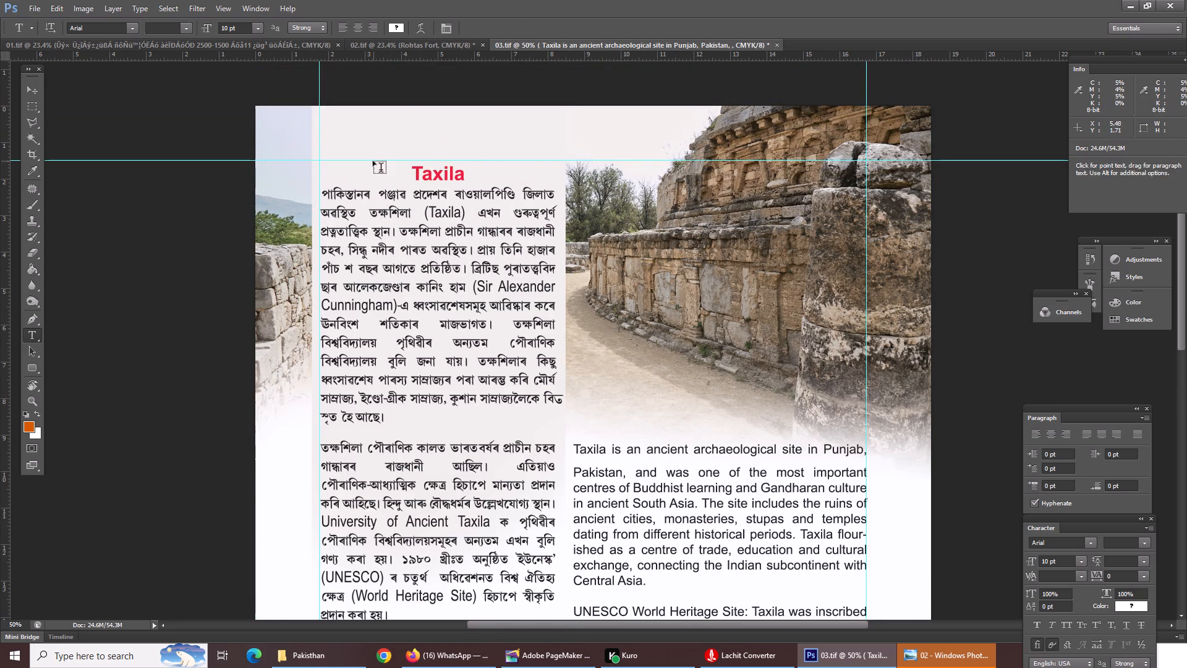
{"action": "left_click", "coordinate": [483, 173]}
{"action": "key", "text": "Return"}
{"action": "key", "text": "Return"}
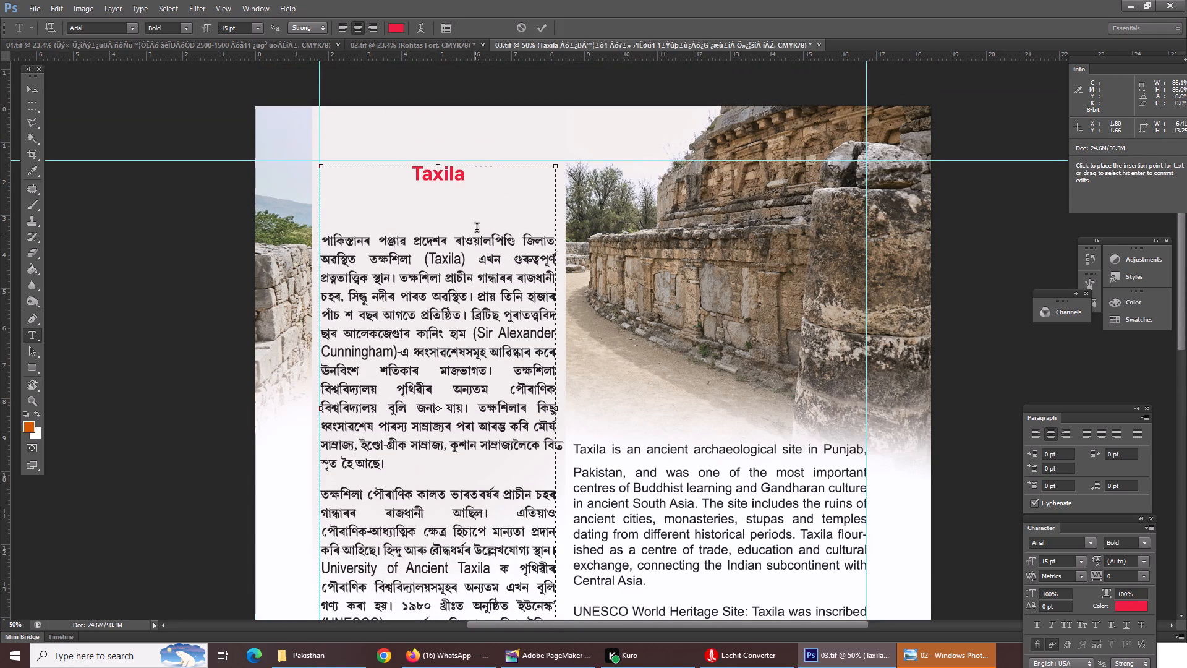
{"action": "key", "text": "BackSpace"}
{"action": "scroll", "coordinate": [480, 223], "scroll_direction": "down", "scroll_amount": 1}
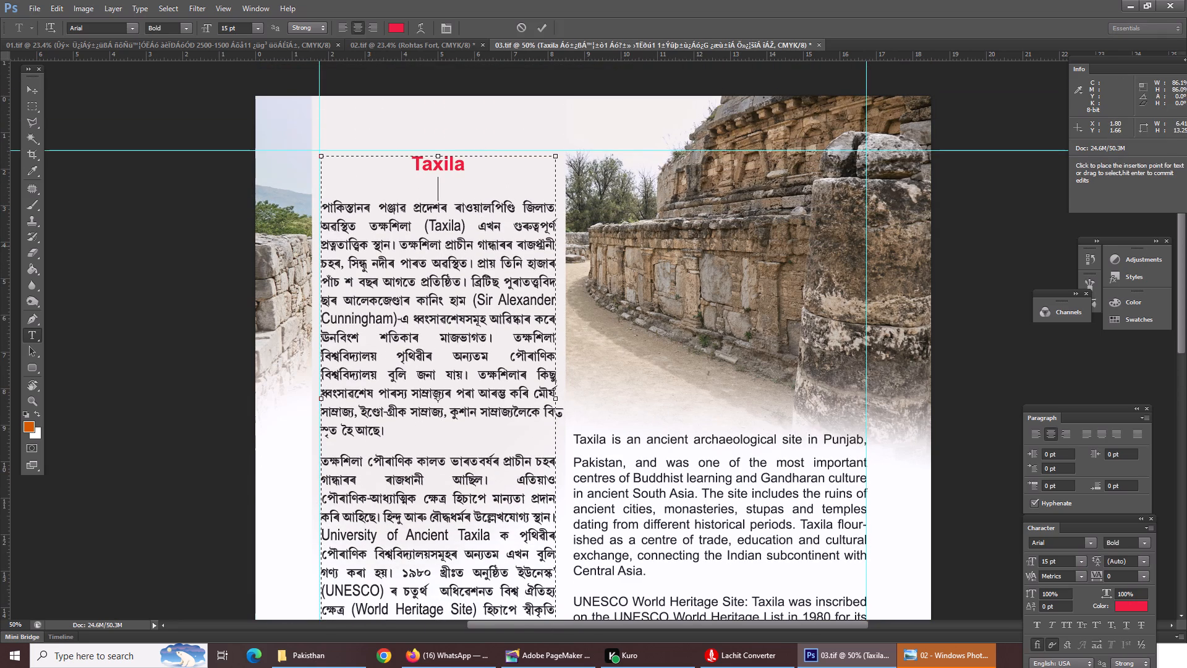
Insert a line break before the word "বিস্তৃত" so it starts the last line of the first Assamese body paragraph.
{"action": "key", "text": "ctrl+equal"}
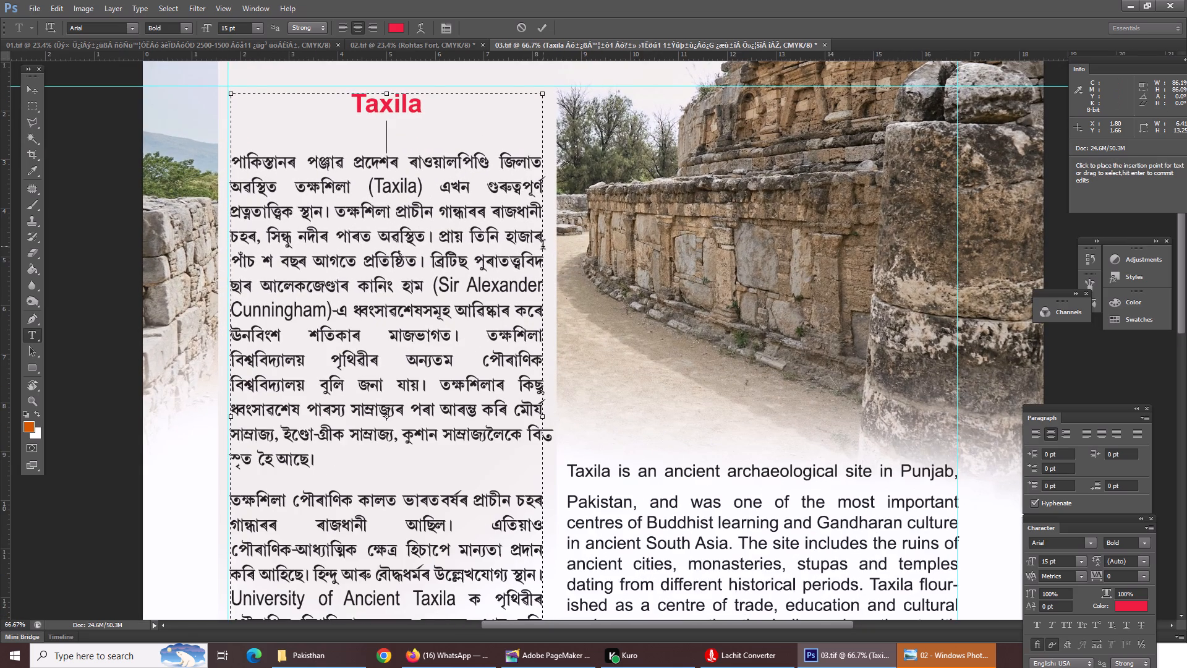
{"action": "left_click", "coordinate": [490, 419]}
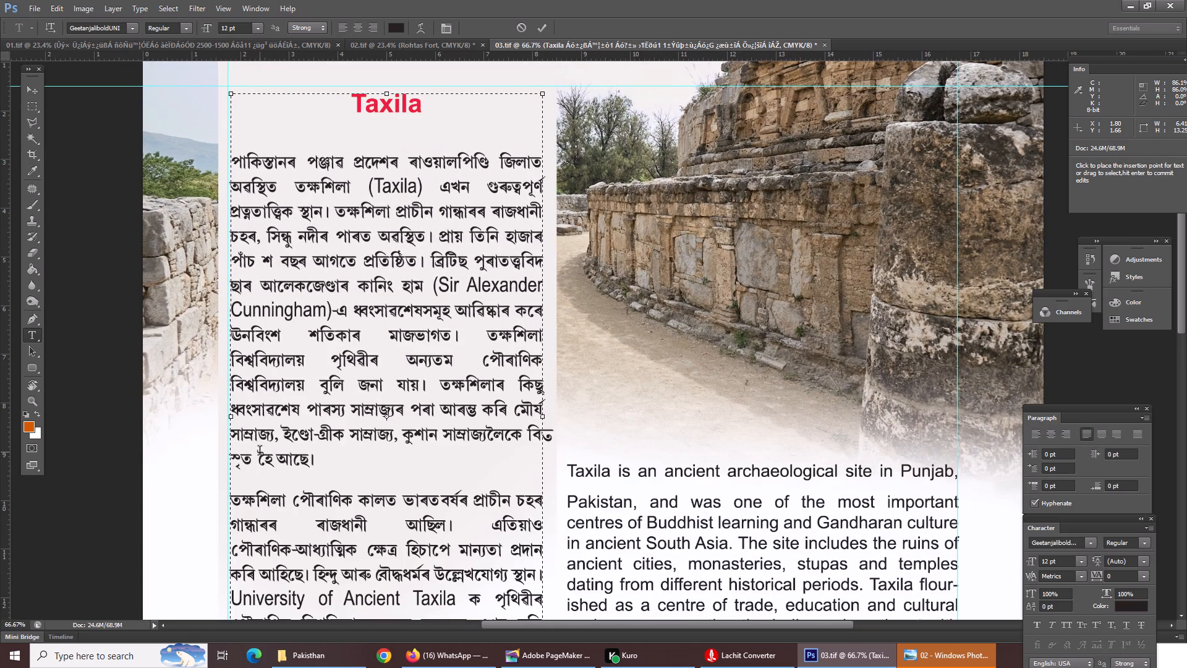
{"action": "left_click", "coordinate": [528, 436]}
{"action": "key", "text": "Return"}
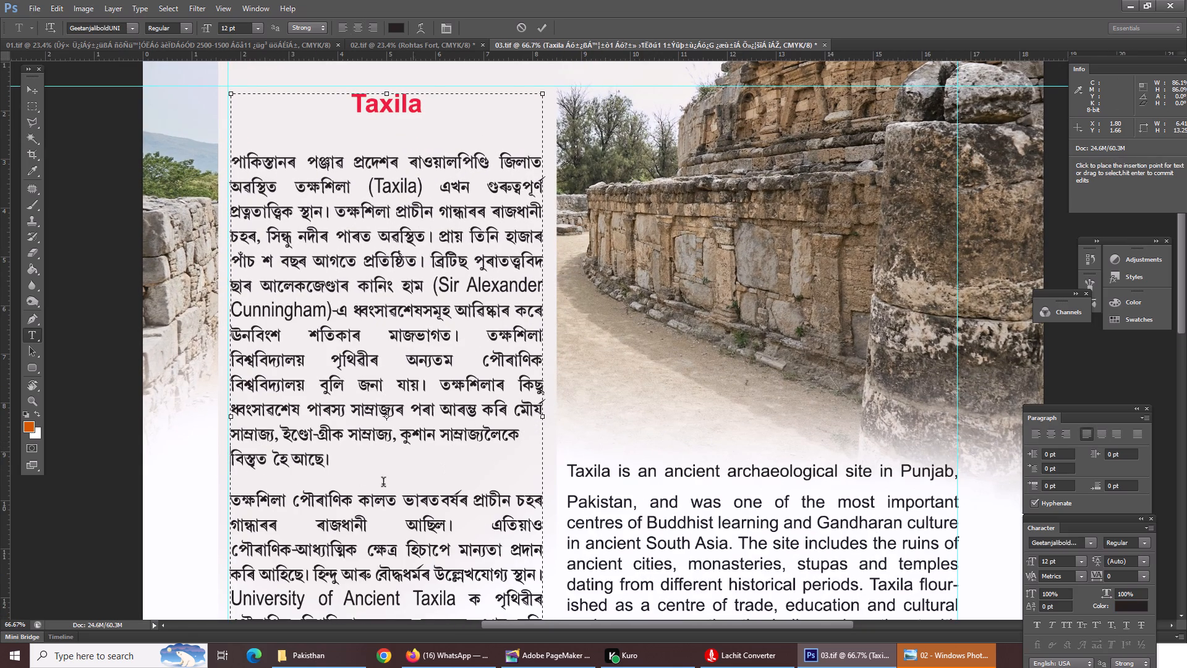
{"action": "scroll", "coordinate": [291, 470], "scroll_direction": "down", "scroll_amount": 8}
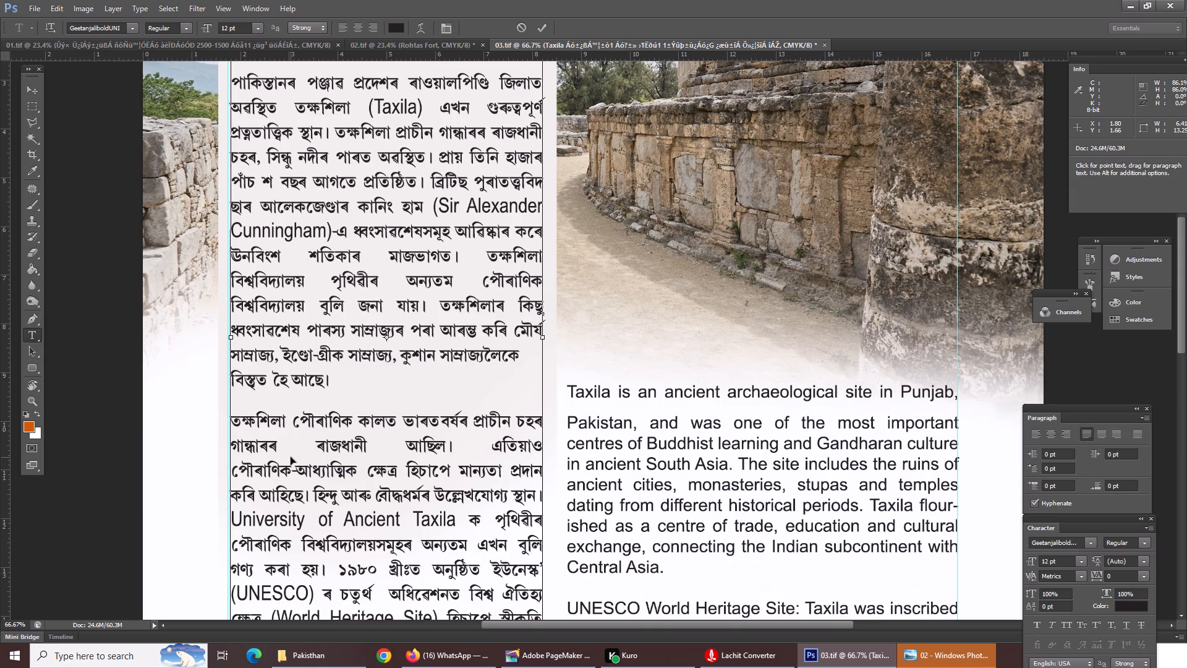
Widen the Assamese text box to about 6.7 cm, extending its edge toward the English text.
{"action": "key", "text": "ctrl+0"}
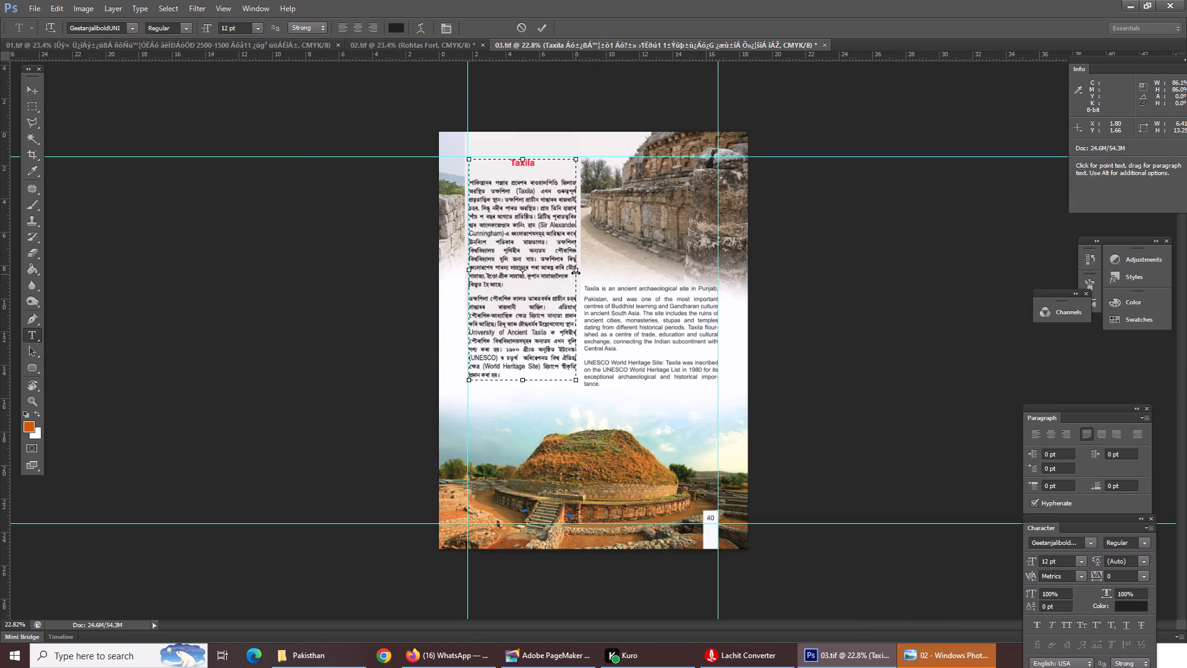
{"action": "left_click_drag", "start_coordinate": [576, 271], "coordinate": [581, 272]}
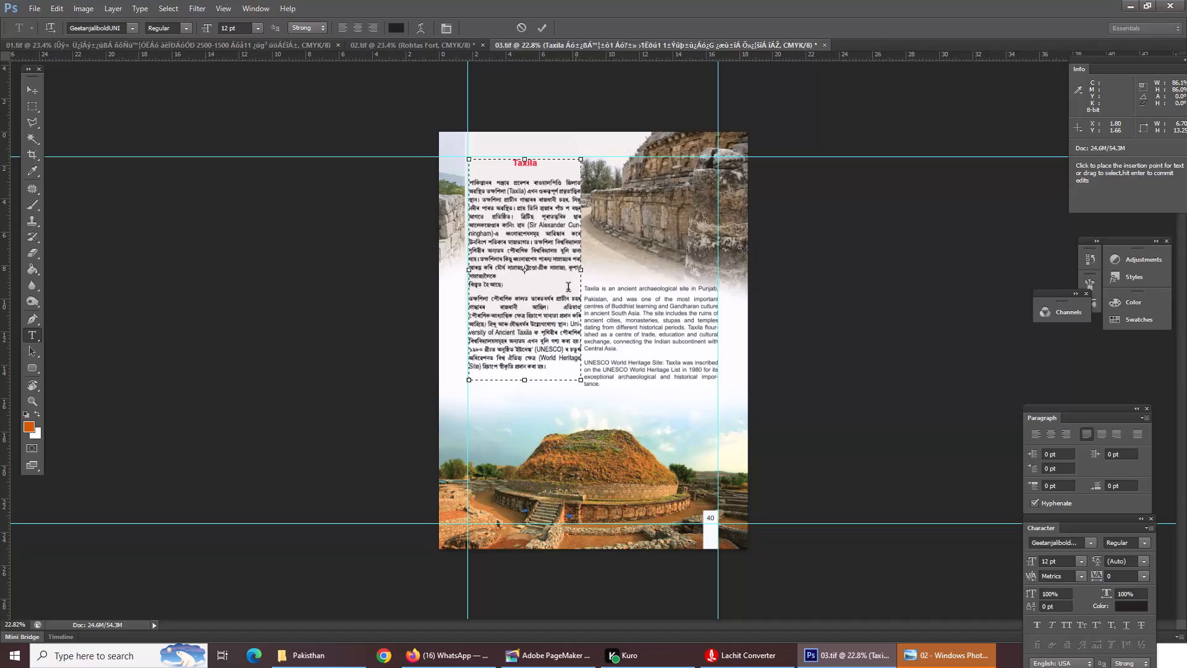
{"action": "right_click", "coordinate": [649, 331]}
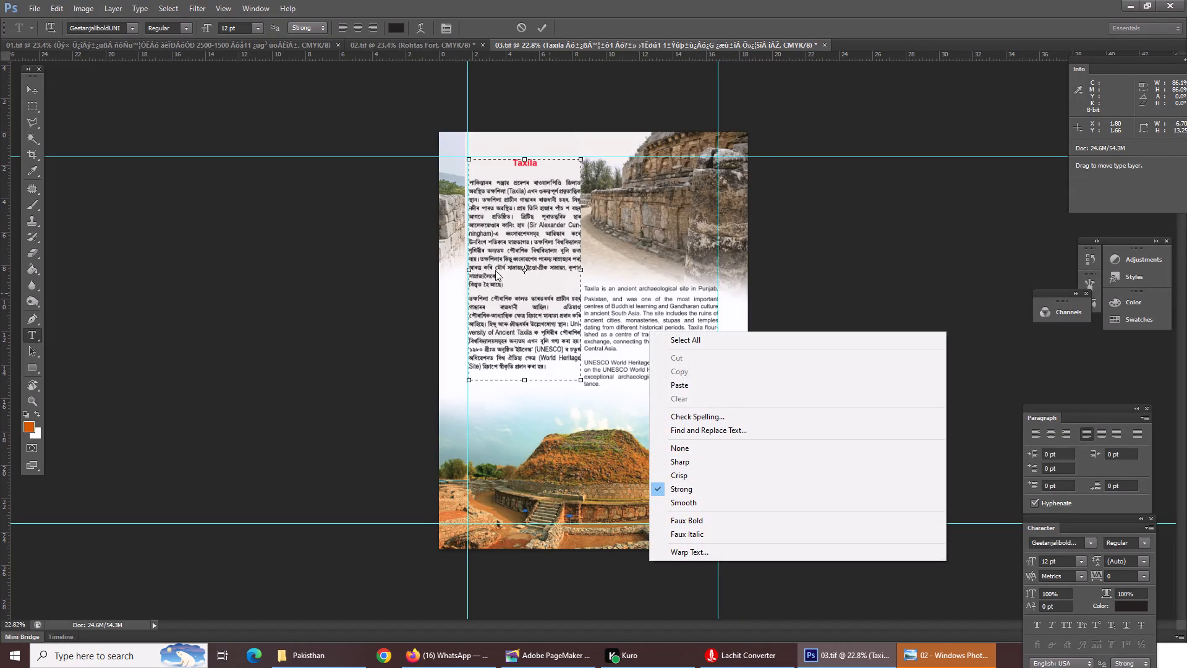
{"action": "key", "text": "Return"}
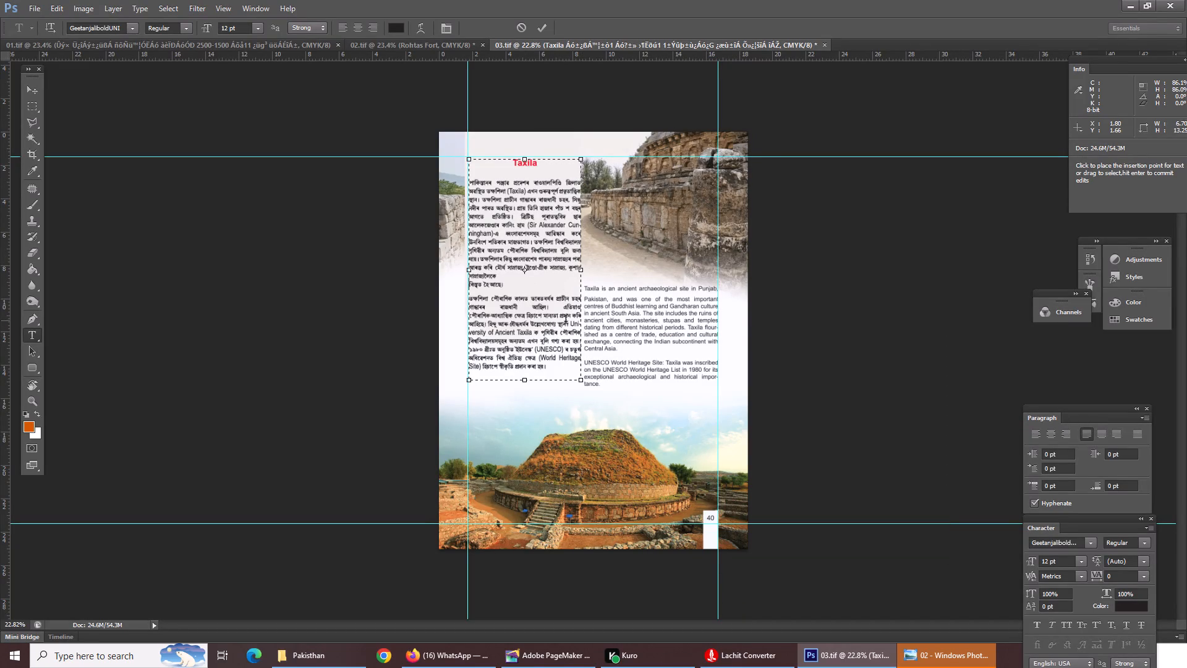
{"action": "key", "text": "Return"}
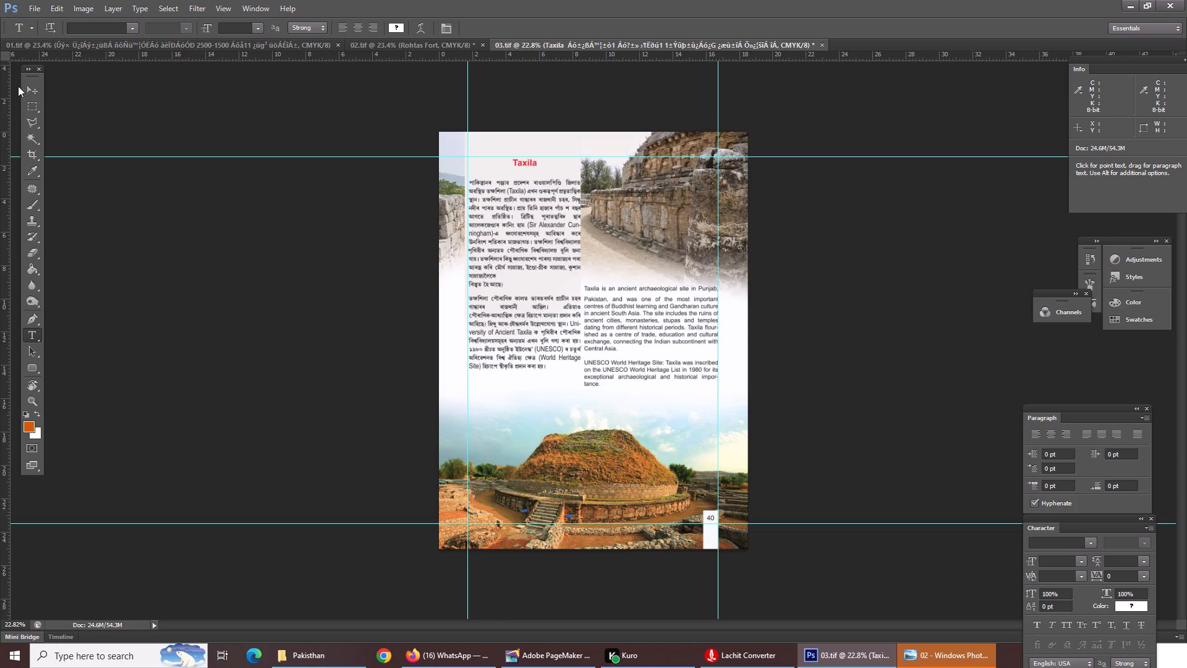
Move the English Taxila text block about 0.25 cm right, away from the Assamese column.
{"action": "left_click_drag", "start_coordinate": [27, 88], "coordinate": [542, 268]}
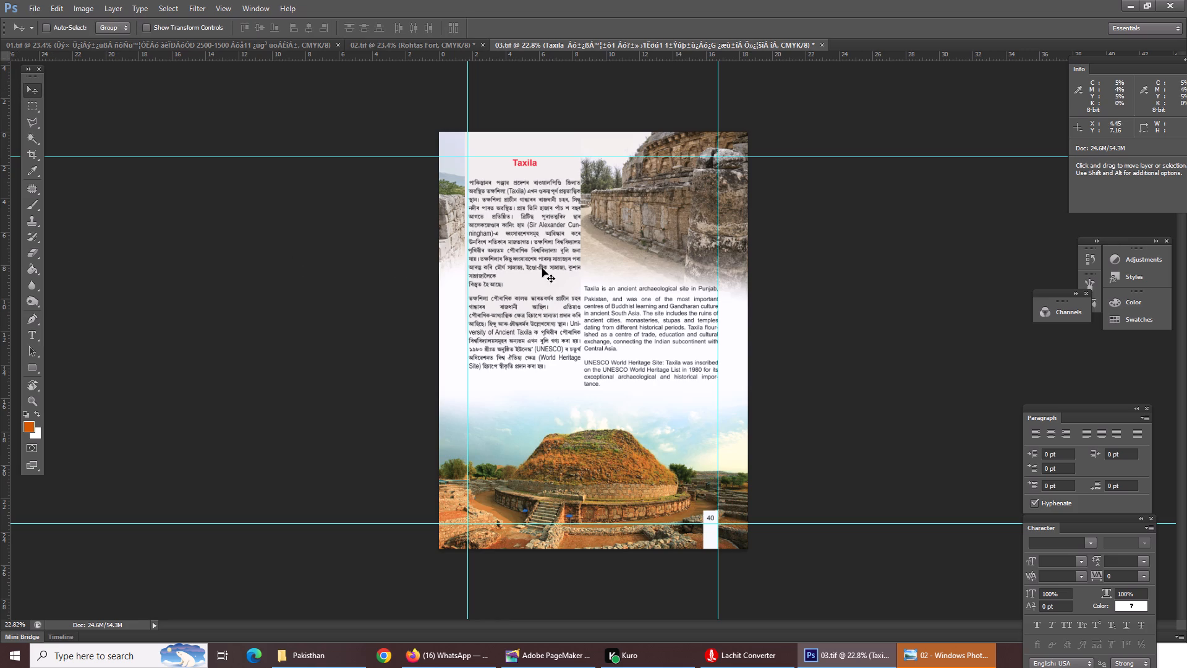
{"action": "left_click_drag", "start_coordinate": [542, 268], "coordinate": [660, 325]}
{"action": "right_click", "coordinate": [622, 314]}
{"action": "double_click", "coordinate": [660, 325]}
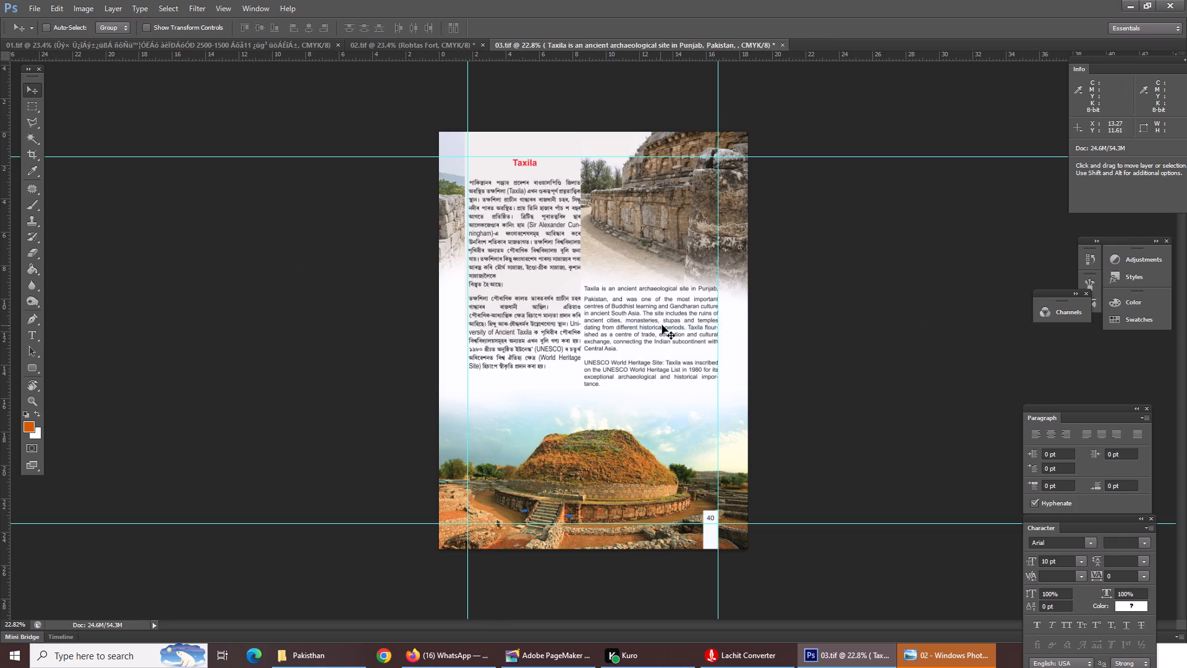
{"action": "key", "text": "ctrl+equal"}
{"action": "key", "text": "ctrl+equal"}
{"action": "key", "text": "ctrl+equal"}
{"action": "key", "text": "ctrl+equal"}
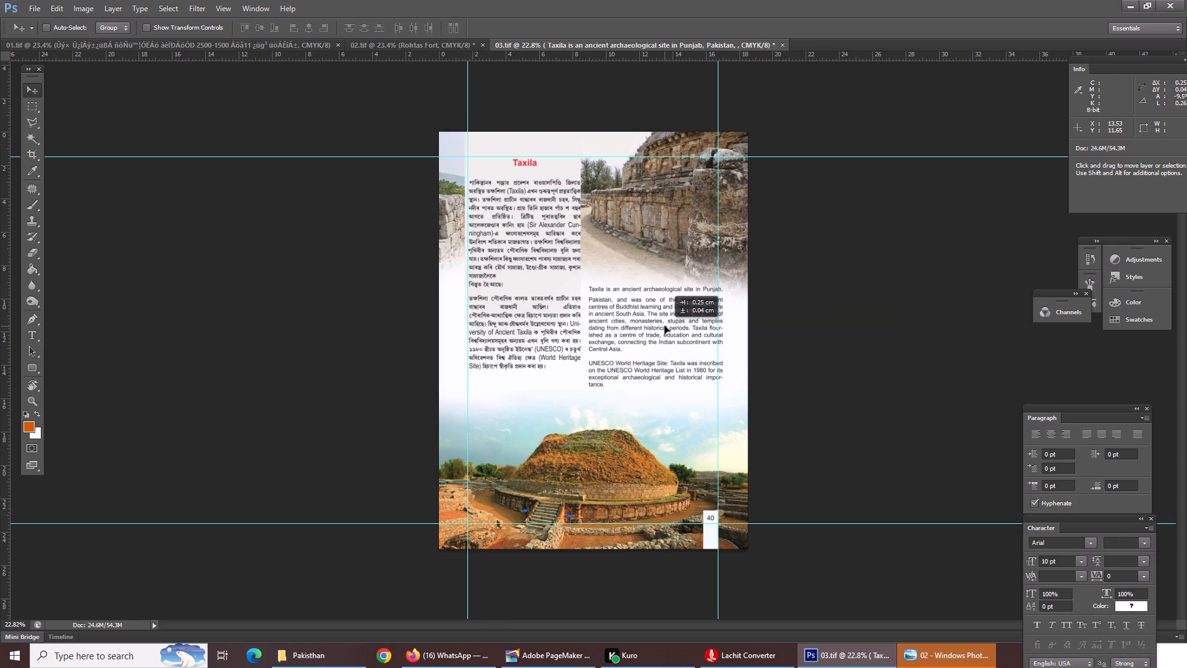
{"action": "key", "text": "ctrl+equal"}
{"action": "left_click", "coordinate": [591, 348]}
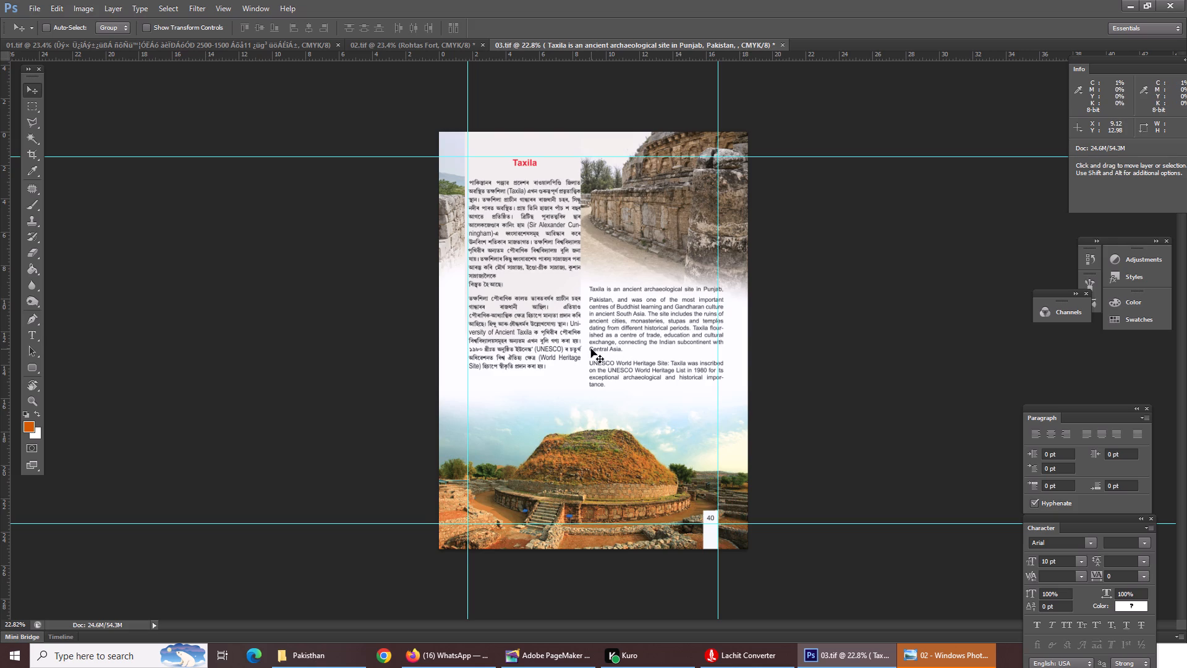
Lower the English text block by about 3 cm, aligning its right edge with the page's right margin guide.
{"action": "key", "text": "ctrl+equal"}
{"action": "key", "text": "ctrl+equal"}
{"action": "key", "text": "ctrl+equal"}
{"action": "key", "text": "ctrl+equal"}
{"action": "scroll", "coordinate": [591, 349], "scroll_direction": "up", "scroll_amount": 7}
{"action": "scroll", "coordinate": [591, 349], "scroll_direction": "down", "scroll_amount": 1}
{"action": "scroll", "coordinate": [591, 349], "scroll_direction": "up", "scroll_amount": 5}
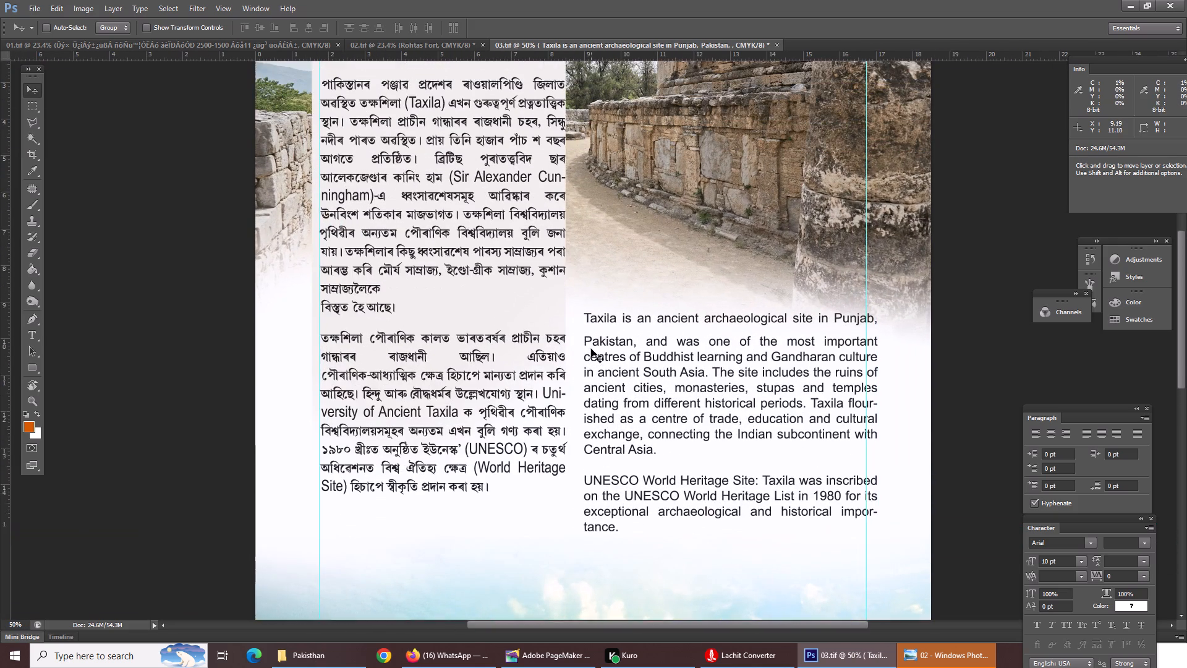
{"action": "scroll", "coordinate": [591, 349], "scroll_direction": "up", "scroll_amount": 7}
{"action": "right_click", "coordinate": [632, 270]}
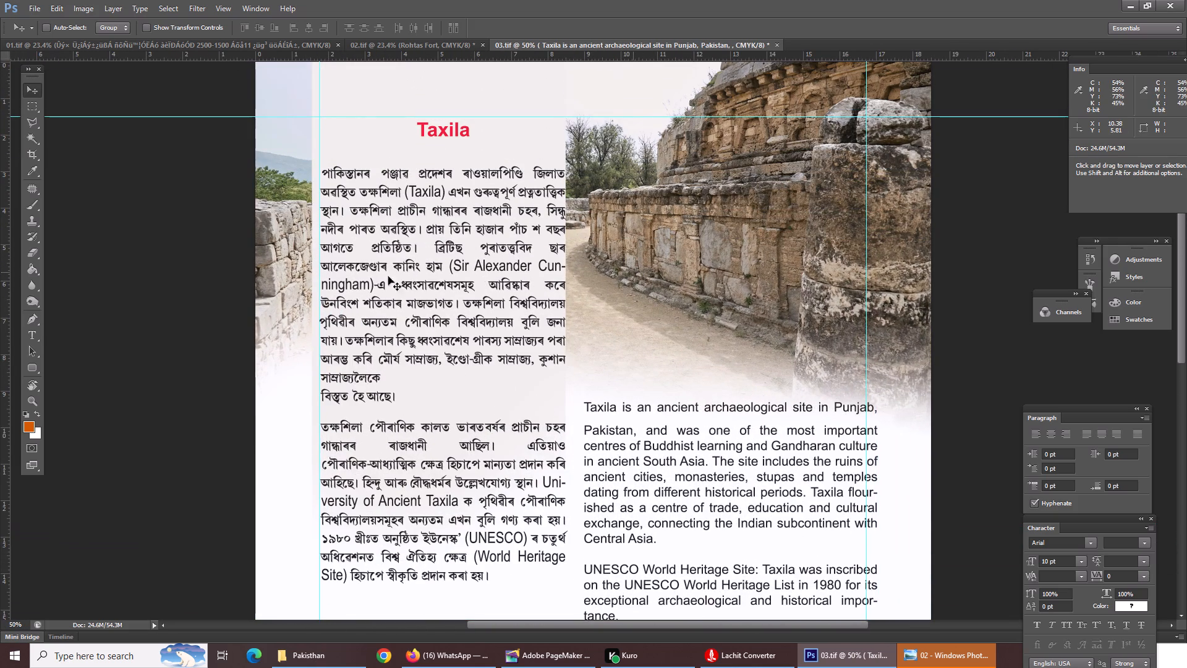
{"action": "left_click_drag", "start_coordinate": [415, 273], "coordinate": [408, 272]}
{"action": "left_click_drag", "start_coordinate": [555, 373], "coordinate": [595, 357]}
{"action": "right_click", "coordinate": [595, 357]}
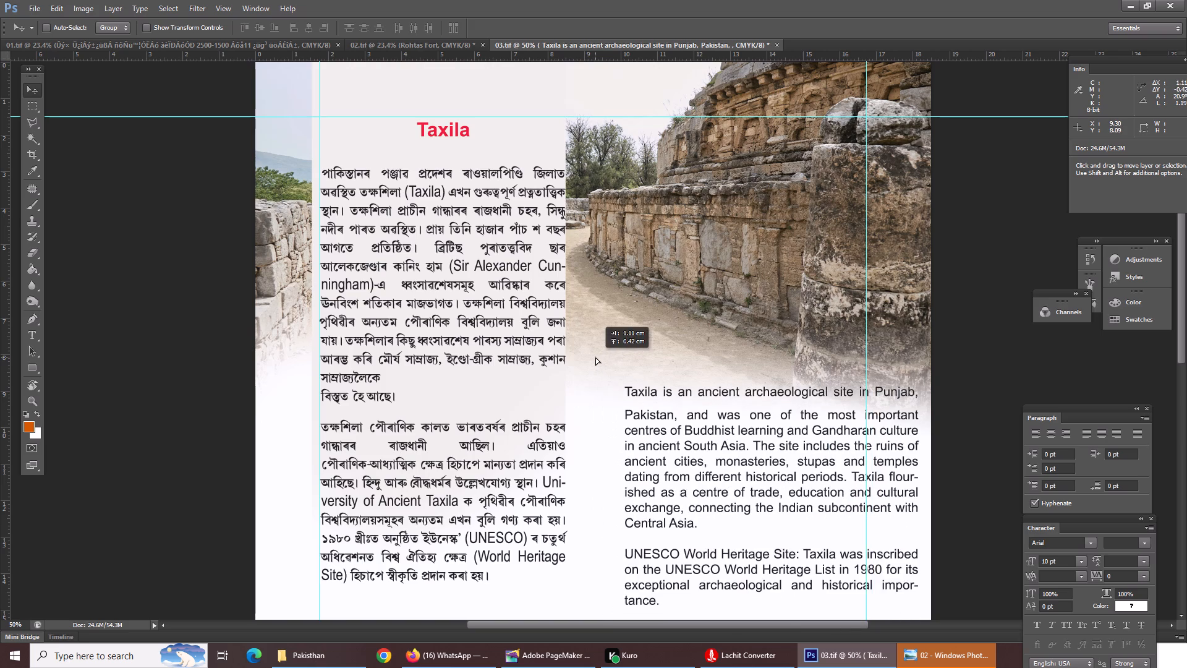
{"action": "left_click_drag", "start_coordinate": [595, 357], "coordinate": [546, 481]}
Move the stone wall photo on Layer 67 up about 0.8 cm and slightly left.
{"action": "right_click", "coordinate": [592, 317]}
{"action": "right_click", "coordinate": [614, 370]}
{"action": "left_click", "coordinate": [629, 377]}
{"action": "left_click_drag", "start_coordinate": [632, 365], "coordinate": [634, 365]}
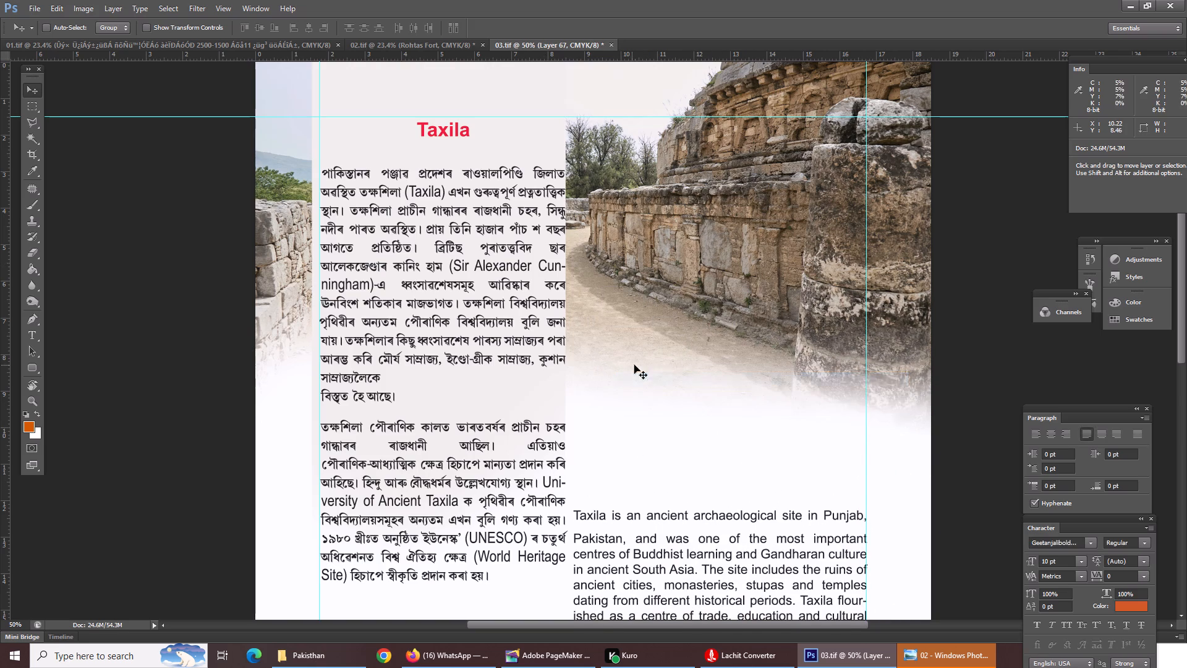
{"action": "left_click_drag", "start_coordinate": [634, 365], "coordinate": [634, 335]}
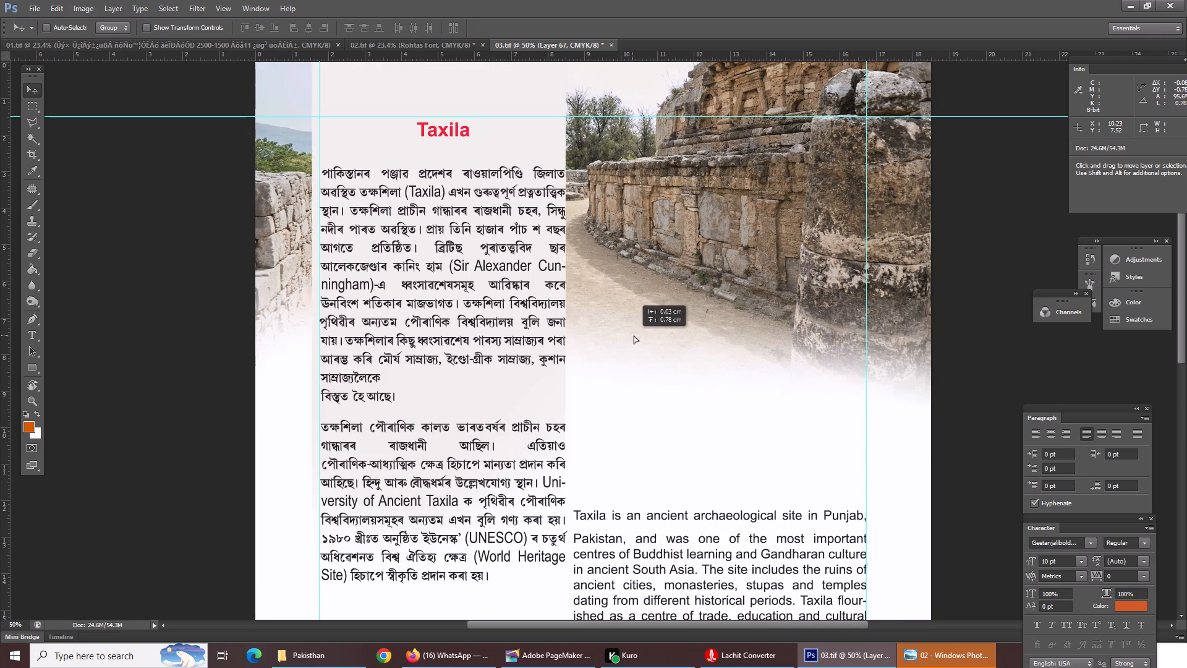
{"action": "left_click_drag", "start_coordinate": [634, 335], "coordinate": [620, 337]}
Shift the pale panel behind the Assamese text (Layer 68) slightly right and widen it to about 7.5 cm.
{"action": "left_click", "coordinate": [479, 319]}
{"action": "right_click", "coordinate": [479, 319]}
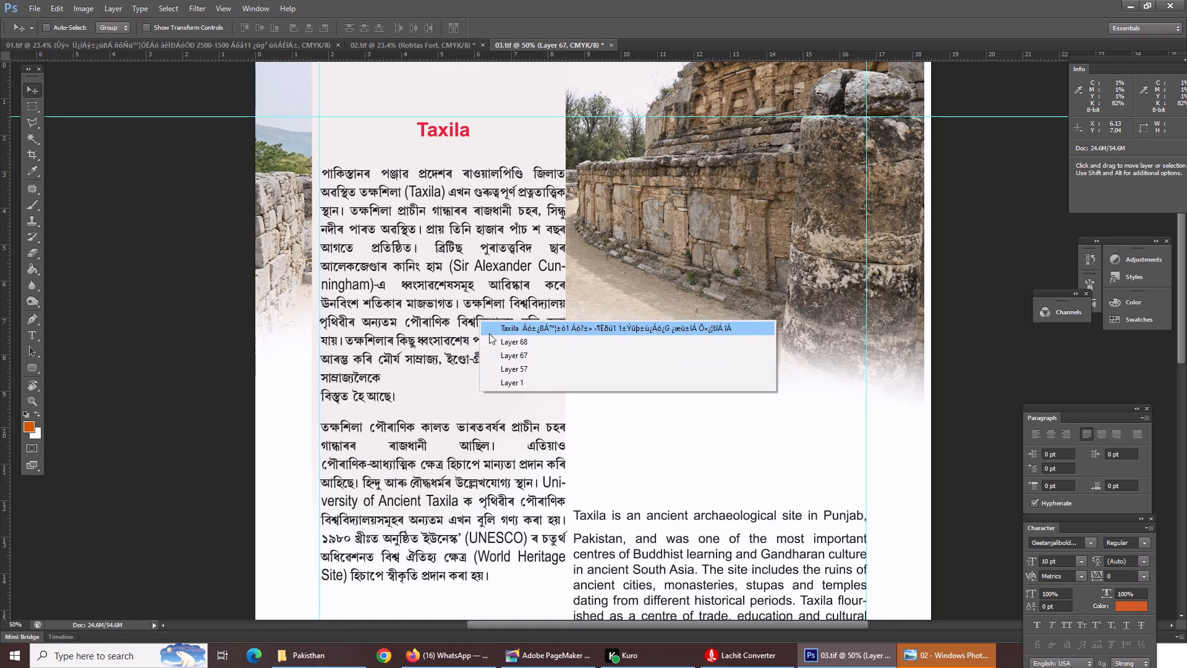
{"action": "left_click", "coordinate": [506, 342]}
{"action": "left_click_drag", "start_coordinate": [504, 367], "coordinate": [504, 368]}
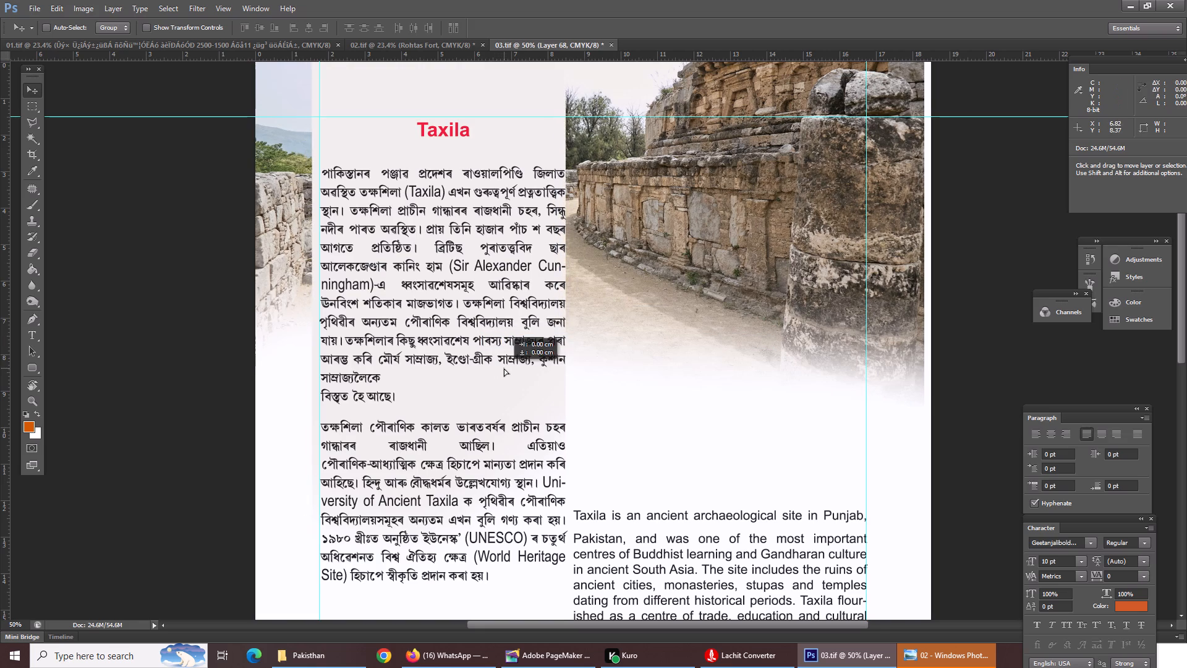
{"action": "left_click_drag", "start_coordinate": [504, 368], "coordinate": [509, 374]}
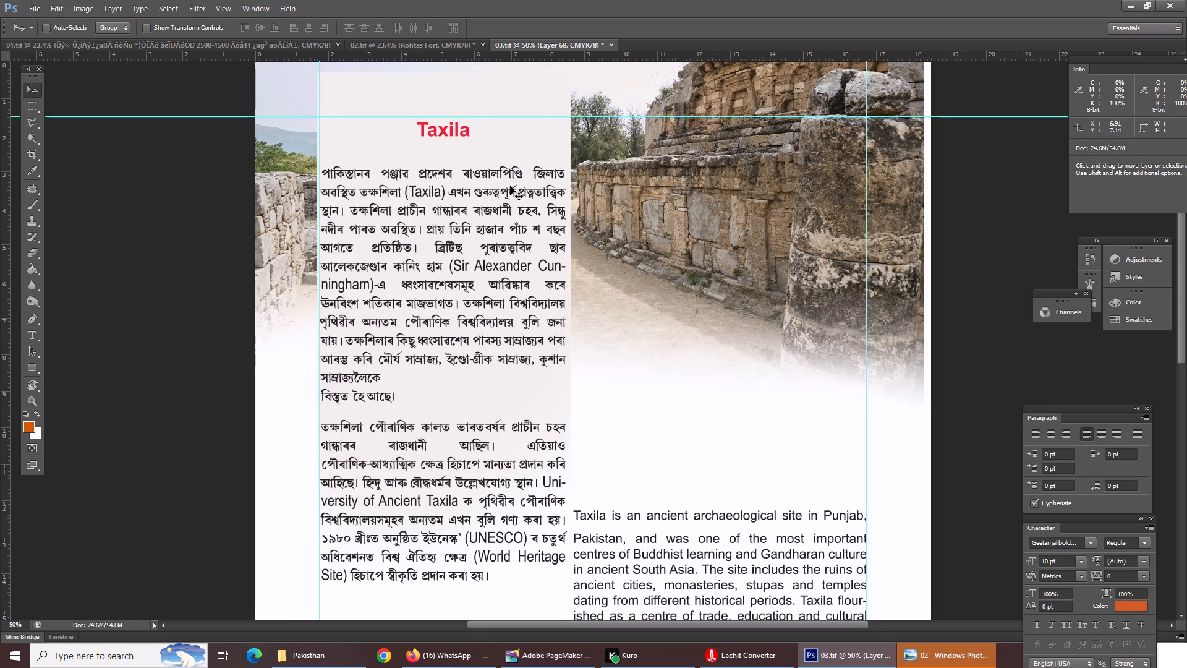
{"action": "key", "text": "ctrl+t"}
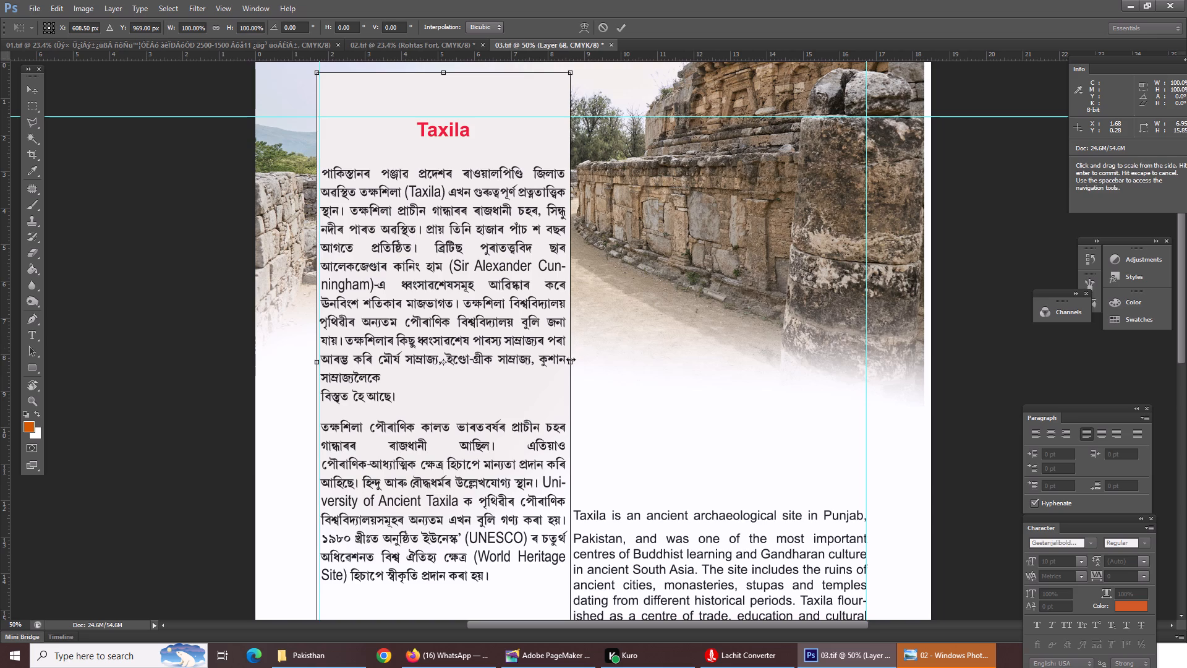
{"action": "left_click_drag", "start_coordinate": [573, 358], "coordinate": [594, 367]}
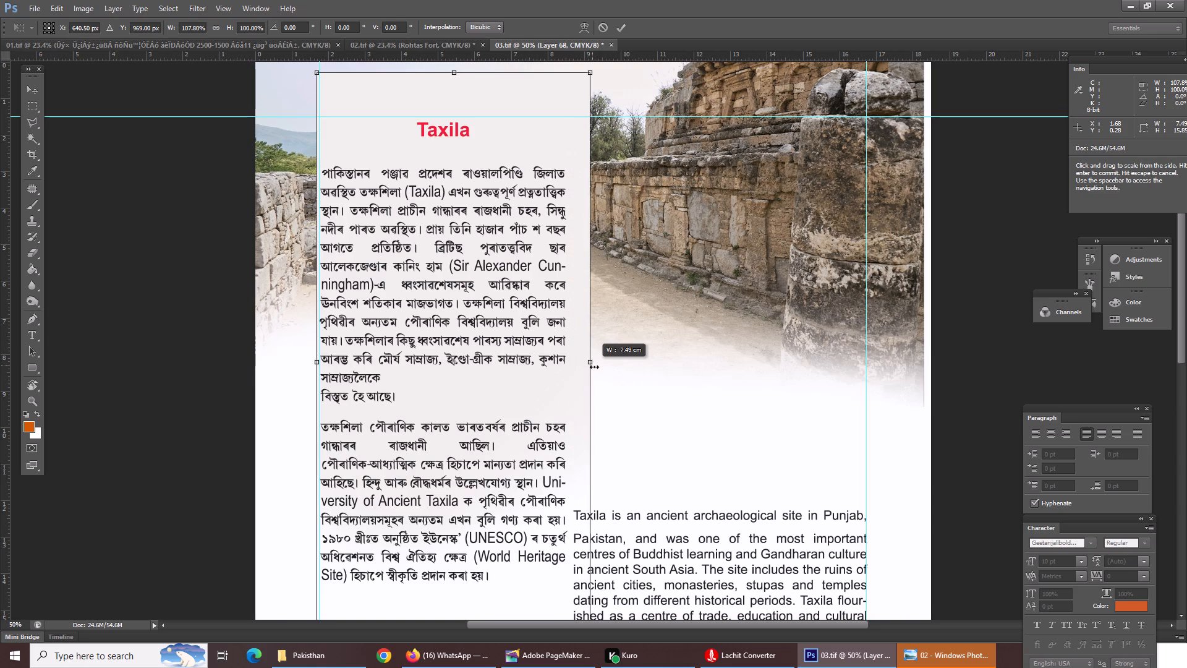
{"action": "left_click_drag", "start_coordinate": [594, 367], "coordinate": [595, 367]}
{"action": "key", "text": "Return"}
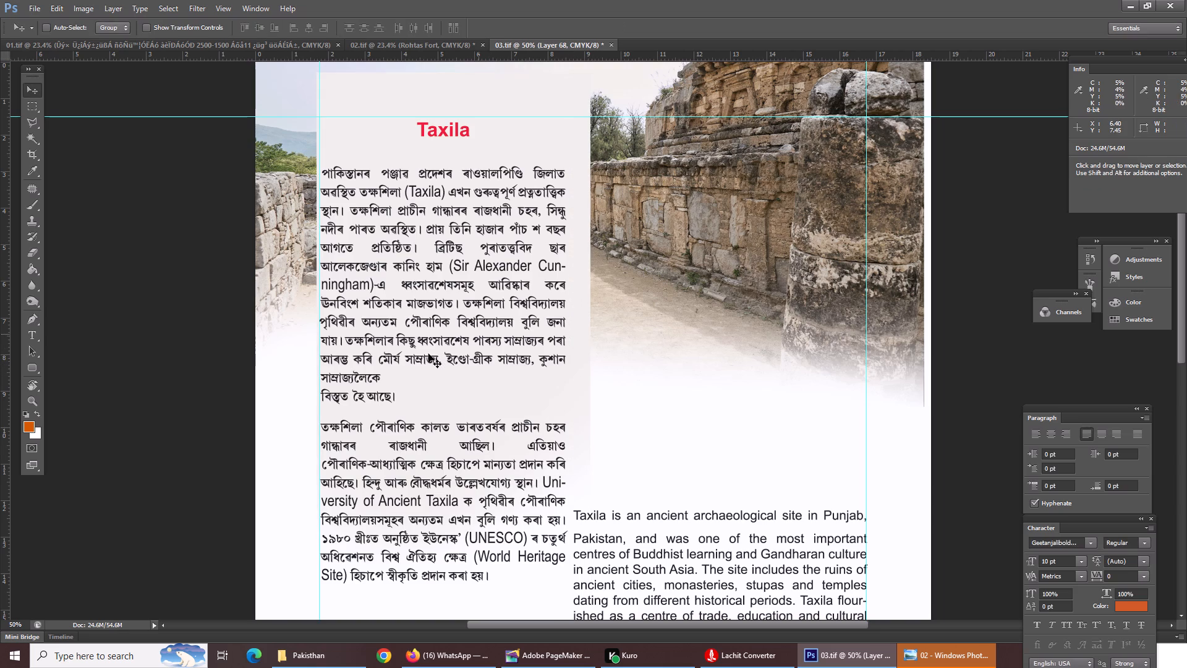
Move the Assamese text block with its "Taxila" heading up about 0.4 cm.
{"action": "right_click", "coordinate": [362, 242]}
{"action": "left_click", "coordinate": [367, 246]}
{"action": "left_click_drag", "start_coordinate": [405, 264], "coordinate": [404, 248]}
{"action": "left_click", "coordinate": [427, 271]}
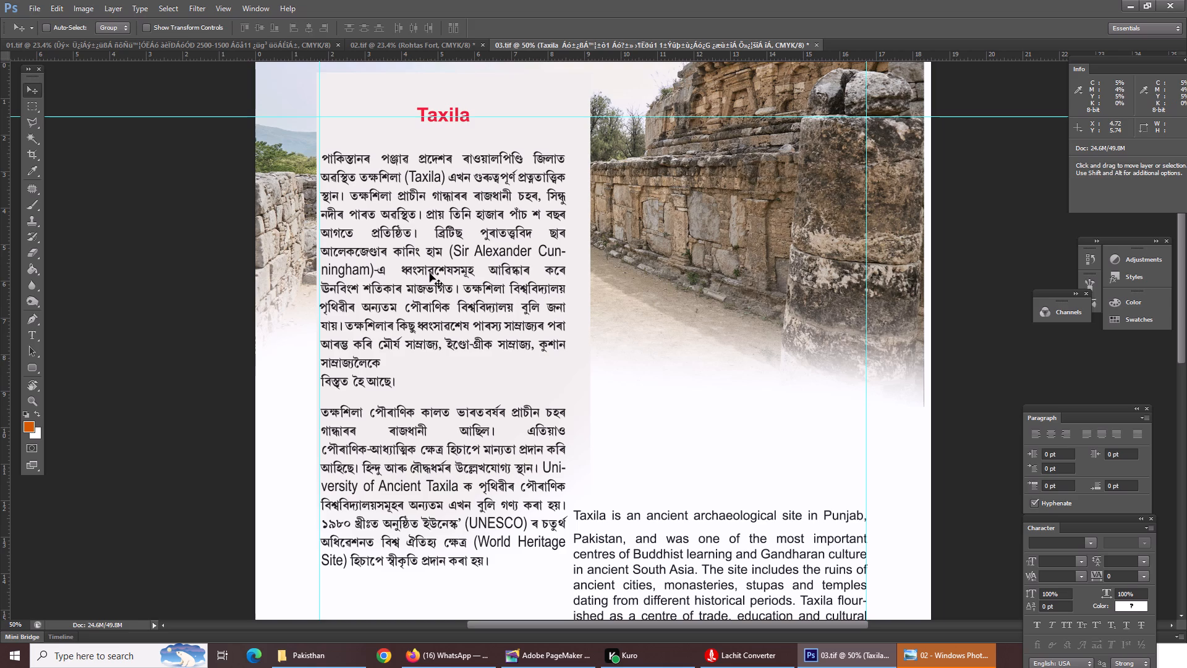
Widen the Assamese text box to about 7.13 cm, keeping it inside the pale panel.
{"action": "key", "text": "t"}
{"action": "left_click", "coordinate": [488, 299]}
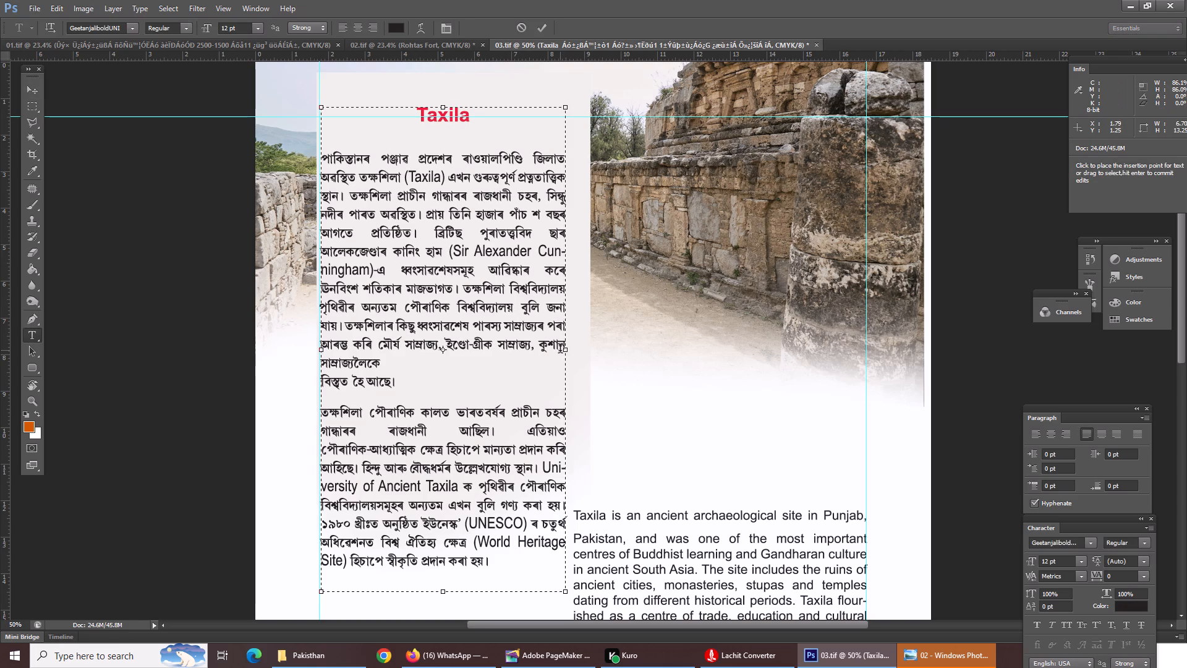
{"action": "left_click_drag", "start_coordinate": [563, 349], "coordinate": [577, 356]}
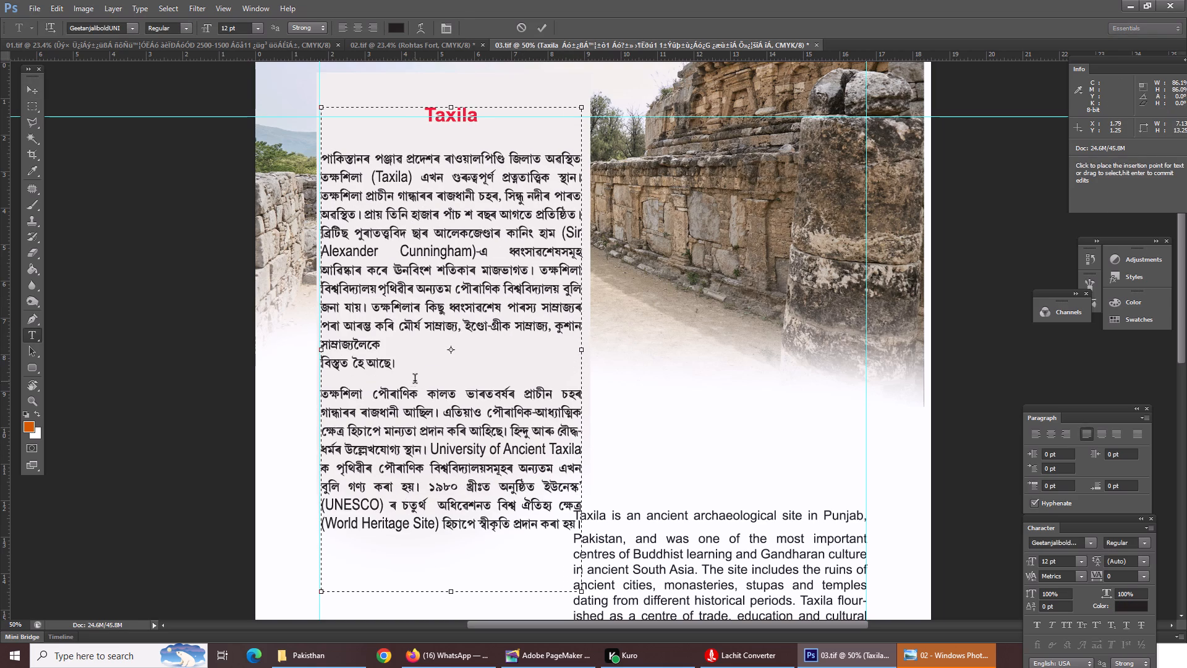
{"action": "key", "text": "Return"}
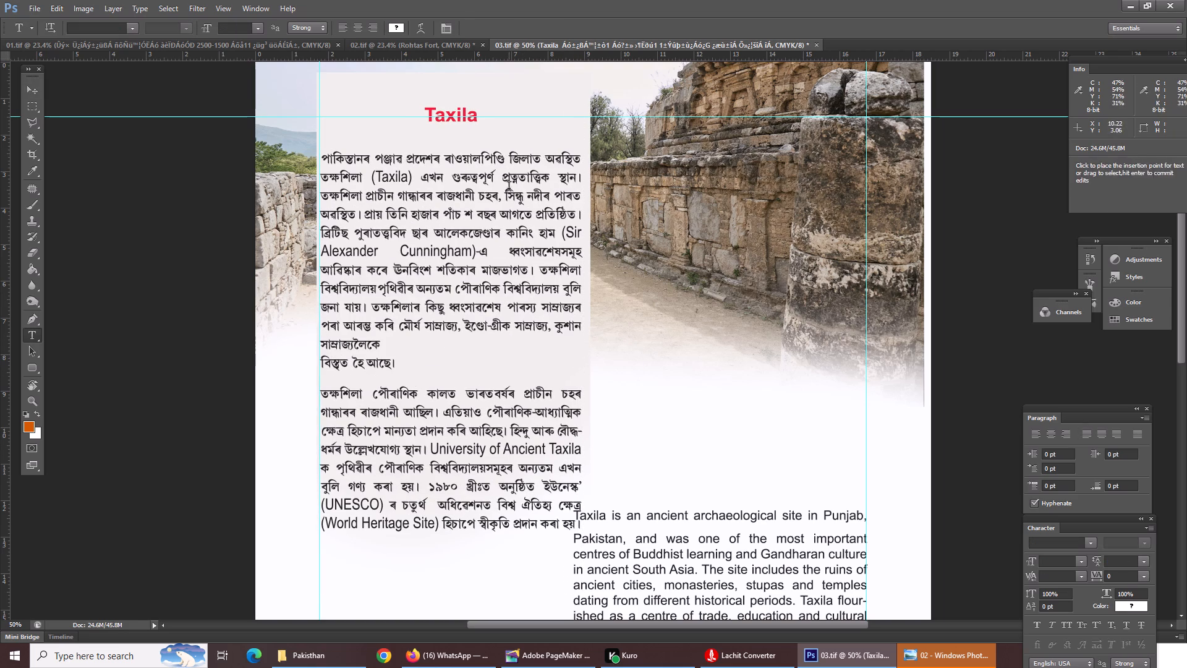
{"action": "key", "text": "ctrl+t"}
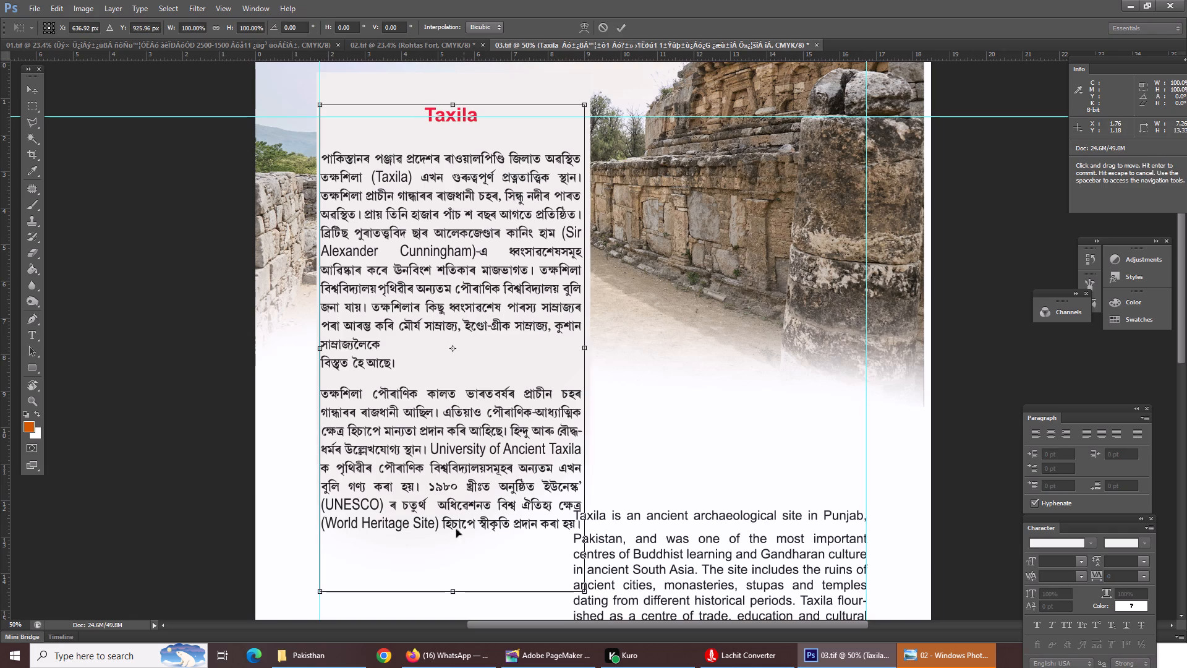
{"action": "key", "text": "Return"}
Examine how the Assamese and English text blocks sit against each other and the lower photo down the page.
{"action": "scroll", "coordinate": [591, 0], "scroll_direction": "up", "scroll_amount": 1}
{"action": "scroll", "coordinate": [593, 0], "scroll_direction": "down", "scroll_amount": 4}
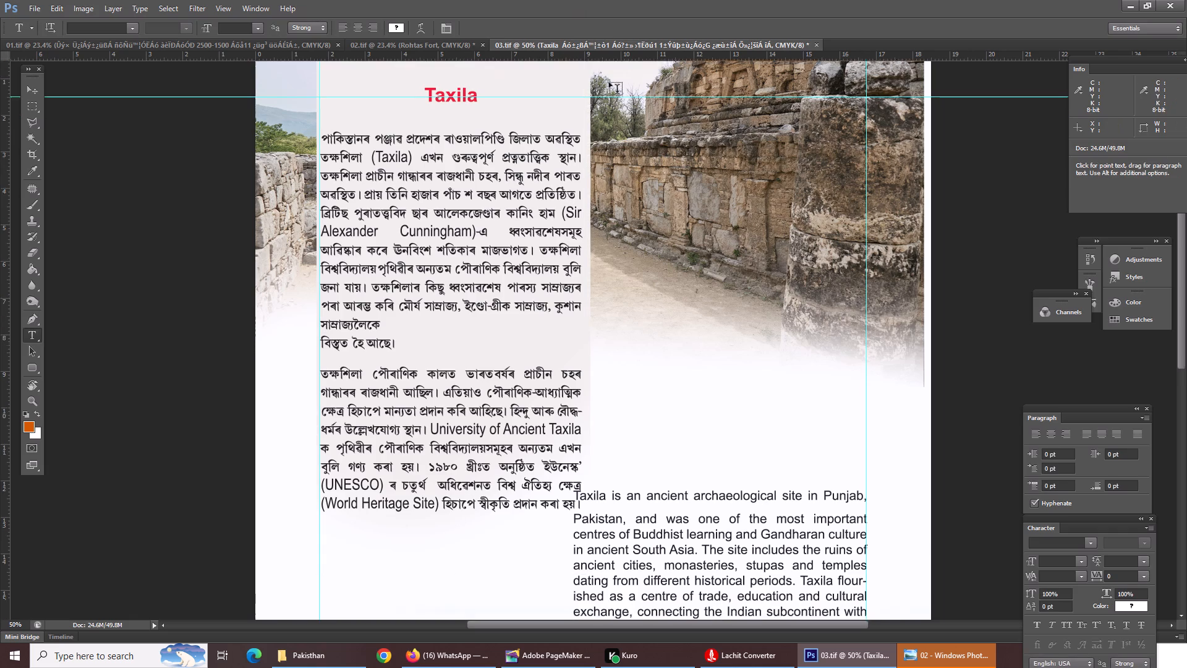
{"action": "scroll", "coordinate": [609, 82], "scroll_direction": "down", "scroll_amount": 4}
{"action": "scroll", "coordinate": [613, 54], "scroll_direction": "up", "scroll_amount": 5}
{"action": "scroll", "coordinate": [613, 59], "scroll_direction": "down", "scroll_amount": 4}
{"action": "scroll", "coordinate": [583, 0], "scroll_direction": "down", "scroll_amount": 7}
{"action": "scroll", "coordinate": [545, 249], "scroll_direction": "down", "scroll_amount": 1}
{"action": "scroll", "coordinate": [547, 251], "scroll_direction": "up", "scroll_amount": 1}
{"action": "scroll", "coordinate": [547, 251], "scroll_direction": "down", "scroll_amount": 2}
{"action": "scroll", "coordinate": [549, 258], "scroll_direction": "up", "scroll_amount": 1}
{"action": "scroll", "coordinate": [540, 148], "scroll_direction": "down", "scroll_amount": 1}
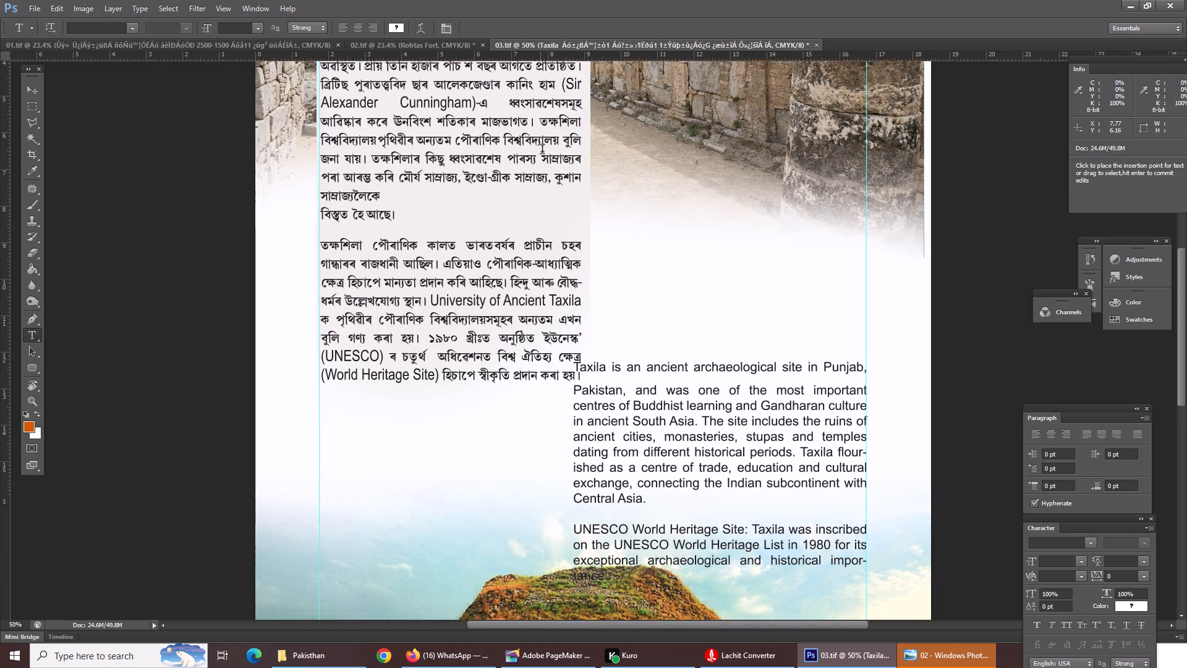
{"action": "scroll", "coordinate": [542, 151], "scroll_direction": "down", "scroll_amount": 2}
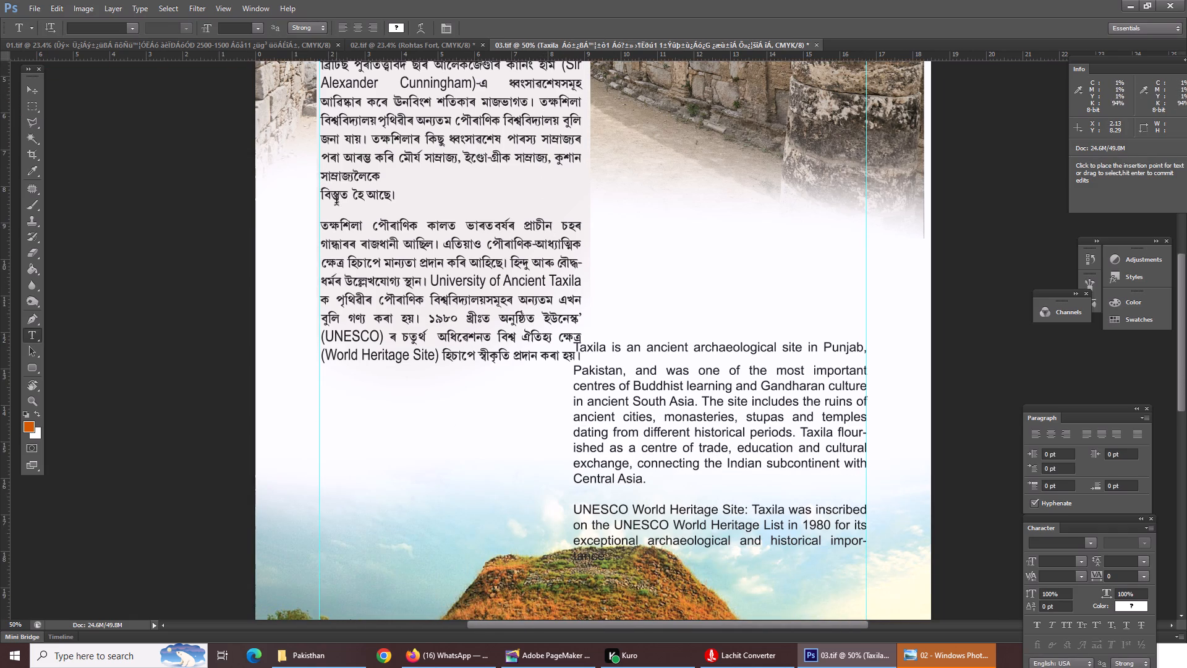
Join the stray short line ending the first Assamese paragraph to the line above by removing the line break.
{"action": "left_click", "coordinate": [338, 204]}
{"action": "left_click_drag", "start_coordinate": [343, 211], "coordinate": [326, 213]}
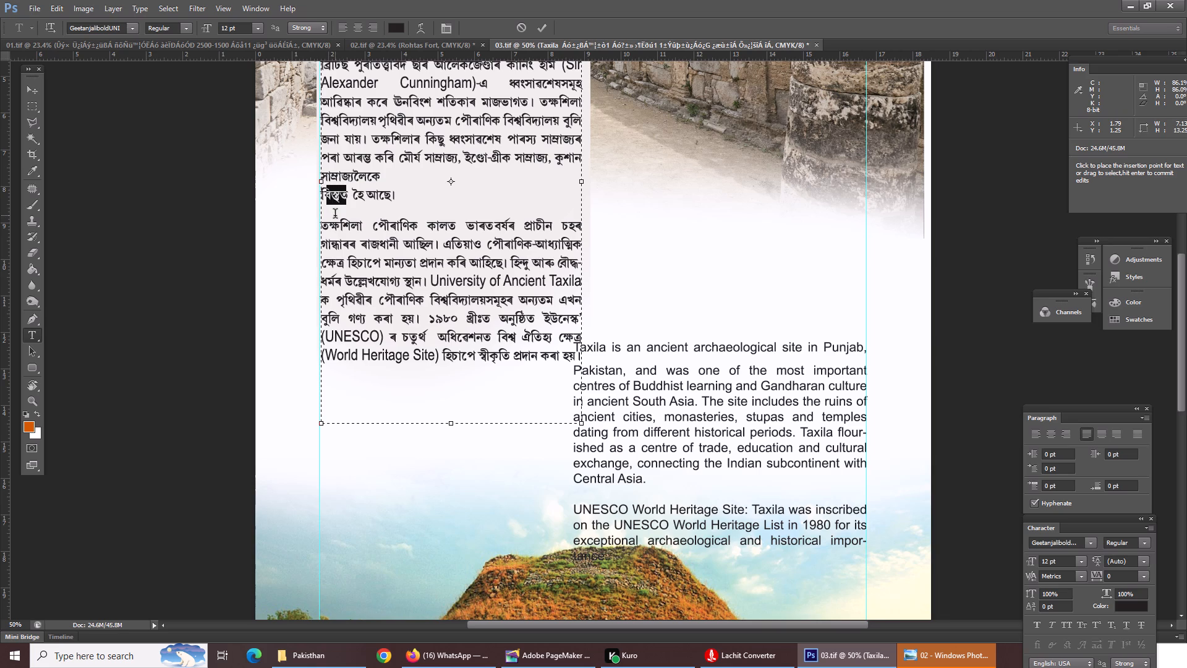
{"action": "left_click", "coordinate": [335, 215]}
{"action": "left_click", "coordinate": [368, 220]}
{"action": "left_click", "coordinate": [333, 221]}
{"action": "left_click", "coordinate": [339, 208]}
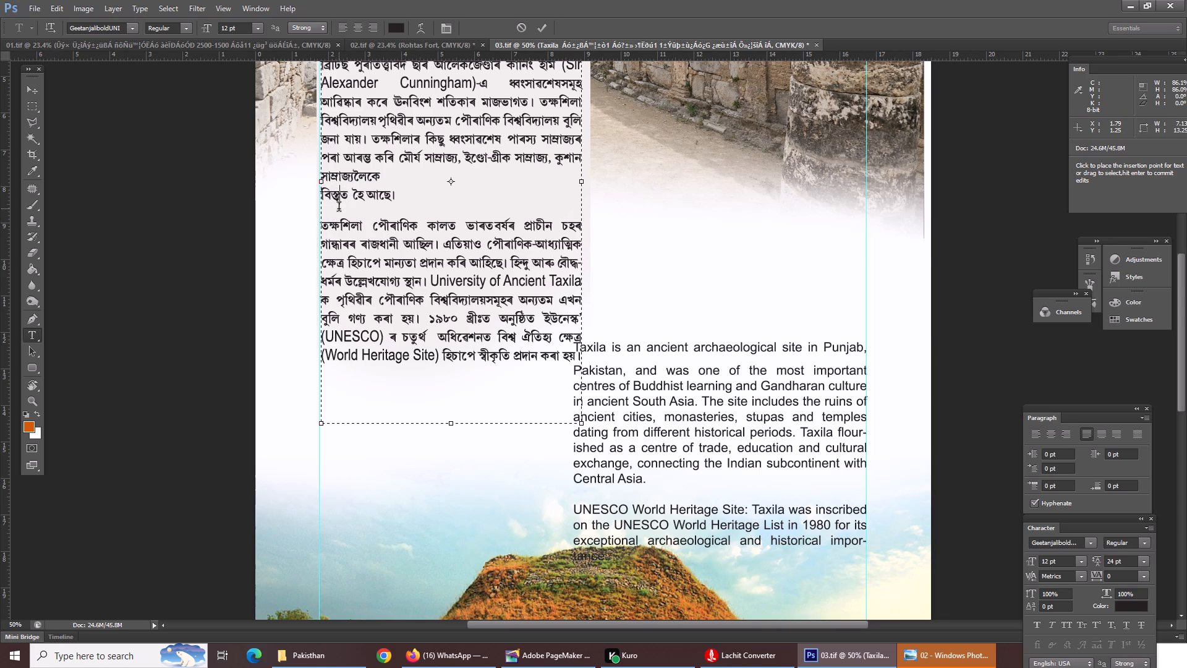
{"action": "left_click", "coordinate": [322, 220]}
{"action": "left_click", "coordinate": [319, 228]}
{"action": "left_click", "coordinate": [325, 226]}
{"action": "key", "text": "Left"}
{"action": "key", "text": "BackSpace"}
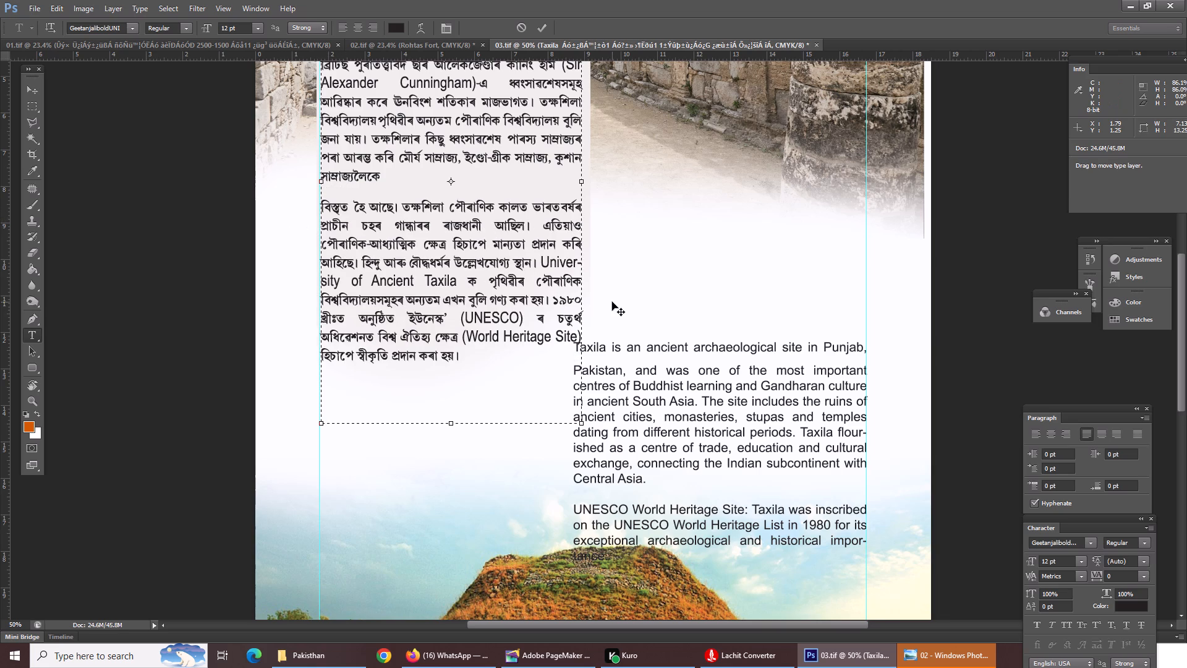
{"action": "key", "text": "Return"}
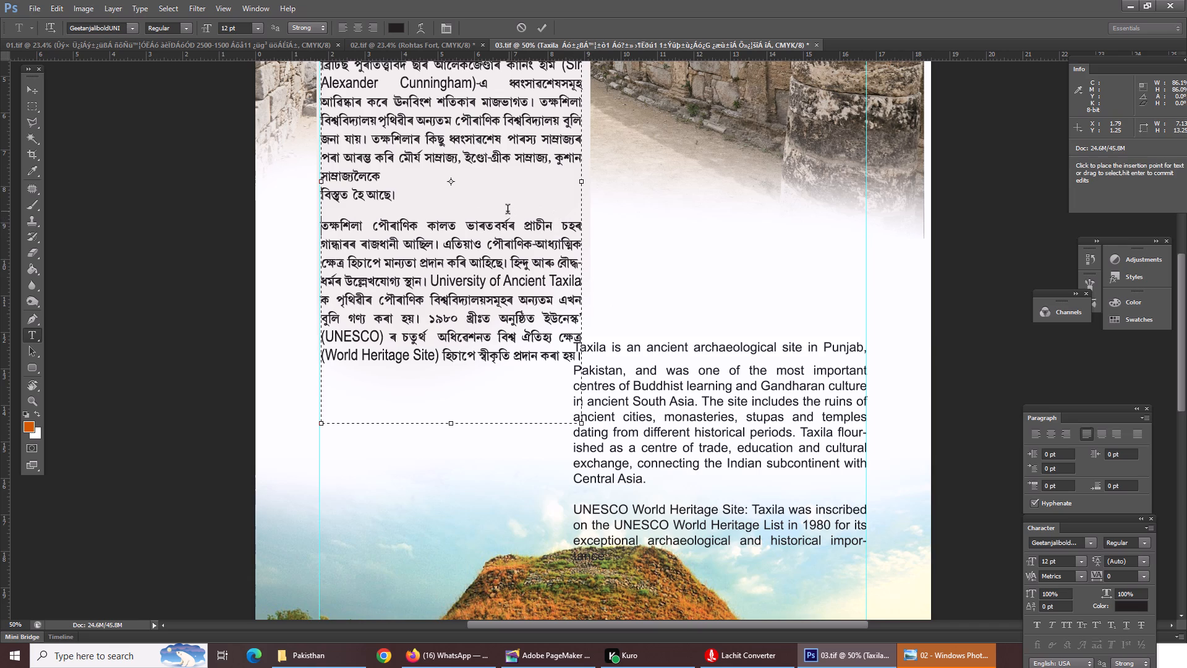
{"action": "left_click", "coordinate": [320, 195]}
{"action": "key", "text": "BackSpace"}
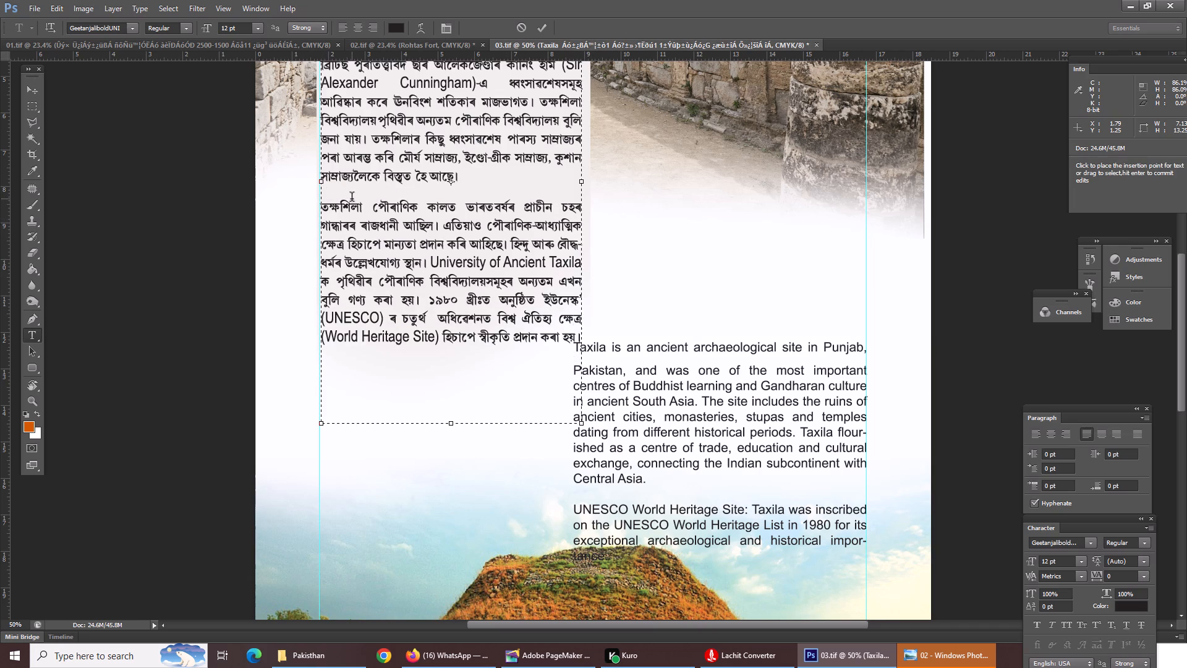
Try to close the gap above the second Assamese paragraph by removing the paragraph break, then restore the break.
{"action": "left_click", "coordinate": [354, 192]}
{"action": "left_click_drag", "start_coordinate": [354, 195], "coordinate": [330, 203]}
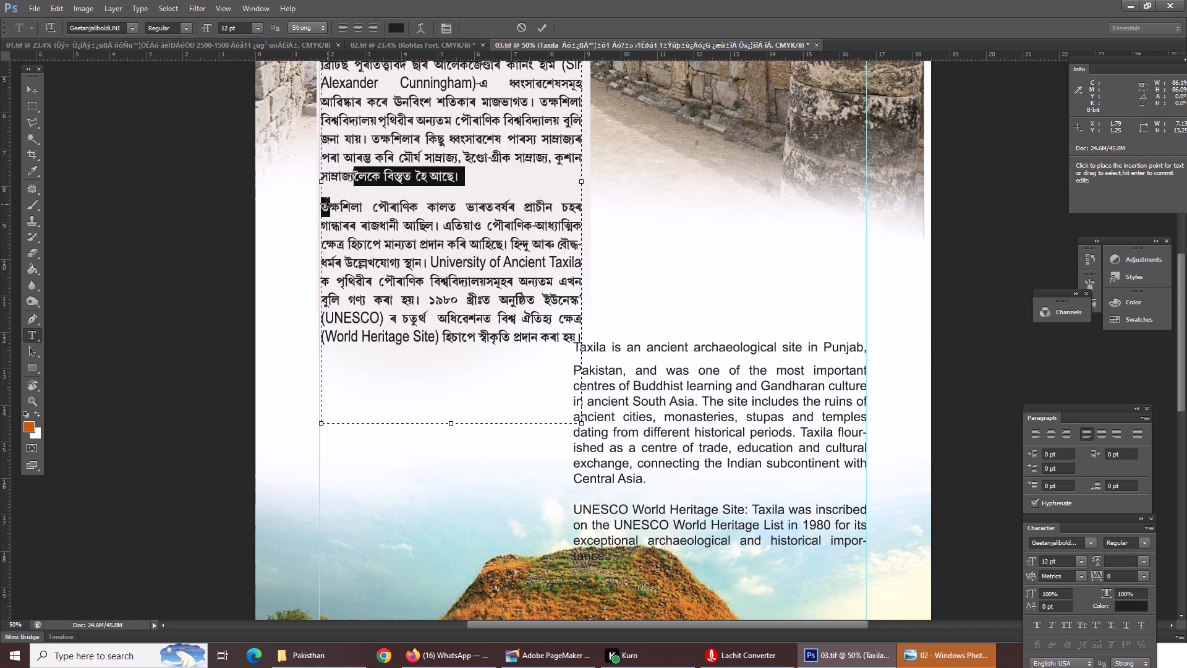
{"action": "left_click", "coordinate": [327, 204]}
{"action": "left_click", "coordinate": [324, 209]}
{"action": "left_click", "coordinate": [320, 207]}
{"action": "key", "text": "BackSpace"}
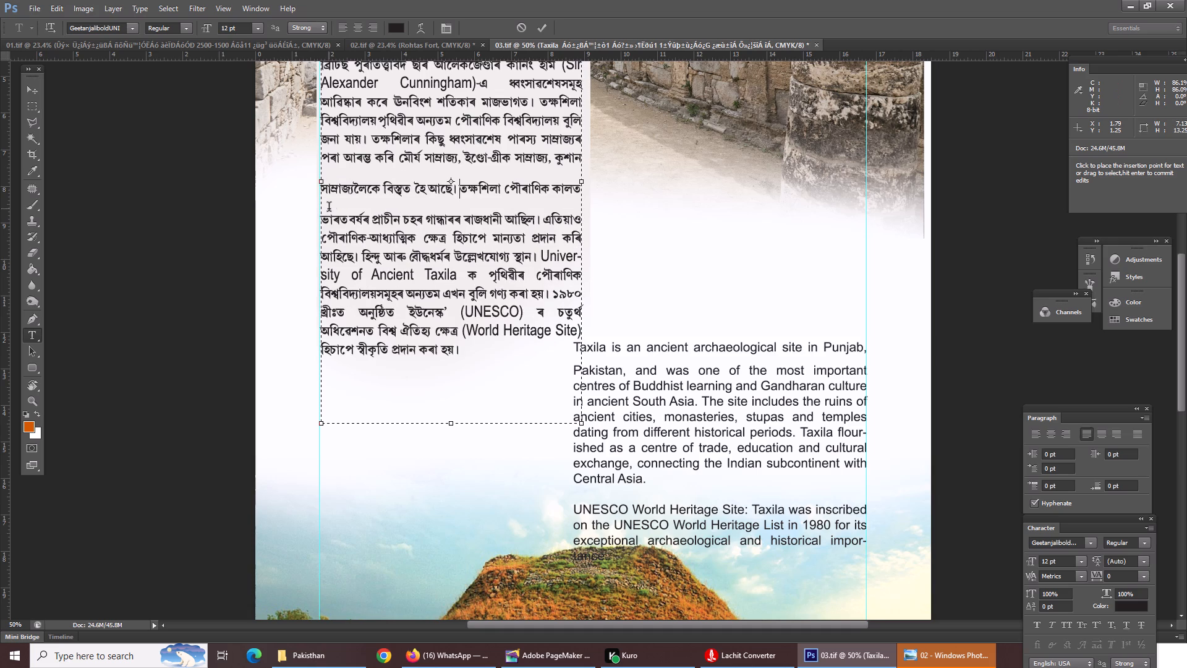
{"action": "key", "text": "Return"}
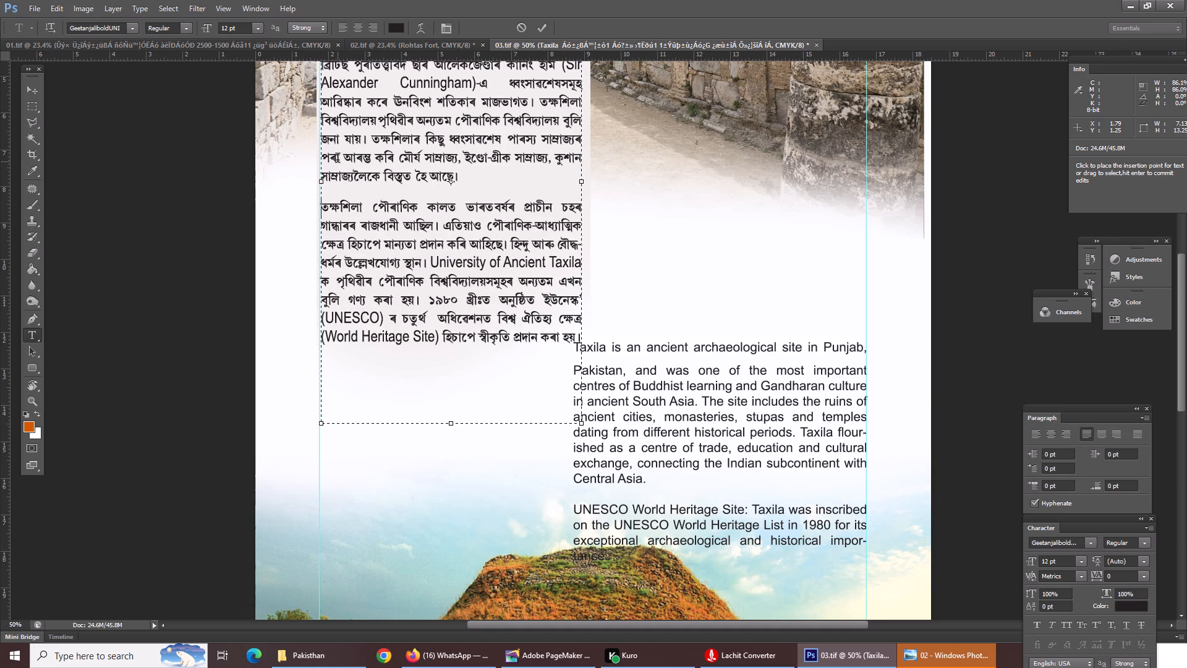
Set the leading to Auto for the Assamese lines around the break between the first and second paragraphs.
{"action": "left_click_drag", "start_coordinate": [338, 160], "coordinate": [369, 249]}
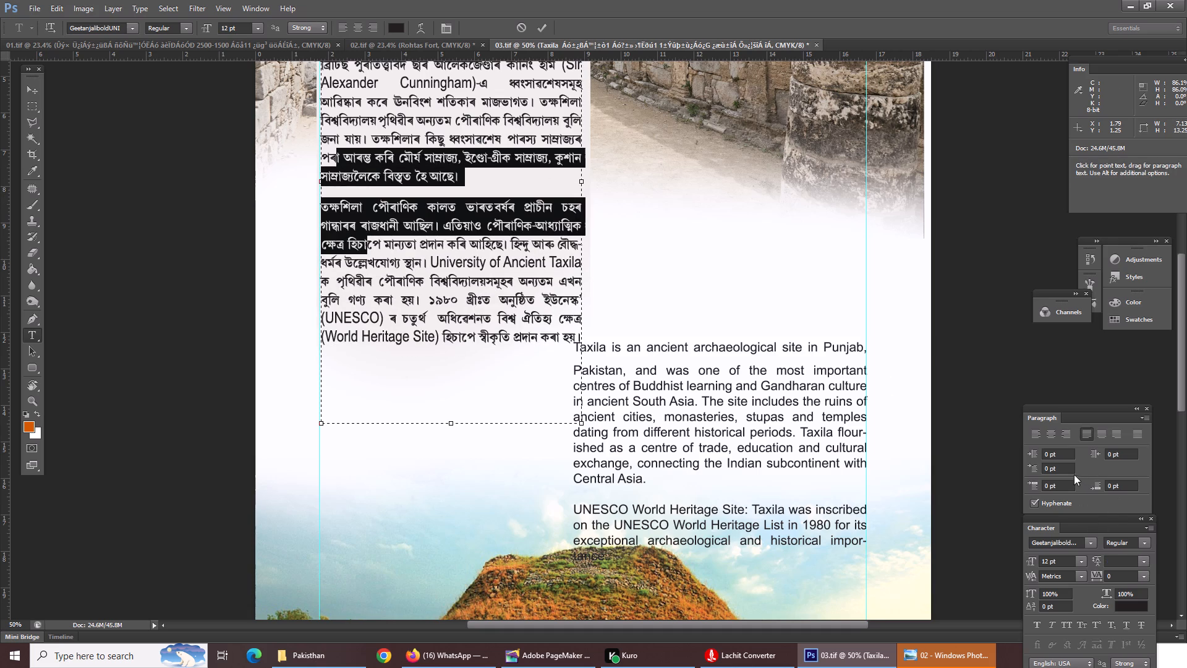
{"action": "left_click", "coordinate": [1144, 562]}
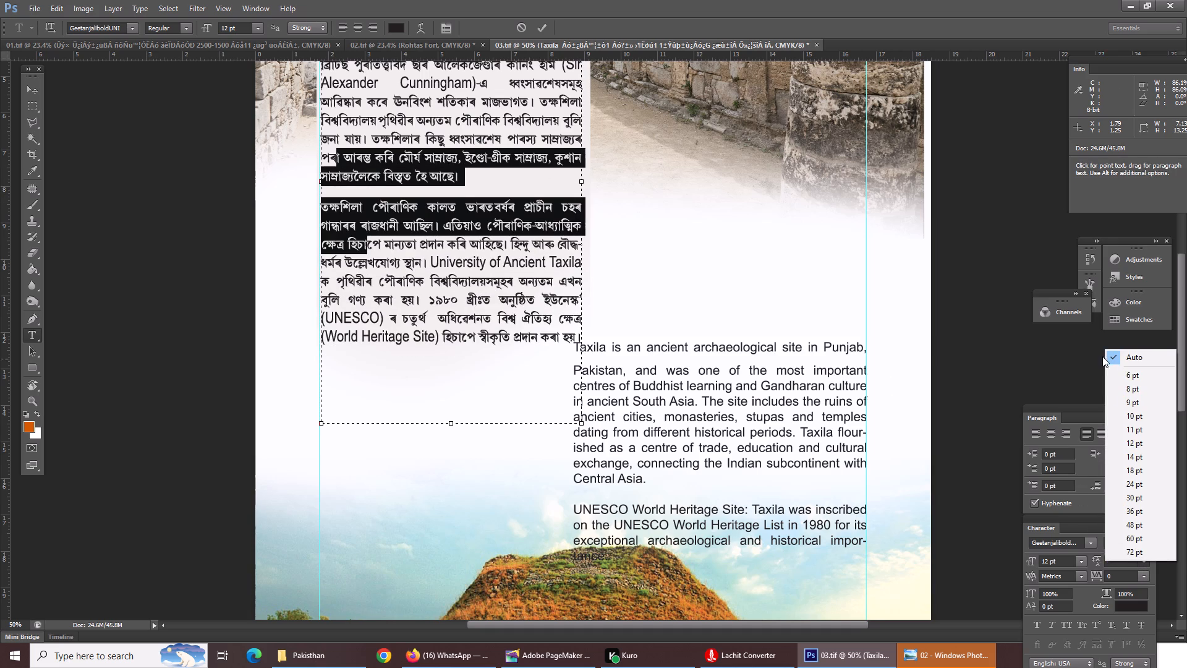
{"action": "left_click", "coordinate": [1109, 354]}
{"action": "left_click", "coordinate": [628, 310]}
{"action": "left_click", "coordinate": [524, 310]}
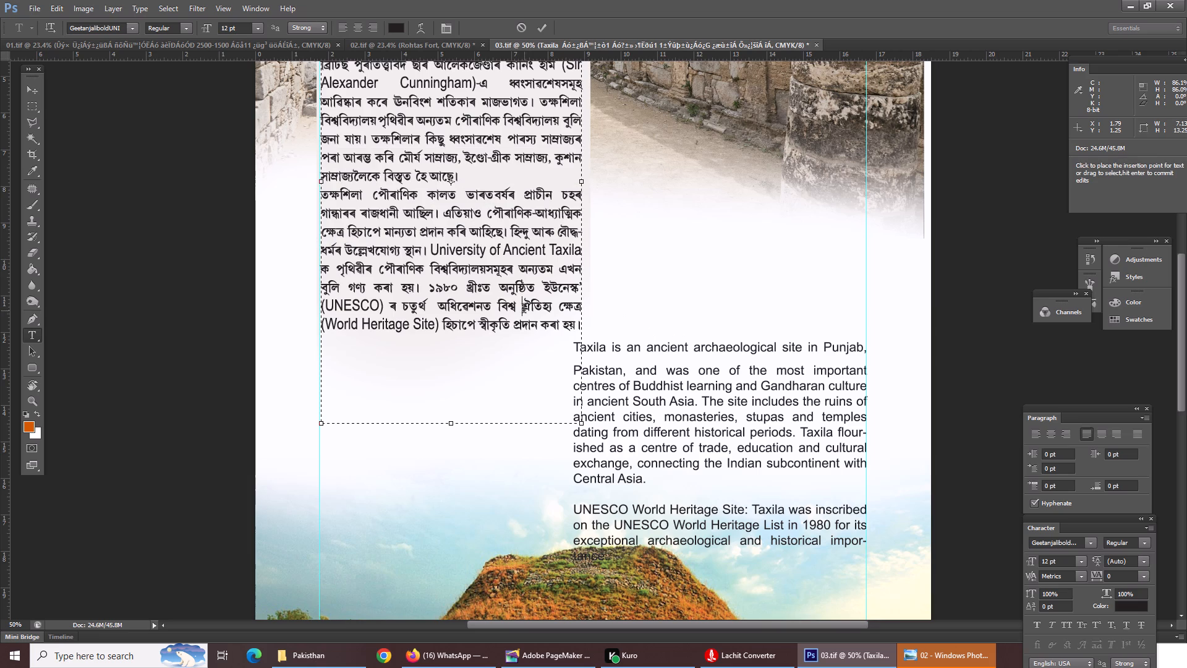
Shorten the Assamese text box from below to a height of about 11.9 cm.
{"action": "left_click_drag", "start_coordinate": [453, 424], "coordinate": [454, 386]}
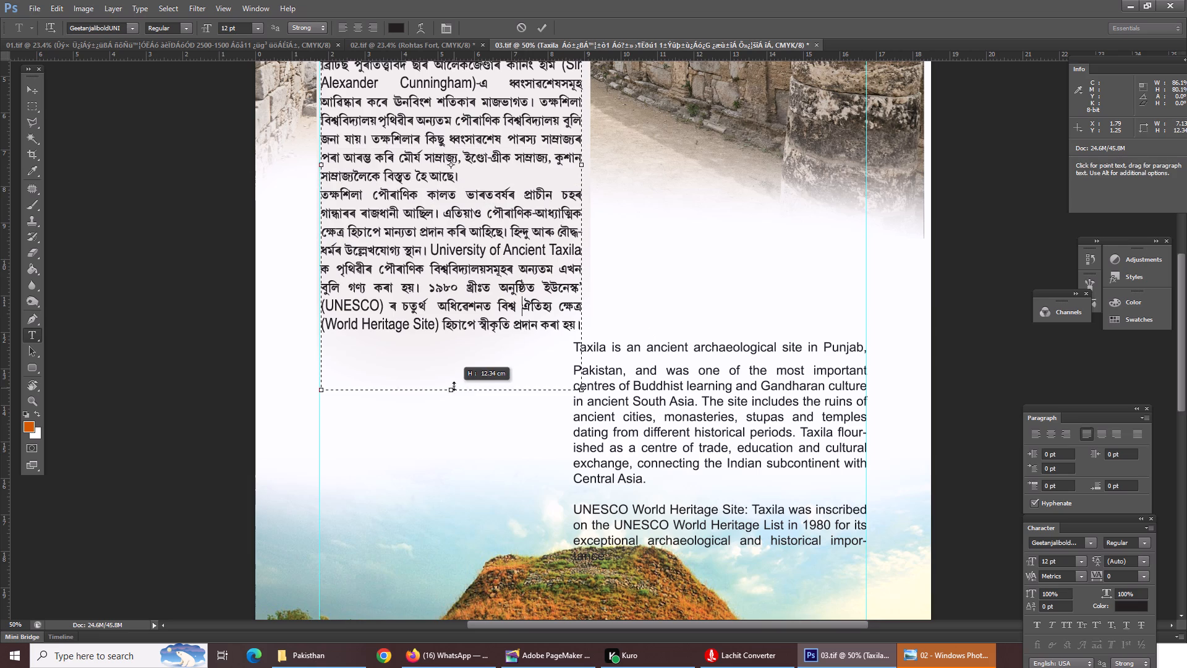
{"action": "left_click_drag", "start_coordinate": [454, 386], "coordinate": [454, 374]}
{"action": "key", "text": "Return"}
Move the Assamese text block with its "Taxila" heading slightly up, keeping its left edge at the left margin guide.
{"action": "key", "text": "ctrl+0"}
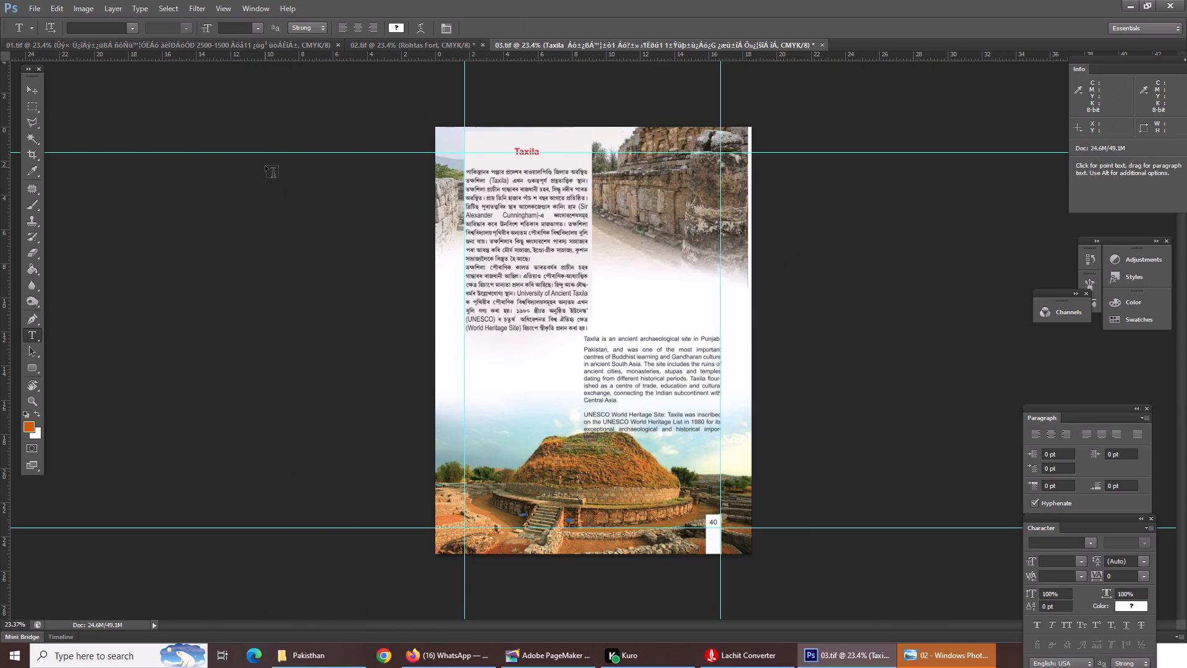
{"action": "left_click_drag", "start_coordinate": [38, 87], "coordinate": [285, 179]}
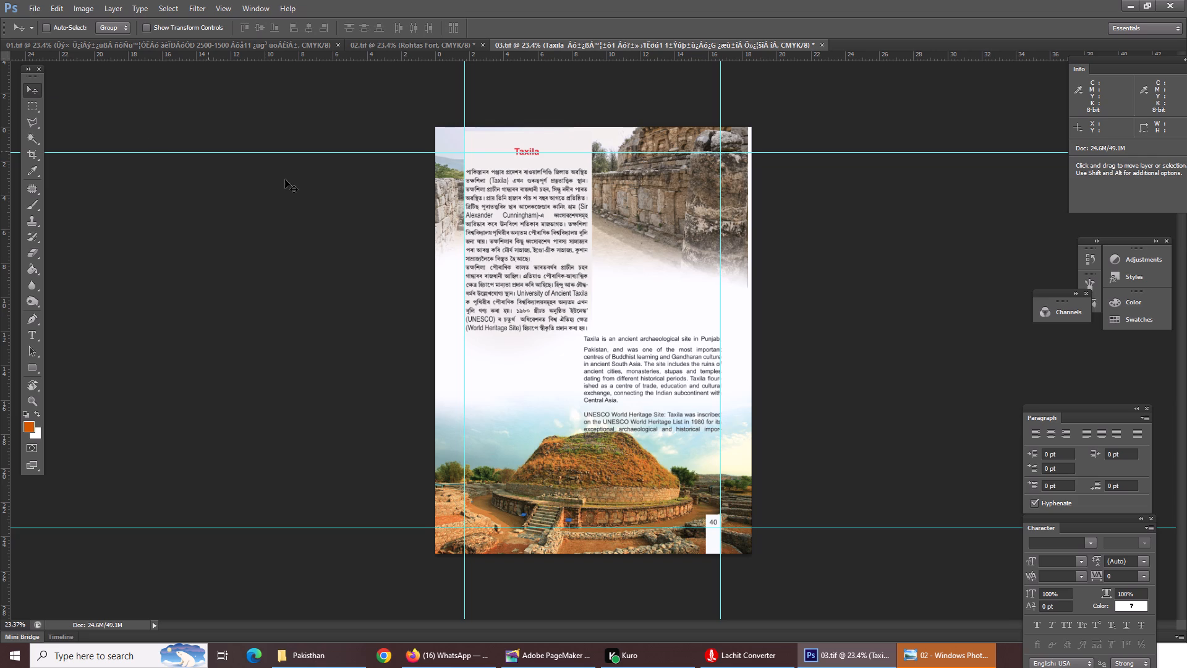
{"action": "left_click_drag", "start_coordinate": [285, 179], "coordinate": [529, 299]}
{"action": "right_click", "coordinate": [516, 292]}
{"action": "left_click_drag", "start_coordinate": [528, 287], "coordinate": [518, 291]}
{"action": "left_click_drag", "start_coordinate": [518, 291], "coordinate": [502, 272]}
{"action": "left_click_drag", "start_coordinate": [513, 263], "coordinate": [508, 270]}
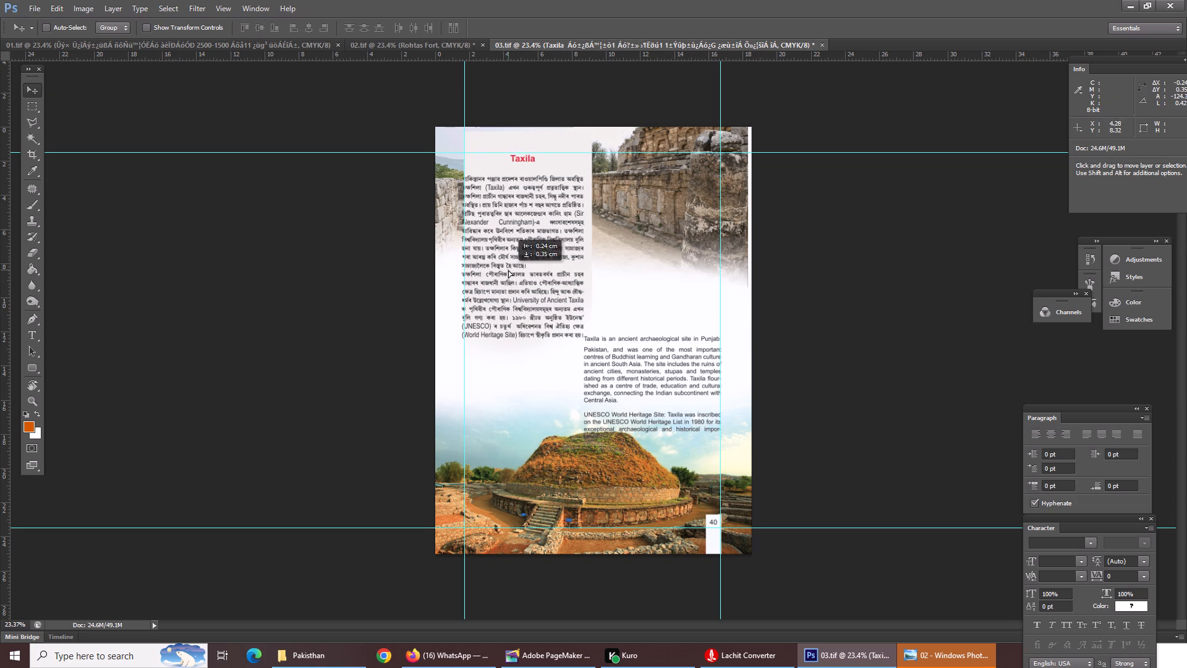
{"action": "left_click_drag", "start_coordinate": [508, 270], "coordinate": [514, 260]}
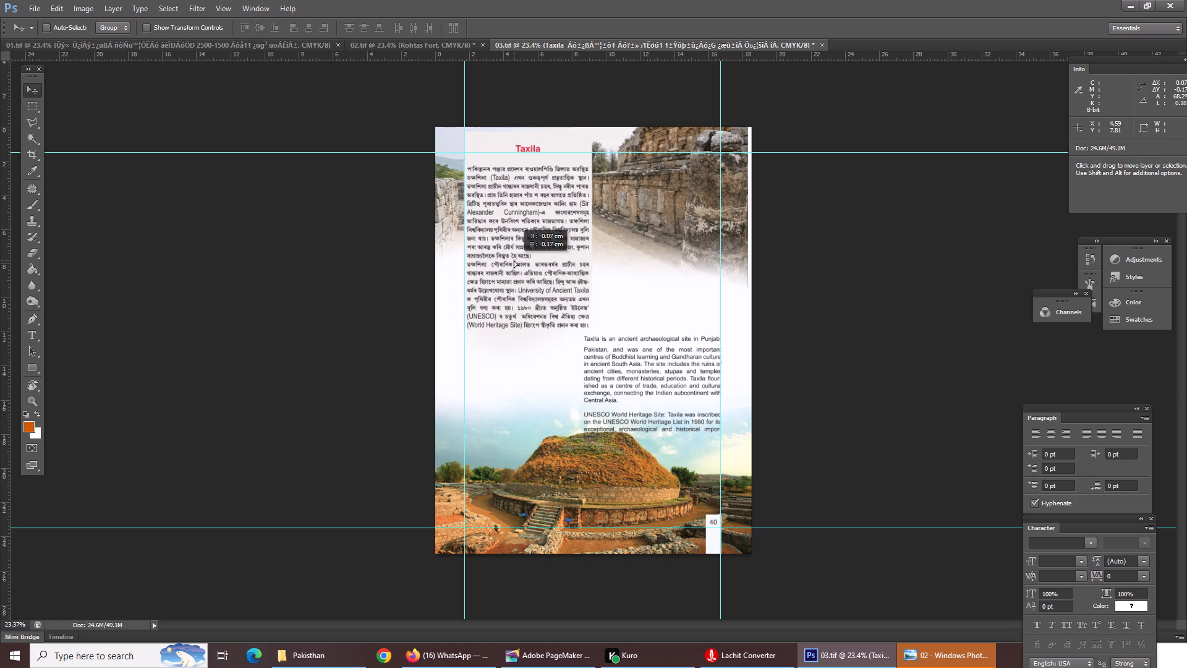
{"action": "left_click_drag", "start_coordinate": [514, 260], "coordinate": [503, 253]}
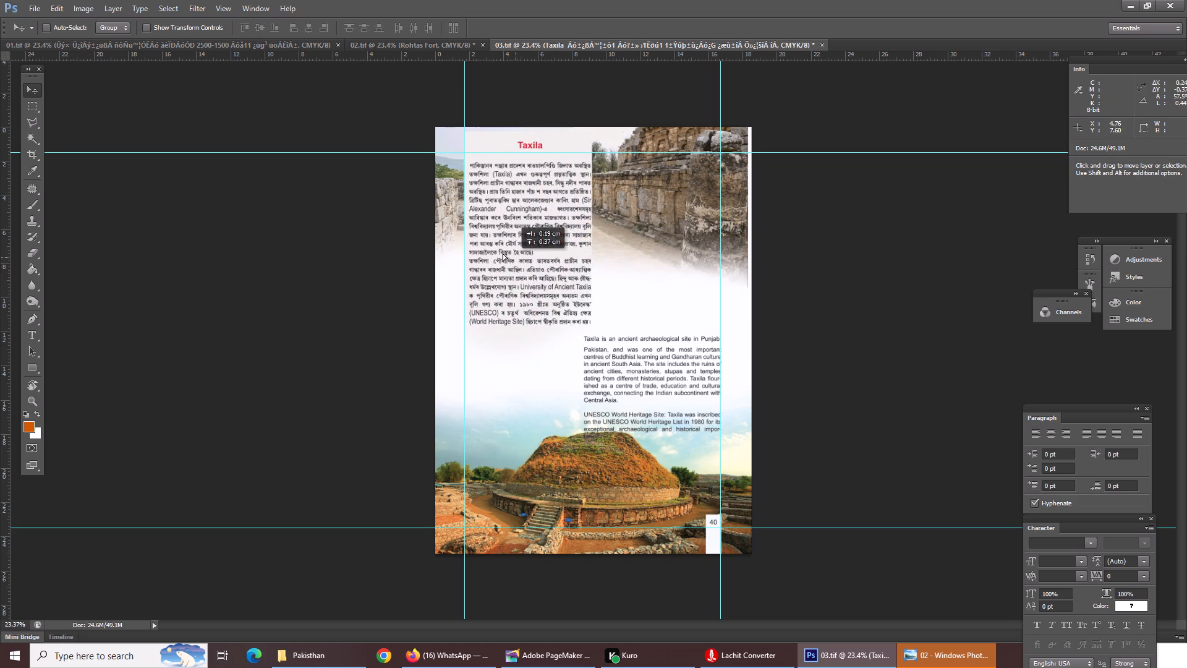
{"action": "left_click_drag", "start_coordinate": [503, 253], "coordinate": [512, 252]}
Select the English Taxila text layer and shift it slightly up and left, clear of the stupa photo.
{"action": "right_click", "coordinate": [594, 333]}
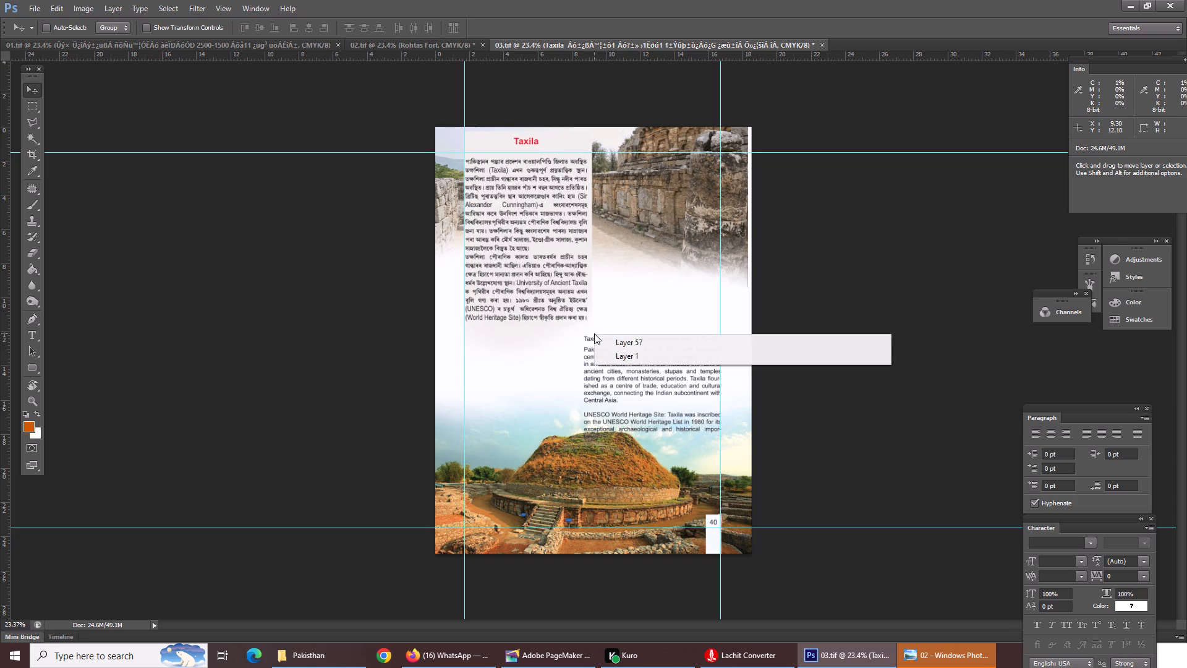
{"action": "right_click", "coordinate": [582, 362]}
{"action": "left_click", "coordinate": [610, 364]}
{"action": "right_click_drag", "start_coordinate": [602, 332], "coordinate": [582, 352]}
{"action": "right_click_drag", "start_coordinate": [600, 349], "coordinate": [630, 353]}
{"action": "left_click", "coordinate": [647, 367]}
{"action": "left_click_drag", "start_coordinate": [638, 369], "coordinate": [639, 349]}
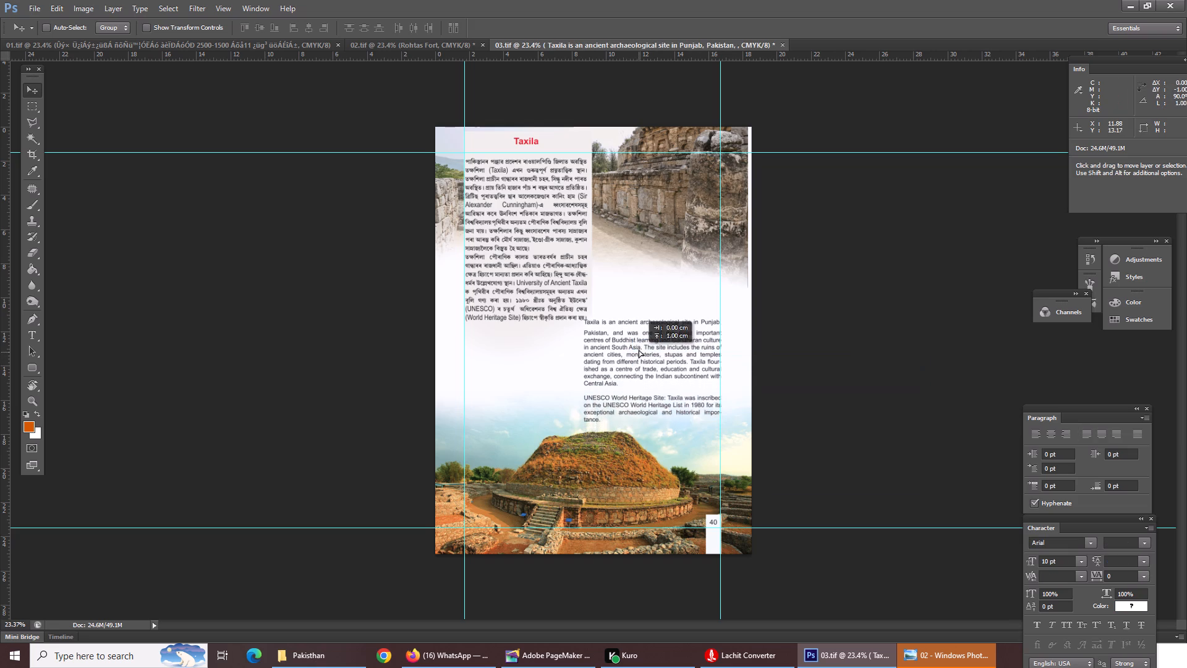
{"action": "left_click_drag", "start_coordinate": [639, 349], "coordinate": [642, 351]}
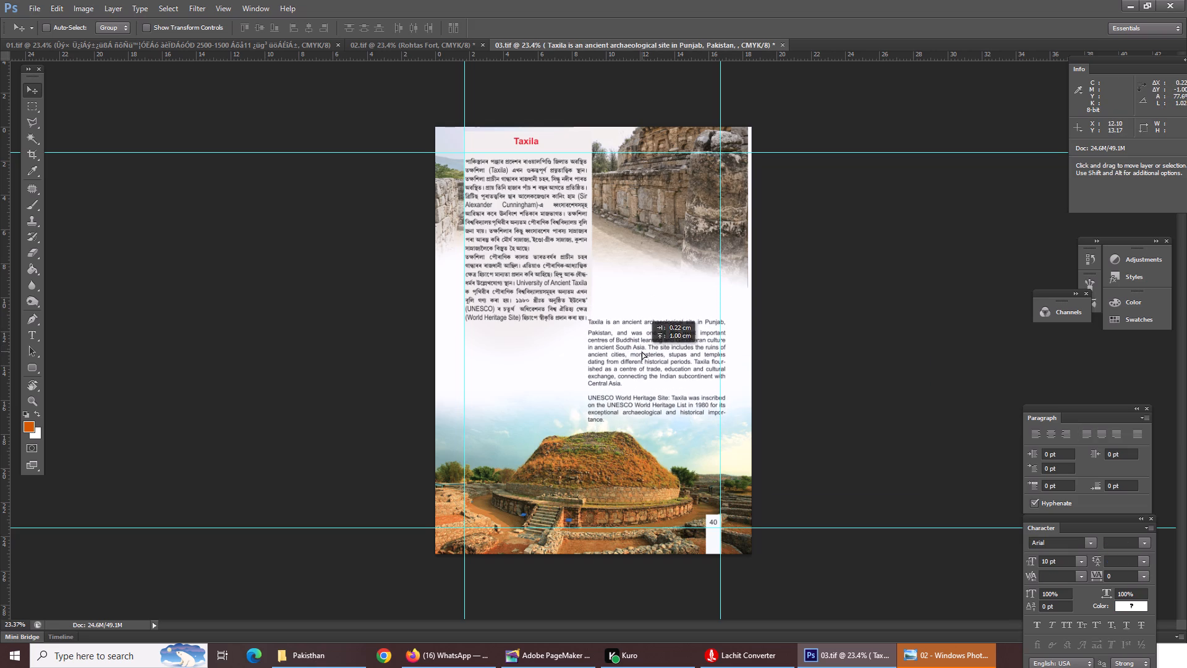
{"action": "left_click_drag", "start_coordinate": [642, 351], "coordinate": [632, 359]}
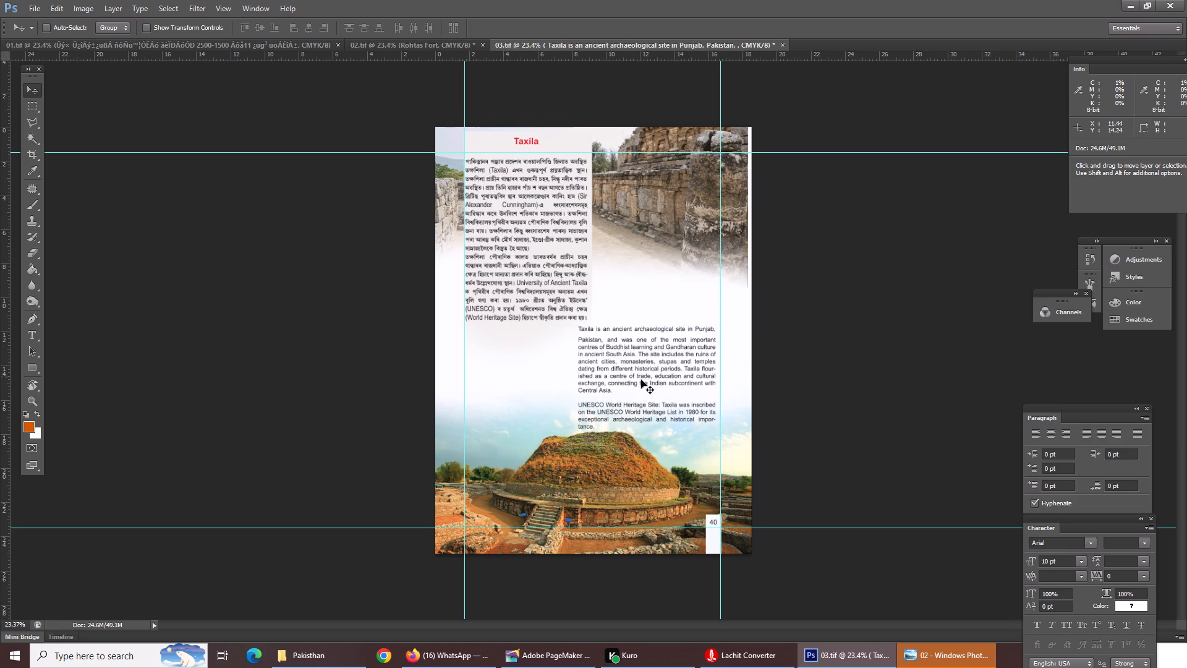
Set the leading to Auto for the whole English Taxila text.
{"action": "key", "text": "ctrl+equal"}
{"action": "key", "text": "ctrl+equal"}
{"action": "key", "text": "ctrl+equal"}
{"action": "key", "text": "ctrl+equal"}
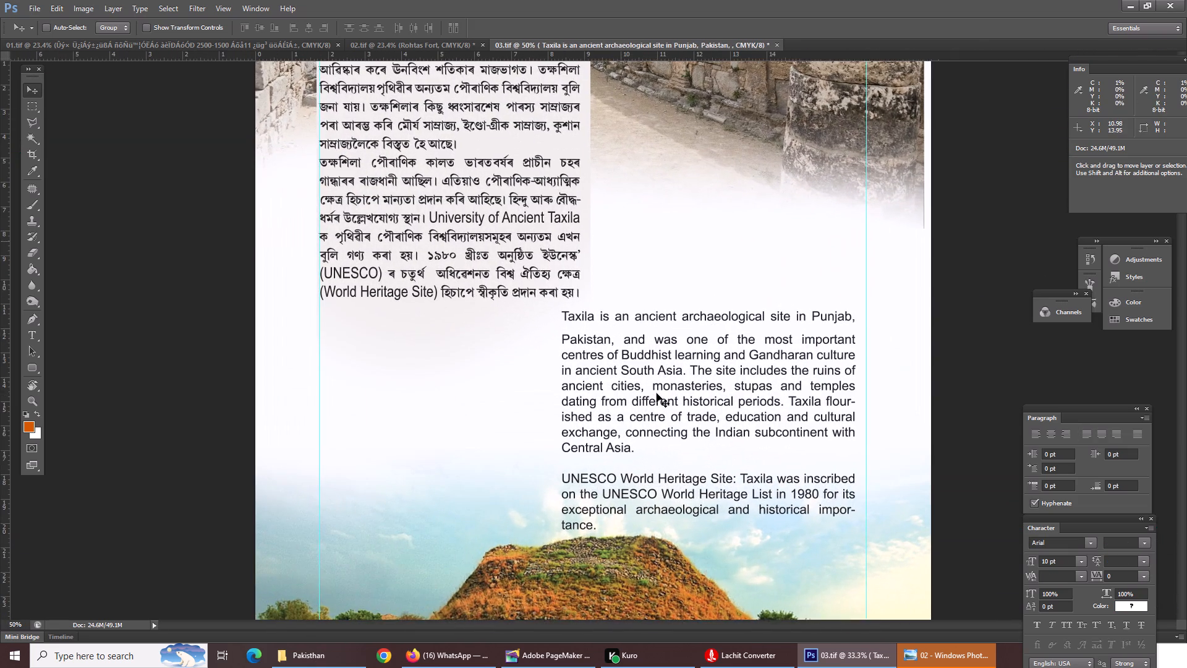
{"action": "scroll", "coordinate": [657, 393], "scroll_direction": "up", "scroll_amount": 3}
{"action": "scroll", "coordinate": [657, 393], "scroll_direction": "down", "scroll_amount": 1}
{"action": "scroll", "coordinate": [657, 393], "scroll_direction": "up", "scroll_amount": 1}
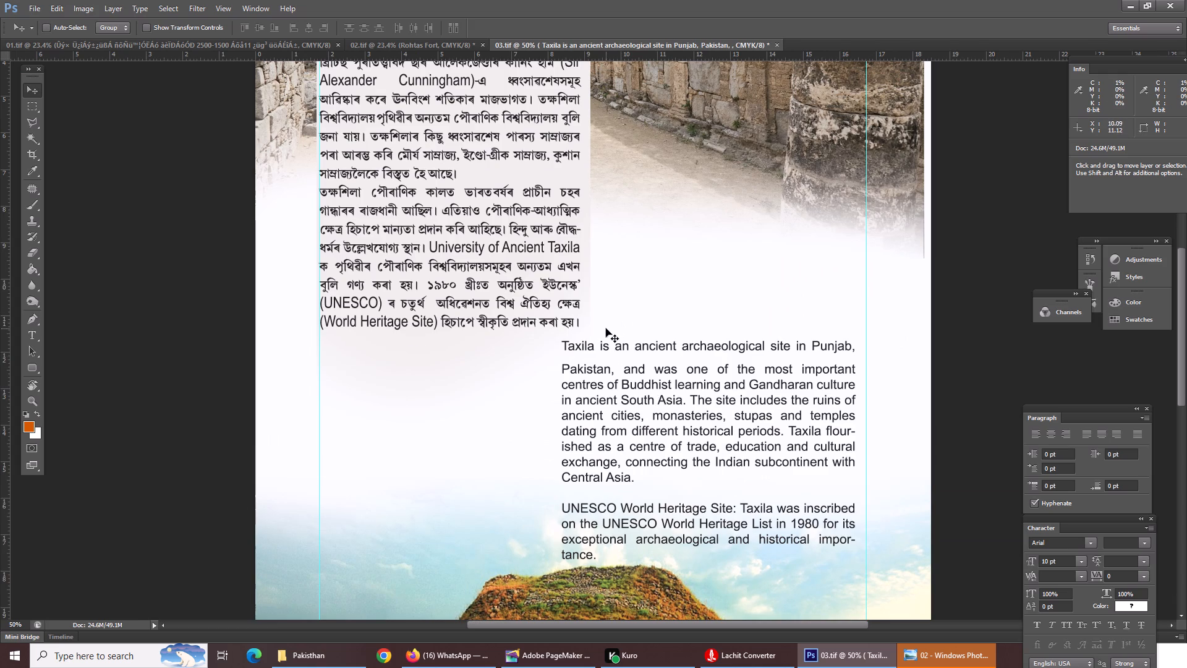
{"action": "key", "text": "t"}
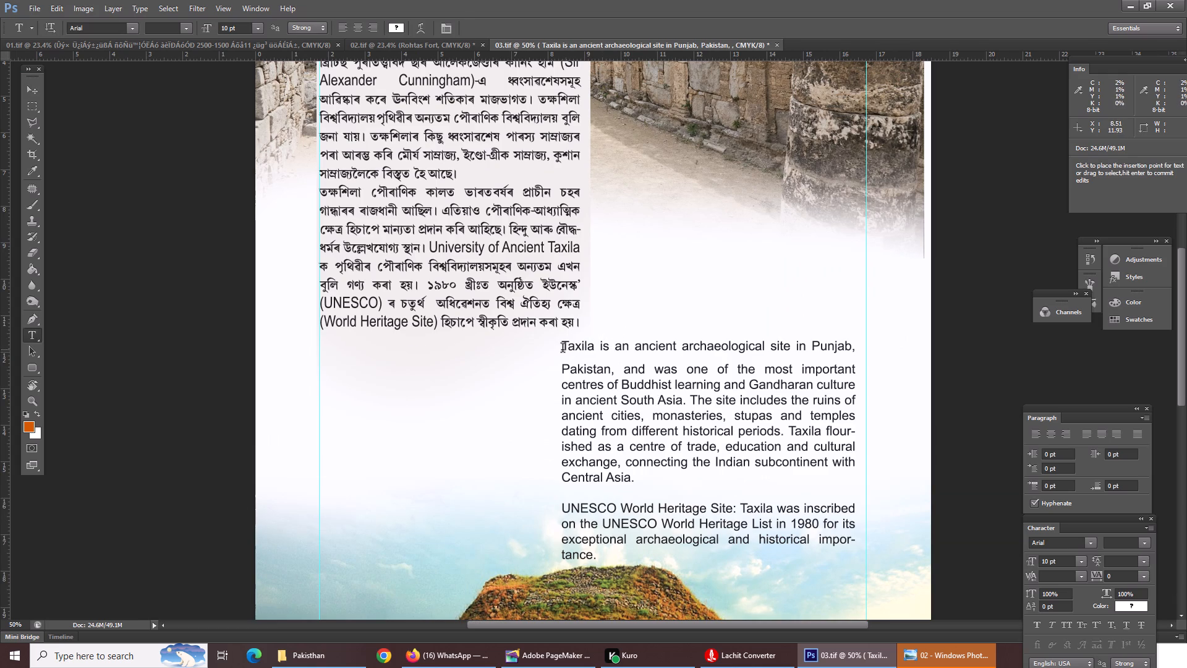
{"action": "left_click_drag", "start_coordinate": [563, 349], "coordinate": [691, 559]}
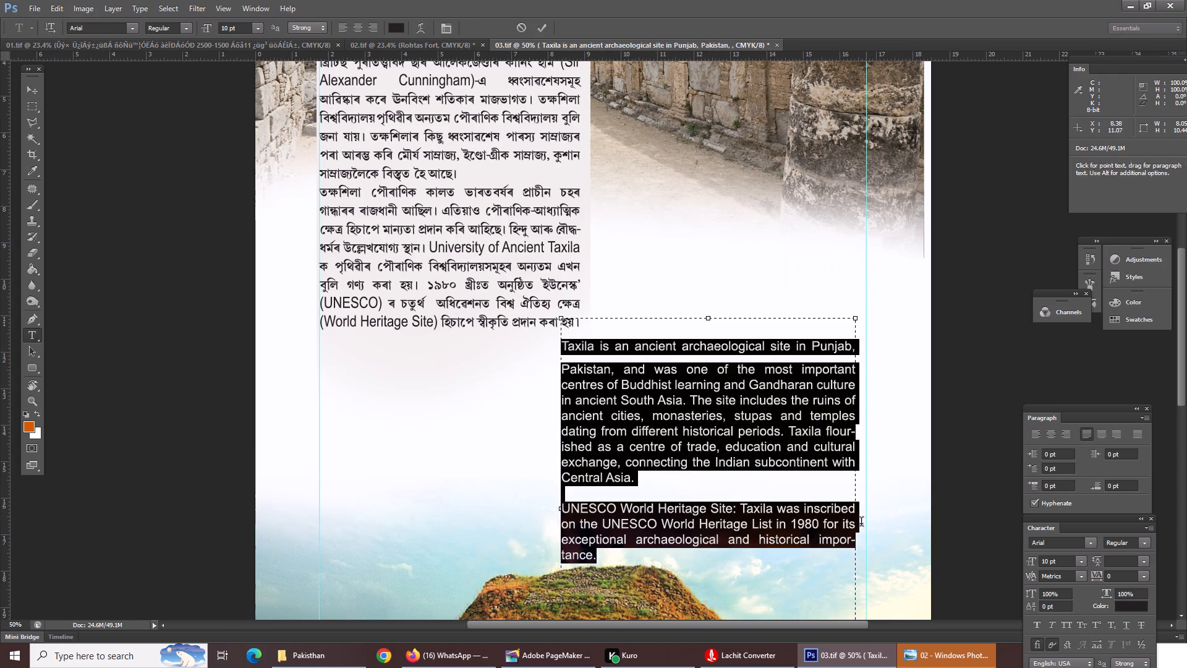
{"action": "left_click", "coordinate": [1142, 561]}
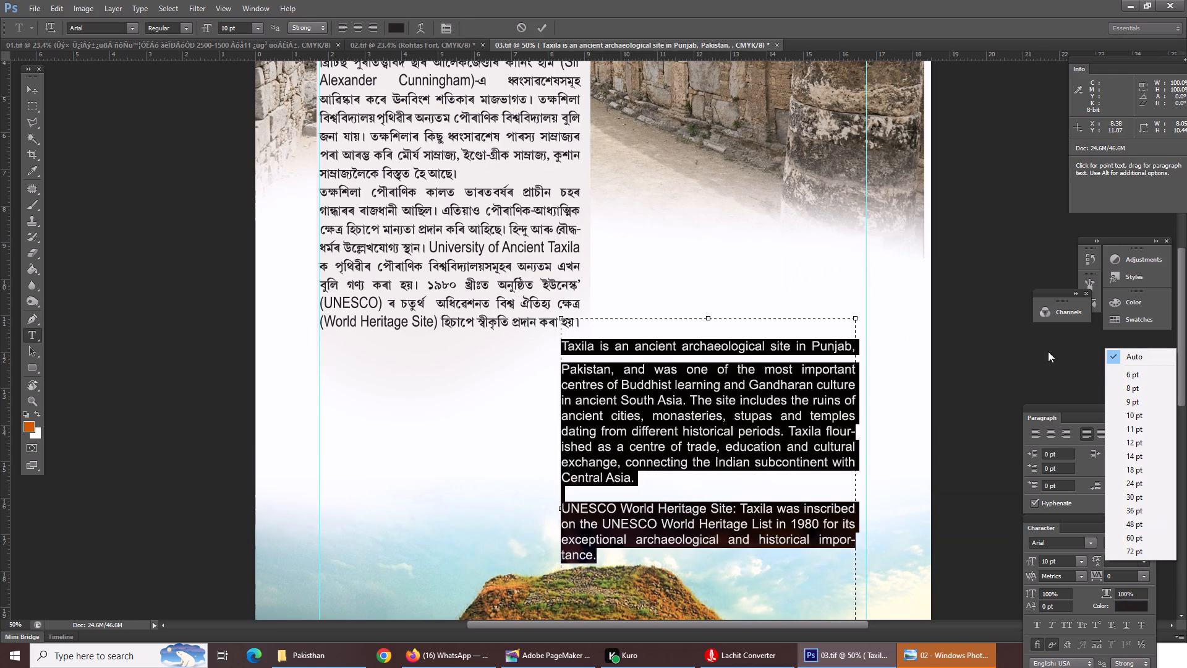
{"action": "left_click", "coordinate": [1141, 362]}
{"action": "left_click", "coordinate": [615, 418]}
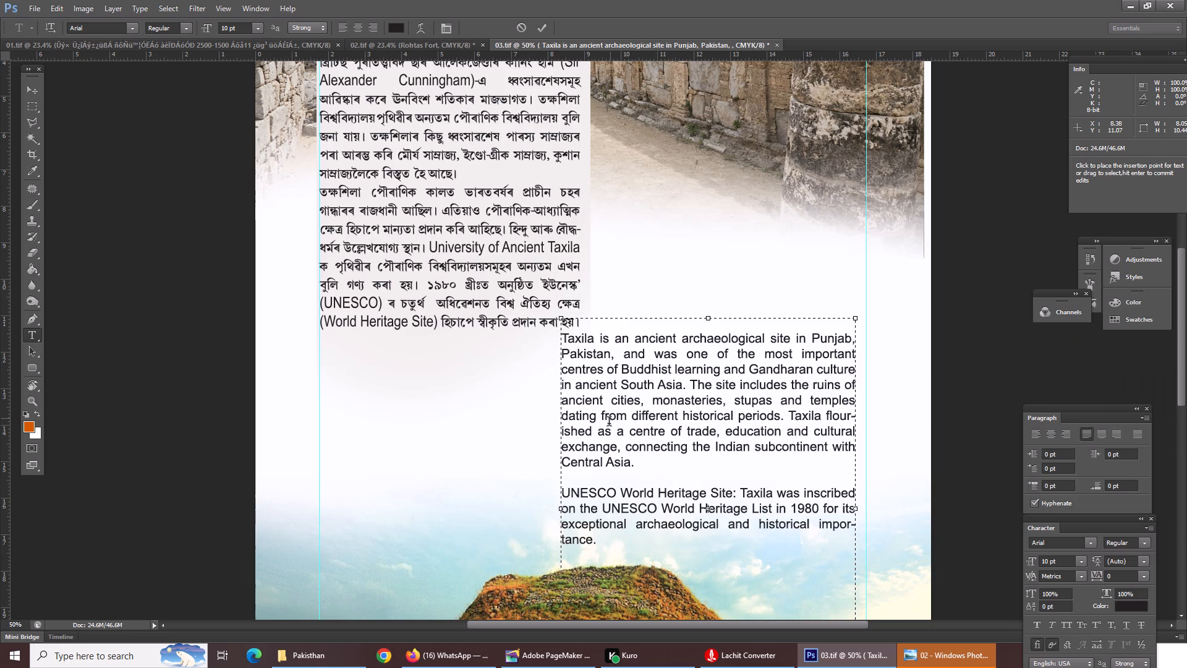
Shorten the English text box from below so it ends just under its last line, above the stupa.
{"action": "scroll", "coordinate": [669, 409], "scroll_direction": "down", "scroll_amount": 3}
{"action": "scroll", "coordinate": [670, 409], "scroll_direction": "up", "scroll_amount": 3}
{"action": "scroll", "coordinate": [670, 409], "scroll_direction": "down", "scroll_amount": 4}
{"action": "scroll", "coordinate": [718, 422], "scroll_direction": "up", "scroll_amount": 1}
{"action": "scroll", "coordinate": [718, 422], "scroll_direction": "down", "scroll_amount": 3}
{"action": "scroll", "coordinate": [722, 426], "scroll_direction": "up", "scroll_amount": 1}
{"action": "scroll", "coordinate": [725, 430], "scroll_direction": "down", "scroll_amount": 4}
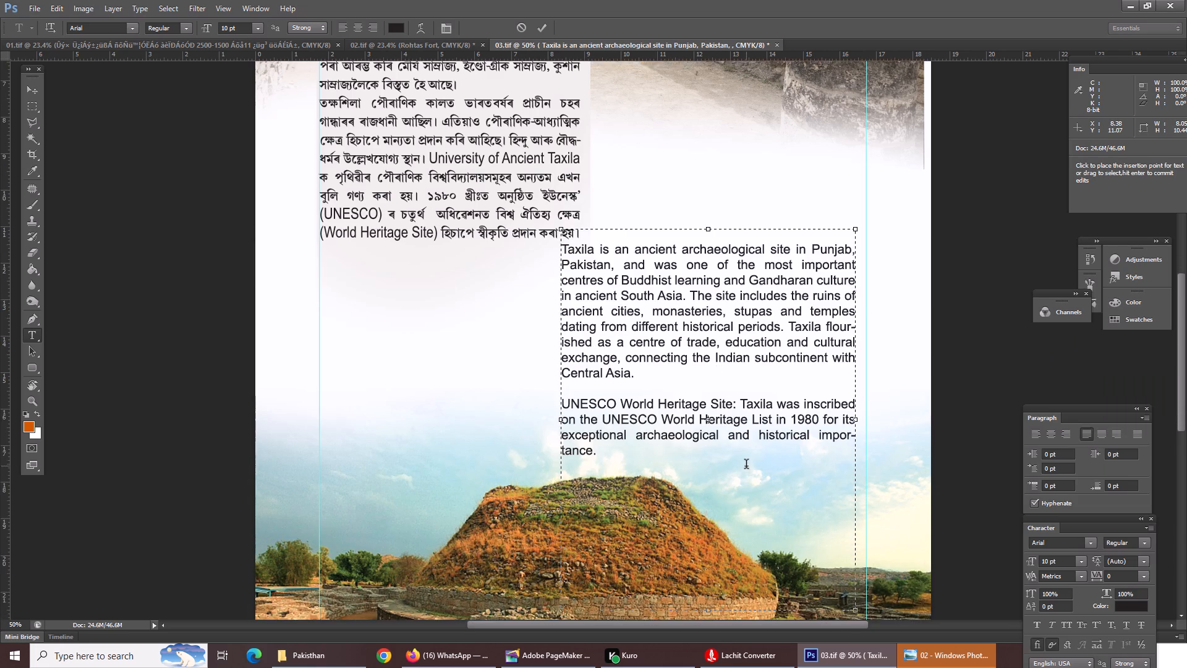
{"action": "scroll", "coordinate": [746, 466], "scroll_direction": "down", "scroll_amount": 4}
{"action": "scroll", "coordinate": [746, 466], "scroll_direction": "up", "scroll_amount": 1}
{"action": "scroll", "coordinate": [746, 466], "scroll_direction": "down", "scroll_amount": 2}
{"action": "scroll", "coordinate": [746, 466], "scroll_direction": "up", "scroll_amount": 7}
{"action": "scroll", "coordinate": [746, 466], "scroll_direction": "down", "scroll_amount": 2}
{"action": "scroll", "coordinate": [756, 525], "scroll_direction": "down", "scroll_amount": 3}
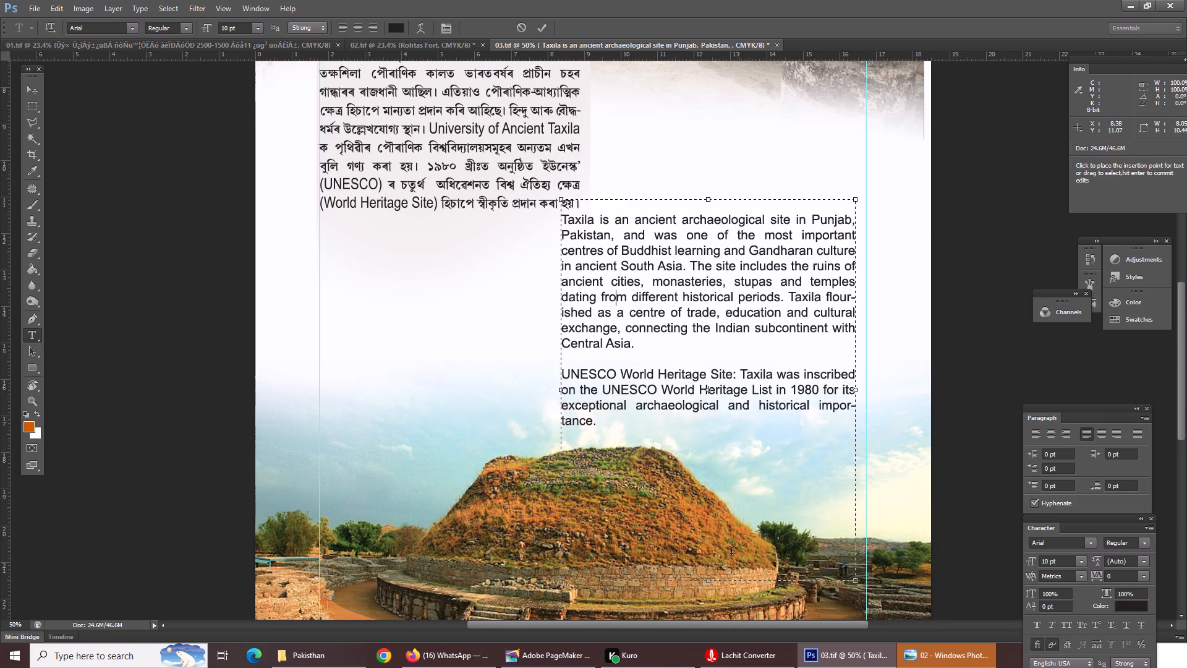
{"action": "left_click_drag", "start_coordinate": [707, 578], "coordinate": [701, 546]}
{"action": "left_click_drag", "start_coordinate": [706, 583], "coordinate": [681, 441]}
{"action": "scroll", "coordinate": [479, 408], "scroll_direction": "up", "scroll_amount": 5}
{"action": "key", "text": "Return"}
Set the font size of "(Taxila)" and "(Sir Alexander Cunningham)" in the Assamese text's first paragraph to 10 pt.
{"action": "scroll", "coordinate": [530, 398], "scroll_direction": "up", "scroll_amount": 2}
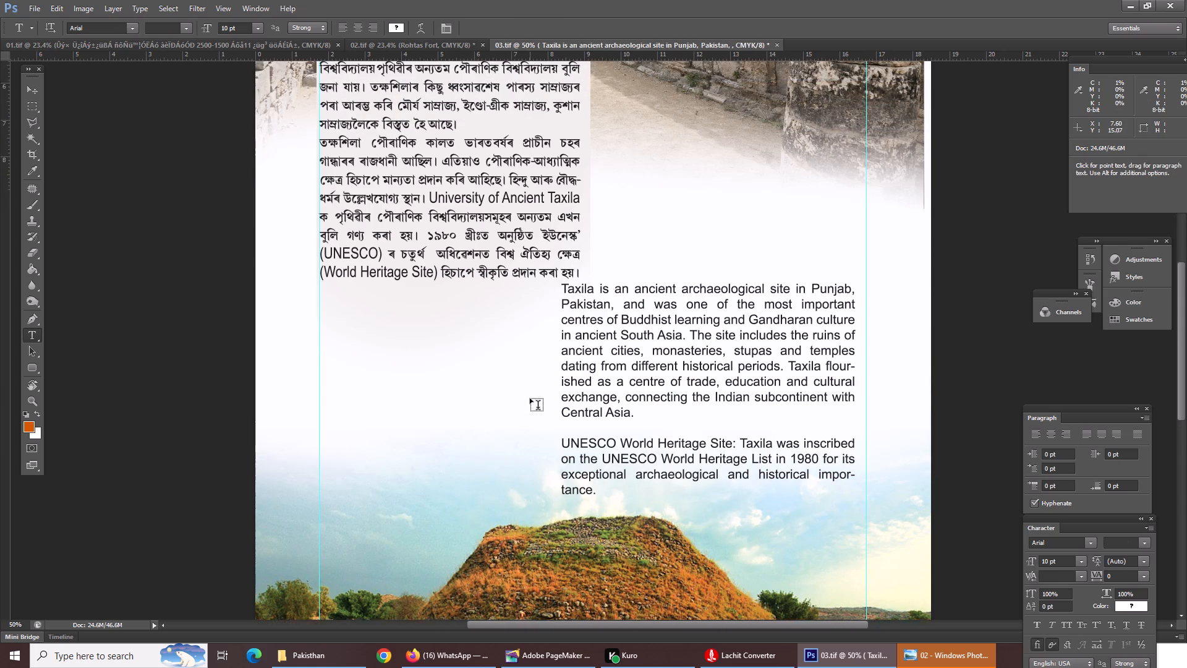
{"action": "scroll", "coordinate": [530, 398], "scroll_direction": "up", "scroll_amount": 2}
{"action": "scroll", "coordinate": [490, 404], "scroll_direction": "down", "scroll_amount": 2}
{"action": "scroll", "coordinate": [490, 404], "scroll_direction": "up", "scroll_amount": 4}
{"action": "scroll", "coordinate": [490, 404], "scroll_direction": "down", "scroll_amount": 2}
{"action": "scroll", "coordinate": [472, 385], "scroll_direction": "up", "scroll_amount": 5}
{"action": "left_click", "coordinate": [456, 280]}
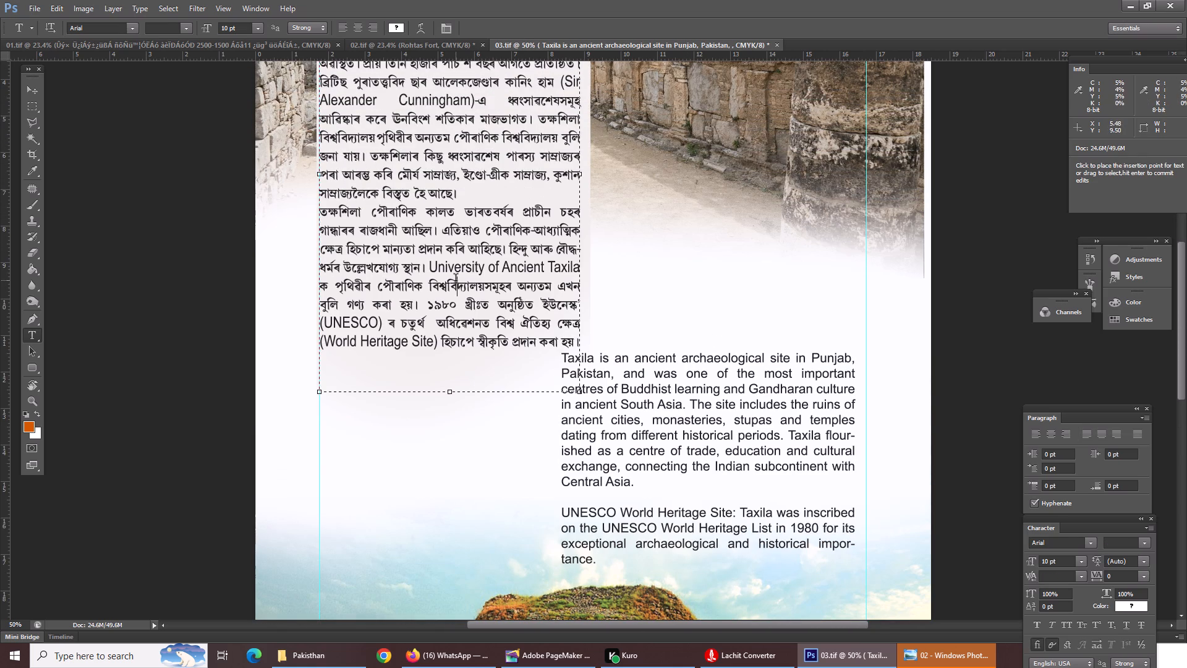
{"action": "left_click", "coordinate": [457, 265]}
{"action": "scroll", "coordinate": [456, 269], "scroll_direction": "up", "scroll_amount": 1}
{"action": "scroll", "coordinate": [456, 269], "scroll_direction": "down", "scroll_amount": 1}
{"action": "scroll", "coordinate": [457, 271], "scroll_direction": "up", "scroll_amount": 8}
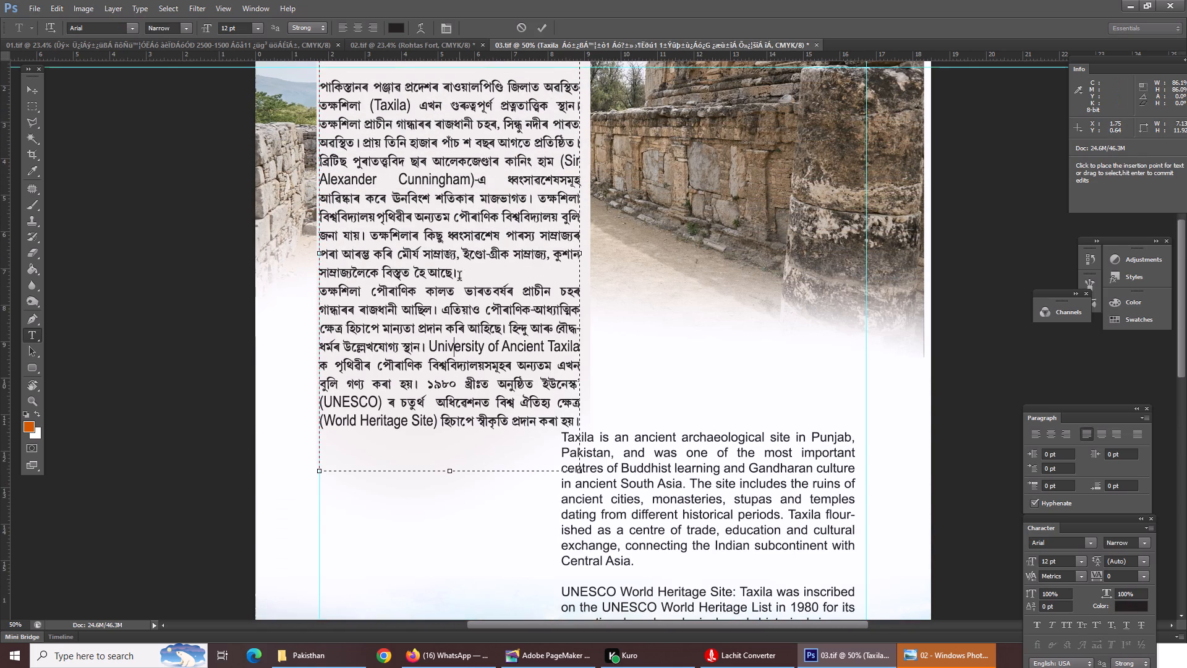
{"action": "scroll", "coordinate": [459, 278], "scroll_direction": "up", "scroll_amount": 1}
{"action": "scroll", "coordinate": [459, 278], "scroll_direction": "down", "scroll_amount": 1}
{"action": "scroll", "coordinate": [459, 278], "scroll_direction": "up", "scroll_amount": 4}
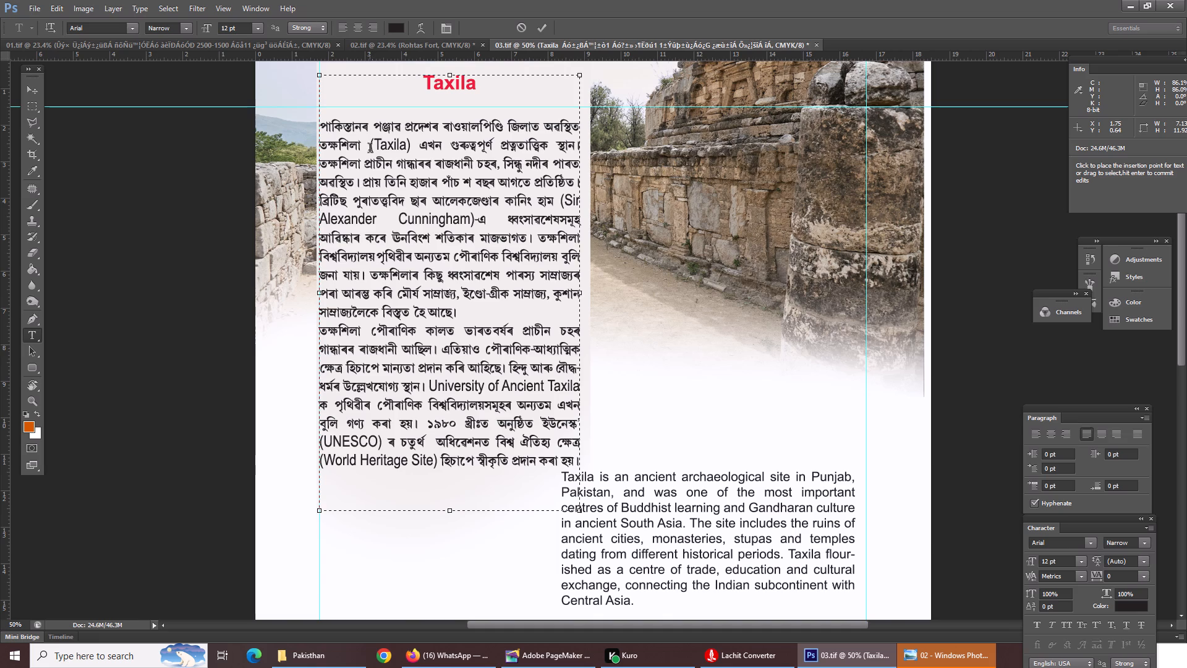
{"action": "left_click_drag", "start_coordinate": [370, 140], "coordinate": [412, 146]}
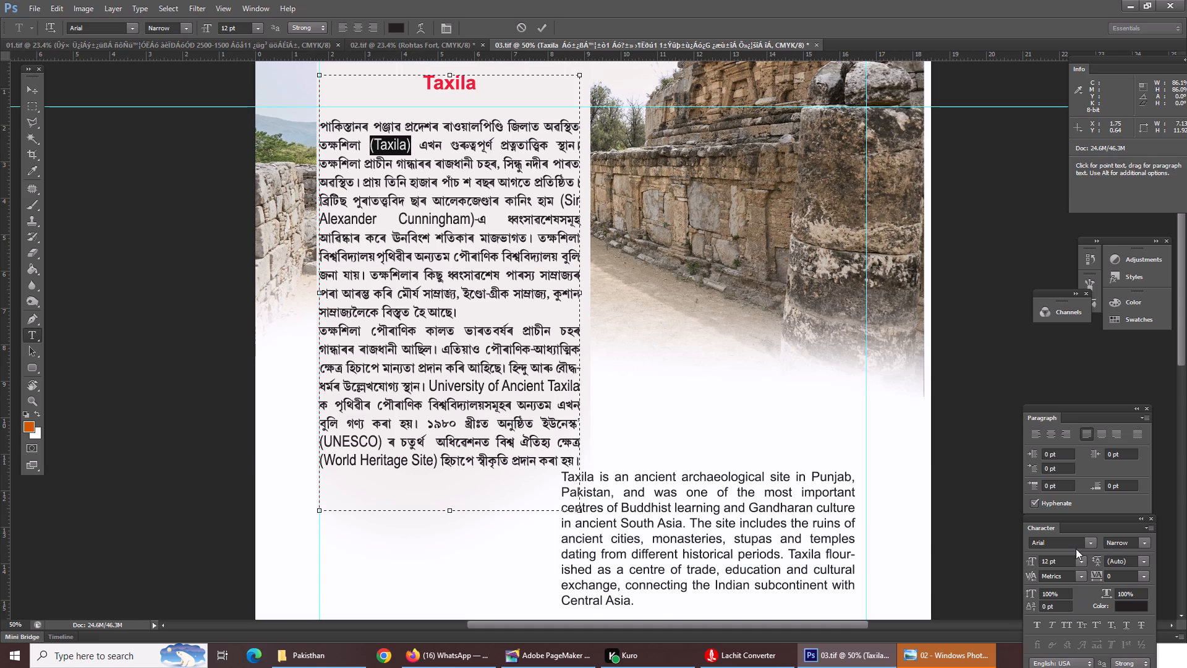
{"action": "left_click_drag", "start_coordinate": [1059, 565], "coordinate": [994, 565]}
{"action": "key", "text": "1"}
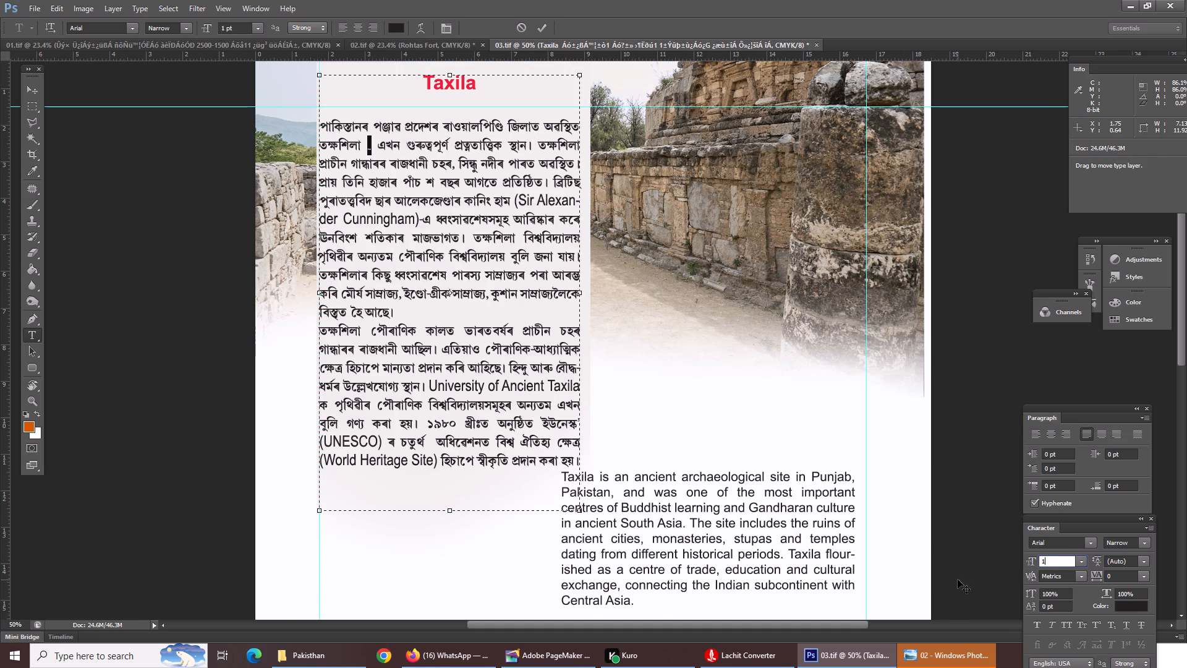
{"action": "key", "text": "0"}
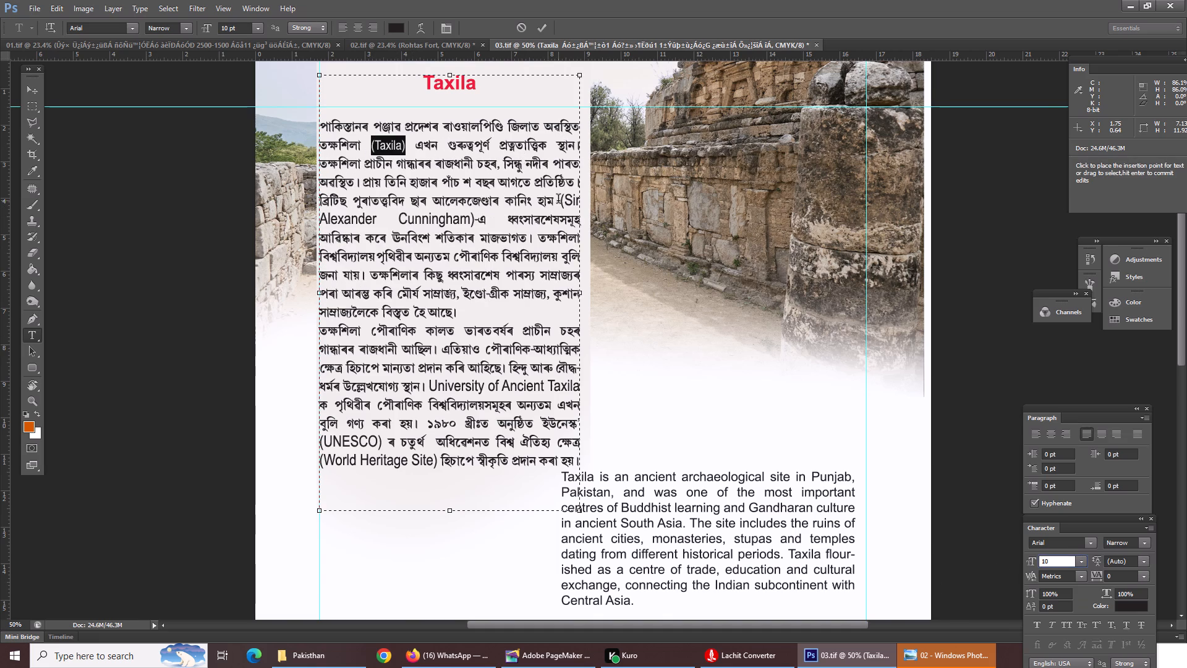
{"action": "left_click_drag", "start_coordinate": [558, 200], "coordinate": [474, 218]}
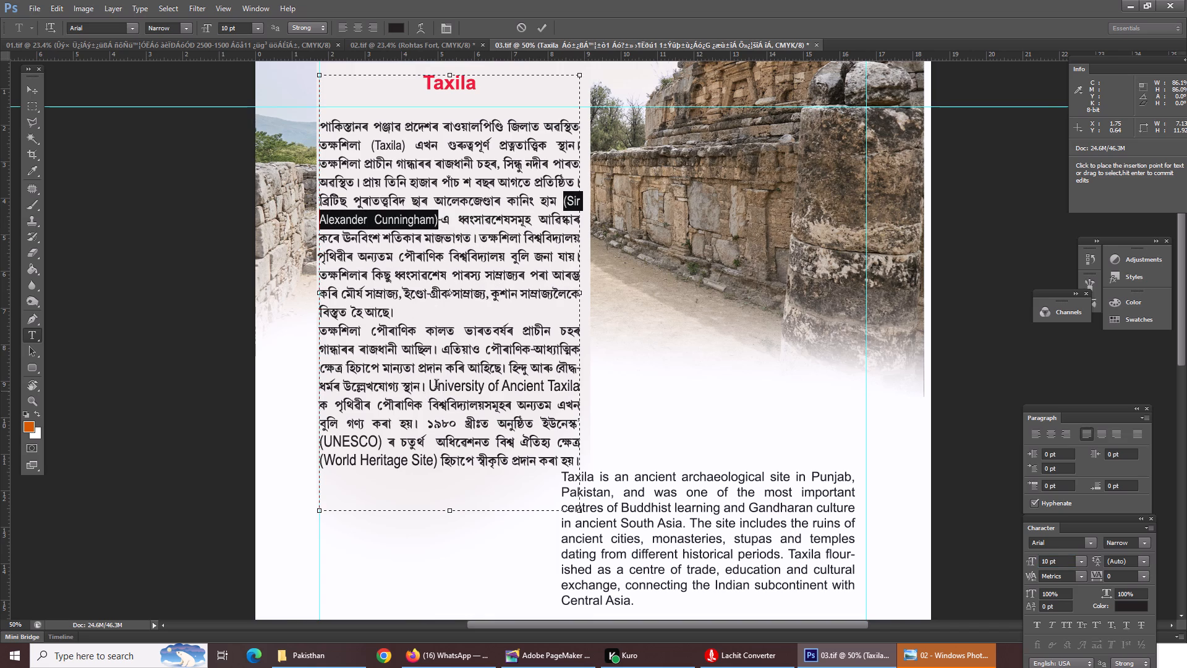
Set "University of Ancient Taxila" and "(UNESCO)" in the Assamese text's second paragraph to 10 pt.
{"action": "left_click_drag", "start_coordinate": [432, 388], "coordinate": [587, 396]}
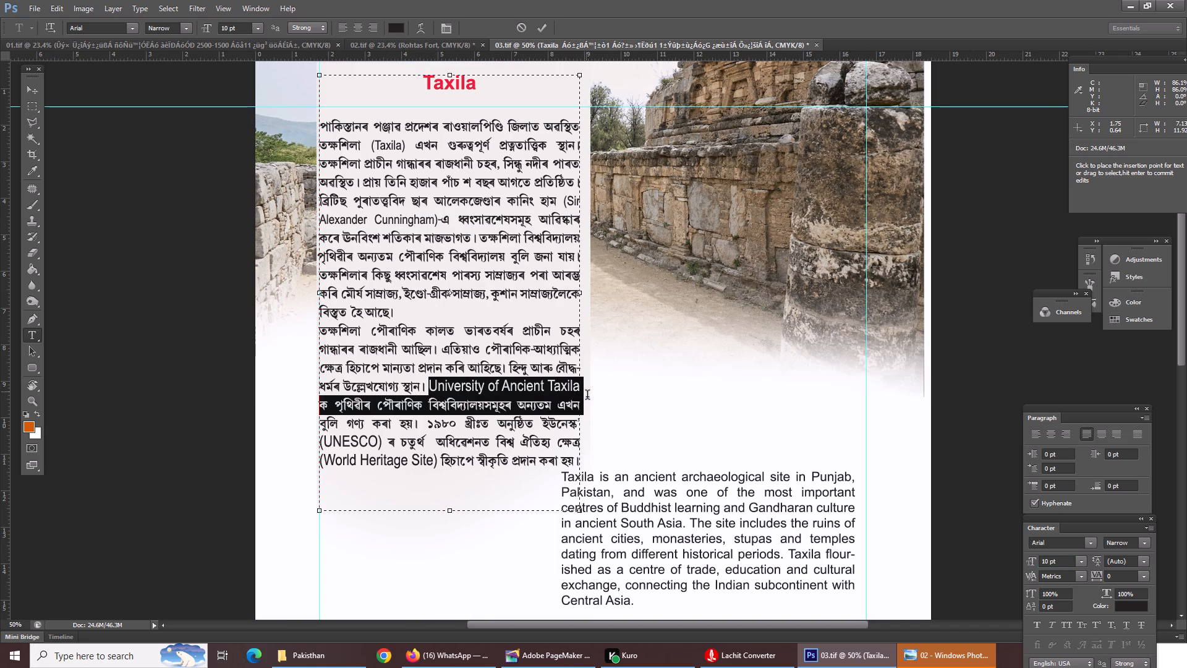
{"action": "left_click_drag", "start_coordinate": [587, 396], "coordinate": [583, 385]}
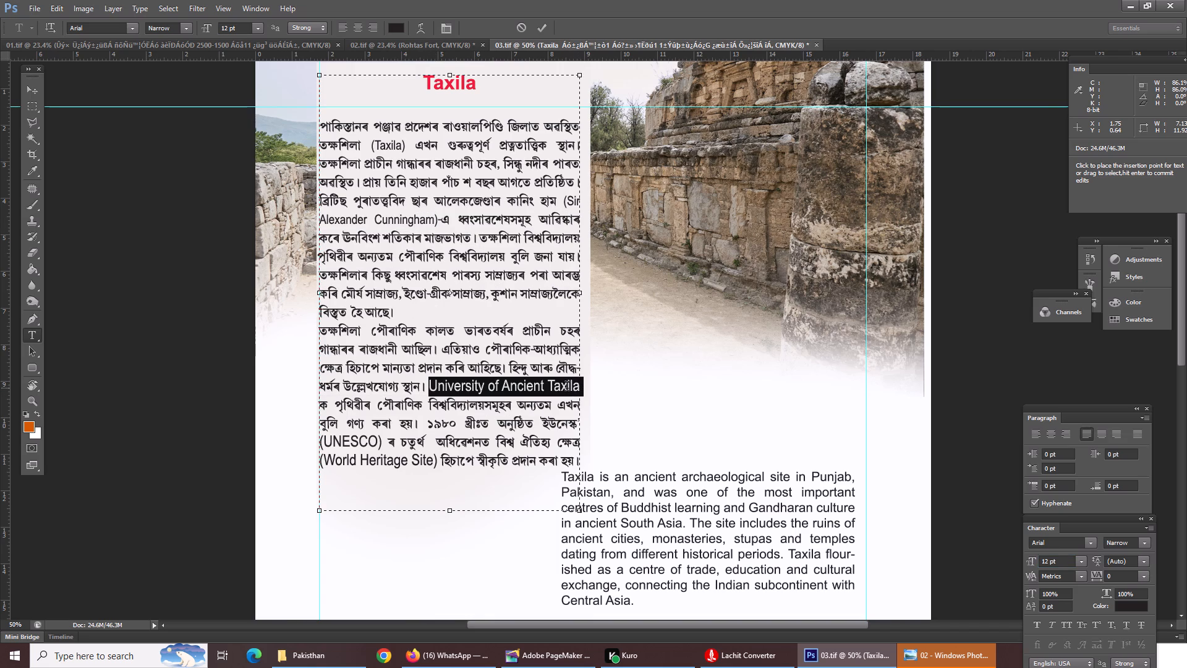
{"action": "left_click_drag", "start_coordinate": [1070, 567], "coordinate": [987, 564]}
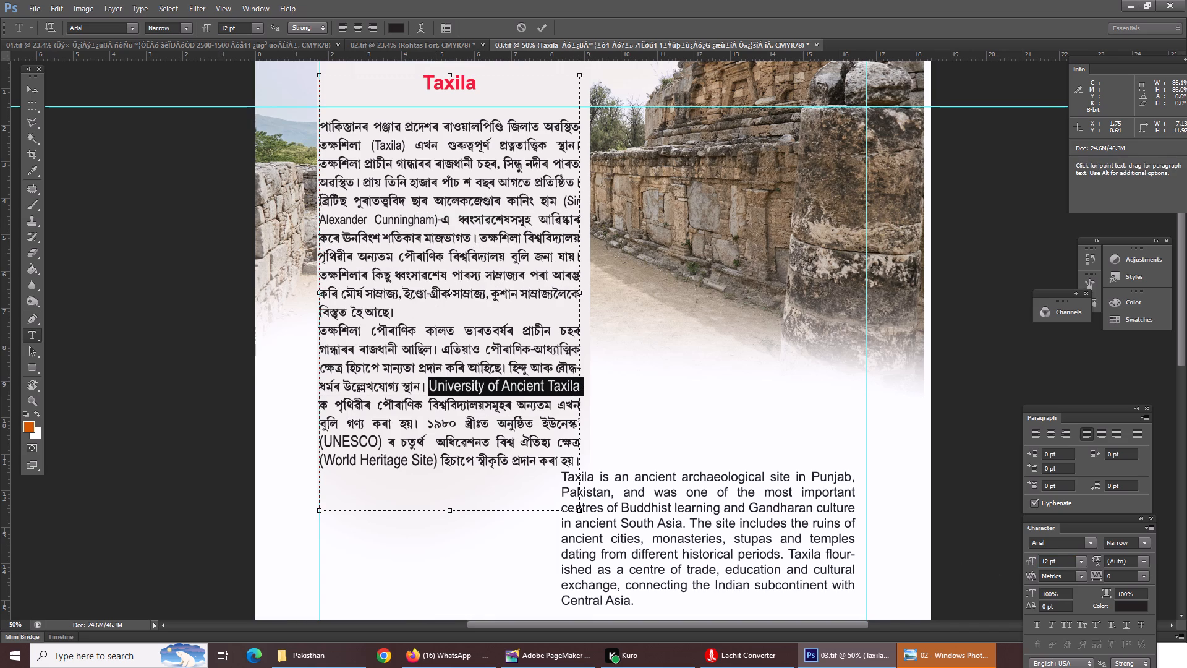
{"action": "left_click_drag", "start_coordinate": [1062, 567], "coordinate": [1023, 567]}
{"action": "left_click_drag", "start_coordinate": [1064, 563], "coordinate": [982, 567]}
{"action": "key", "text": "1"}
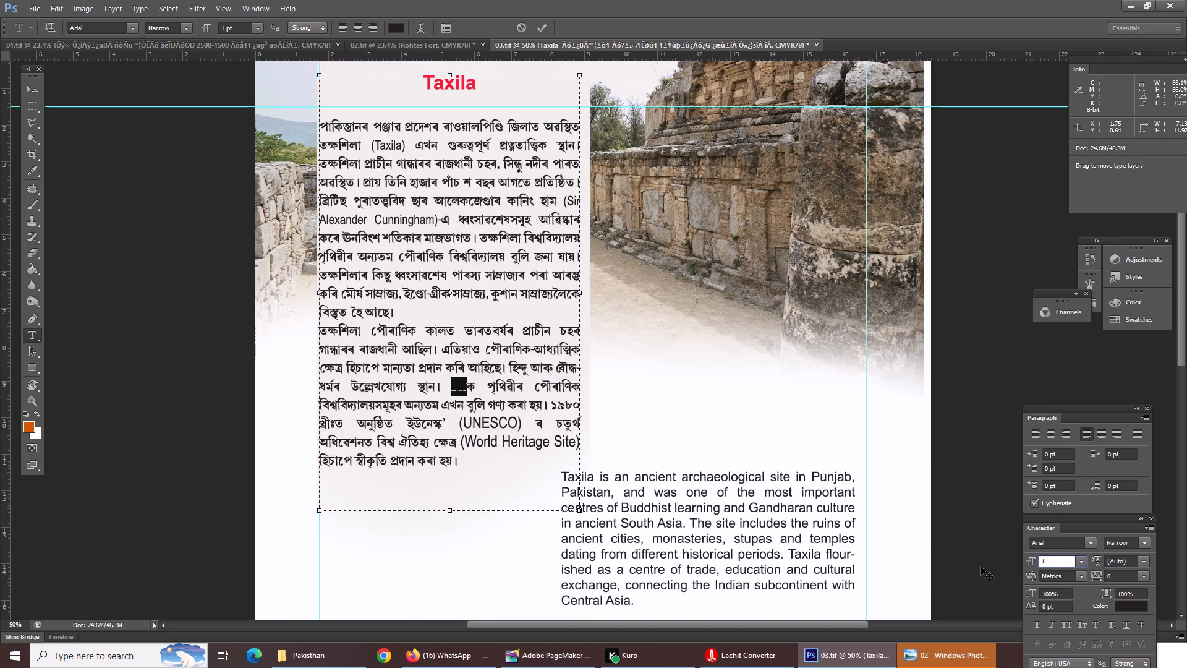
{"action": "key", "text": "0"}
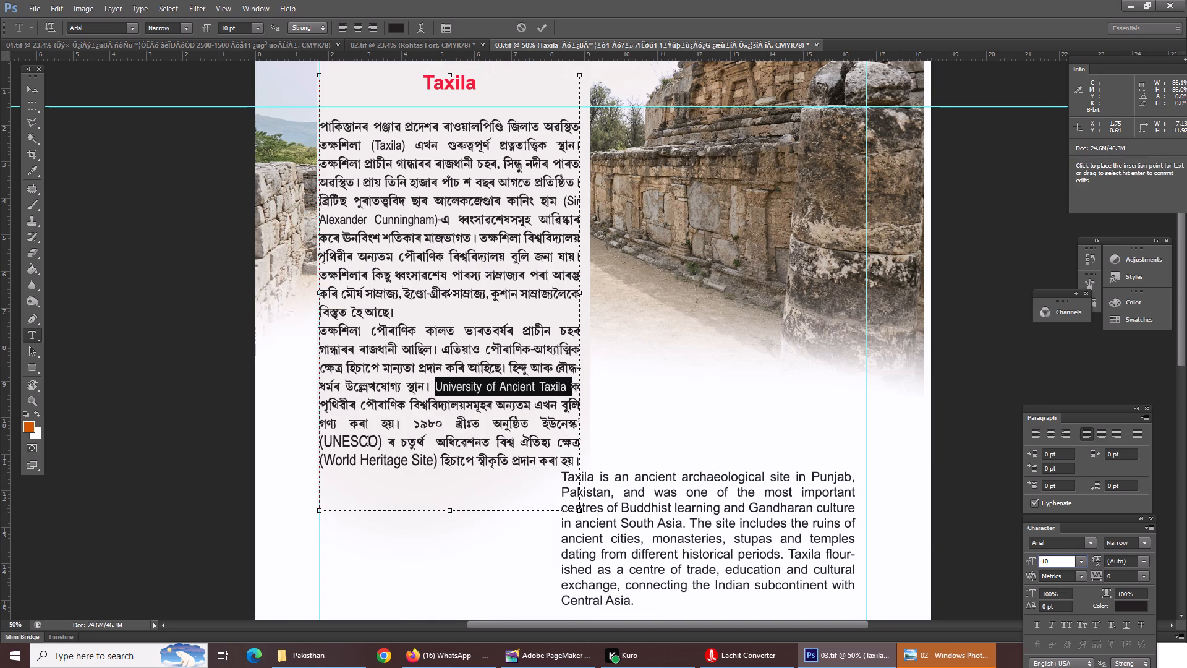
{"action": "left_click_drag", "start_coordinate": [382, 445], "coordinate": [310, 449]}
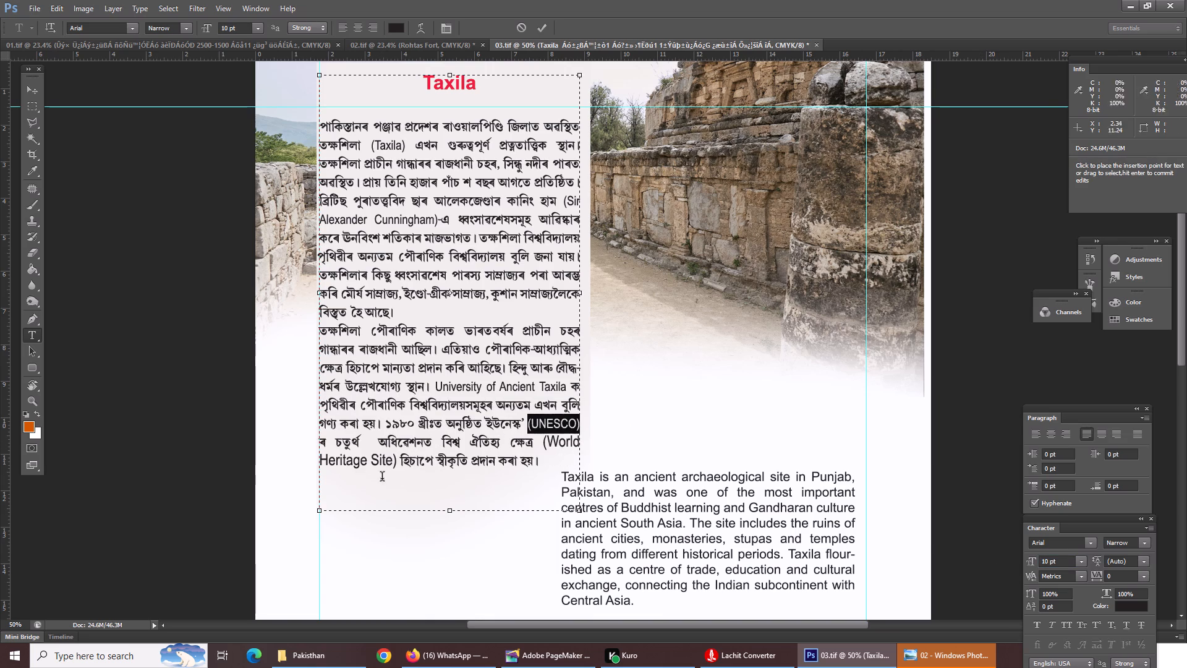
Set "(World Heritage Site)" at the end of the Assamese text to 10 pt.
{"action": "left_click", "coordinate": [400, 463]}
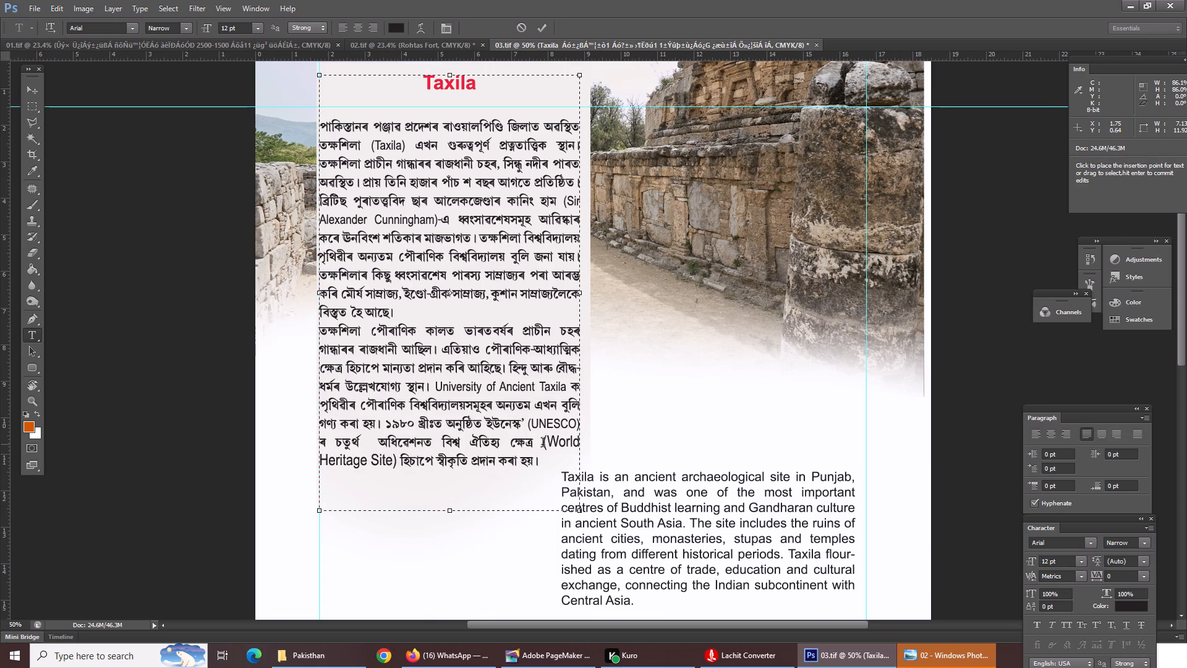
{"action": "left_click_drag", "start_coordinate": [543, 444], "coordinate": [396, 468]}
{"action": "left_click_drag", "start_coordinate": [1065, 562], "coordinate": [1001, 562]}
{"action": "key", "text": "1"}
{"action": "key", "text": "0"}
Shorten the Assamese text box from below so it ends just under its last line.
{"action": "scroll", "coordinate": [467, 452], "scroll_direction": "down", "scroll_amount": 1}
{"action": "scroll", "coordinate": [467, 452], "scroll_direction": "up", "scroll_amount": 1}
{"action": "scroll", "coordinate": [467, 452], "scroll_direction": "down", "scroll_amount": 2}
{"action": "scroll", "coordinate": [467, 452], "scroll_direction": "up", "scroll_amount": 1}
{"action": "scroll", "coordinate": [467, 452], "scroll_direction": "down", "scroll_amount": 2}
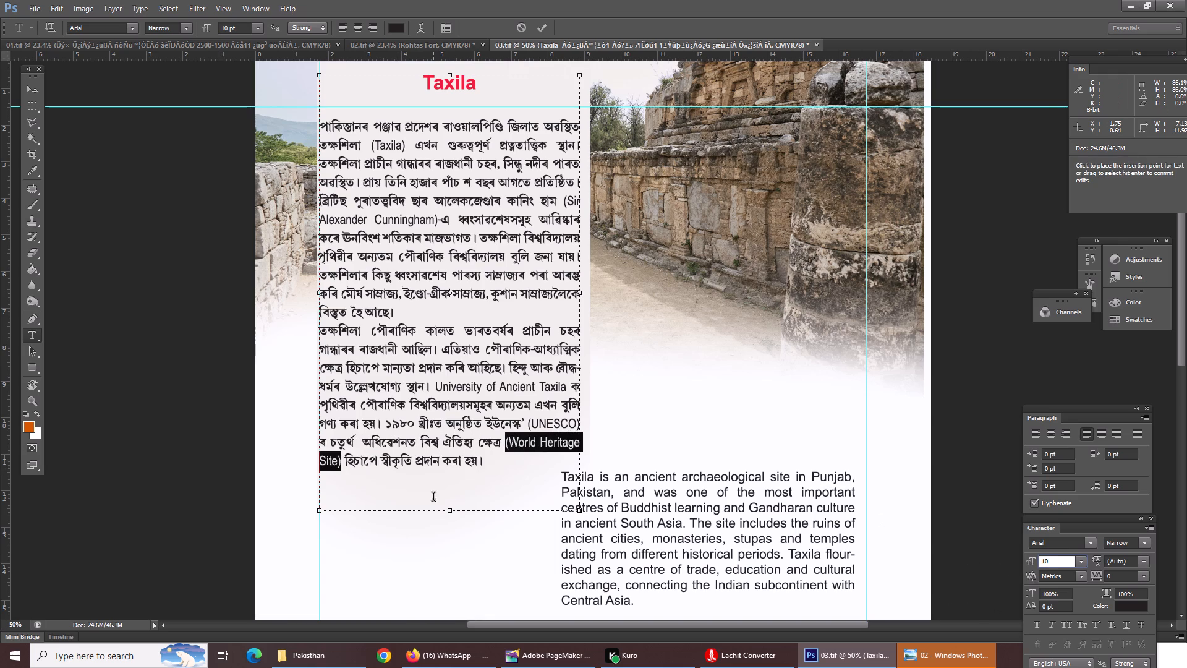
{"action": "left_click_drag", "start_coordinate": [448, 512], "coordinate": [448, 481]}
{"action": "key", "text": "Return"}
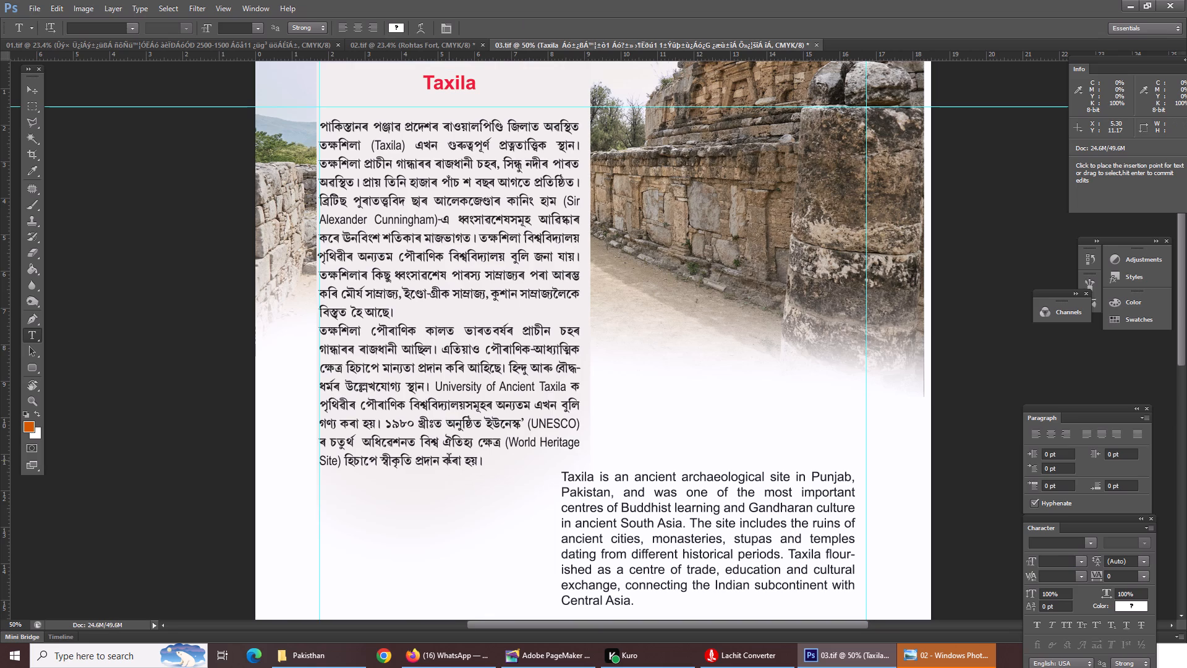
Select the Assamese Taxila text layer and move it with its heading slightly down, keeping it beside the left margin guide.
{"action": "key", "text": "ctrl+0"}
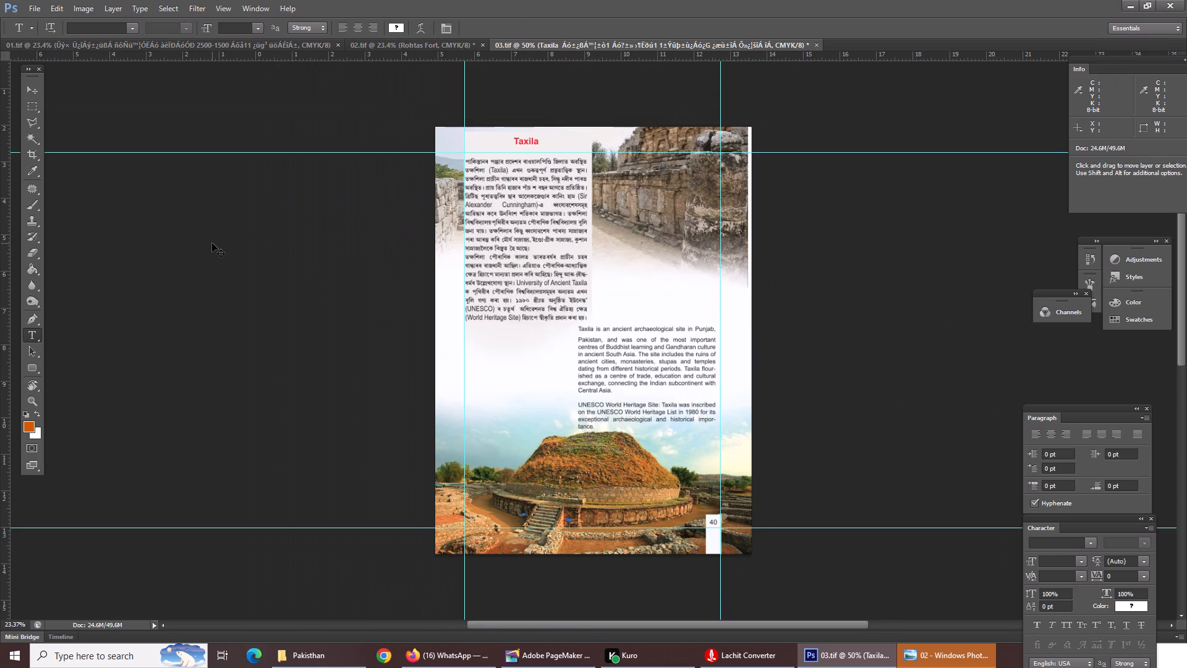
{"action": "key", "text": "Return"}
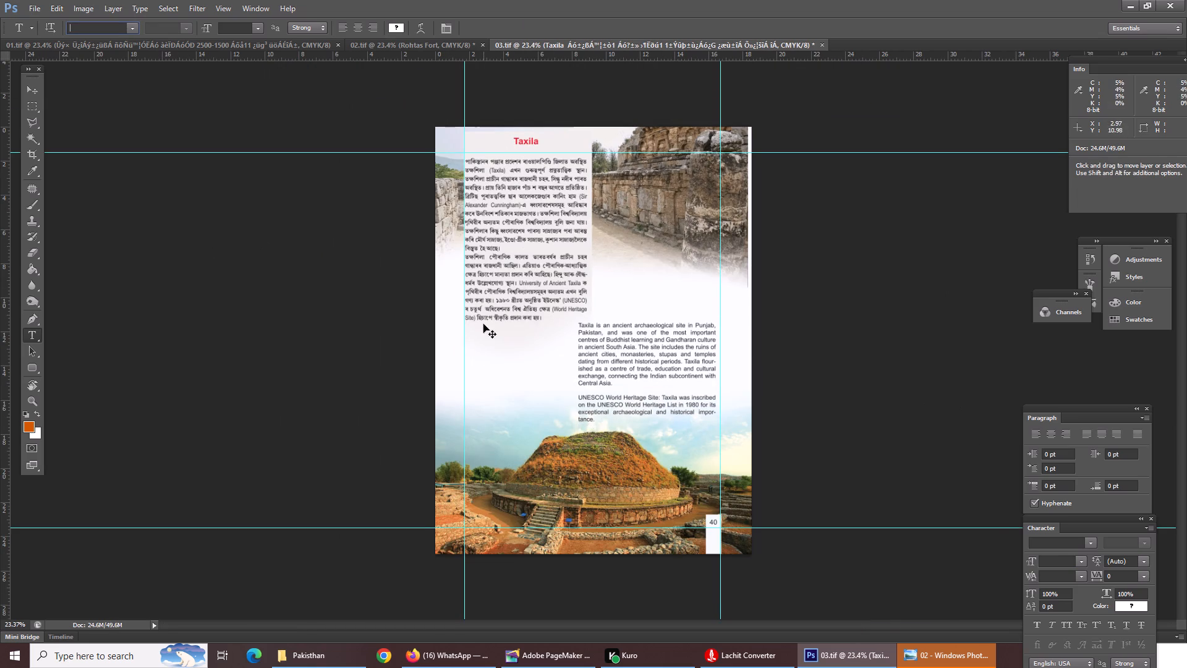
{"action": "key", "text": "ctrl+d"}
{"action": "key", "text": "ctrl+d"}
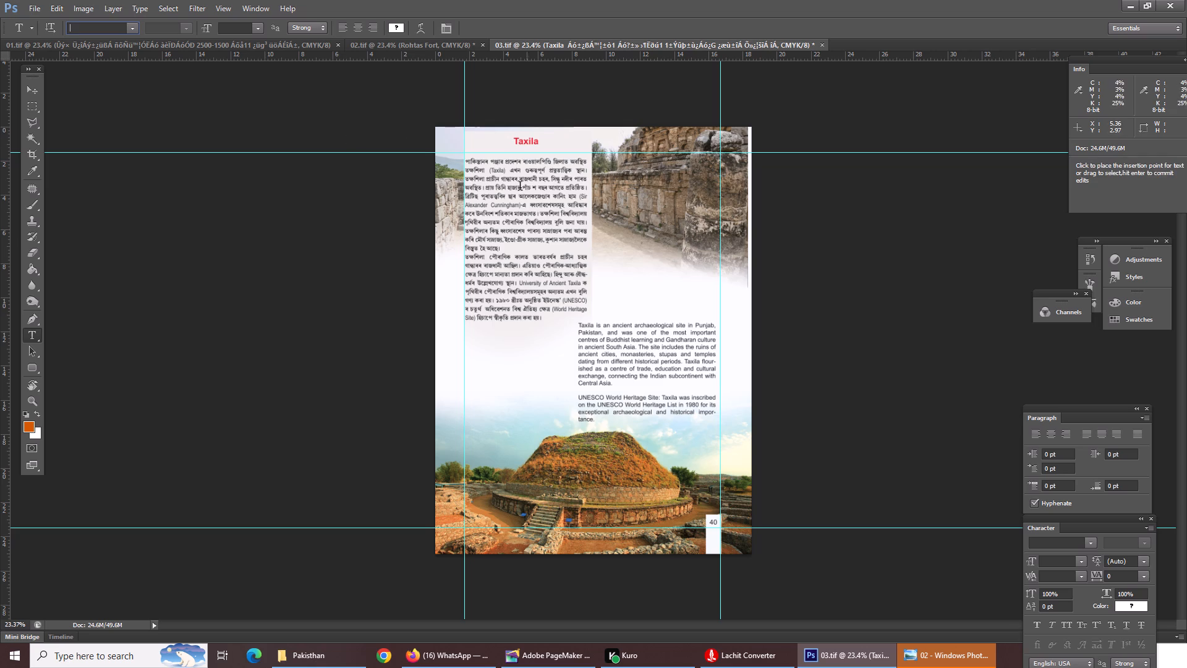
{"action": "left_click", "coordinate": [35, 97]}
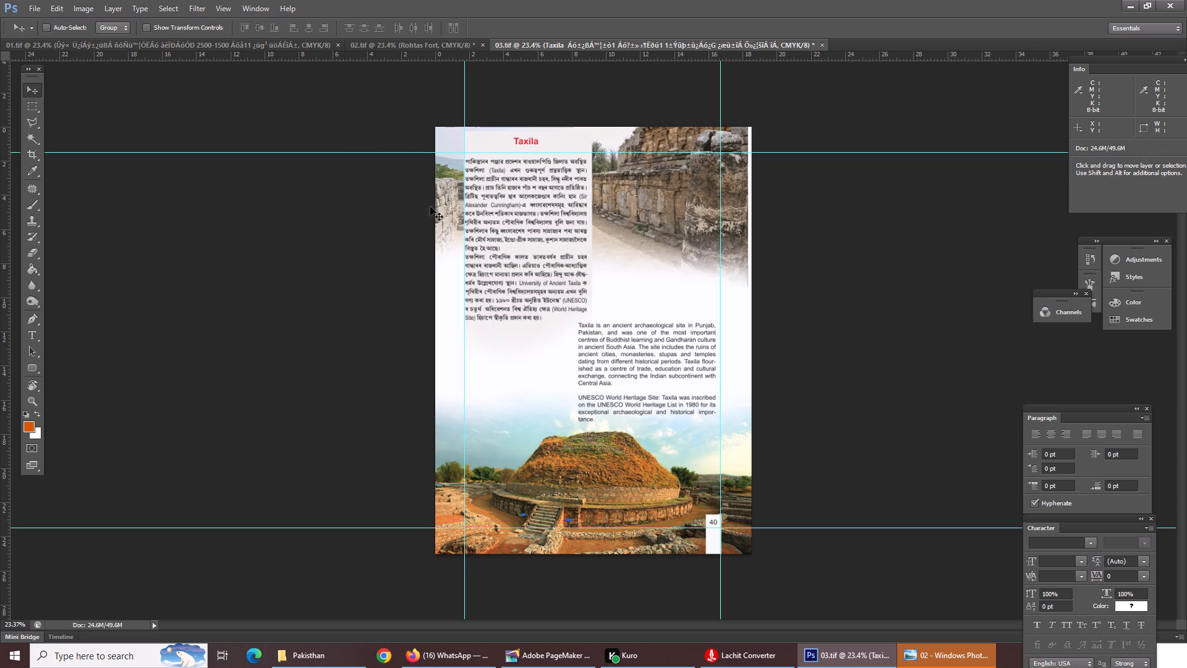
{"action": "right_click", "coordinate": [536, 249]}
{"action": "left_click", "coordinate": [536, 249]}
{"action": "right_click", "coordinate": [536, 249]}
{"action": "left_click", "coordinate": [580, 261]}
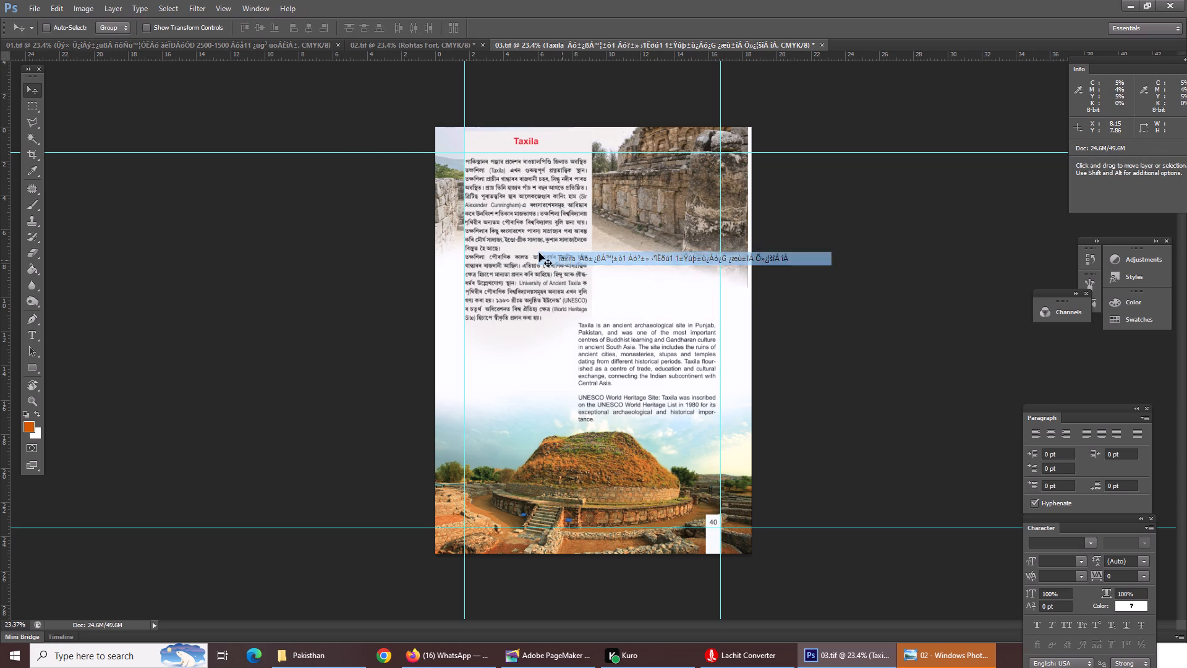
{"action": "left_click_drag", "start_coordinate": [536, 248], "coordinate": [537, 255]}
{"action": "right_click", "coordinate": [512, 148]}
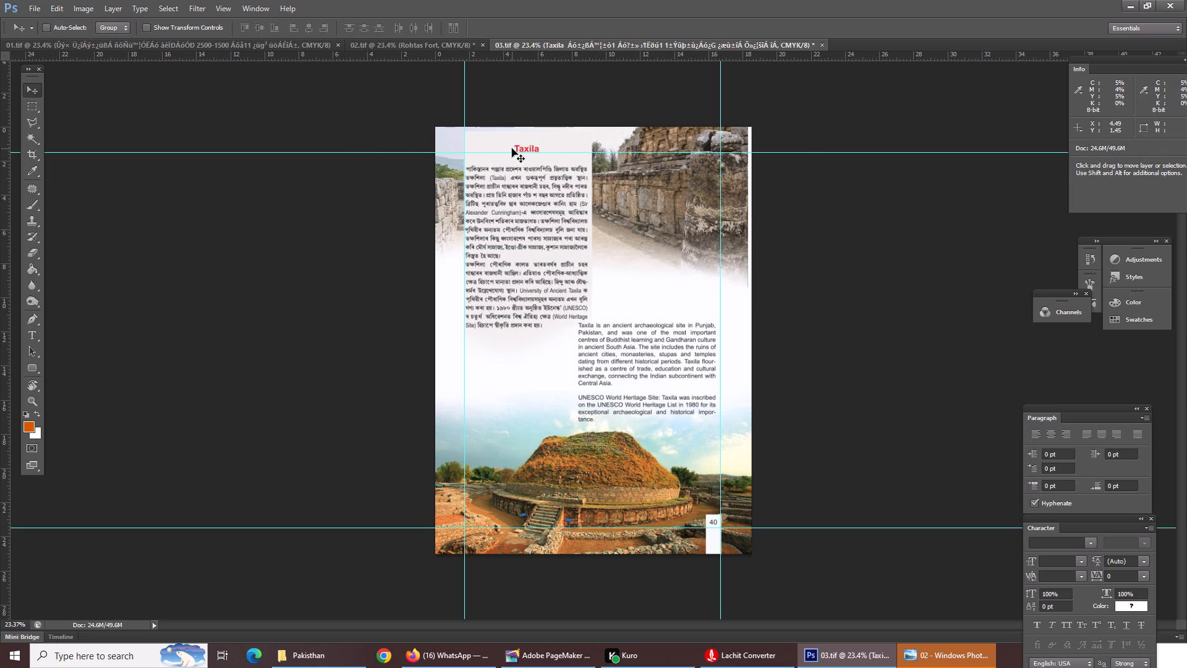
{"action": "left_click", "coordinate": [542, 151]}
{"action": "left_click", "coordinate": [534, 142]}
Save the revised Taxila page 03.tif.
{"action": "key", "text": "Return"}
{"action": "key", "text": "ctrl+s"}
{"action": "key", "text": "ctrl+s"}
{"action": "key", "text": "ctrl+s"}
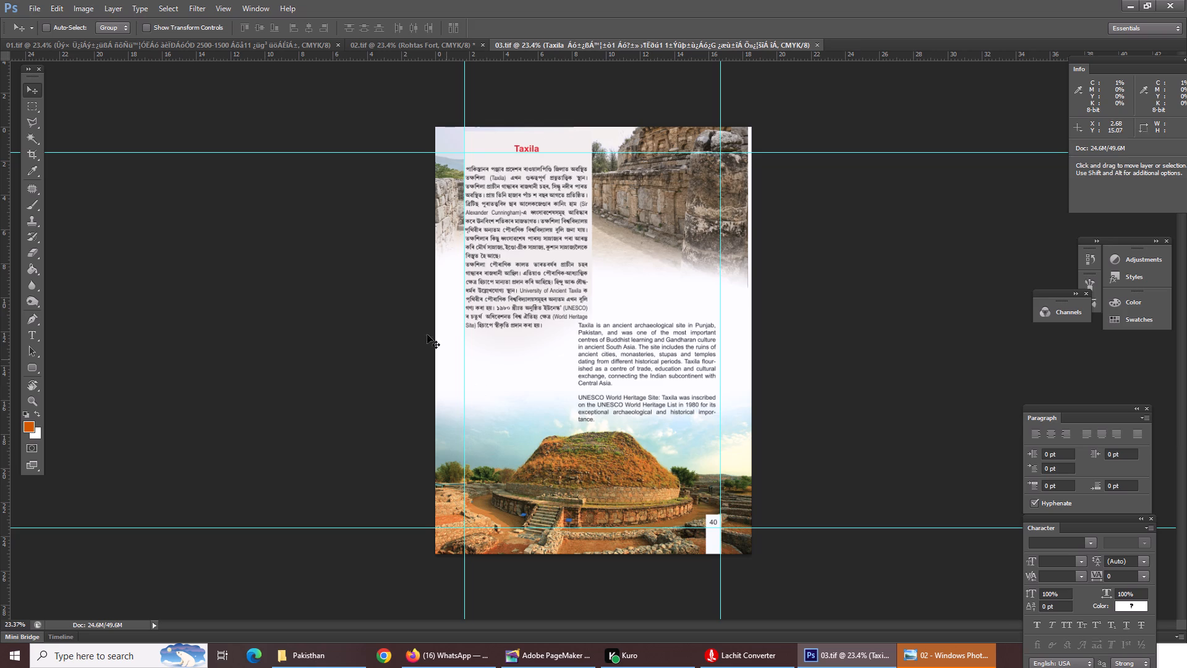
{"action": "key", "text": "ctrl+s"}
Switch to the Pakisthan folder in File Explorer and open the TIF file 04 with Adobe Photoshop CS6.
{"action": "left_click", "coordinate": [321, 655]}
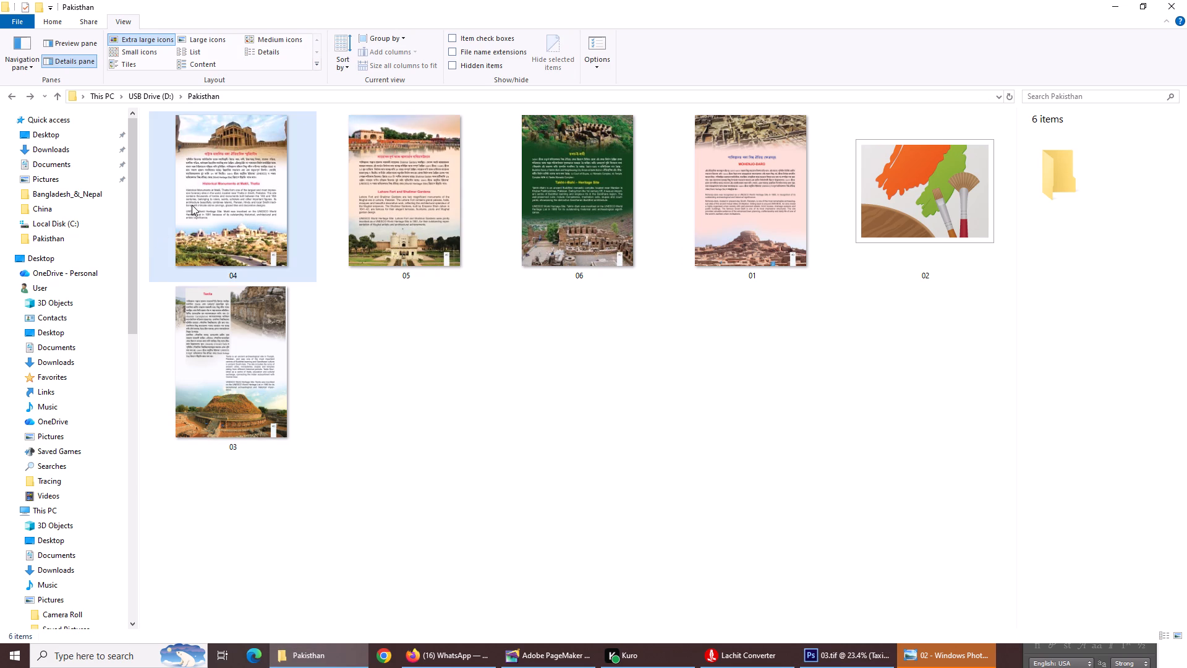
{"action": "right_click", "coordinate": [250, 133]}
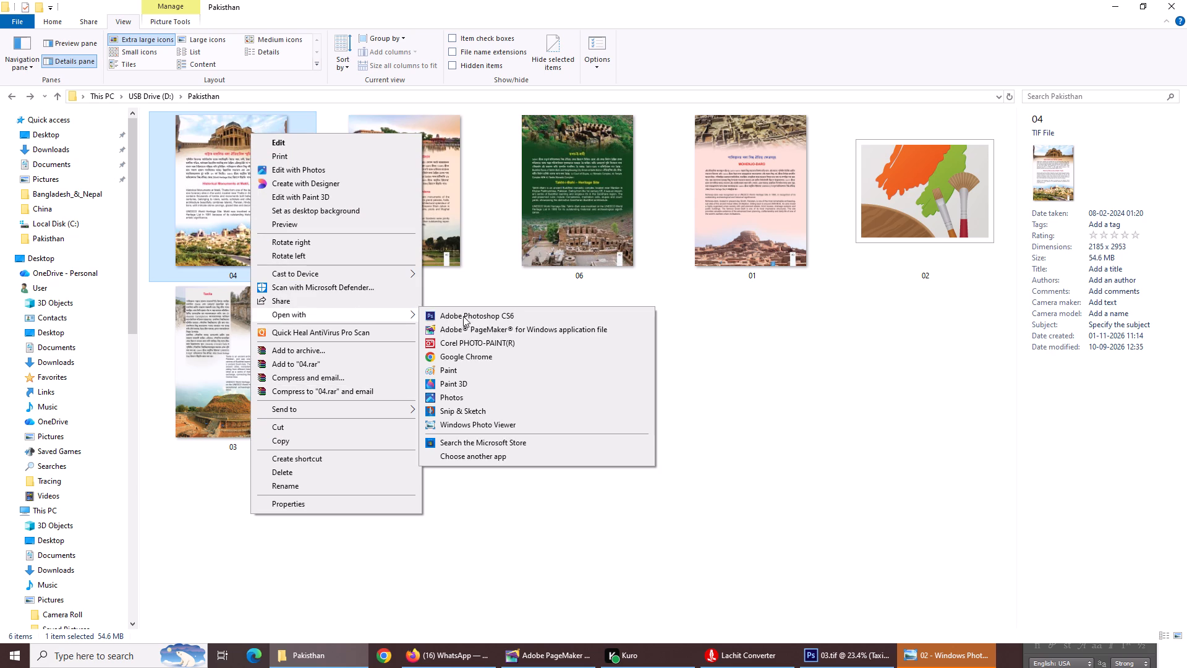
{"action": "left_click", "coordinate": [510, 314]}
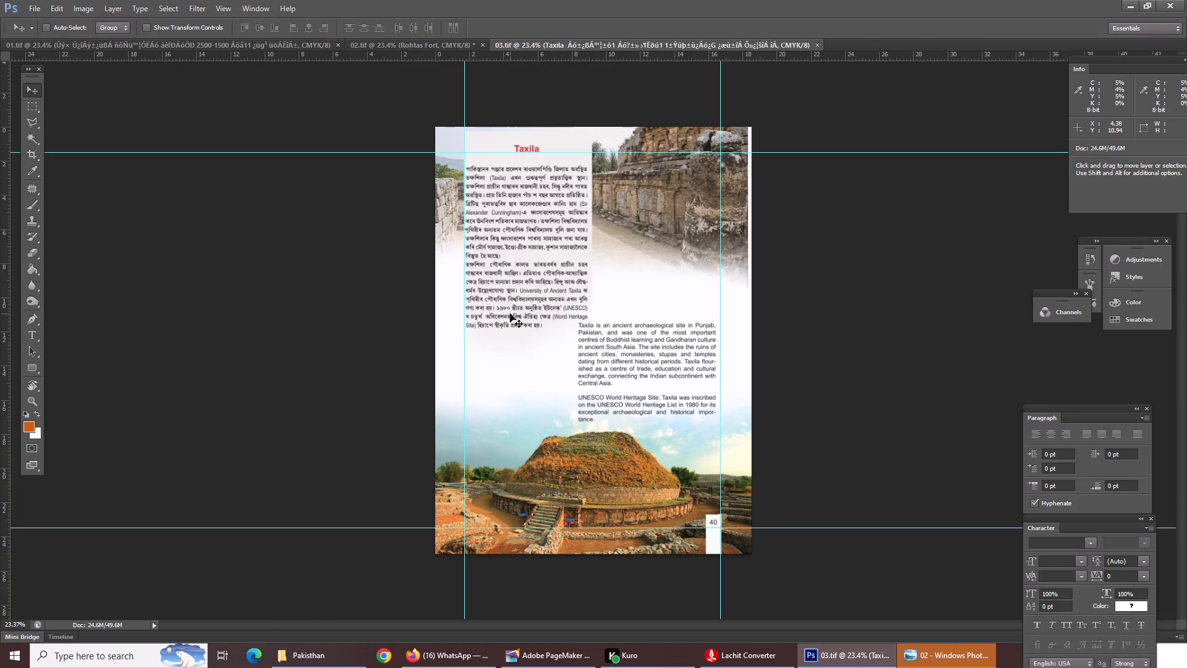
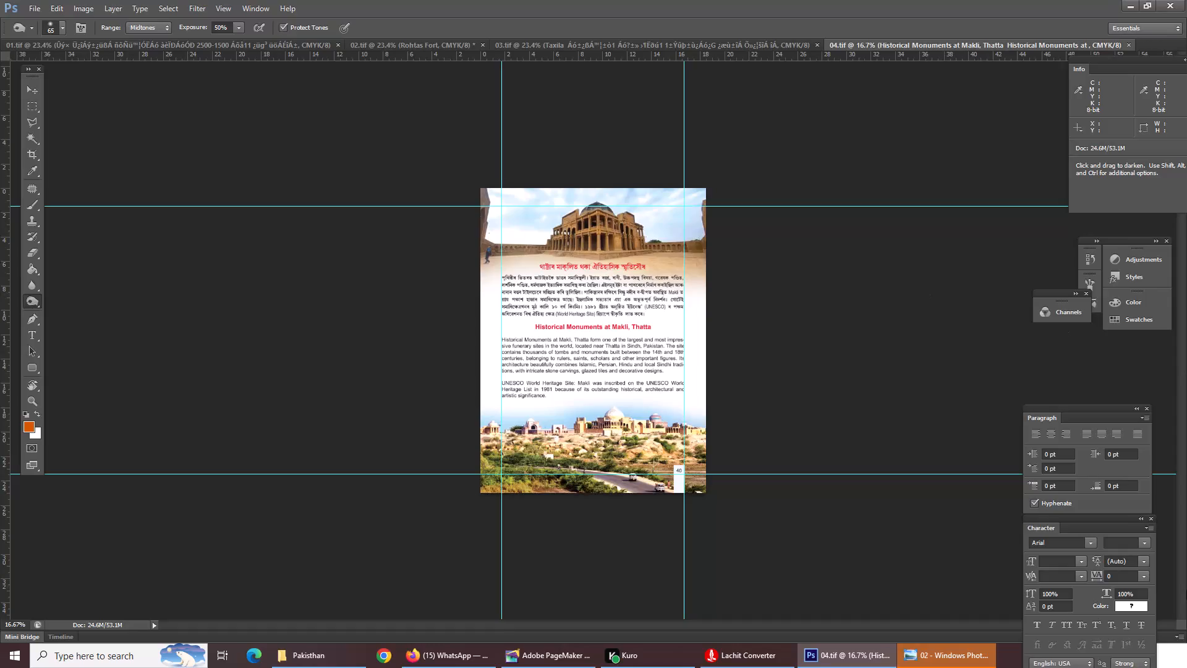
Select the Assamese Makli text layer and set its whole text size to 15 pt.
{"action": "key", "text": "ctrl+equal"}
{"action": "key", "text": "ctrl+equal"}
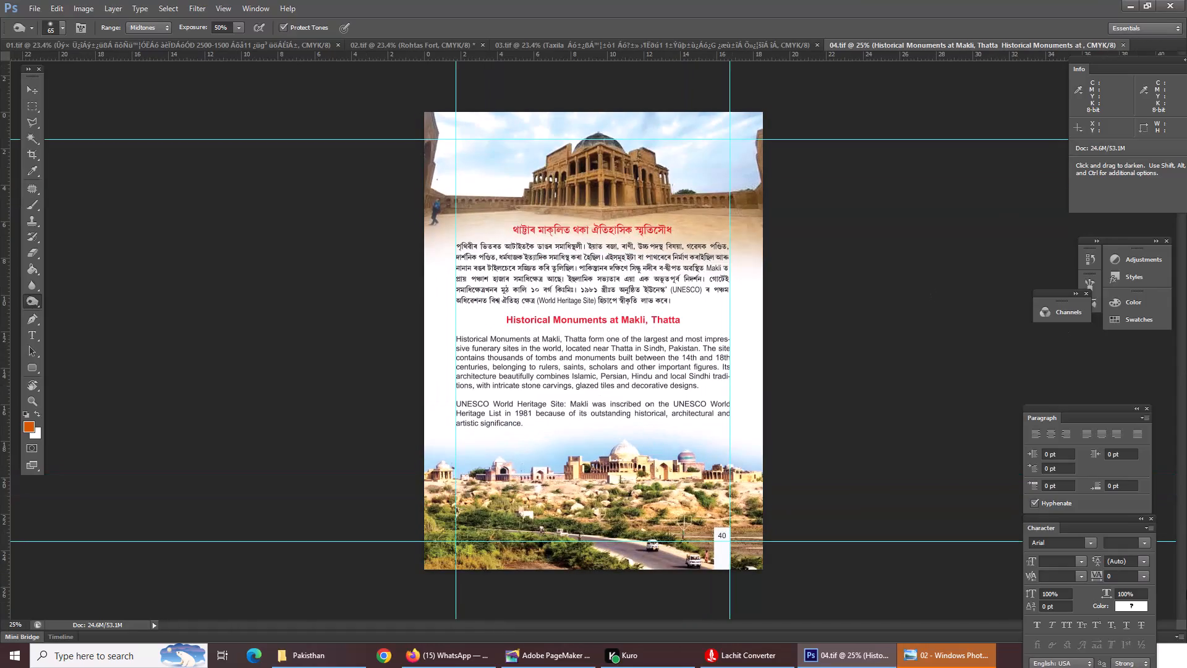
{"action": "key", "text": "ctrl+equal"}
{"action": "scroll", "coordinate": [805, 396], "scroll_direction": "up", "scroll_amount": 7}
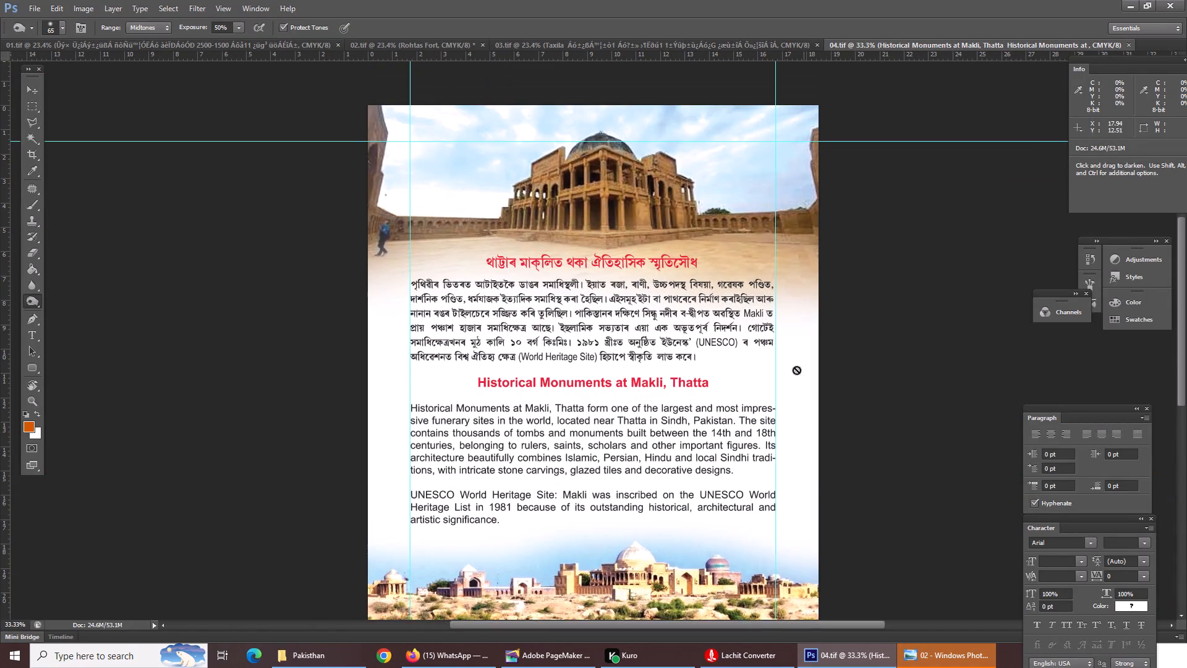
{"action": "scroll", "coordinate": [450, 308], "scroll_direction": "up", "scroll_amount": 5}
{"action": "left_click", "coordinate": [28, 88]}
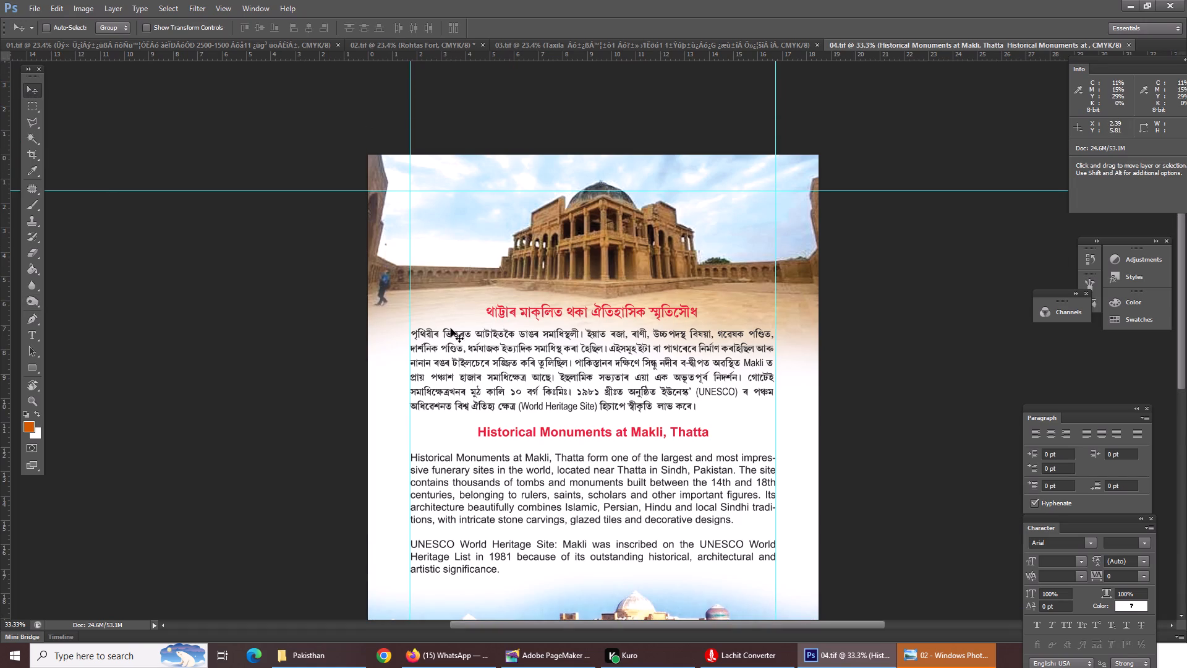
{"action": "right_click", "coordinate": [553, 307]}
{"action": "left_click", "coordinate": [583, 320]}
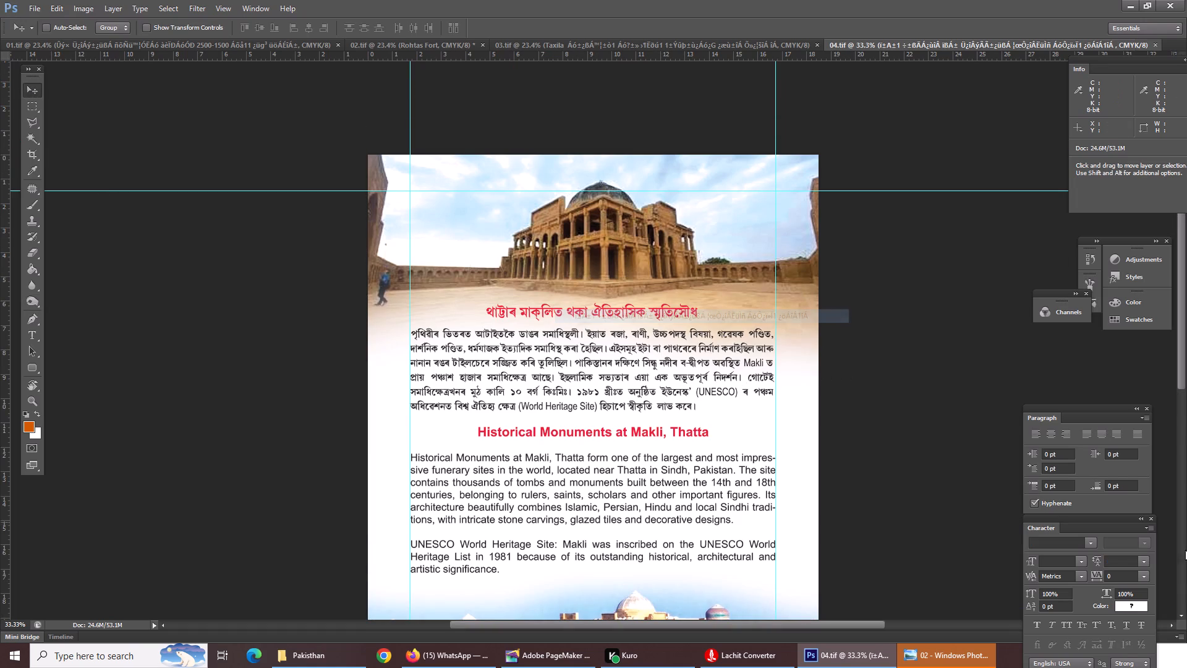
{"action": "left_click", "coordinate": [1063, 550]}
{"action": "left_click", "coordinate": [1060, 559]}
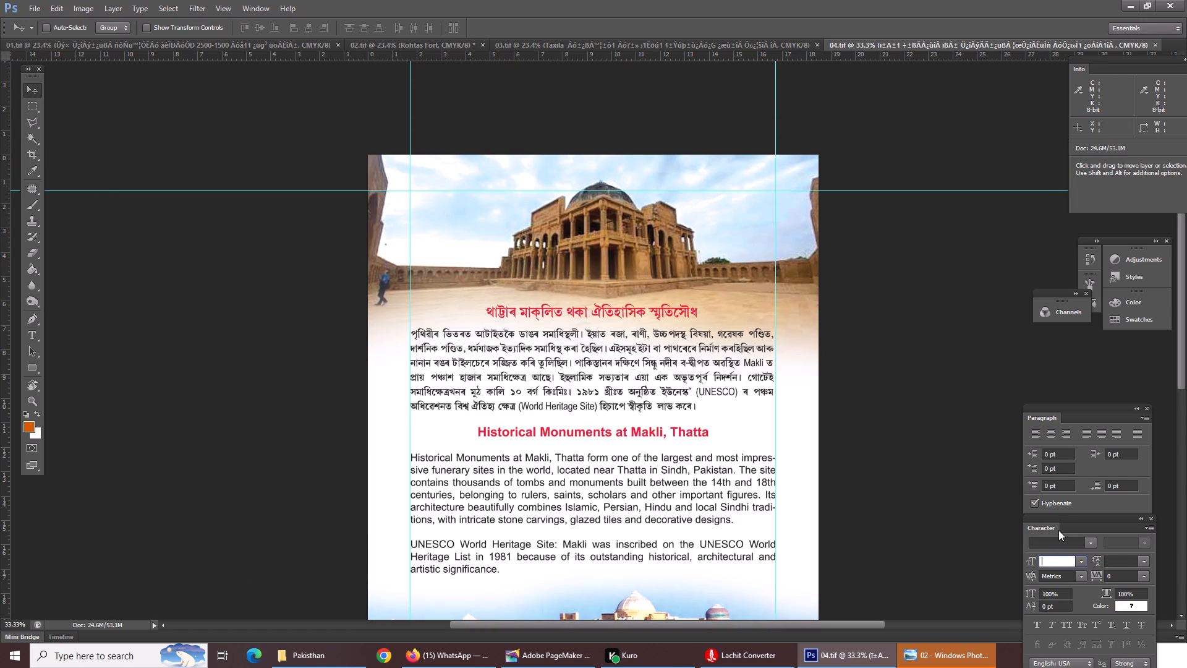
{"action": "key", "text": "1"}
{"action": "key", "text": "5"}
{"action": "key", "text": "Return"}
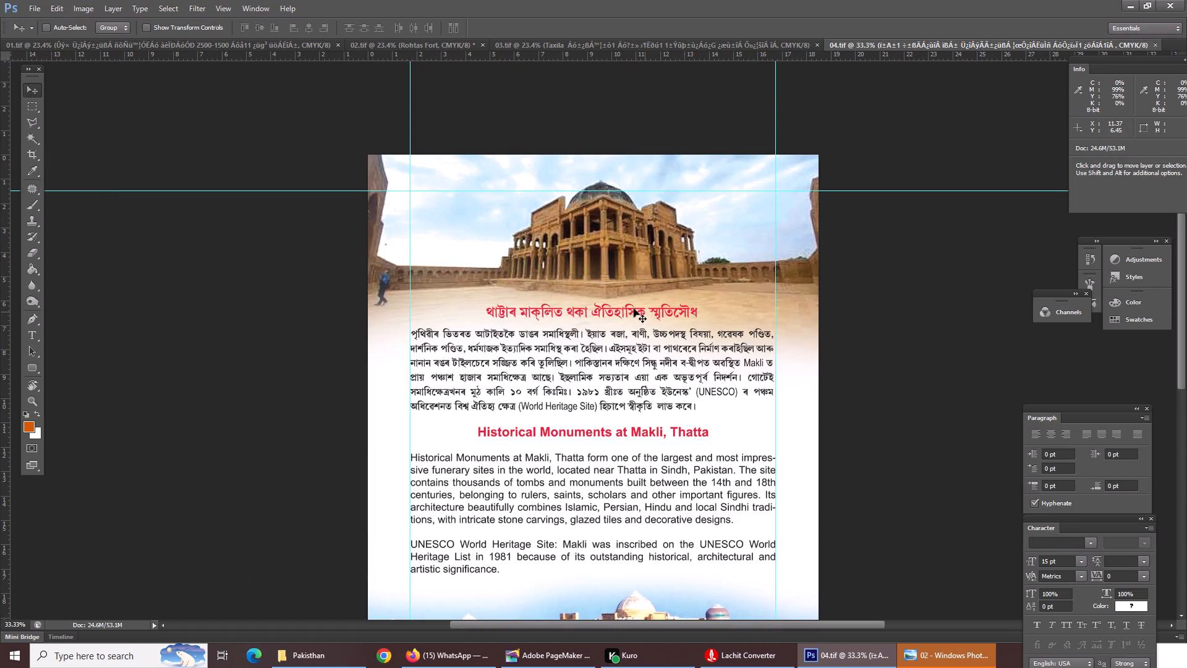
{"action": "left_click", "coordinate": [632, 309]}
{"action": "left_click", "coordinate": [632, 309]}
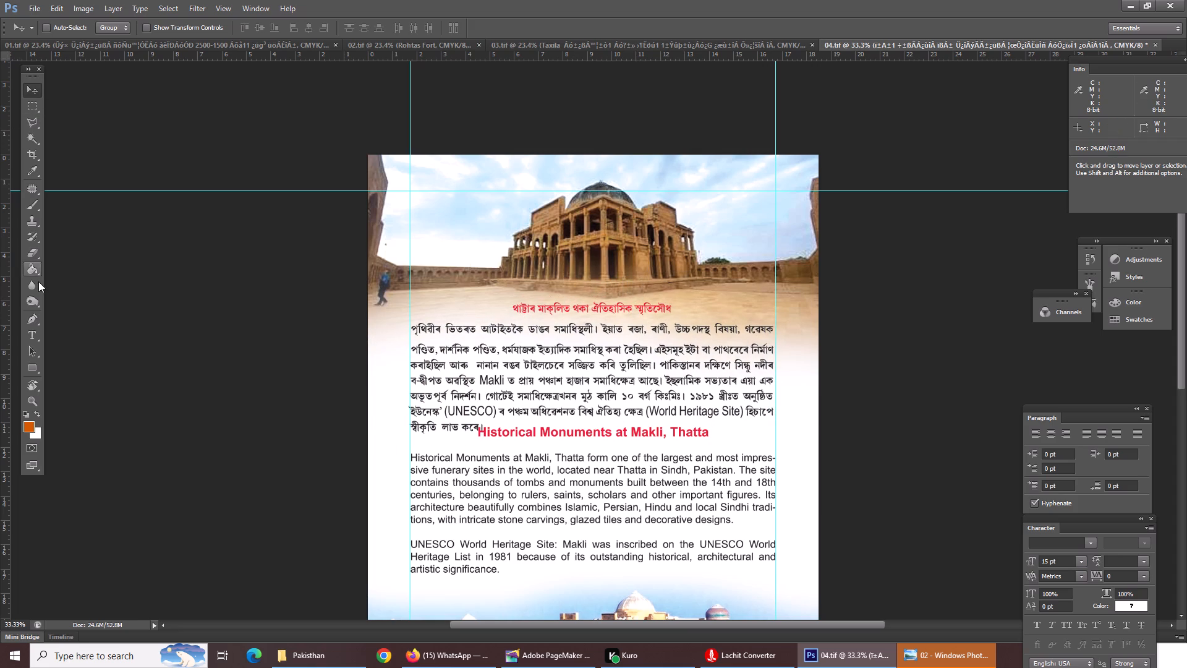
Cut the heading "Historical Monuments at Makli, Thatta" out of the English text box.
{"action": "key", "text": "t"}
{"action": "left_click", "coordinate": [683, 304]}
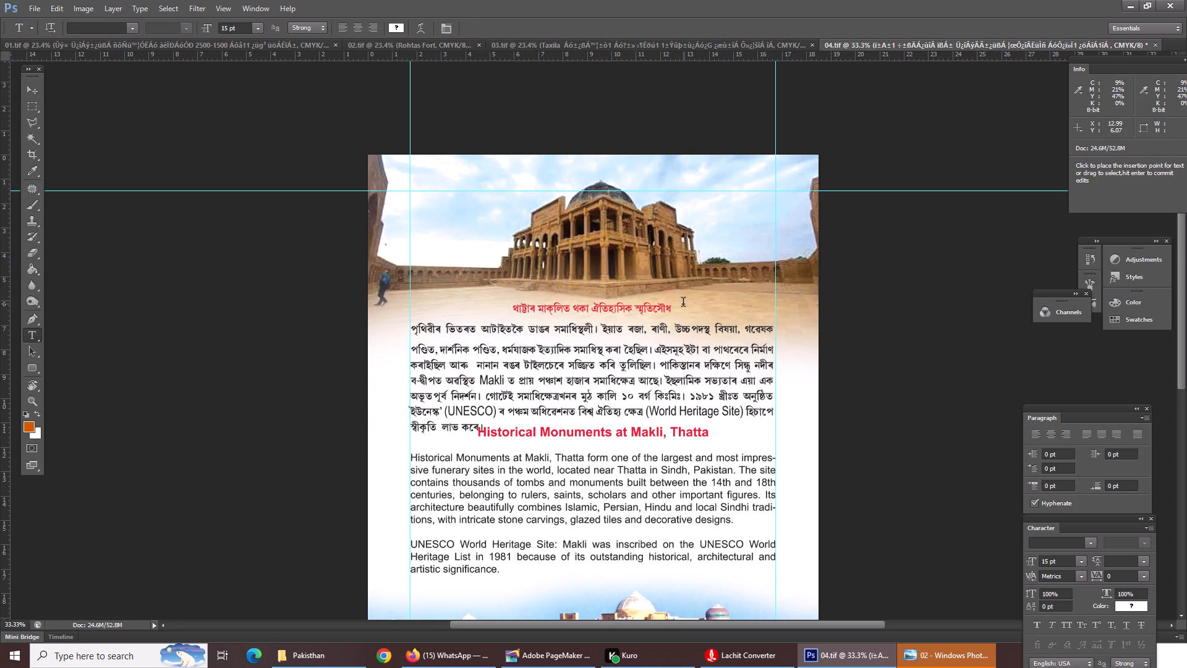
{"action": "left_click_drag", "start_coordinate": [683, 304], "coordinate": [467, 320]}
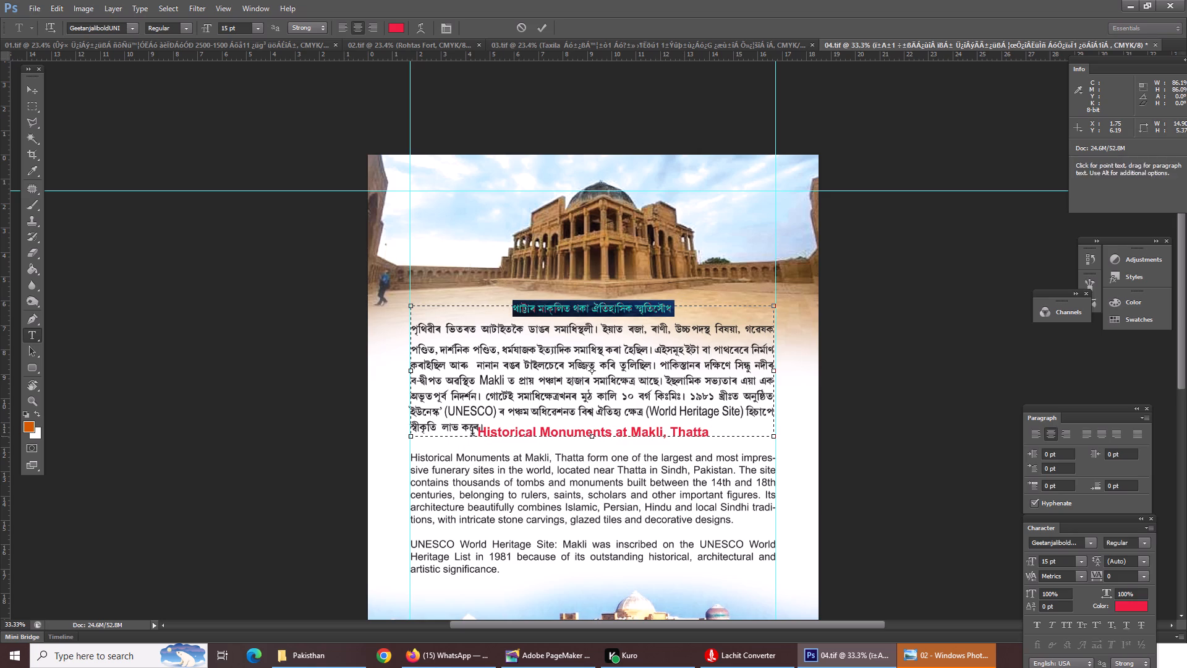
{"action": "left_click_drag", "start_coordinate": [480, 433], "coordinate": [647, 432]}
{"action": "left_click", "coordinate": [573, 434]}
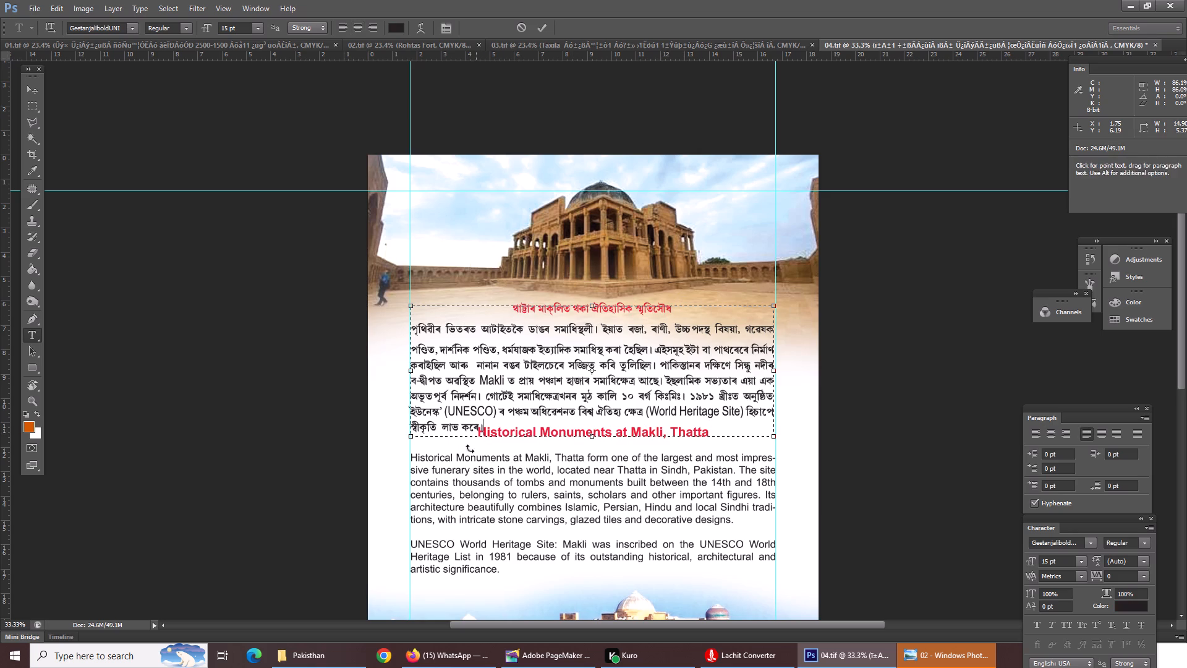
{"action": "left_click", "coordinate": [477, 458]}
{"action": "key", "text": "Return"}
{"action": "left_click", "coordinate": [522, 434]}
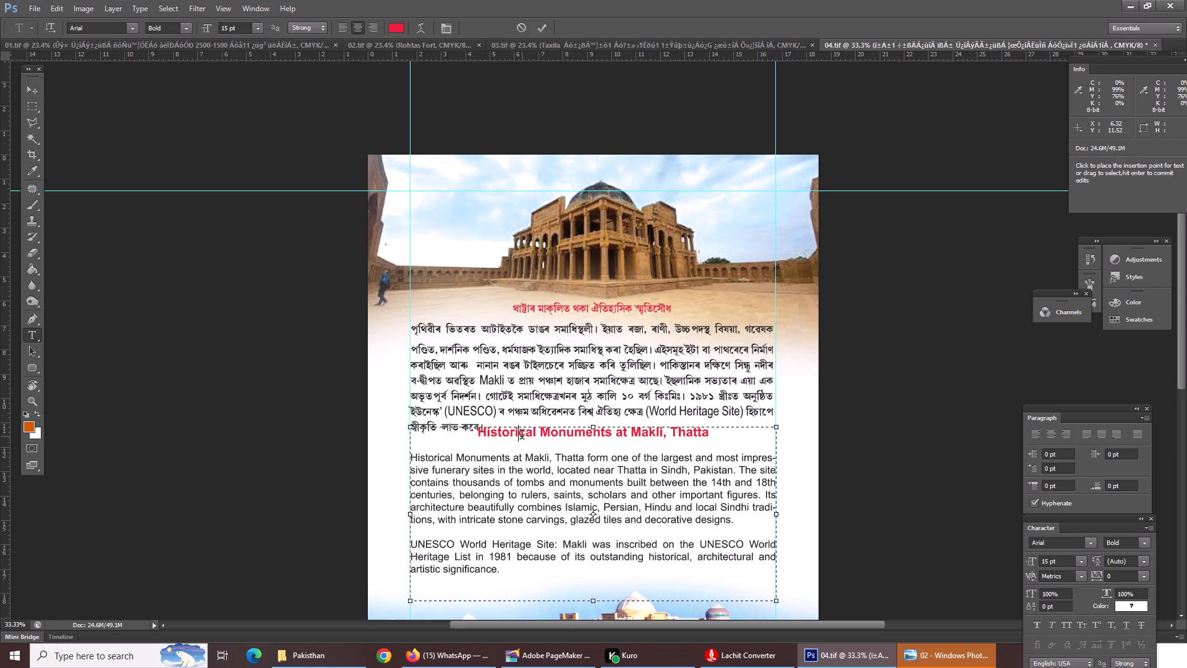
{"action": "left_click_drag", "start_coordinate": [522, 436], "coordinate": [581, 463]}
{"action": "left_click", "coordinate": [472, 442]}
{"action": "left_click_drag", "start_coordinate": [472, 434], "coordinate": [745, 445]}
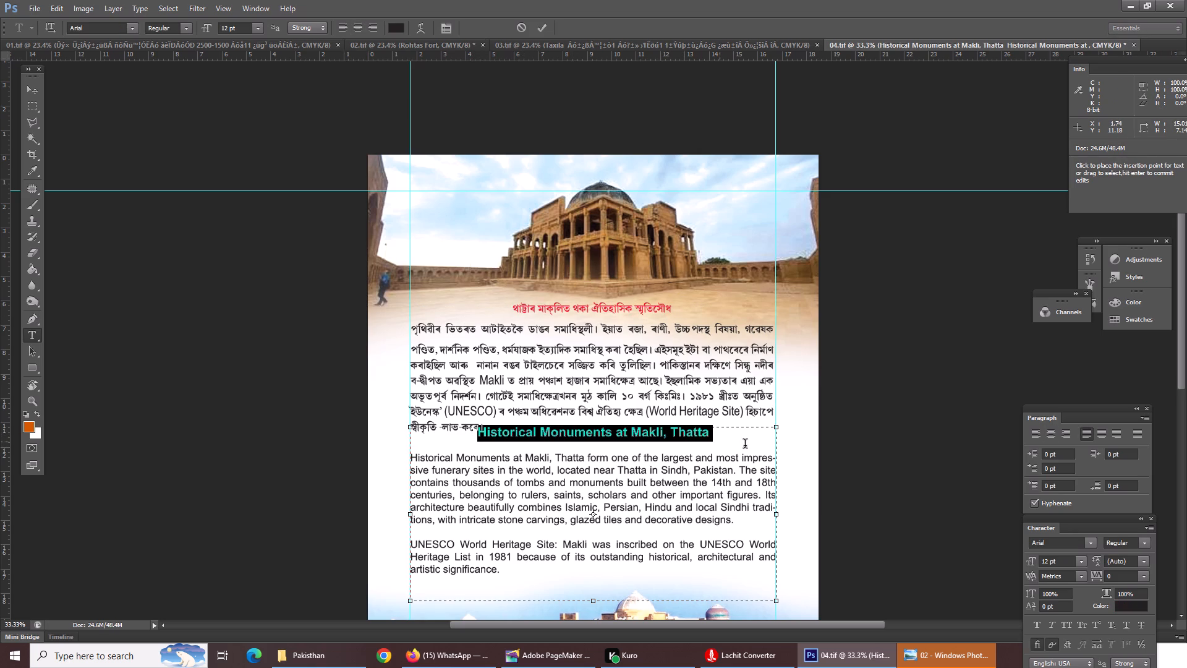
{"action": "left_click_drag", "start_coordinate": [745, 445], "coordinate": [747, 446]}
{"action": "key", "text": "ctrl+x"}
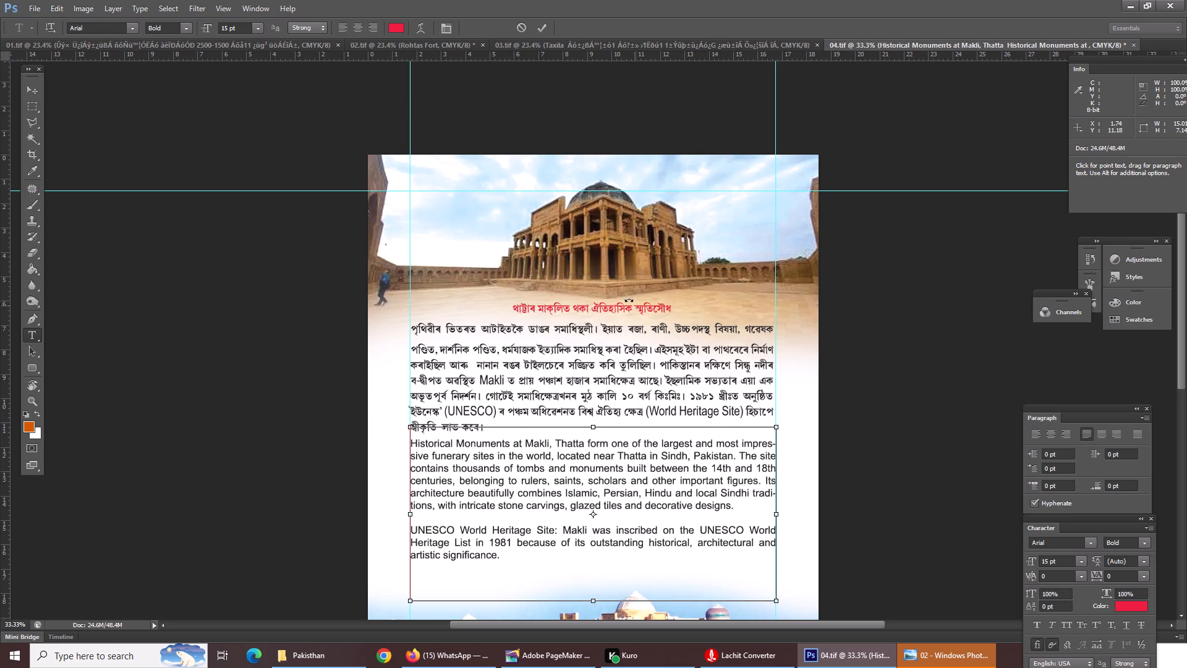
{"action": "key", "text": "Return"}
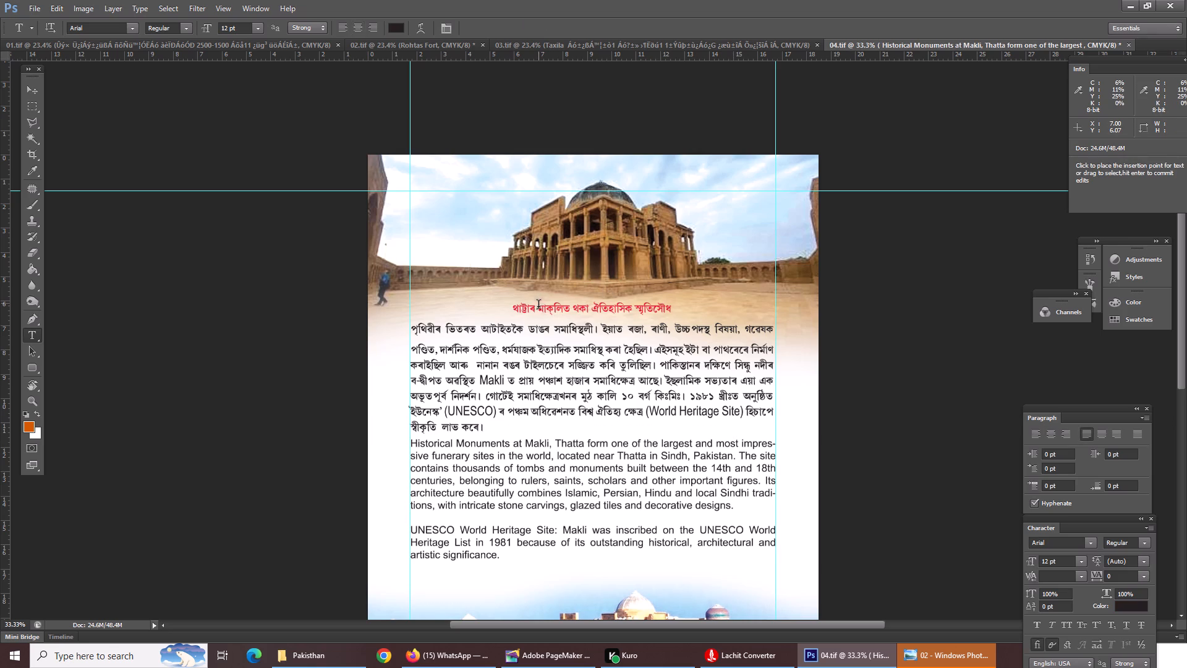
Replace the Assamese heading with the cut English heading and set it to 15 pt.
{"action": "left_click", "coordinate": [538, 319]}
{"action": "left_click_drag", "start_coordinate": [508, 307], "coordinate": [689, 314]}
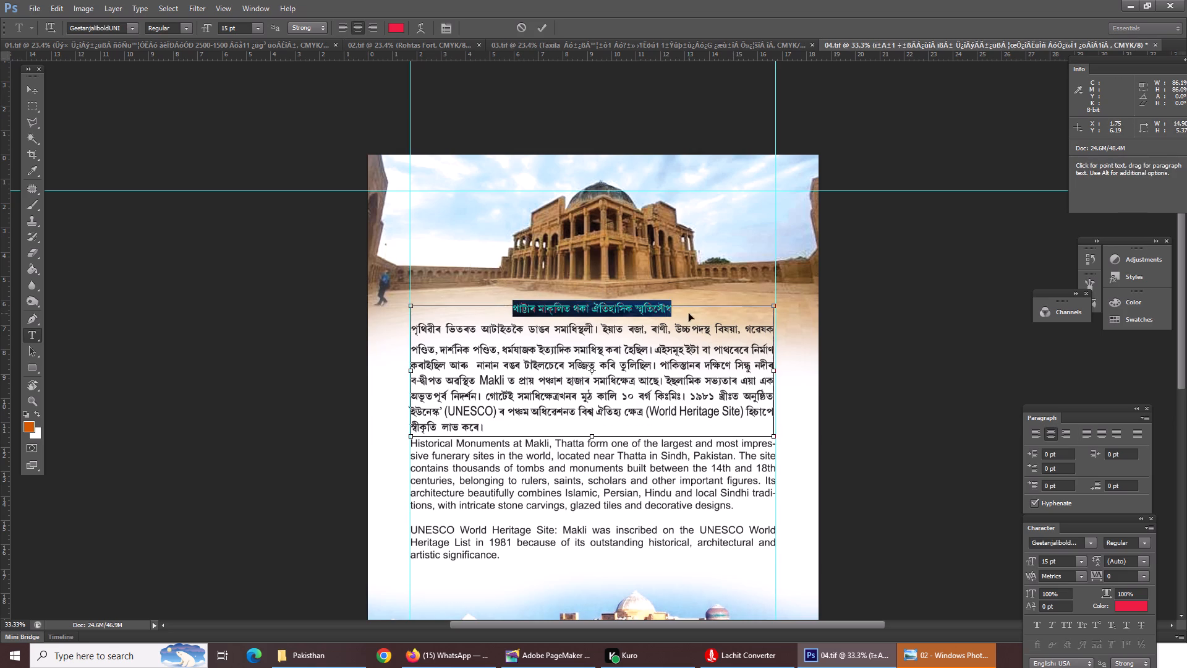
{"action": "key", "text": "ctrl+v"}
{"action": "left_click_drag", "start_coordinate": [695, 314], "coordinate": [500, 319]}
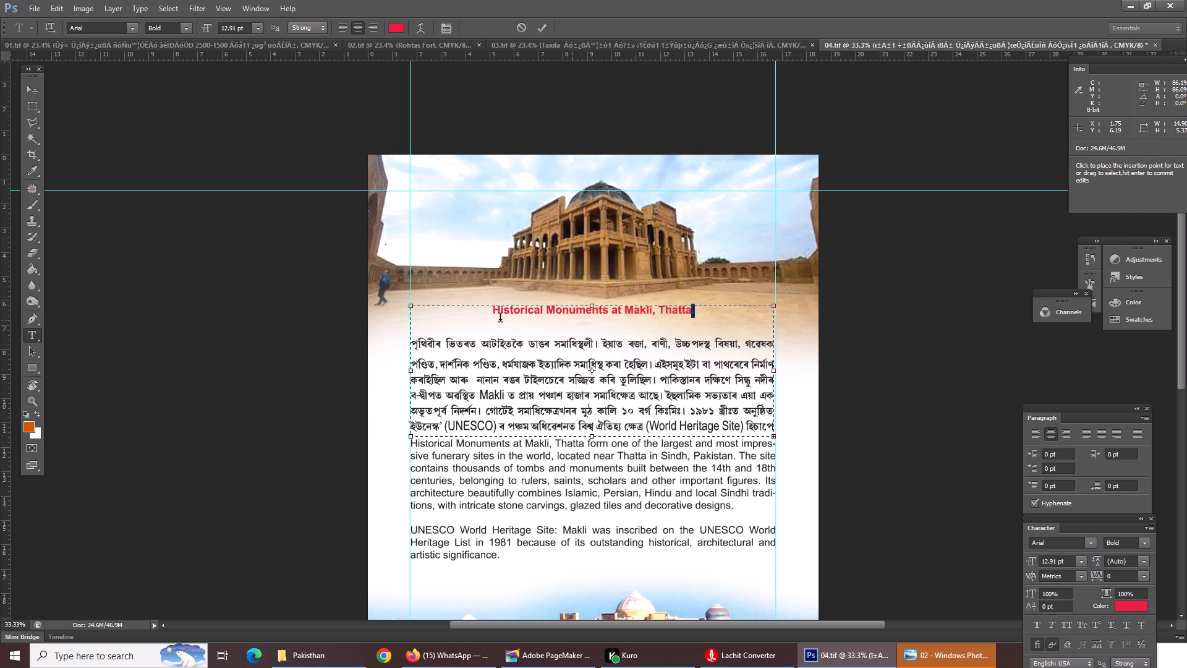
{"action": "left_click_drag", "start_coordinate": [500, 319], "coordinate": [490, 302]}
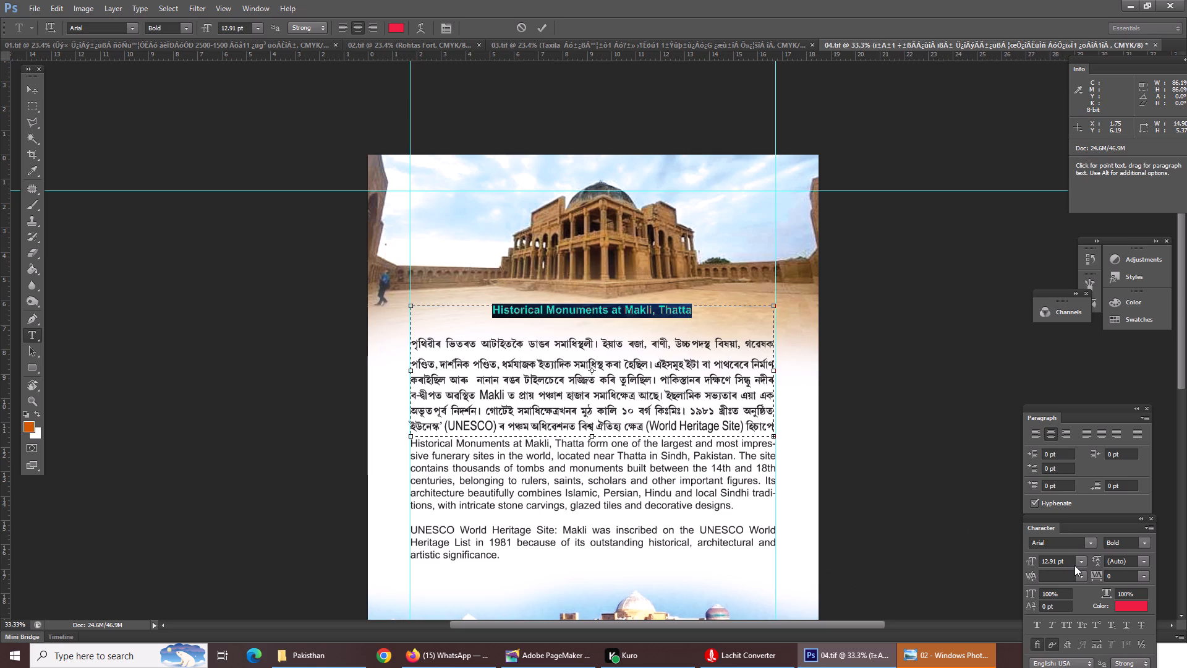
{"action": "left_click_drag", "start_coordinate": [1070, 560], "coordinate": [959, 565]}
{"action": "type", "text": "15"}
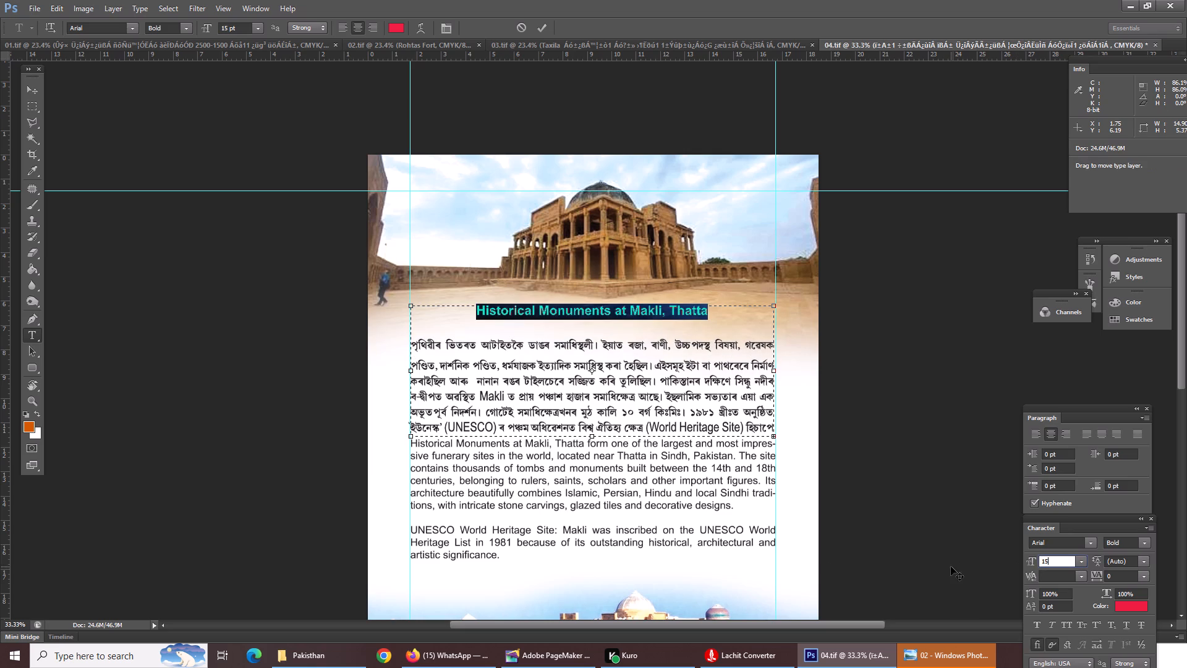
{"action": "key", "text": "Return"}
Set the whole Assamese body paragraph below the heading to 12 pt, including its closing words.
{"action": "left_click", "coordinate": [486, 354]}
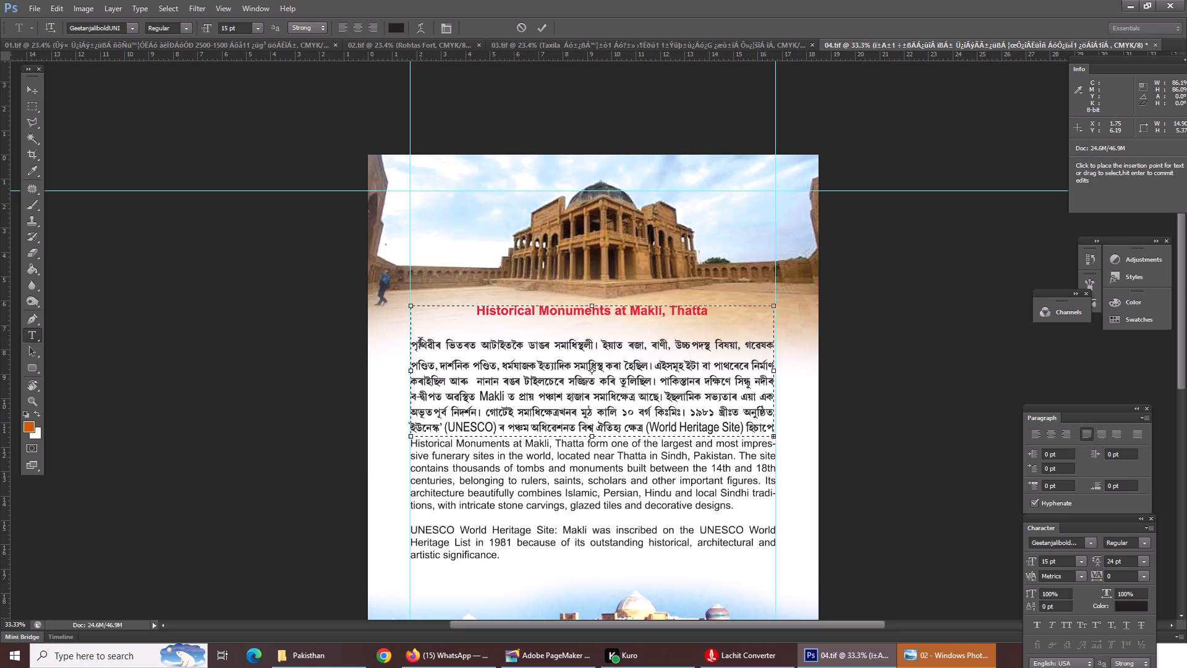
{"action": "left_click_drag", "start_coordinate": [414, 349], "coordinate": [817, 458]}
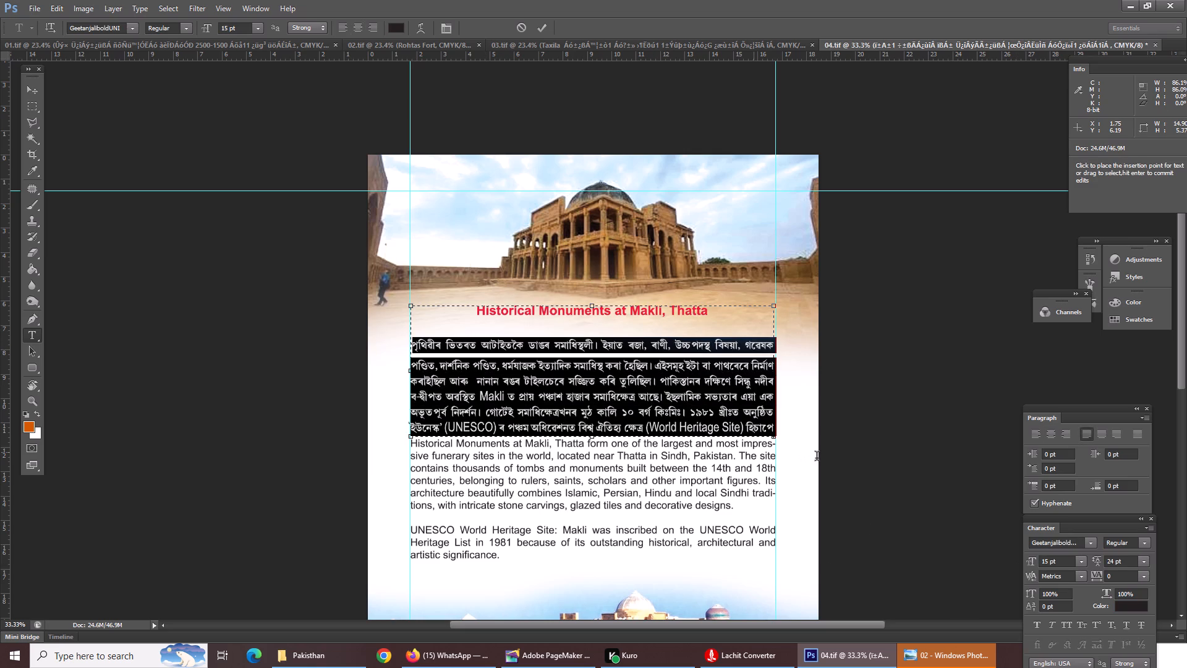
{"action": "left_click_drag", "start_coordinate": [817, 458], "coordinate": [821, 464]}
{"action": "left_click_drag", "start_coordinate": [1062, 565], "coordinate": [1003, 570]}
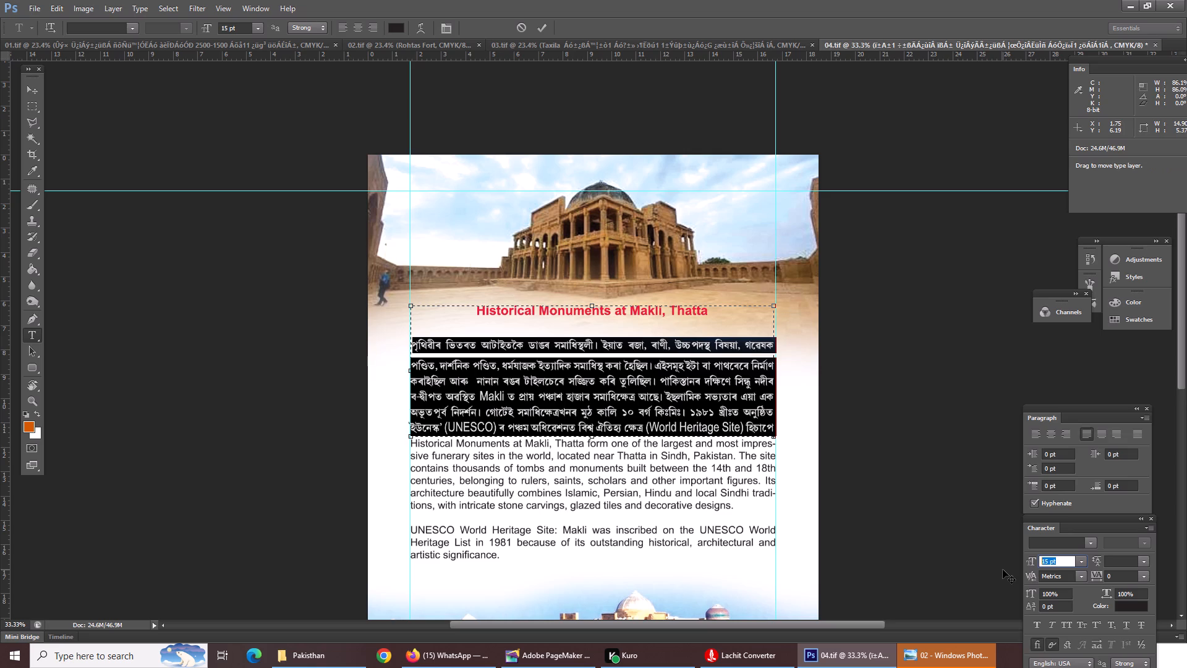
{"action": "type", "text": "12"}
{"action": "key", "text": "Return"}
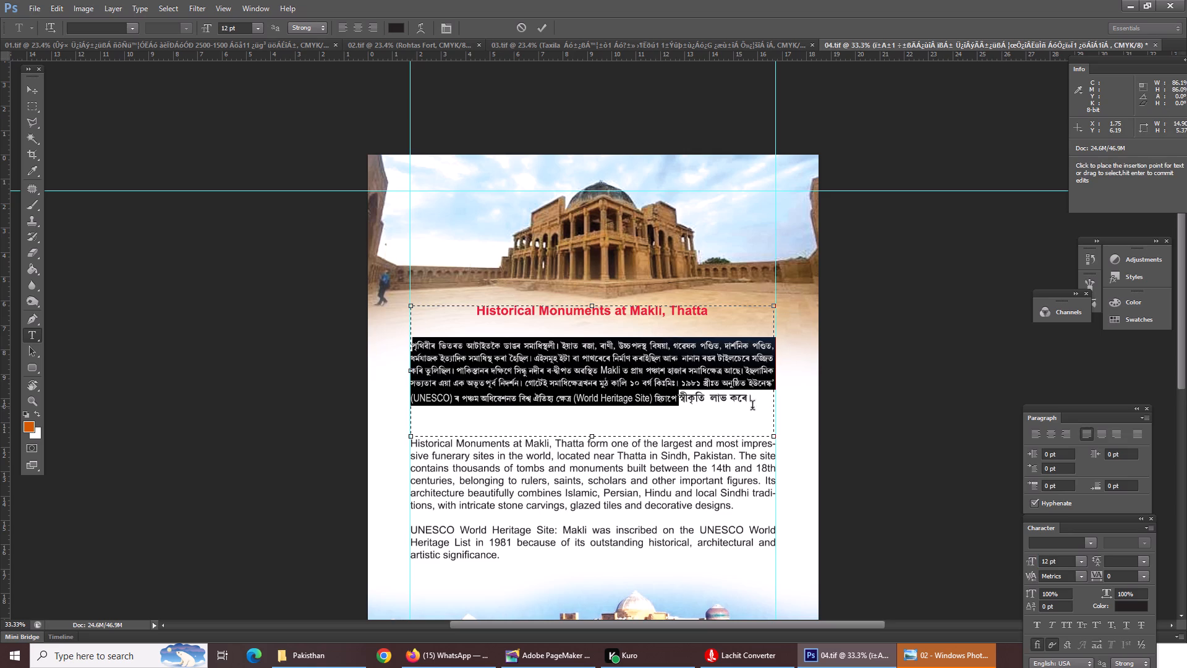
{"action": "left_click", "coordinate": [754, 401], "text": "shift"}
{"action": "left_click", "coordinate": [1057, 562]}
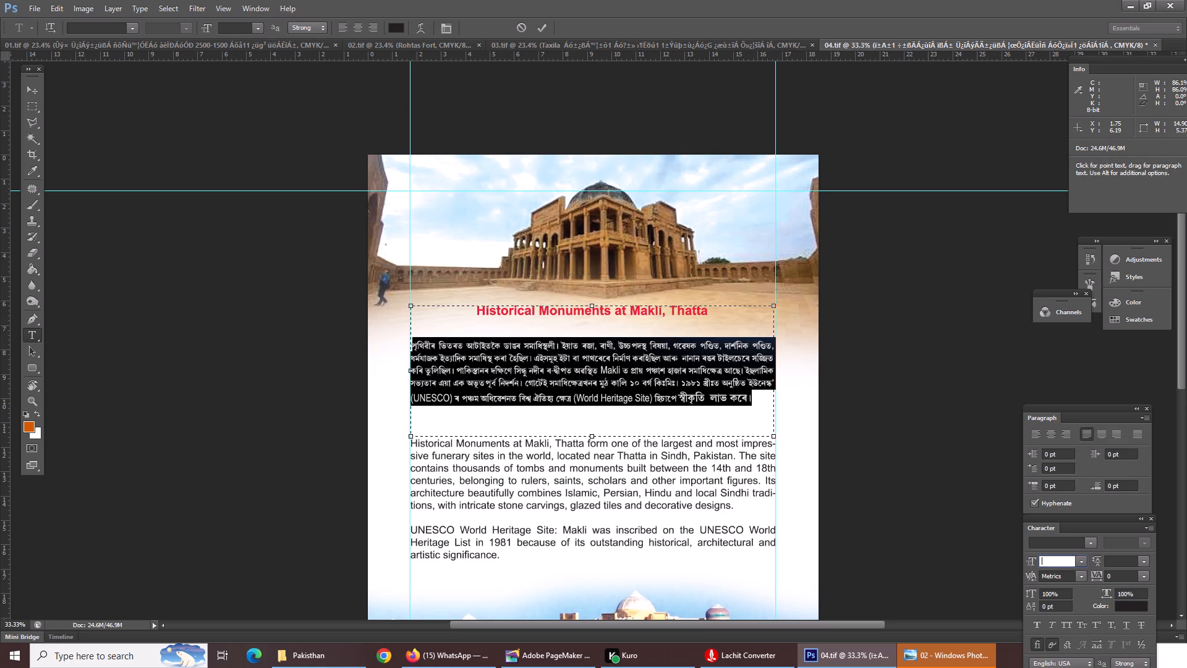
{"action": "key", "text": "1"}
{"action": "key", "text": "2"}
{"action": "key", "text": "Return"}
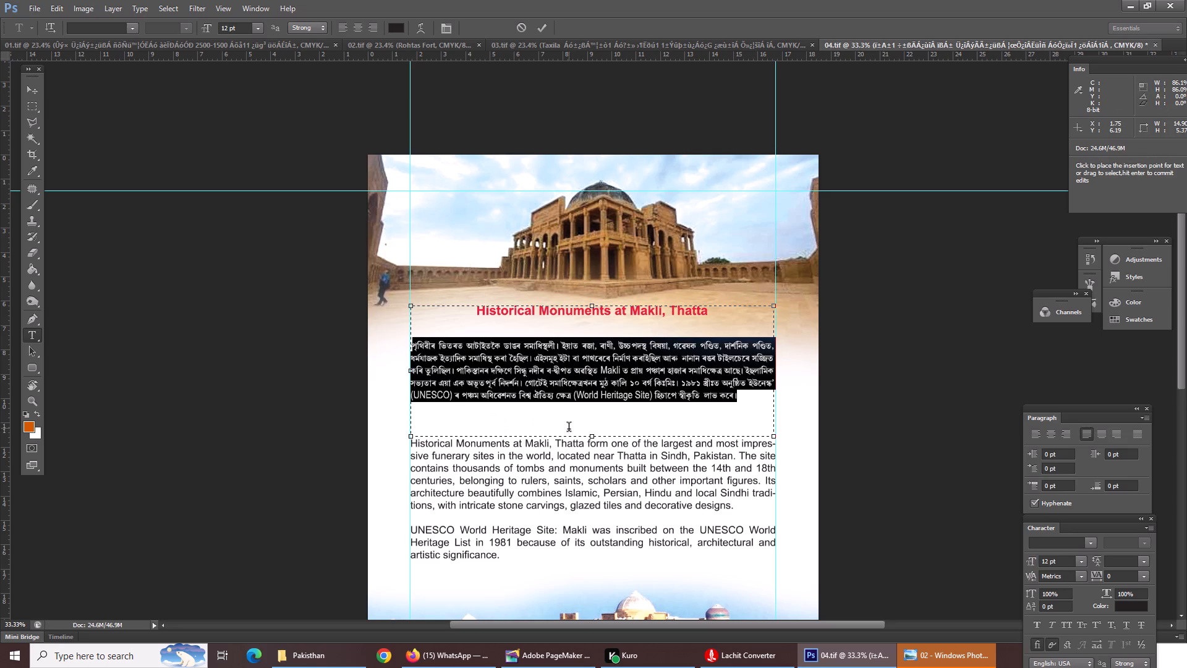
Shorten the Assamese text box from below so it ends just under its last line.
{"action": "left_click_drag", "start_coordinate": [591, 435], "coordinate": [591, 421]}
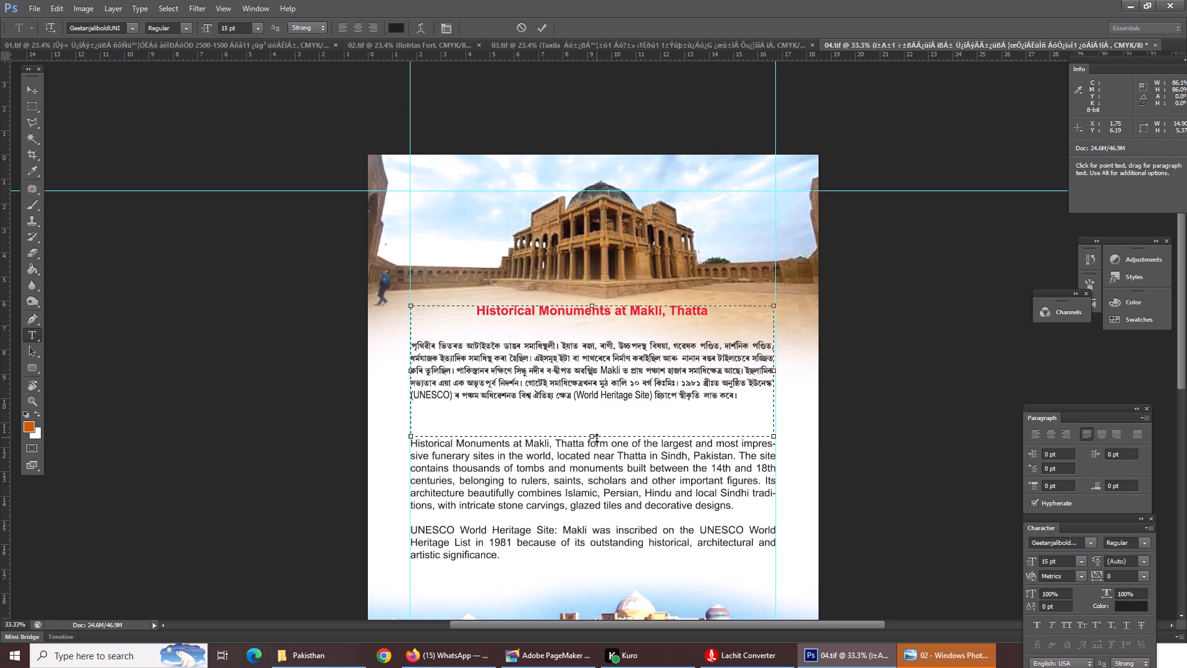
{"action": "left_click_drag", "start_coordinate": [597, 438], "coordinate": [598, 416]}
{"action": "key", "text": "Return"}
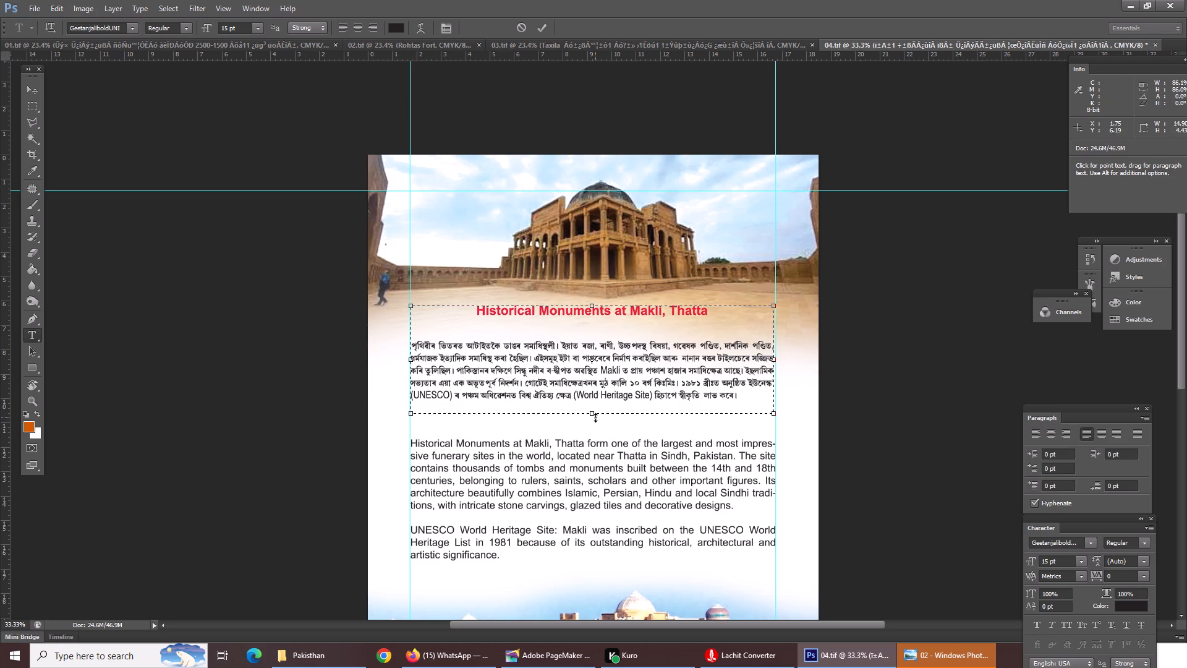
Set all the English body text to 10 pt and shorten its text box from below to just under the last line.
{"action": "left_click", "coordinate": [619, 510]}
{"action": "key", "text": "ctrl+a"}
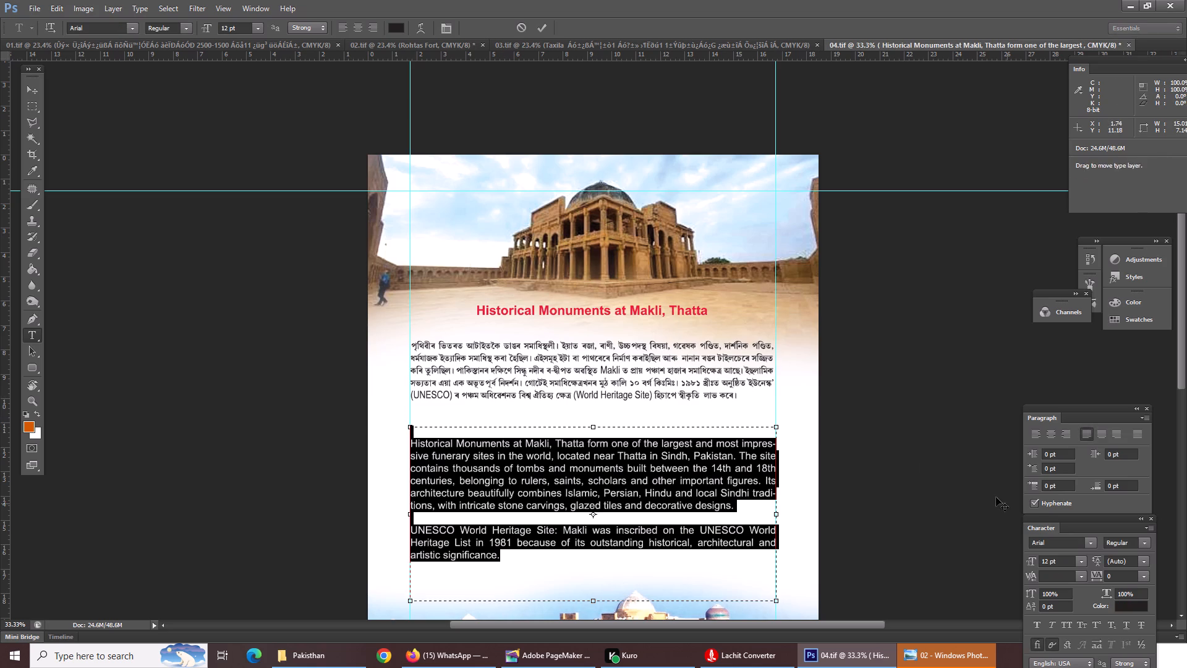
{"action": "left_click_drag", "start_coordinate": [1067, 560], "coordinate": [1009, 562]}
{"action": "type", "text": "10"}
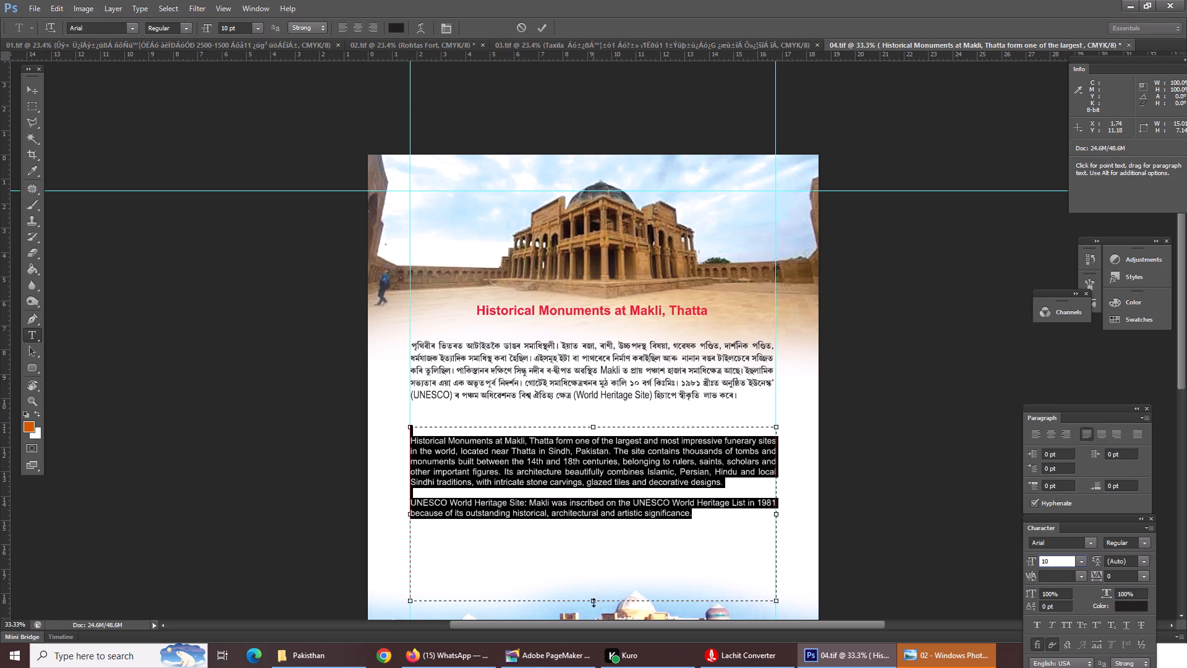
{"action": "left_click_drag", "start_coordinate": [593, 602], "coordinate": [592, 533]}
{"action": "key", "text": "Return"}
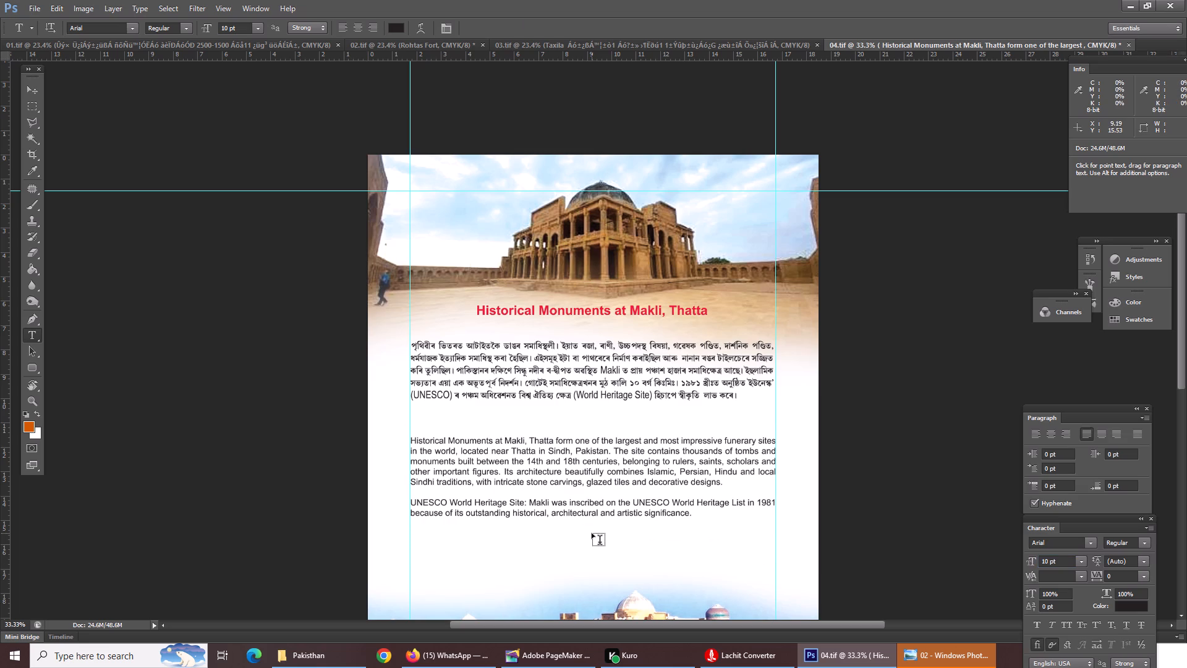
Set the English word "Makli" inside the Assamese paragraph to 10 pt.
{"action": "key", "text": "ctrl+equal"}
{"action": "key", "text": "ctrl+equal"}
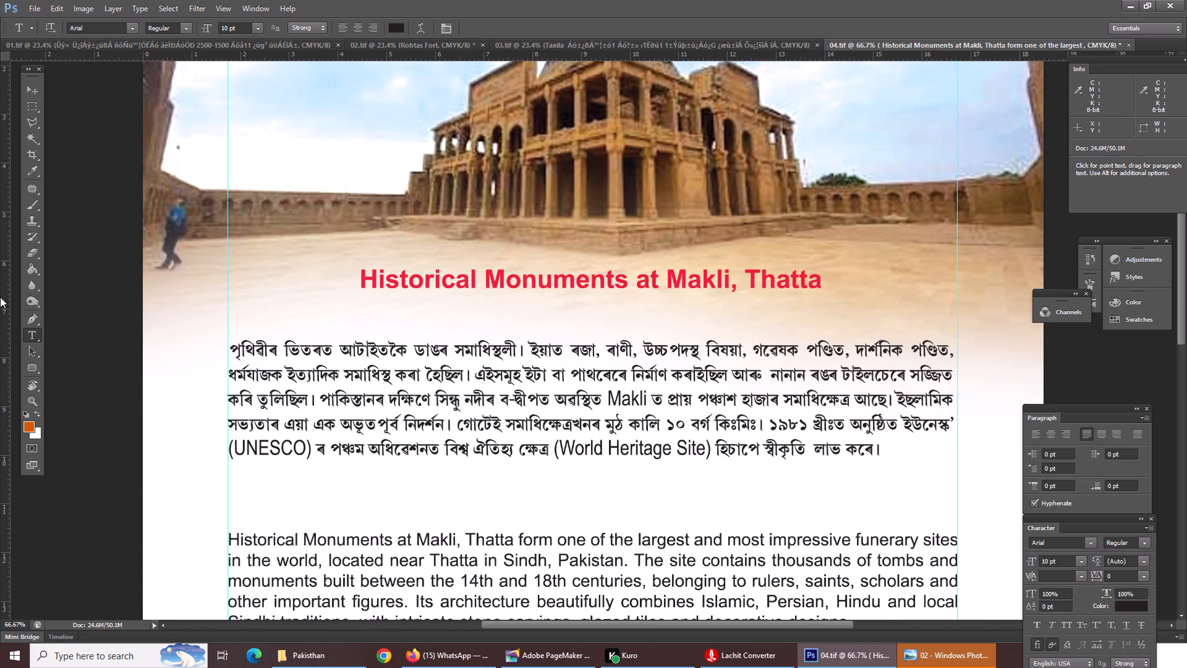
{"action": "left_click", "coordinate": [420, 385]}
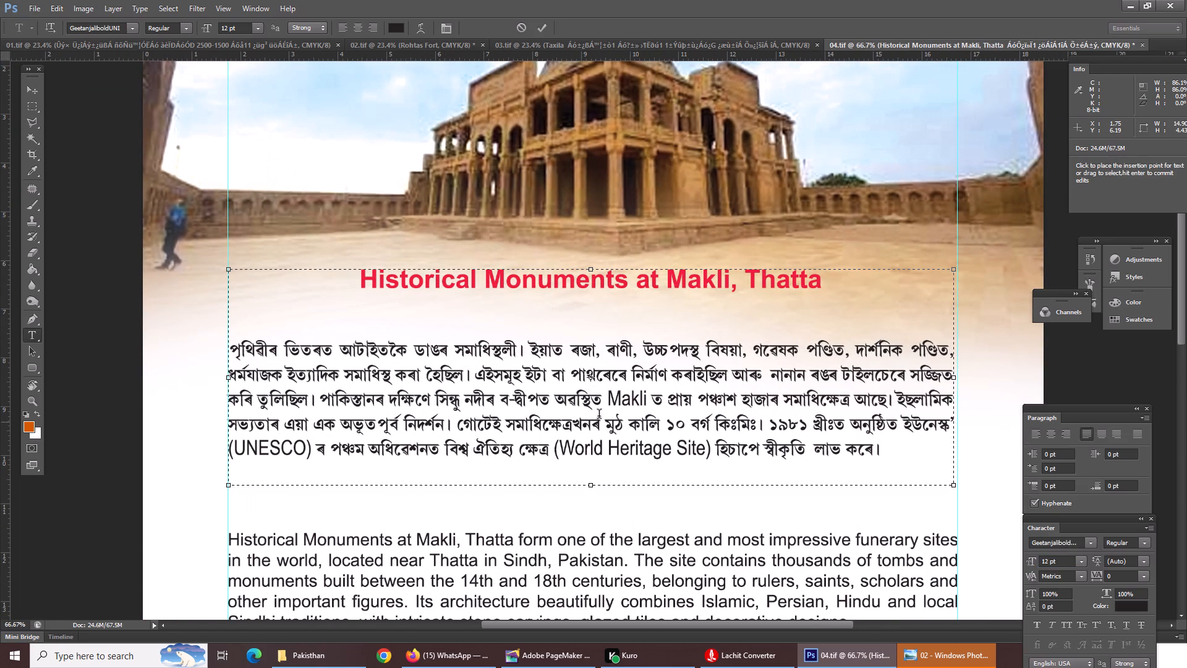
{"action": "left_click_drag", "start_coordinate": [611, 396], "coordinate": [644, 404]}
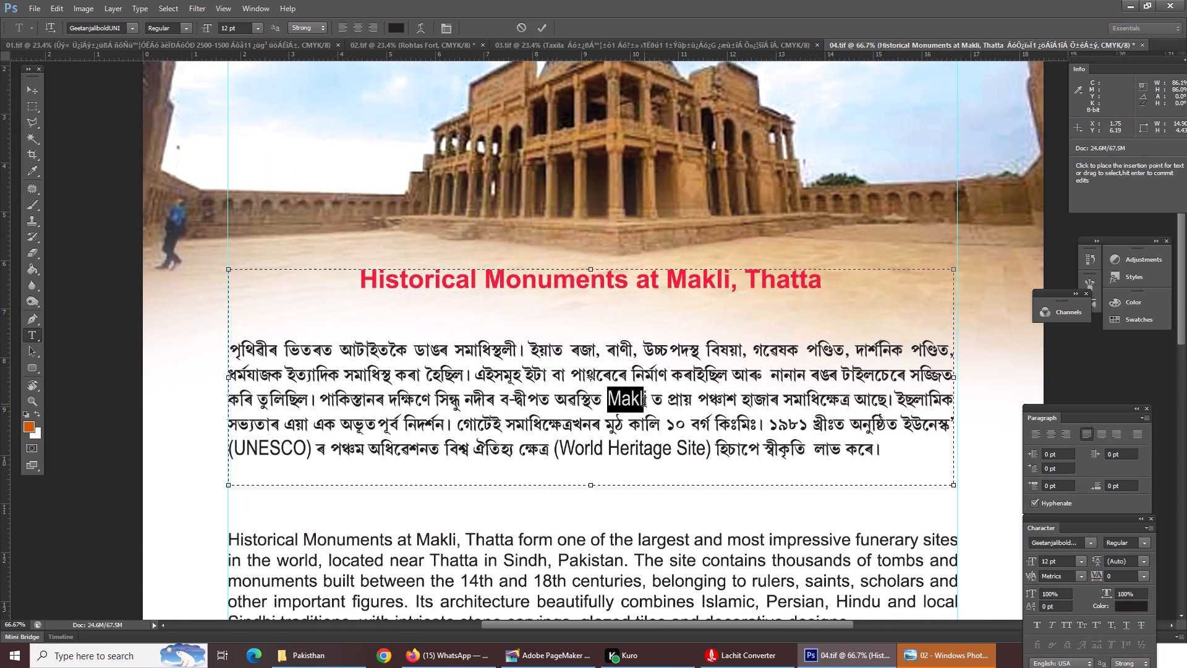
{"action": "left_click_drag", "start_coordinate": [644, 404], "coordinate": [649, 410]}
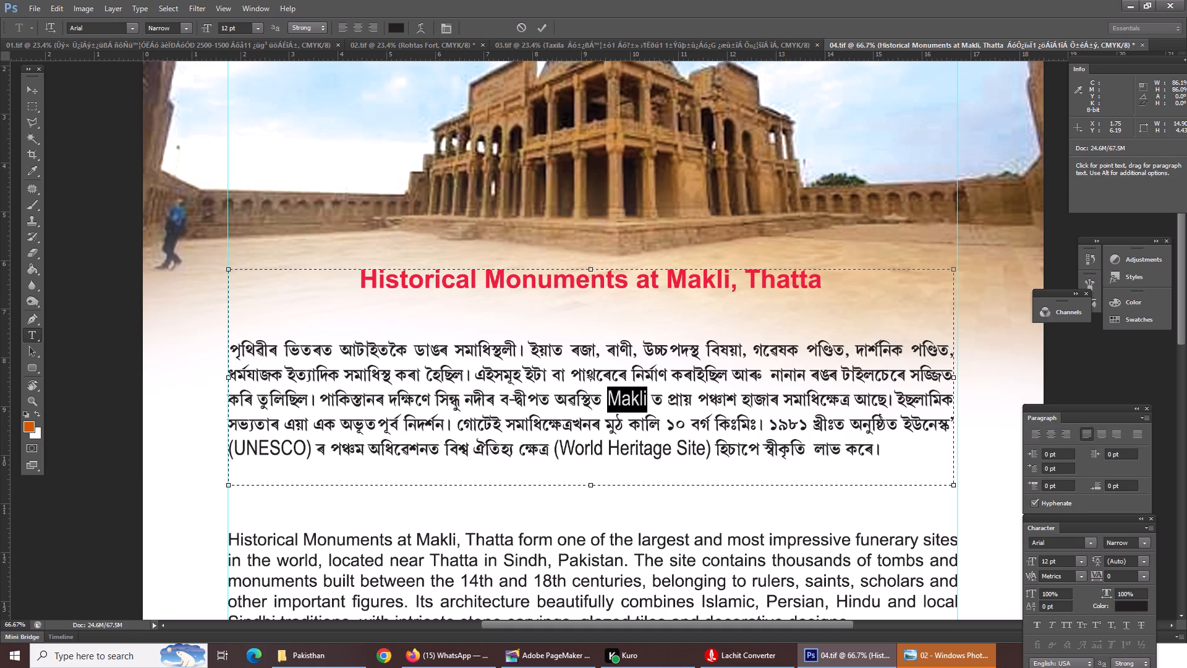
{"action": "left_click_drag", "start_coordinate": [1058, 560], "coordinate": [987, 560]}
{"action": "type", "text": "10"}
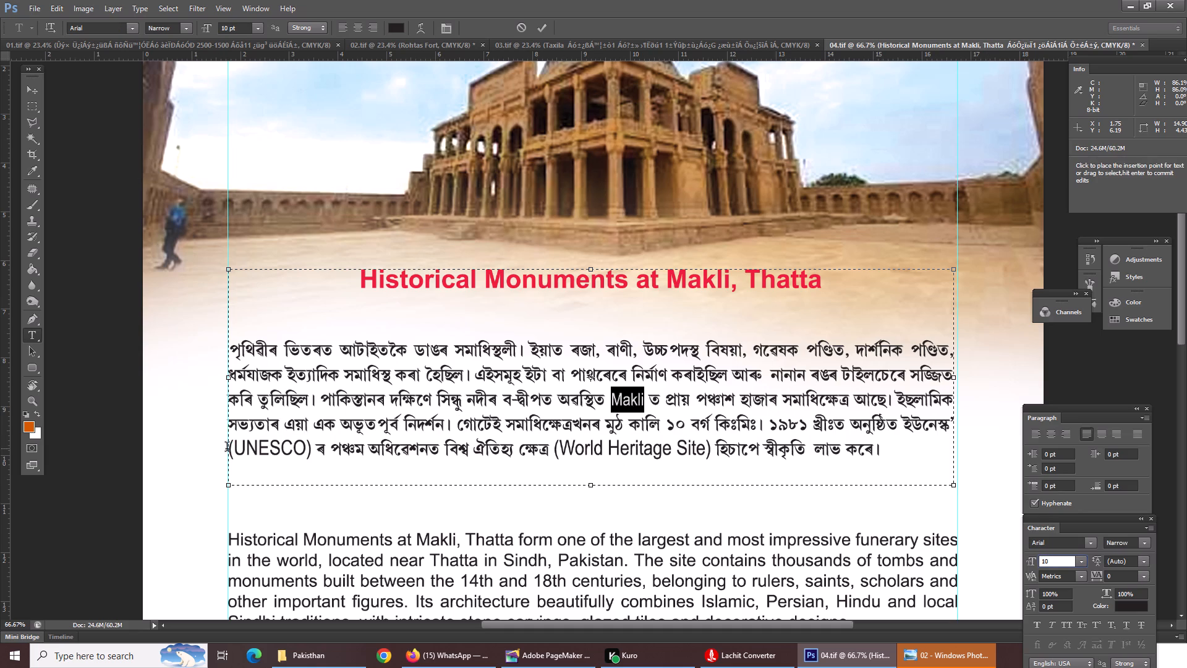
Set the English words "(UNESCO)" and "(World Heritage Site)" in the Assamese paragraph's last line to 10 pt.
{"action": "left_click_drag", "start_coordinate": [228, 447], "coordinate": [312, 457]}
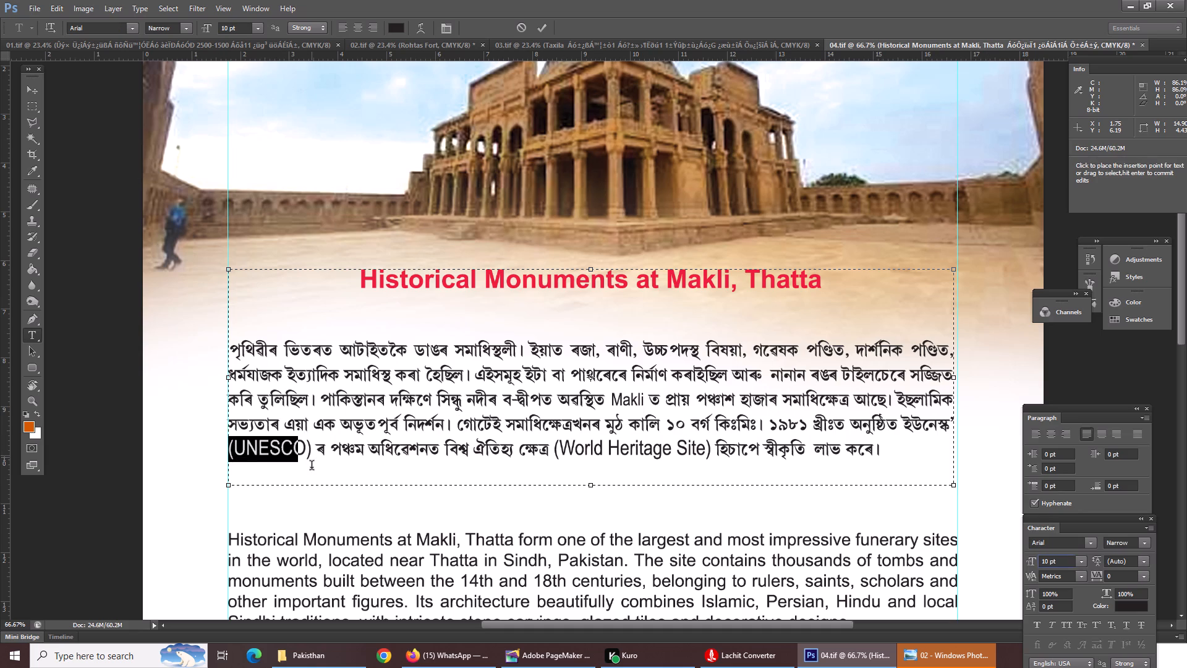
{"action": "left_click_drag", "start_coordinate": [540, 451], "coordinate": [658, 450]}
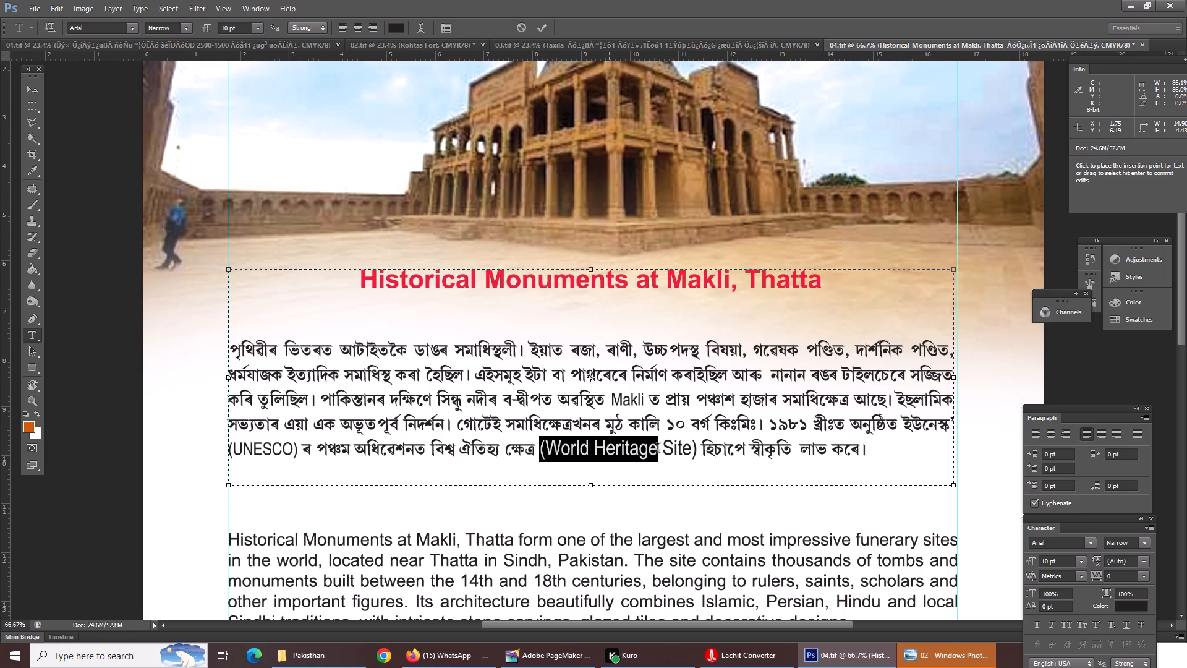
{"action": "left_click_drag", "start_coordinate": [658, 450], "coordinate": [697, 450]}
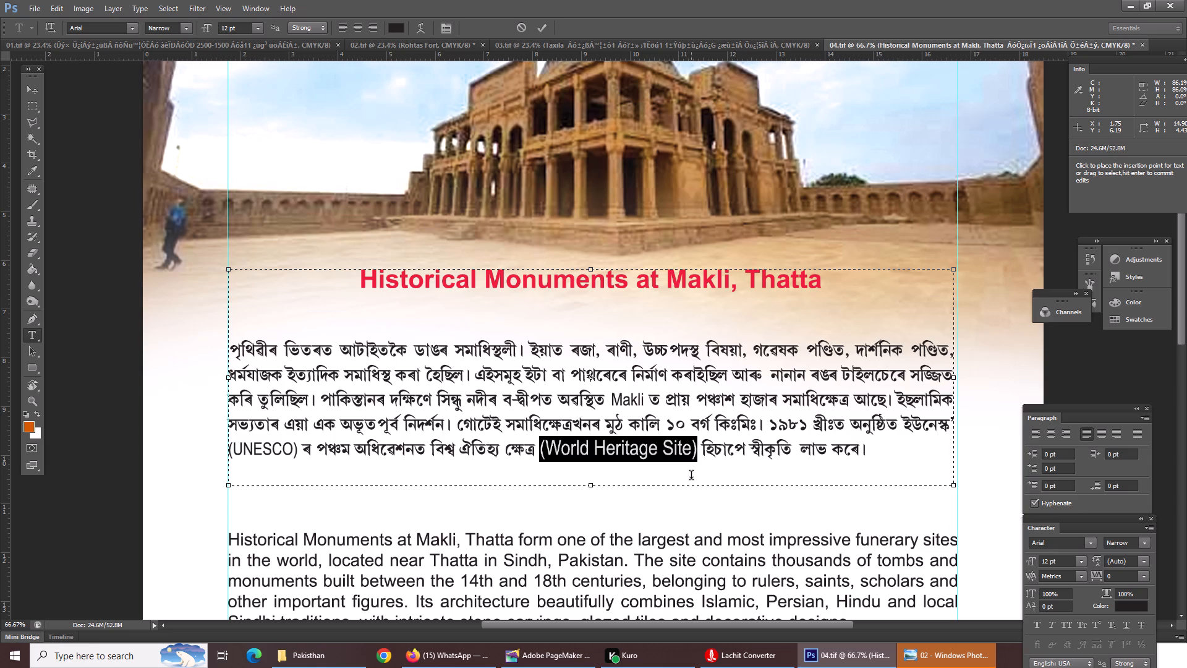
{"action": "left_click_drag", "start_coordinate": [1066, 563], "coordinate": [1023, 568]}
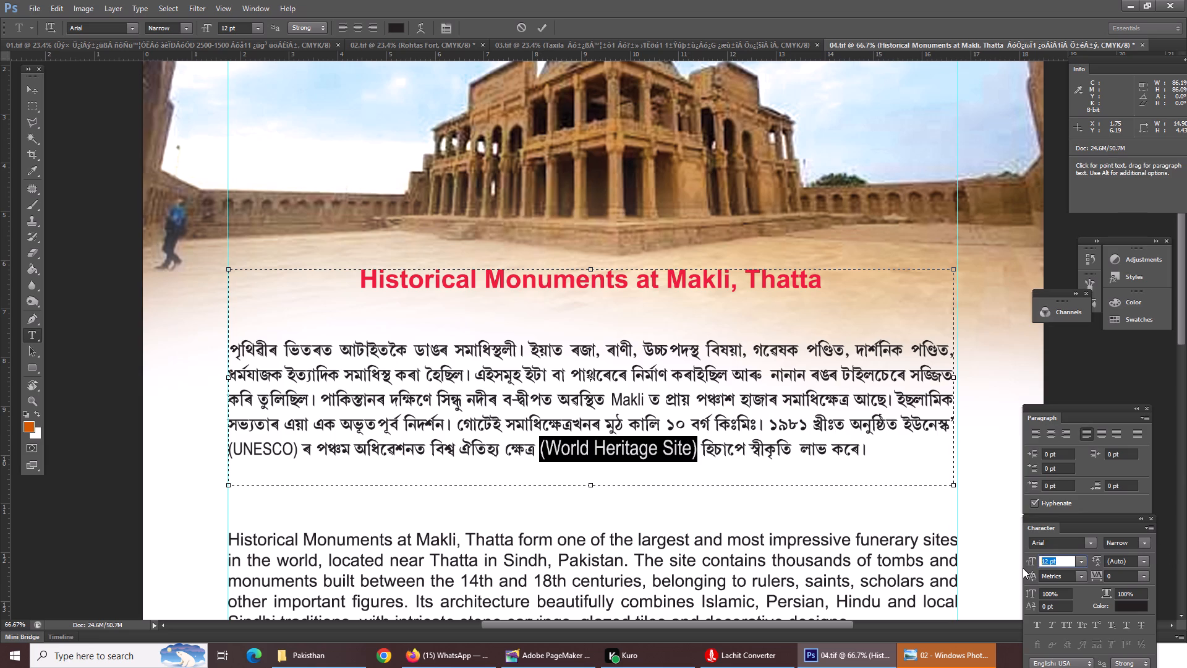
{"action": "type", "text": "10"}
{"action": "scroll", "coordinate": [470, 638], "scroll_direction": "up", "scroll_amount": 1}
{"action": "scroll", "coordinate": [595, 242], "scroll_direction": "down", "scroll_amount": 6}
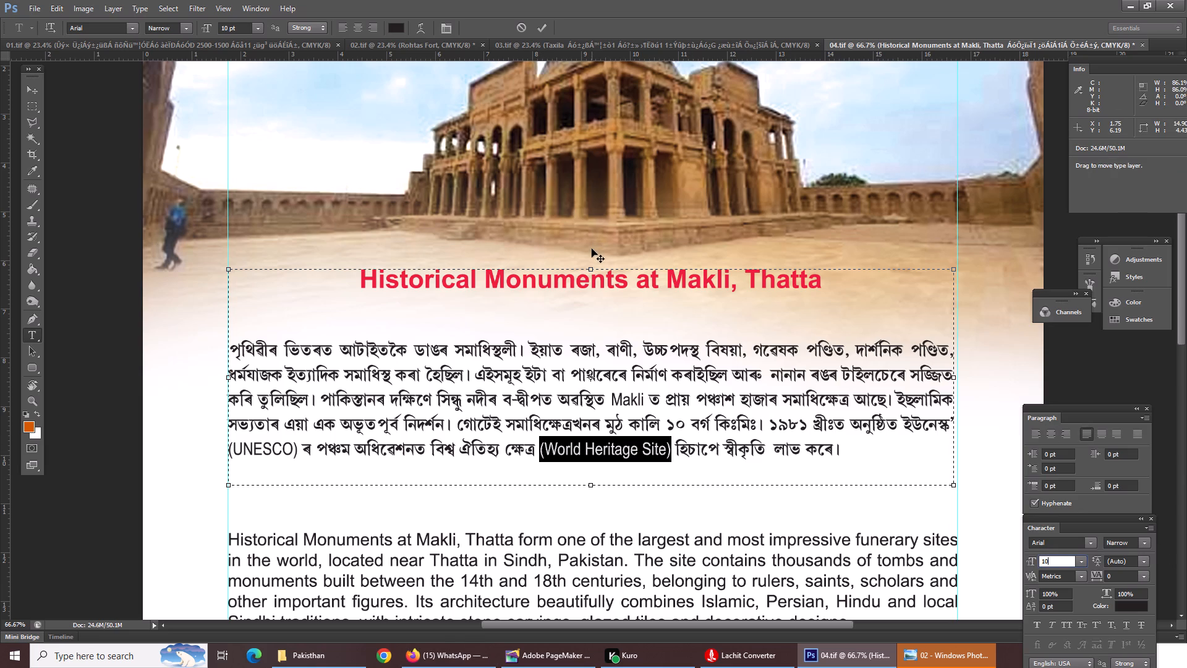
{"action": "scroll", "coordinate": [592, 249], "scroll_direction": "down", "scroll_amount": 3}
{"action": "scroll", "coordinate": [644, 285], "scroll_direction": "up", "scroll_amount": 1}
{"action": "scroll", "coordinate": [644, 285], "scroll_direction": "down", "scroll_amount": 7}
{"action": "scroll", "coordinate": [645, 285], "scroll_direction": "up", "scroll_amount": 1}
{"action": "scroll", "coordinate": [645, 285], "scroll_direction": "down", "scroll_amount": 2}
{"action": "left_click", "coordinate": [857, 314]}
{"action": "key", "text": "Return"}
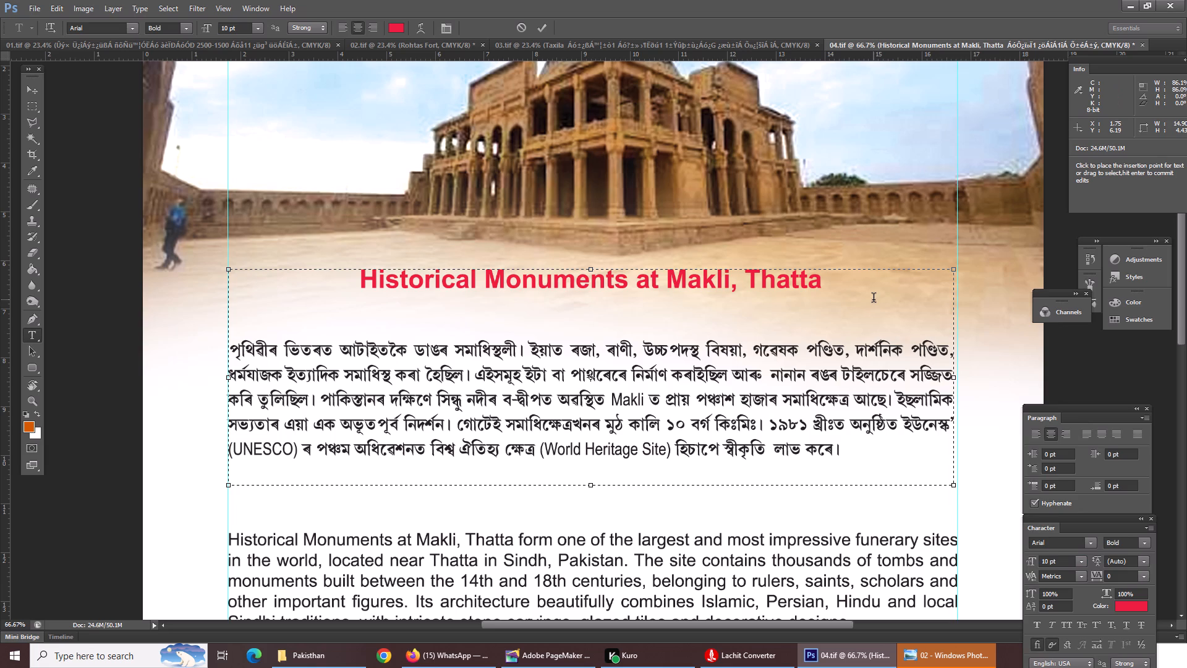
Shorten the English text box from below to about 4 cm high, ending just under its last line.
{"action": "scroll", "coordinate": [550, 183], "scroll_direction": "down", "scroll_amount": 11}
{"action": "scroll", "coordinate": [501, 195], "scroll_direction": "down", "scroll_amount": 5}
{"action": "scroll", "coordinate": [500, 195], "scroll_direction": "up", "scroll_amount": 1}
{"action": "scroll", "coordinate": [360, 316], "scroll_direction": "down", "scroll_amount": 1}
{"action": "scroll", "coordinate": [360, 316], "scroll_direction": "up", "scroll_amount": 3}
{"action": "scroll", "coordinate": [360, 316], "scroll_direction": "down", "scroll_amount": 15}
{"action": "left_click", "coordinate": [424, 319]}
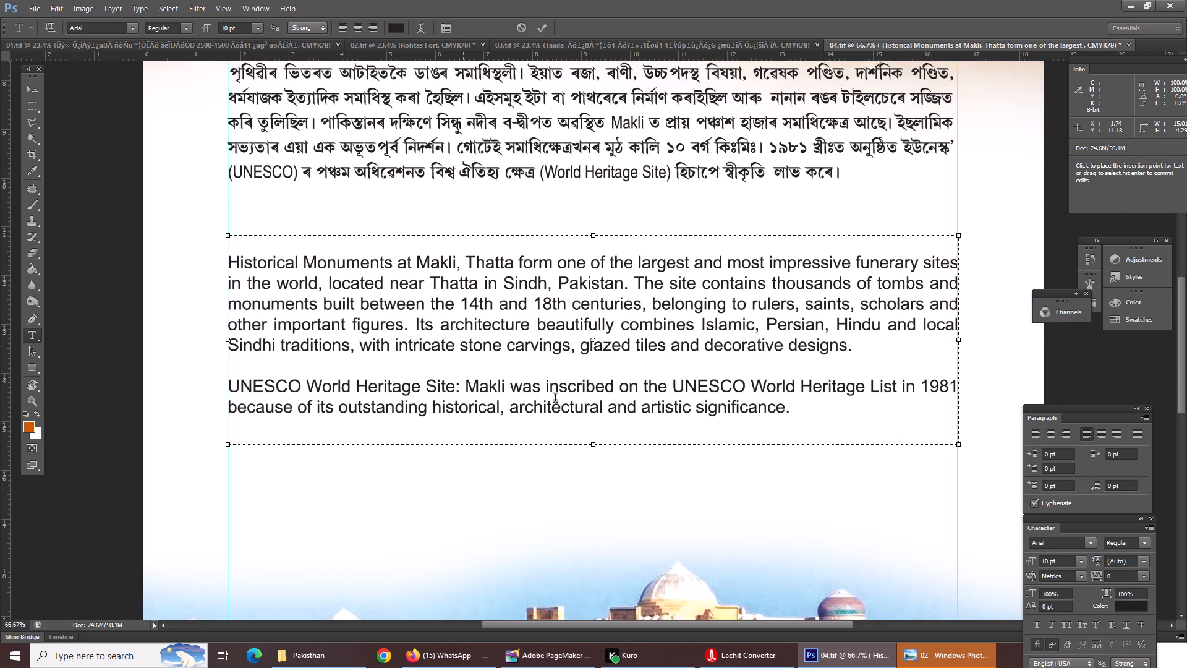
{"action": "left_click_drag", "start_coordinate": [595, 445], "coordinate": [599, 430]}
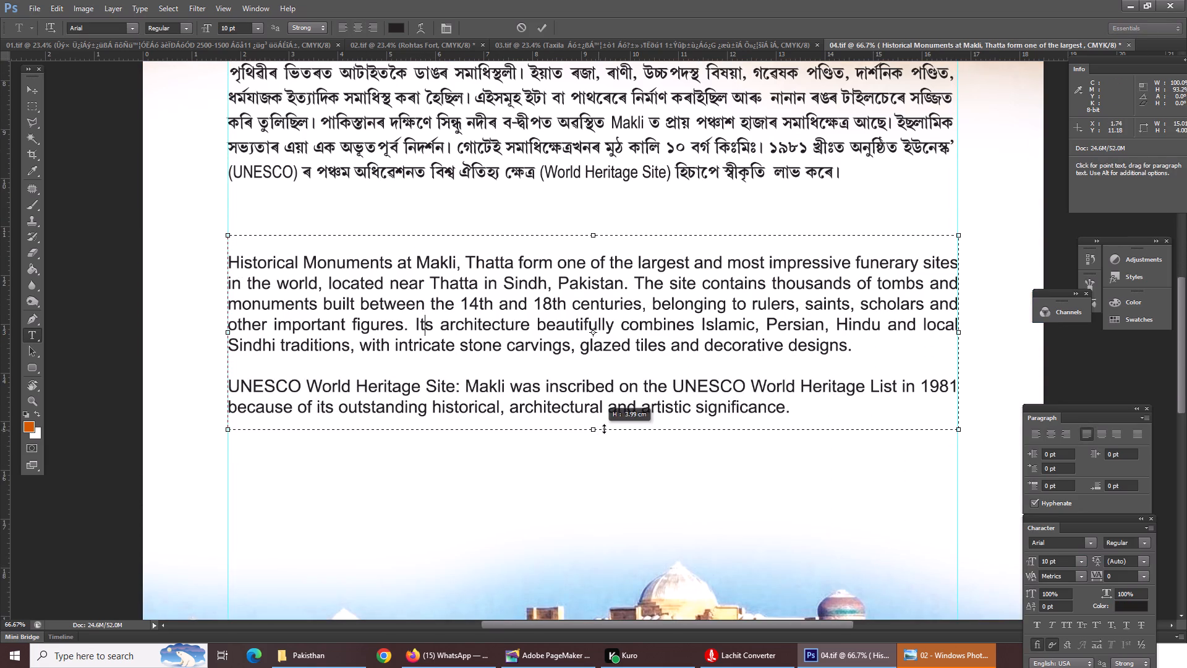
{"action": "key", "text": "Return"}
Save the Makli page 04.tif.
{"action": "key", "text": "ctrl+0"}
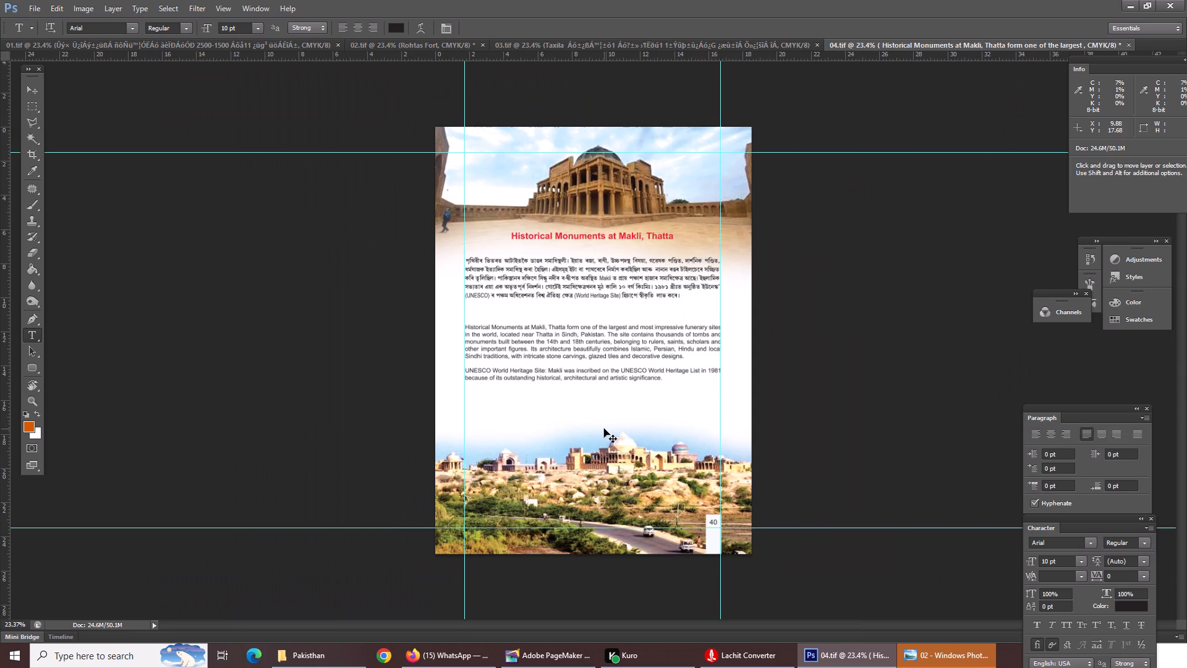
{"action": "key", "text": "ctrl+s"}
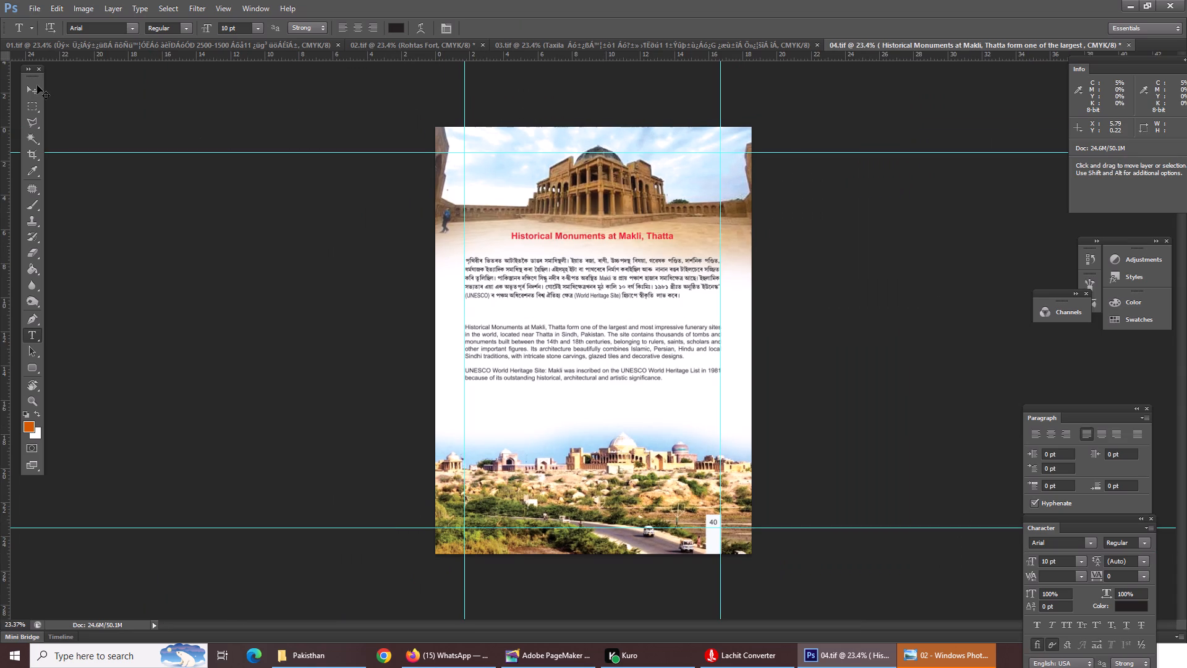
Move the heading and Assamese text block straight down by about 0.8 cm, closer to the English text.
{"action": "left_click", "coordinate": [37, 85]}
{"action": "left_click", "coordinate": [36, 86]}
{"action": "left_click", "coordinate": [28, 100]}
{"action": "left_click", "coordinate": [33, 93]}
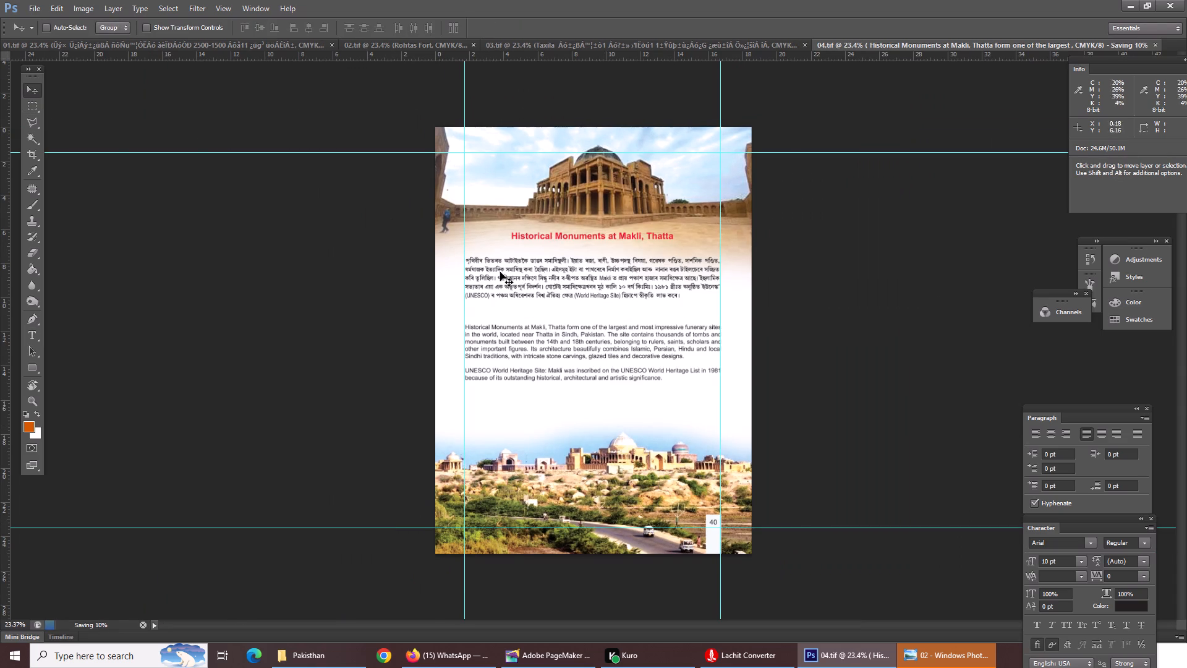
{"action": "right_click", "coordinate": [521, 289]}
{"action": "left_click", "coordinate": [548, 303]}
{"action": "left_click_drag", "start_coordinate": [543, 284], "coordinate": [543, 292]}
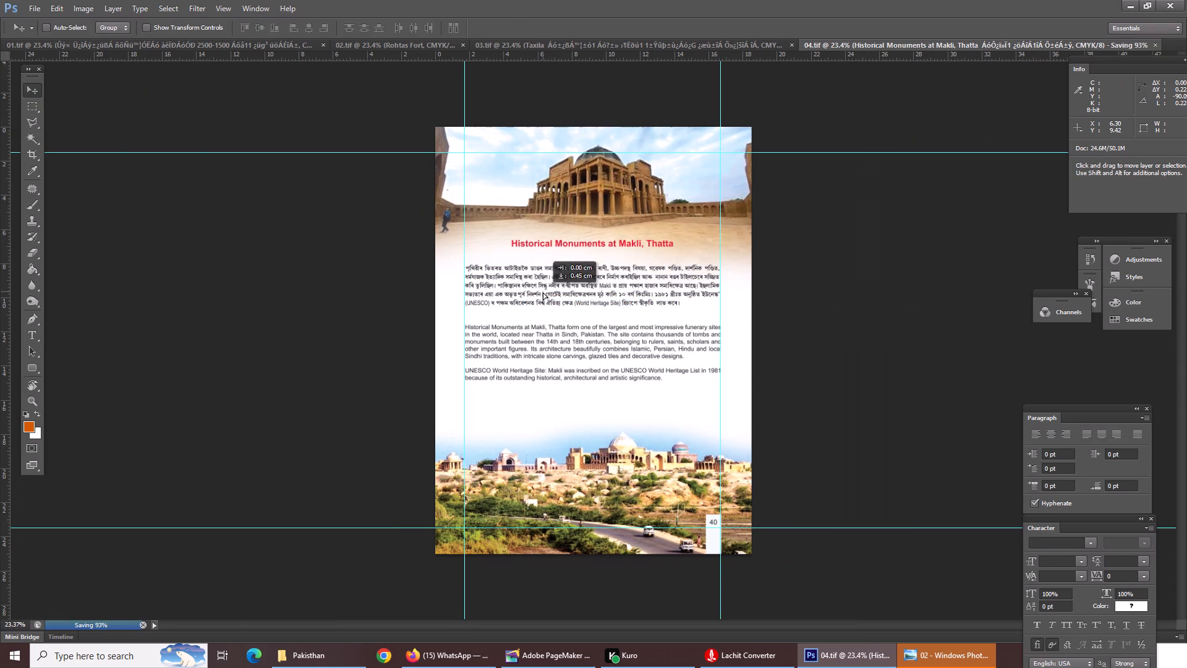
{"action": "left_click_drag", "start_coordinate": [543, 292], "coordinate": [543, 298]}
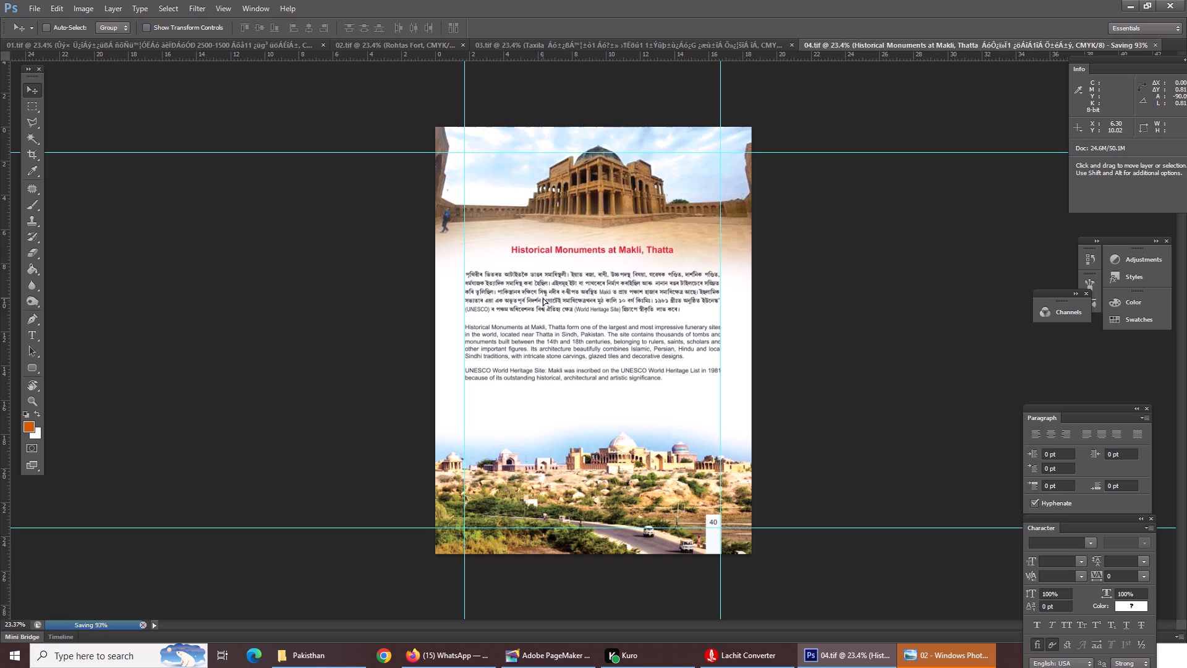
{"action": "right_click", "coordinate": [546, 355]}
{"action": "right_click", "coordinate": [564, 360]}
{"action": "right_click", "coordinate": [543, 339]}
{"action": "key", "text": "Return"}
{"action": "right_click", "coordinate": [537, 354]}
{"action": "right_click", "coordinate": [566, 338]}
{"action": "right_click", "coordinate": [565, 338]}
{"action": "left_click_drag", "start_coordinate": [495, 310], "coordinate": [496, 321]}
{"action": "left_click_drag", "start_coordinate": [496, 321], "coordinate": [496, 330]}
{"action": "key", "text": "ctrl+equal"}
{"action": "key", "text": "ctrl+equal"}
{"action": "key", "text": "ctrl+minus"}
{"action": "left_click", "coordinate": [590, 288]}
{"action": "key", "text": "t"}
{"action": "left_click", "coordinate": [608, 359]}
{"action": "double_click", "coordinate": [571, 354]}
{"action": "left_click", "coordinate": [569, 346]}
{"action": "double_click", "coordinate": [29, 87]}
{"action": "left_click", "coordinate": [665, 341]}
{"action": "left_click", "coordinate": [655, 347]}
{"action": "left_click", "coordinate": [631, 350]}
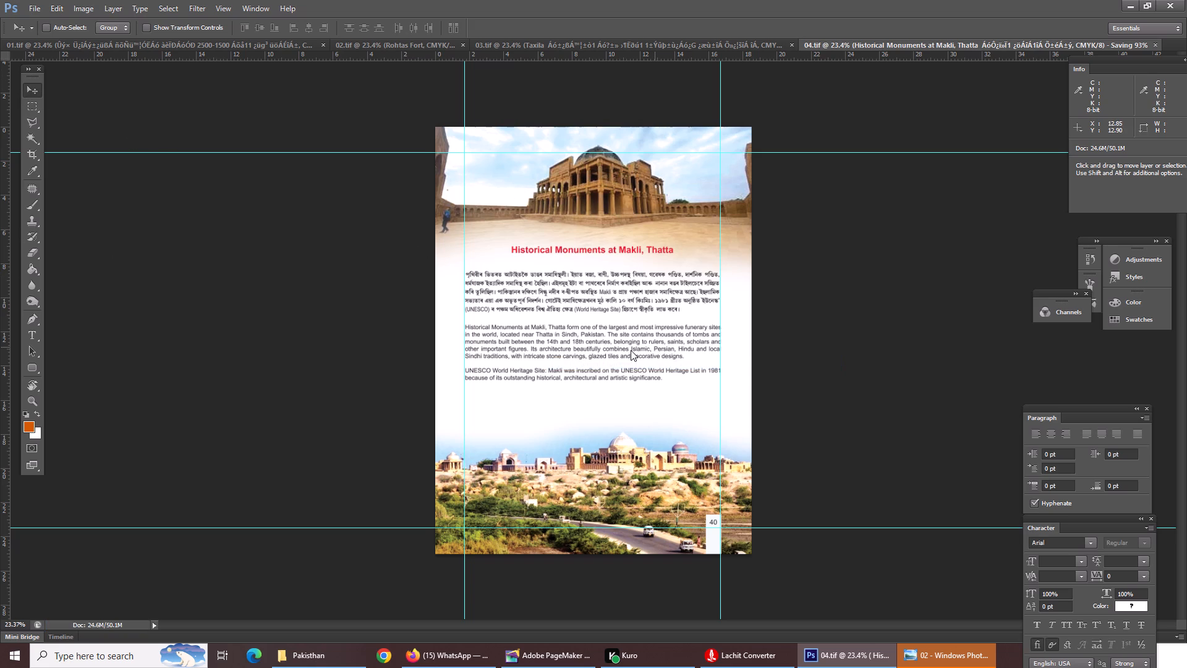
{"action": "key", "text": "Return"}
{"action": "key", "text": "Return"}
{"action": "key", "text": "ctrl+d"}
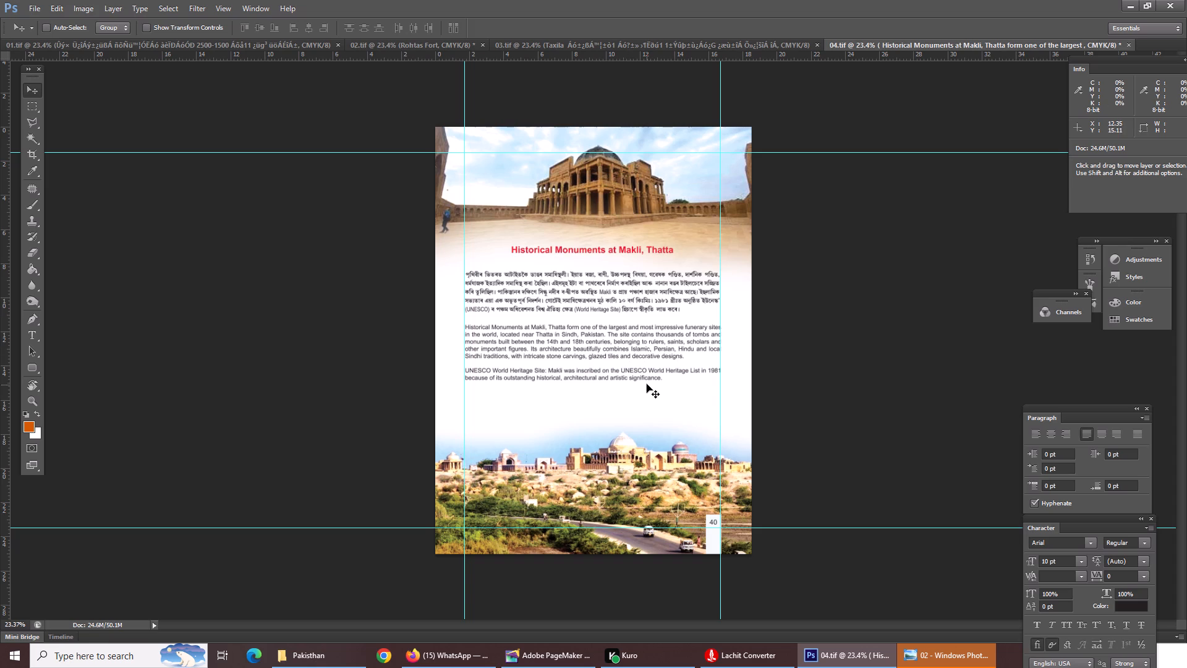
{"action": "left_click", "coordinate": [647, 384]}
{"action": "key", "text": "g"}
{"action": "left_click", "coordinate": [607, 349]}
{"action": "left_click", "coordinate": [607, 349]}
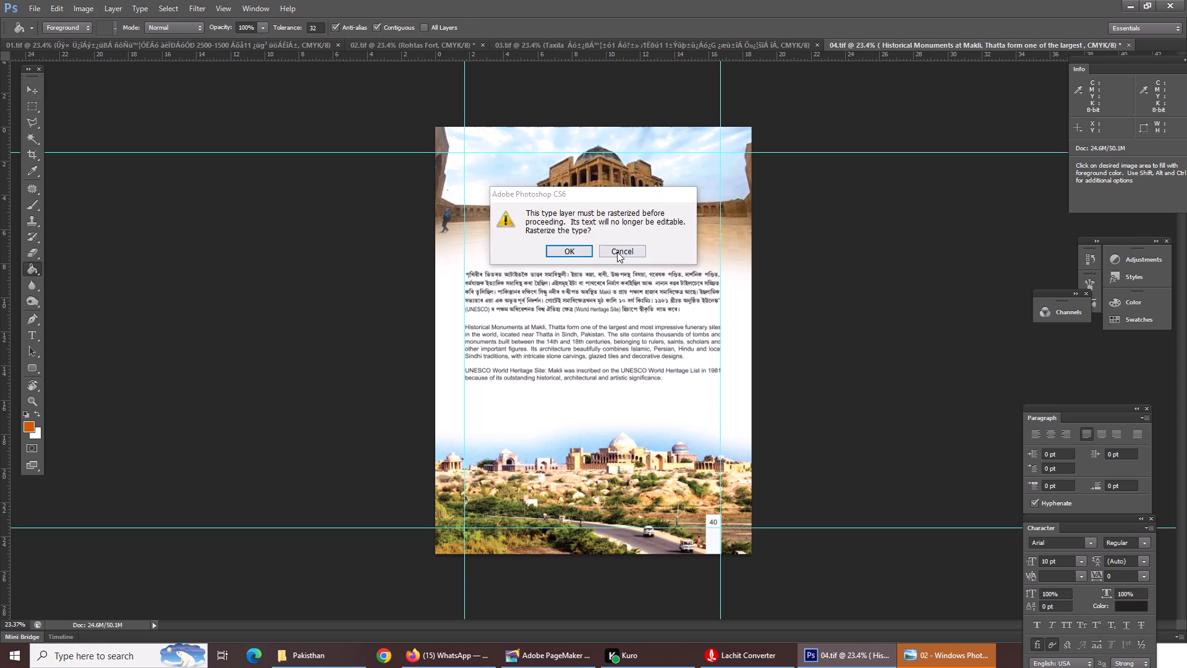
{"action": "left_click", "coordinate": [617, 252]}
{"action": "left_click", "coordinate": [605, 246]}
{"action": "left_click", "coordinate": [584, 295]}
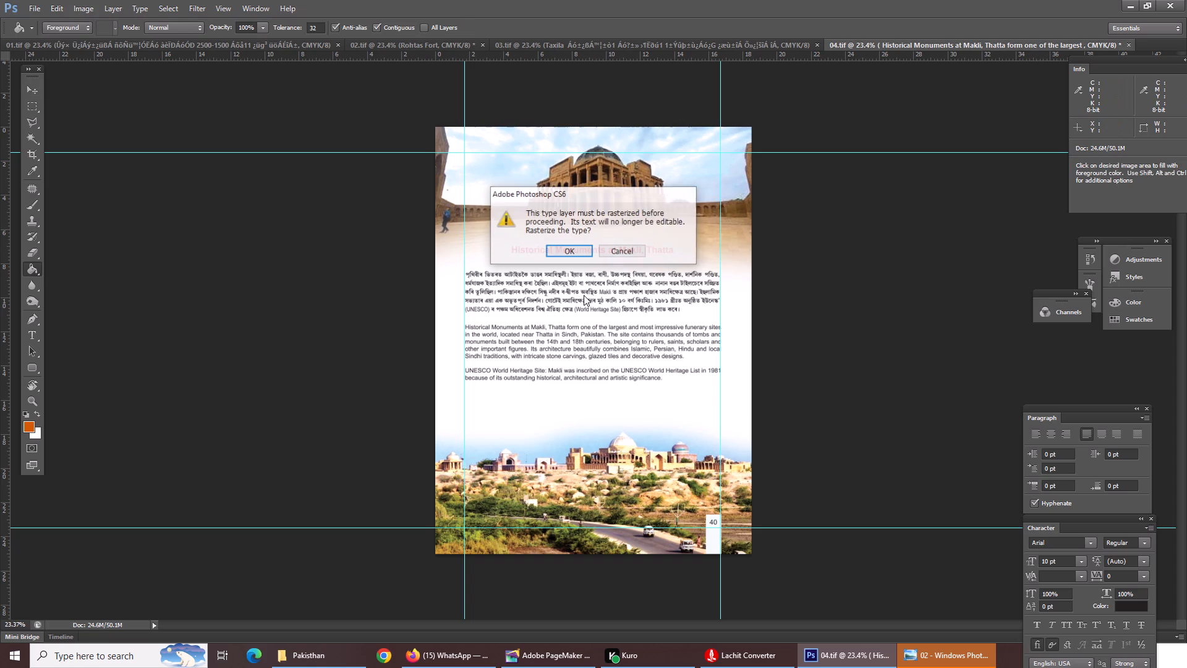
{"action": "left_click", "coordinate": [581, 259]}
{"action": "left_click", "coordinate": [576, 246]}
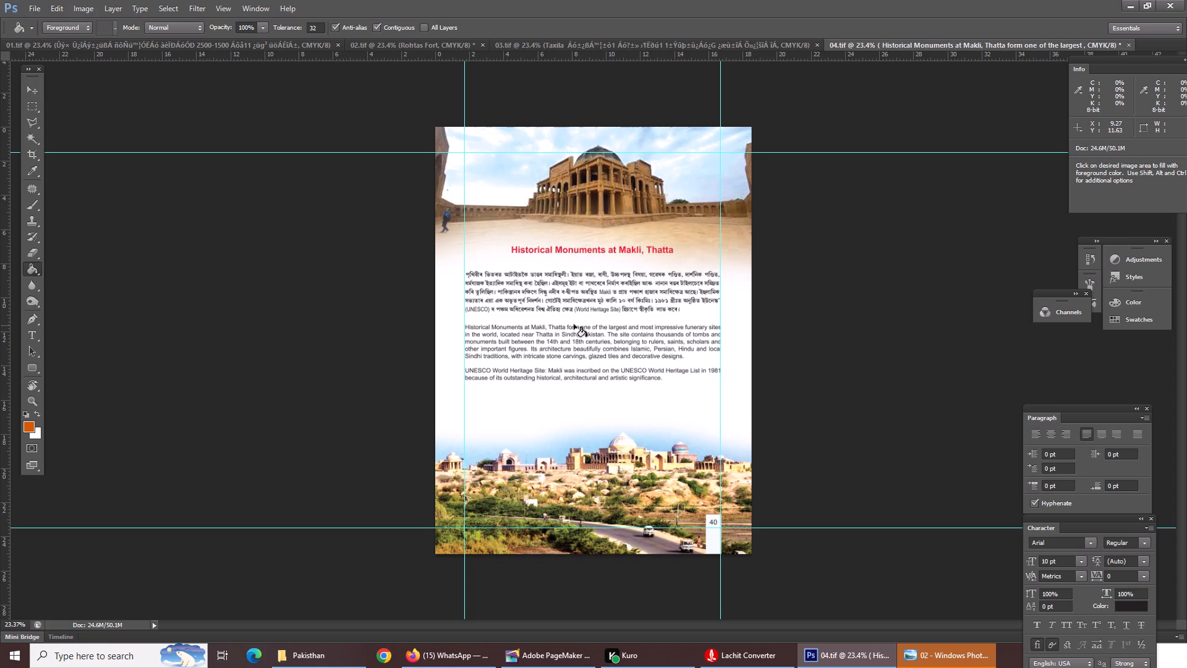
Move the English text block down slightly, widening the gap below the Assamese paragraph.
{"action": "left_click", "coordinate": [27, 90]}
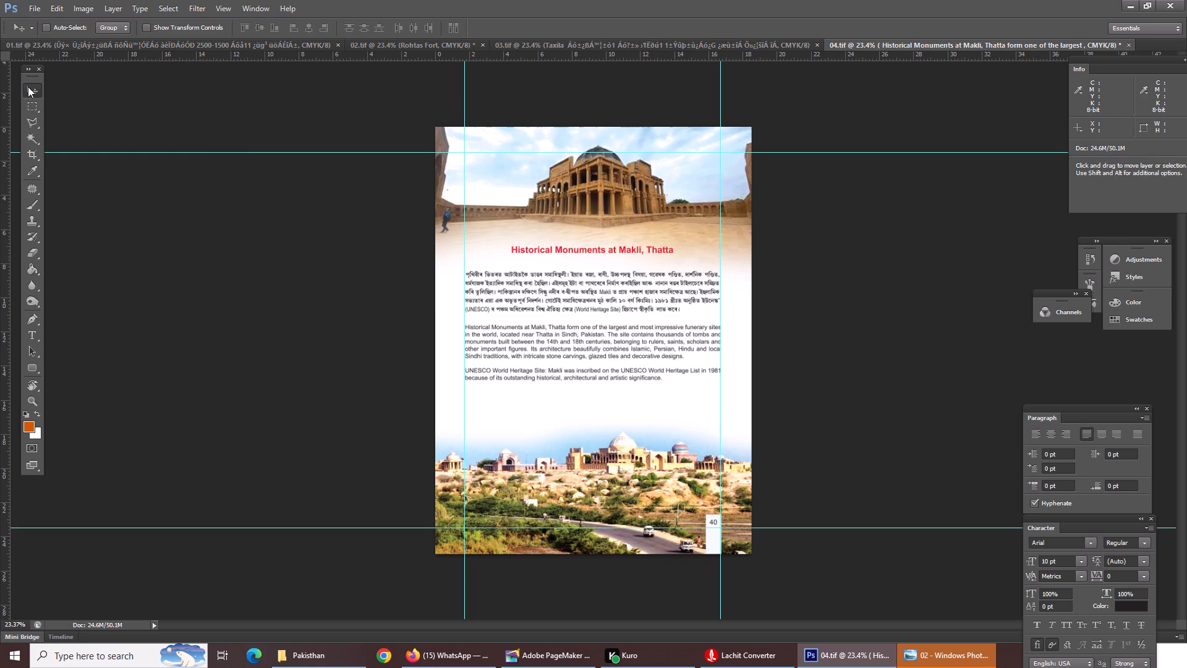
{"action": "left_click_drag", "start_coordinate": [576, 286], "coordinate": [574, 289]}
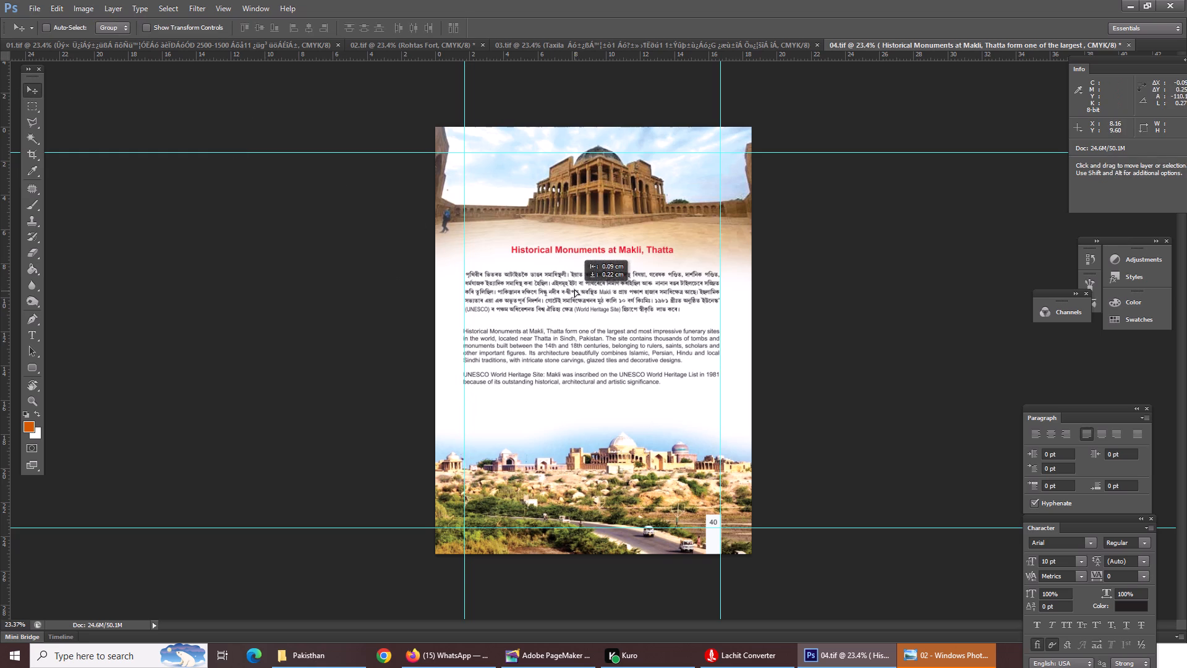
{"action": "left_click_drag", "start_coordinate": [574, 289], "coordinate": [576, 295]}
Select the heading and Assamese text layer and move it down slightly towards the English text.
{"action": "right_click", "coordinate": [570, 296]}
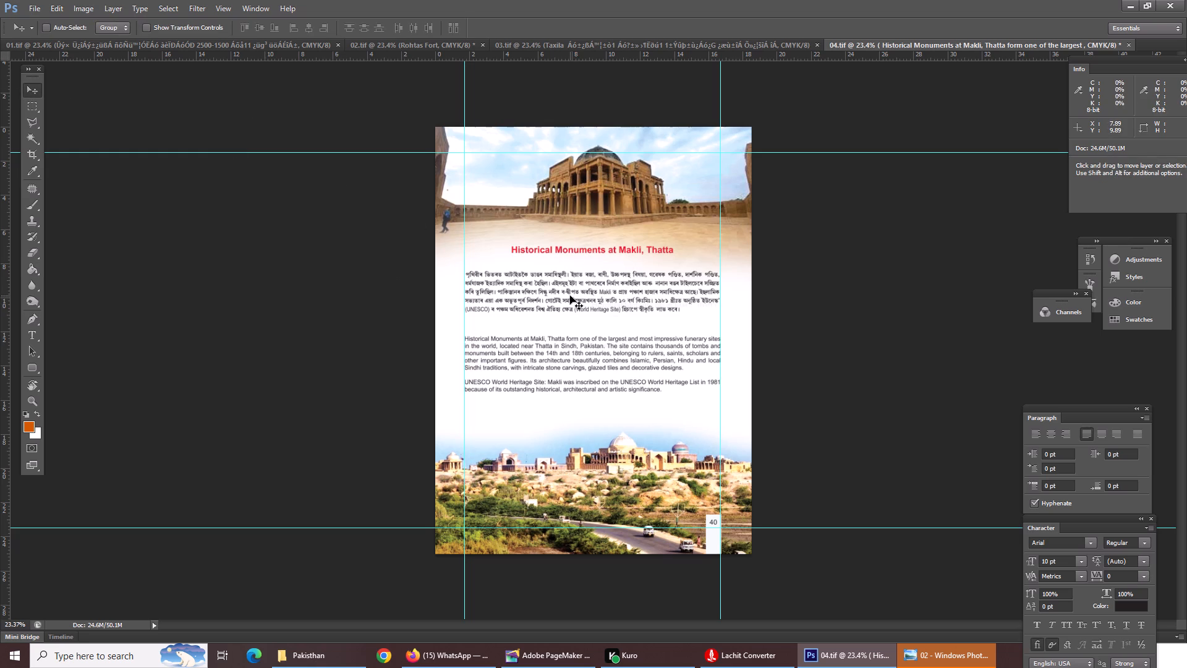
{"action": "left_click", "coordinate": [590, 305]}
{"action": "left_click_drag", "start_coordinate": [591, 305], "coordinate": [592, 316]}
Select the English text layer and move it straight down, closer to the lower Makli photo.
{"action": "right_click", "coordinate": [588, 385]}
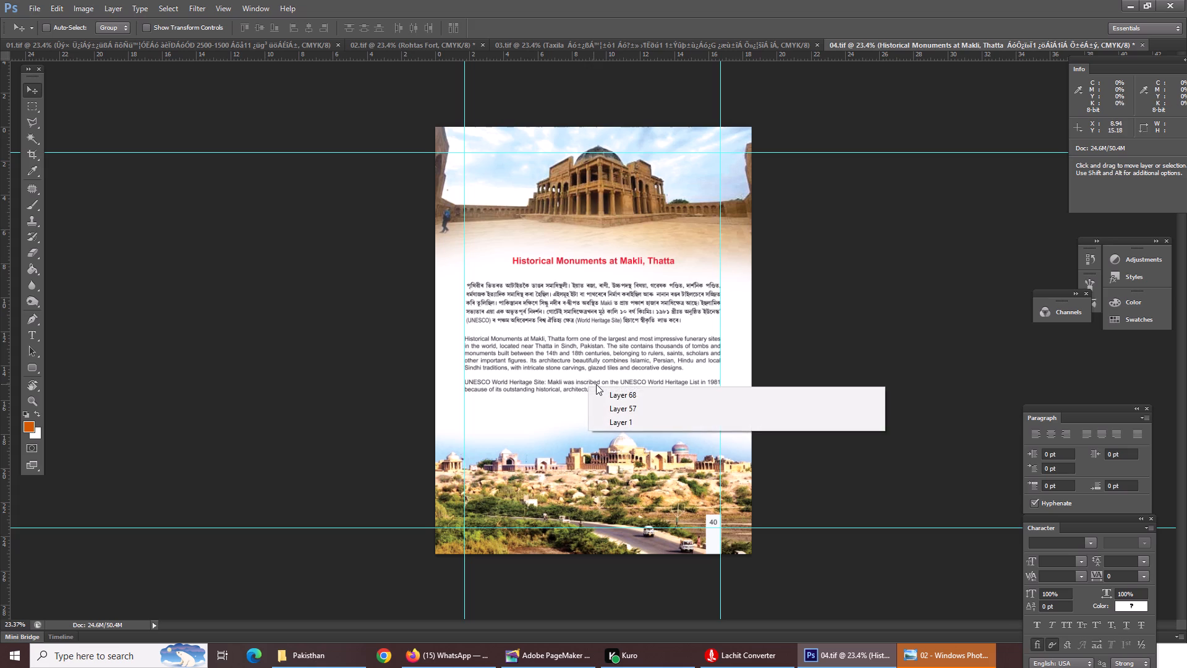
{"action": "right_click", "coordinate": [582, 370]}
{"action": "left_click", "coordinate": [610, 380]}
{"action": "right_click", "coordinate": [566, 352]}
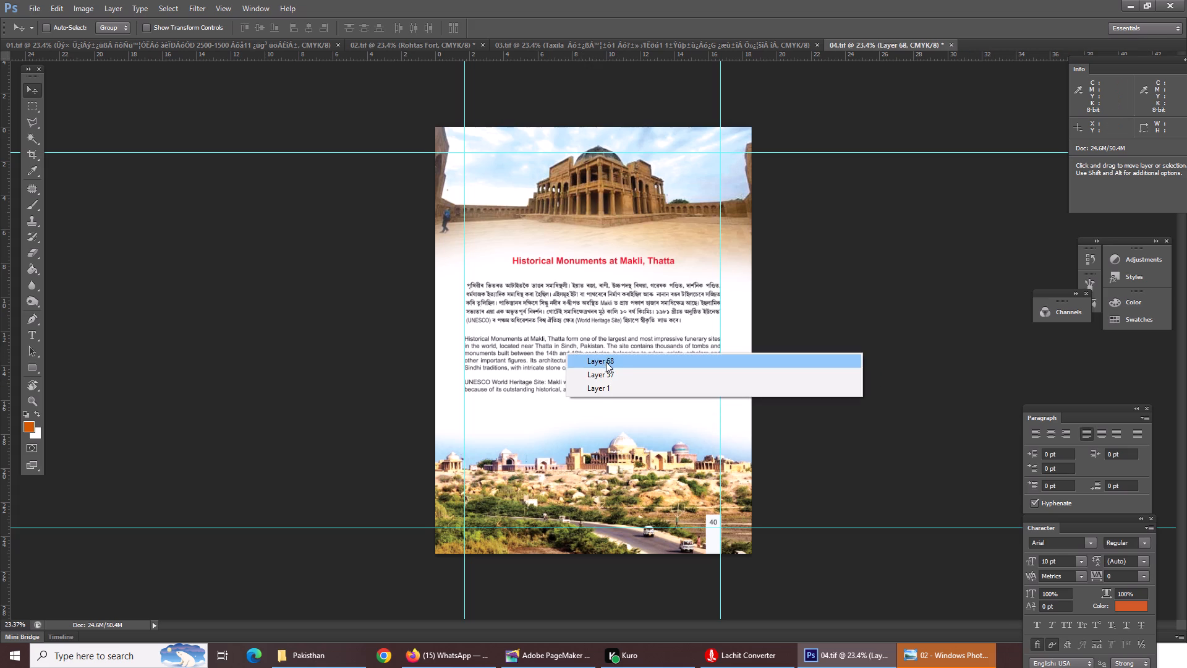
{"action": "left_click", "coordinate": [606, 362]}
{"action": "right_click", "coordinate": [545, 341]}
{"action": "right_click", "coordinate": [508, 345]}
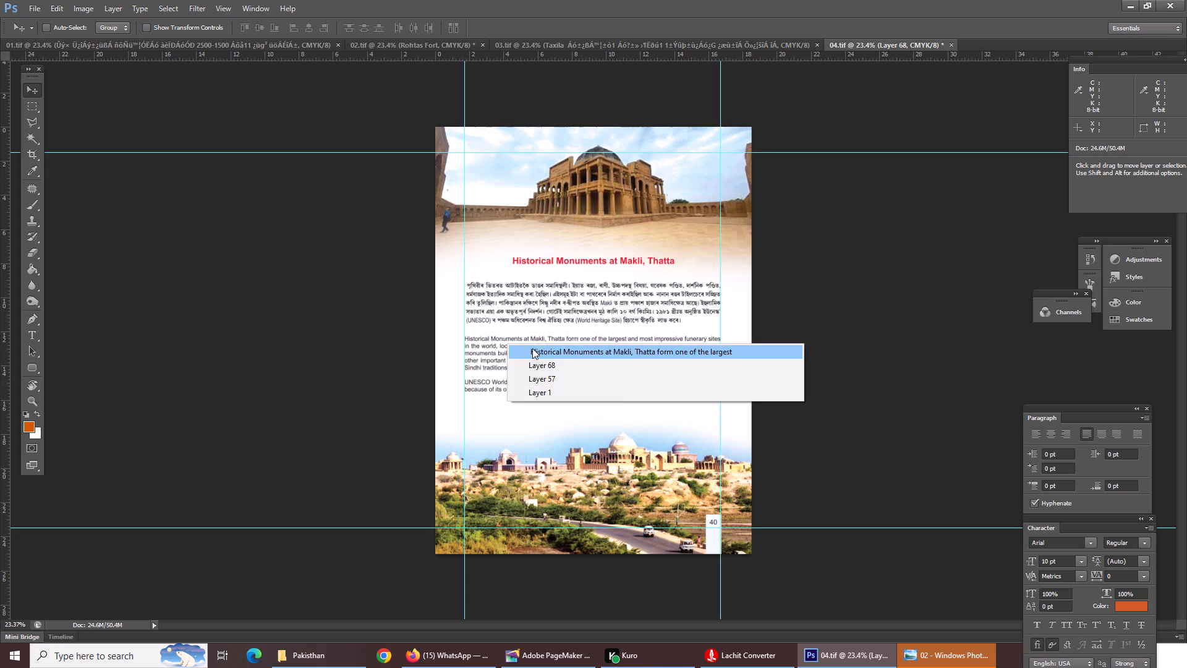
{"action": "left_click", "coordinate": [532, 348]}
{"action": "left_click_drag", "start_coordinate": [540, 348], "coordinate": [540, 358]}
Select the heading and Assamese text layer and move it down to just above the English text, aligned with the side guides.
{"action": "right_click", "coordinate": [555, 311]}
{"action": "left_click", "coordinate": [569, 327]}
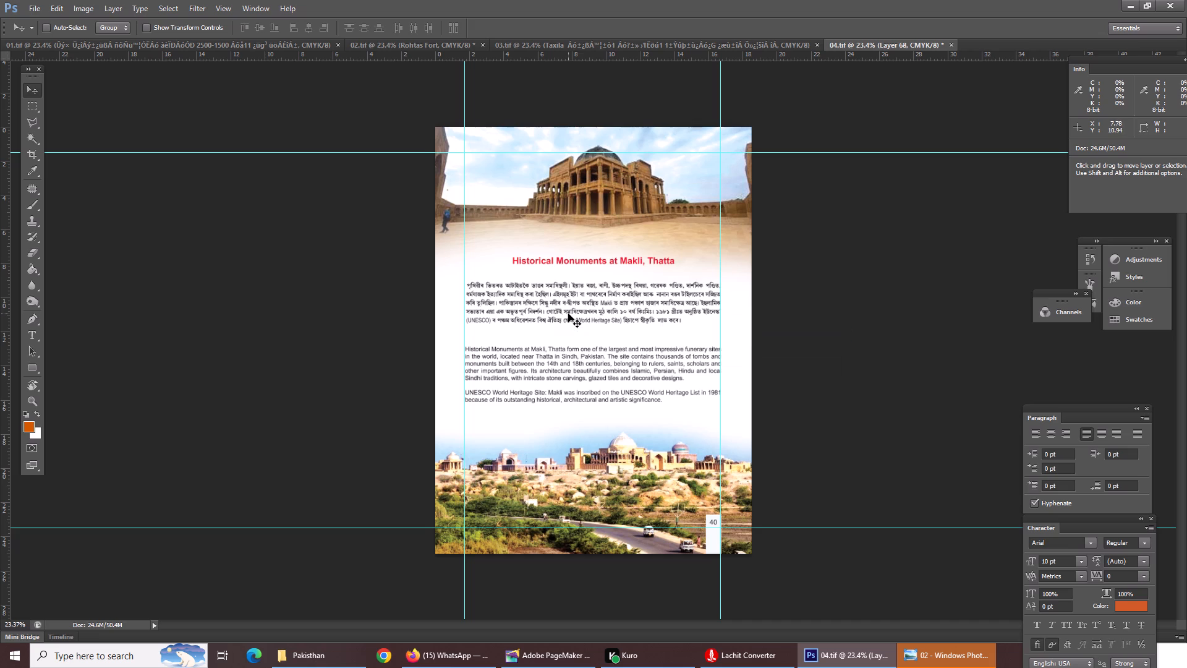
{"action": "right_click", "coordinate": [568, 314]}
{"action": "left_click", "coordinate": [597, 327]}
{"action": "left_click_drag", "start_coordinate": [591, 310], "coordinate": [590, 320]}
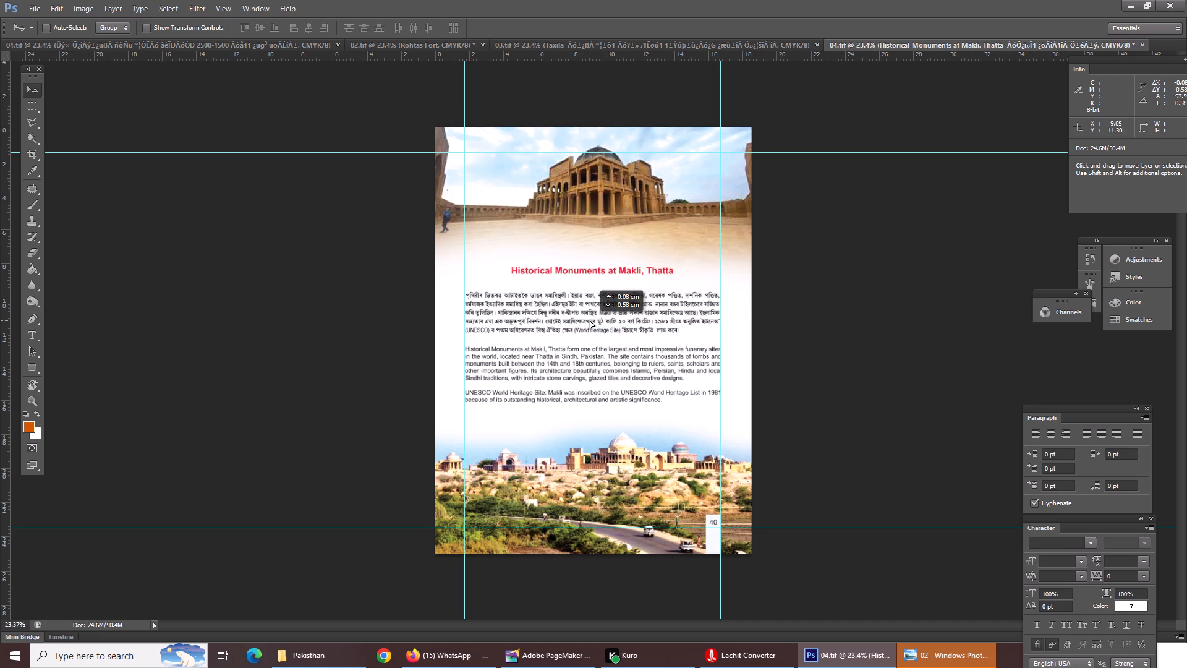
{"action": "left_click_drag", "start_coordinate": [590, 320], "coordinate": [590, 323]}
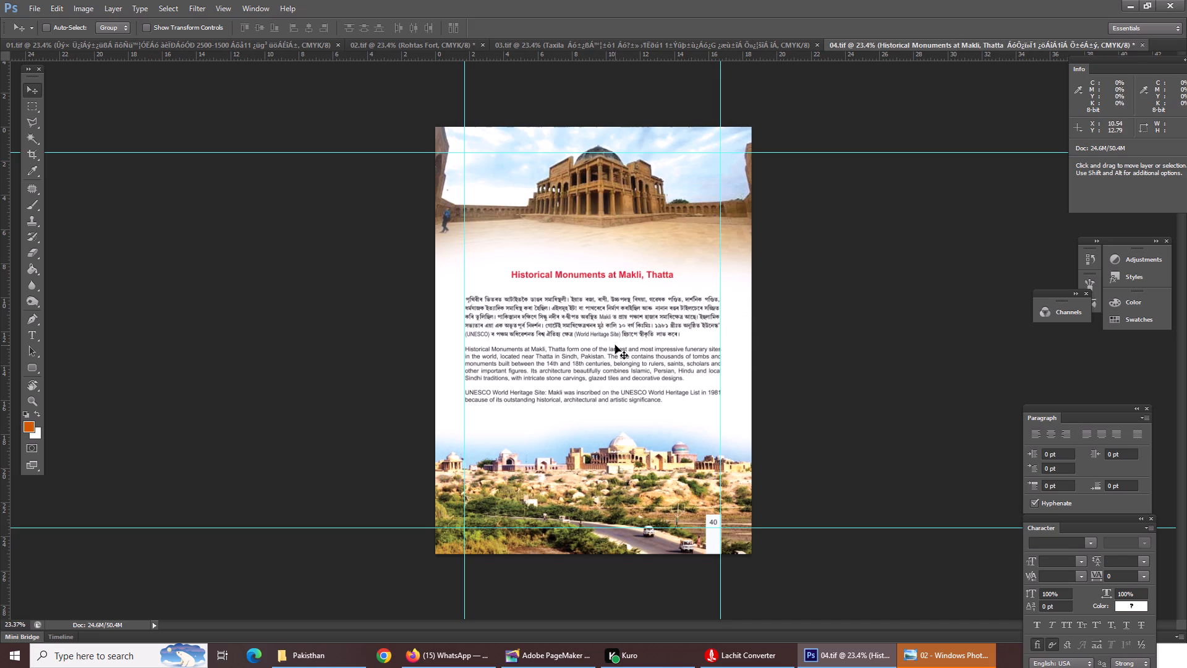
{"action": "key", "text": "ctrl+equal"}
{"action": "key", "text": "ctrl+equal"}
{"action": "key", "text": "ctrl+equal"}
{"action": "key", "text": "ctrl+equal"}
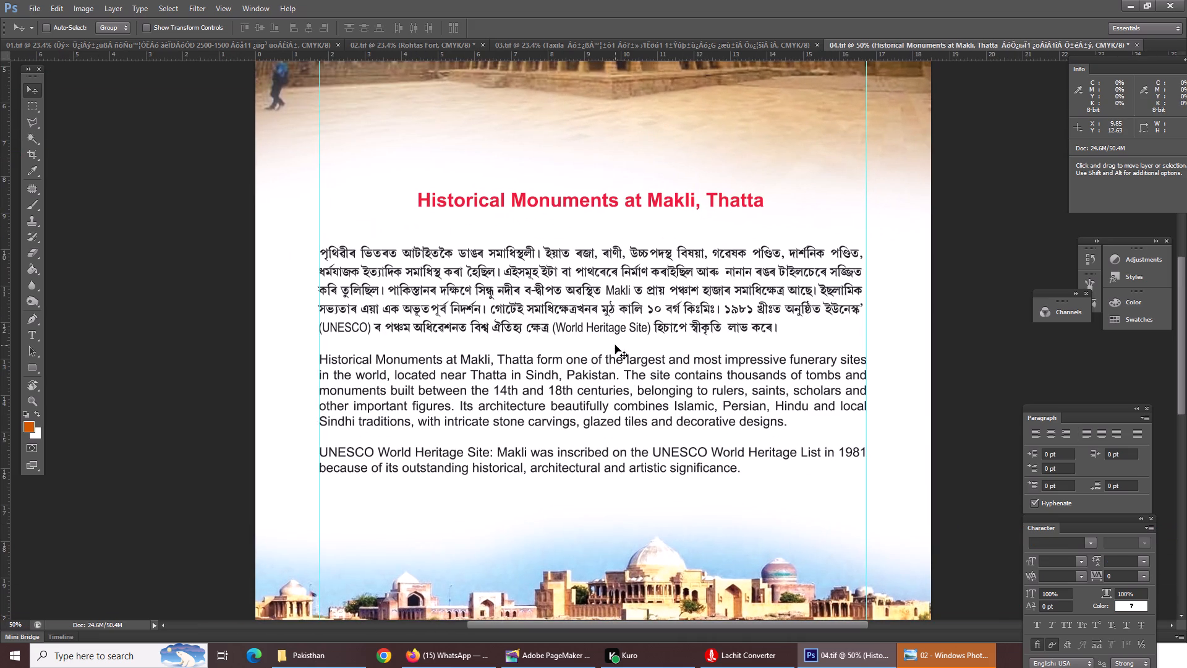
Save the revised Makli page 04.tif.
{"action": "key", "text": "ctrl+equal"}
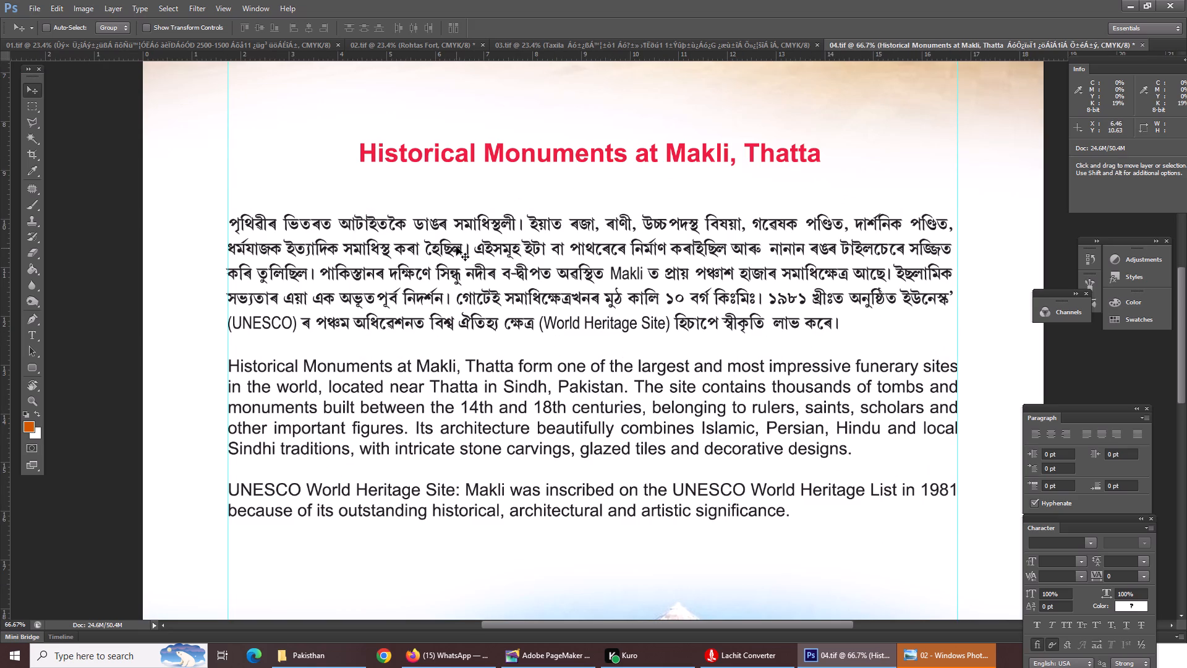
{"action": "left_click", "coordinate": [460, 246]}
{"action": "key", "text": "ctrl+minus"}
{"action": "key", "text": "ctrl+minus"}
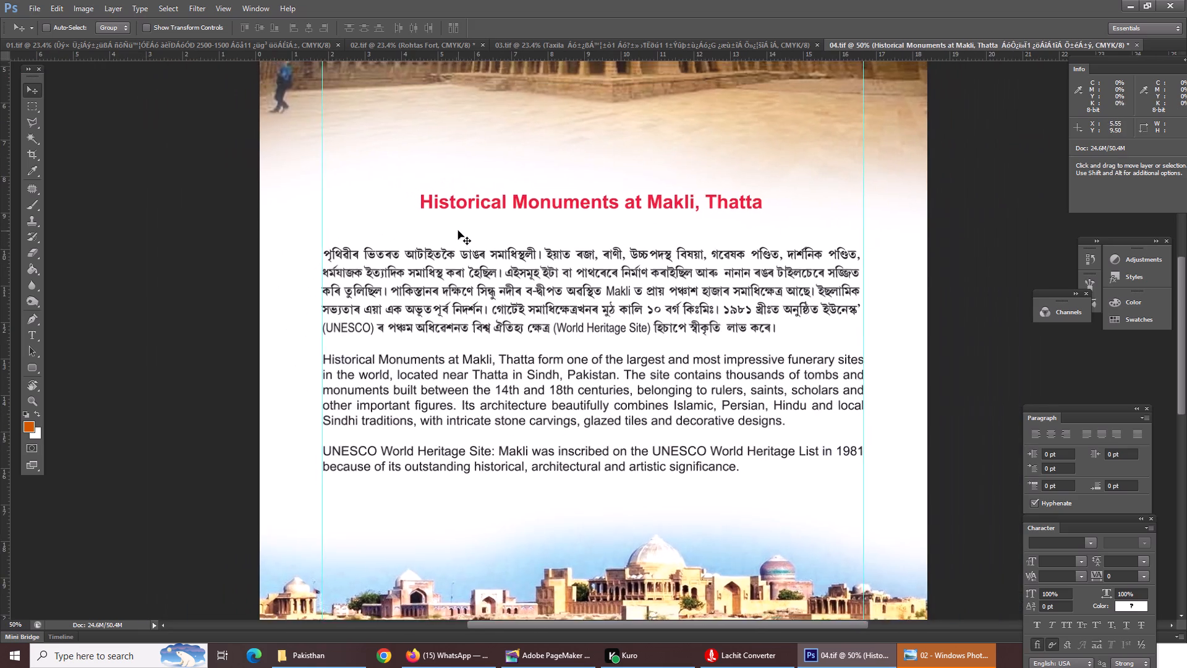
{"action": "key", "text": "ctrl+equal"}
{"action": "key", "text": "Return"}
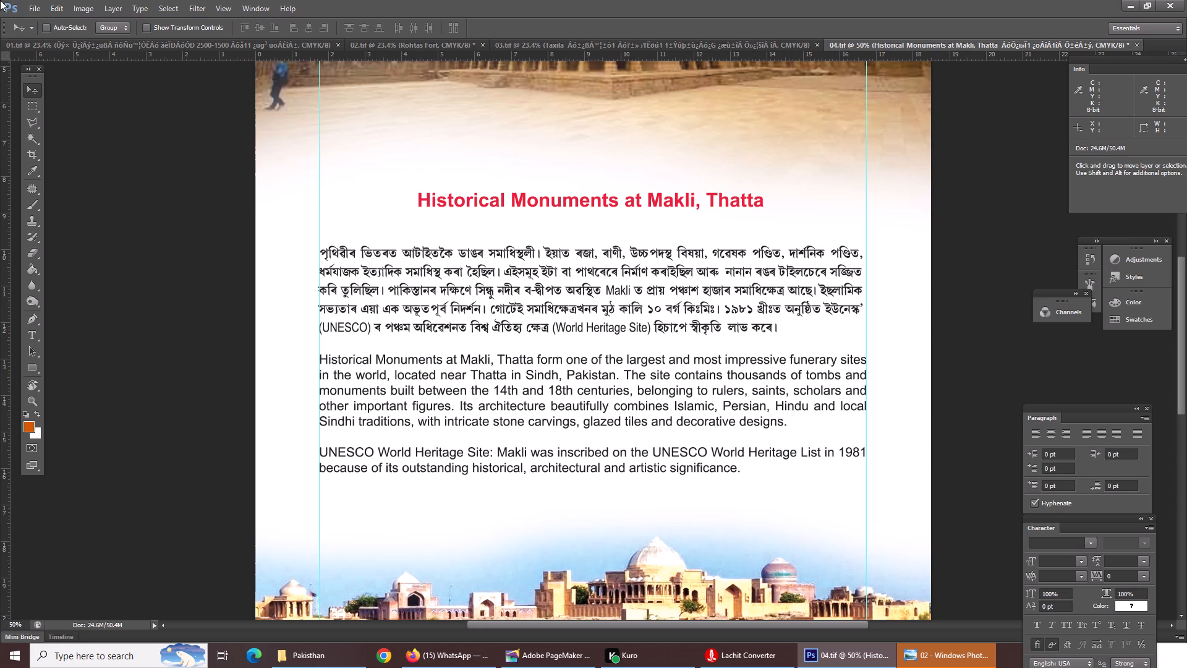
{"action": "key", "text": "ctrl+0"}
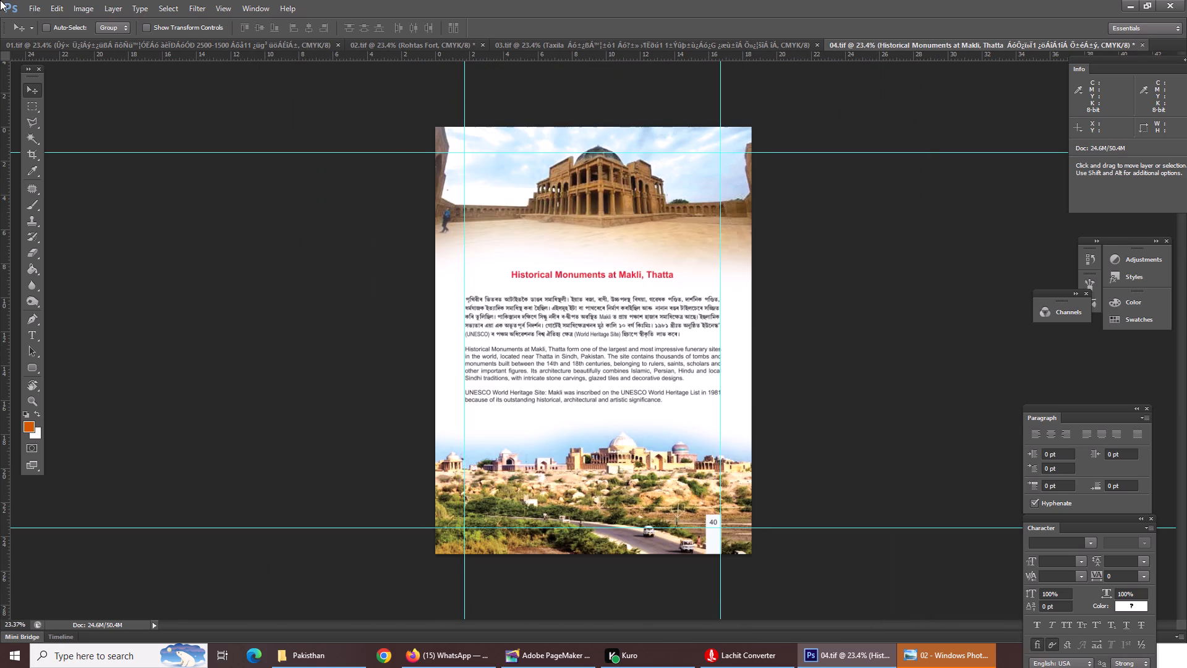
{"action": "key", "text": "ctrl+s"}
{"action": "key", "text": "ctrl+s"}
Switch to the Pakisthan folder in File Explorer and open image 05 with Adobe Photoshop CS6.
{"action": "left_click", "coordinate": [310, 652]}
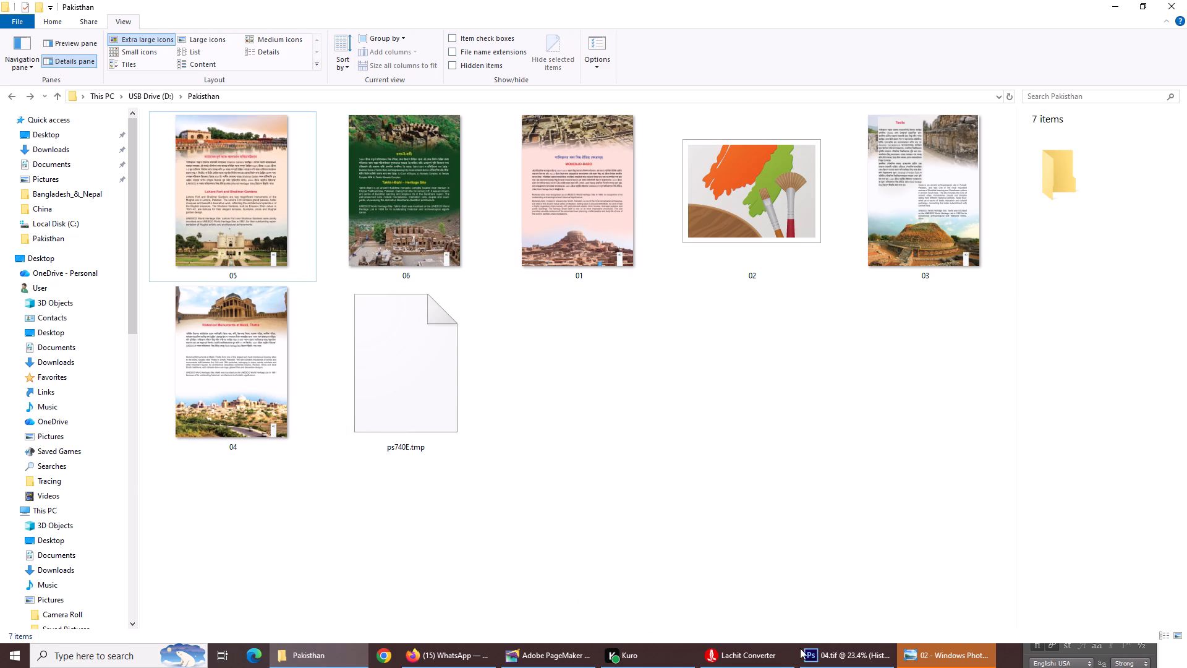
{"action": "left_click", "coordinate": [843, 651]}
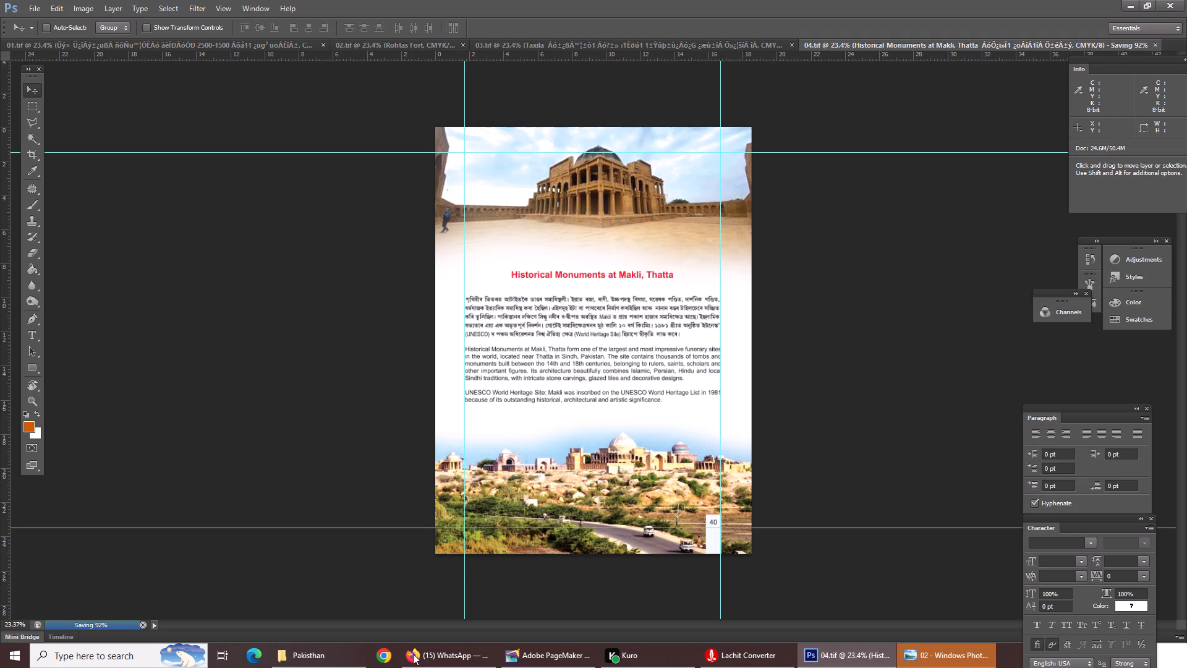
{"action": "left_click", "coordinate": [318, 655]}
{"action": "left_click", "coordinate": [836, 667]}
{"action": "left_click", "coordinate": [312, 645]}
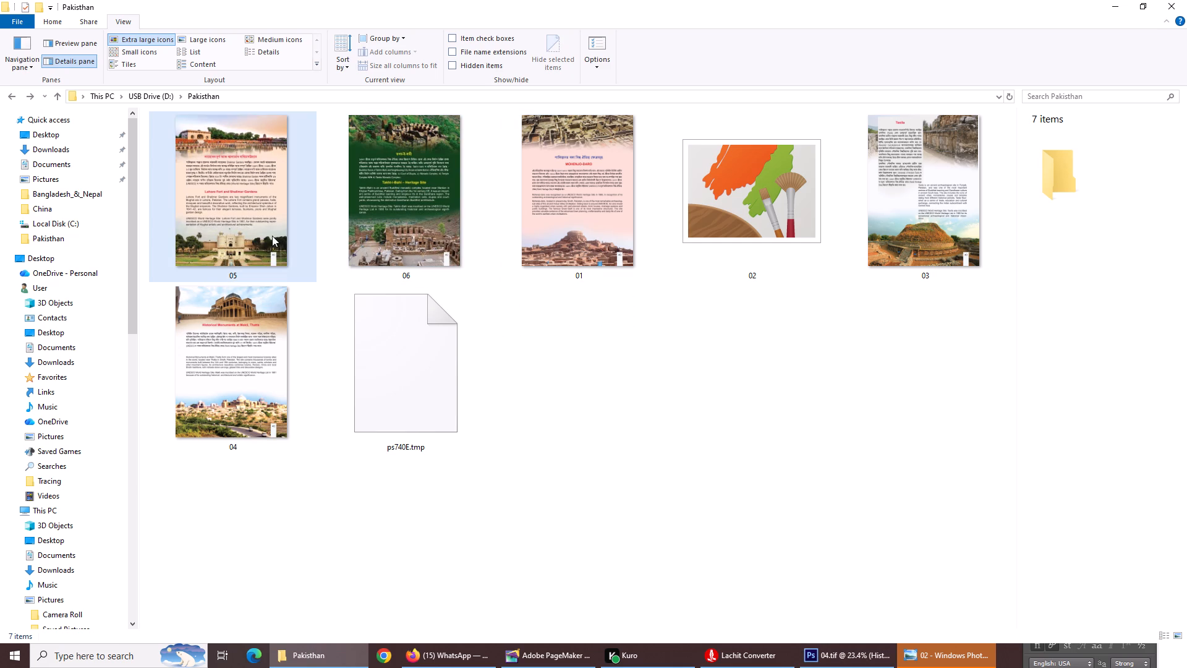
{"action": "right_click", "coordinate": [263, 236]}
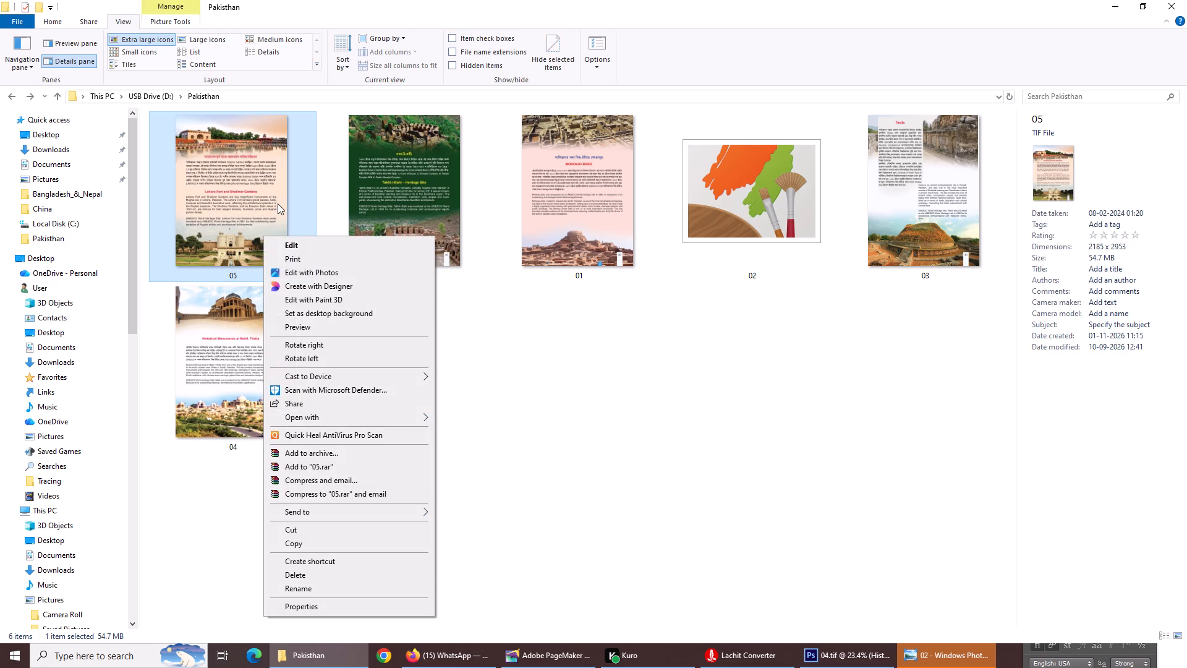
{"action": "left_click", "coordinate": [314, 410]}
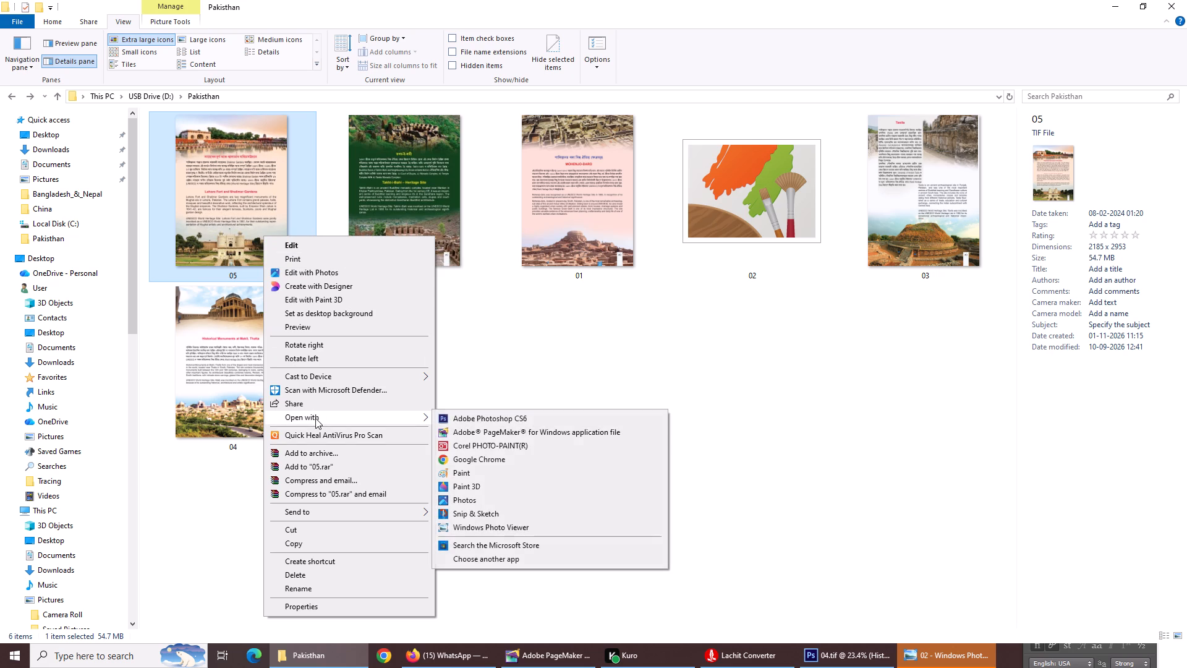
{"action": "left_click", "coordinate": [521, 418]}
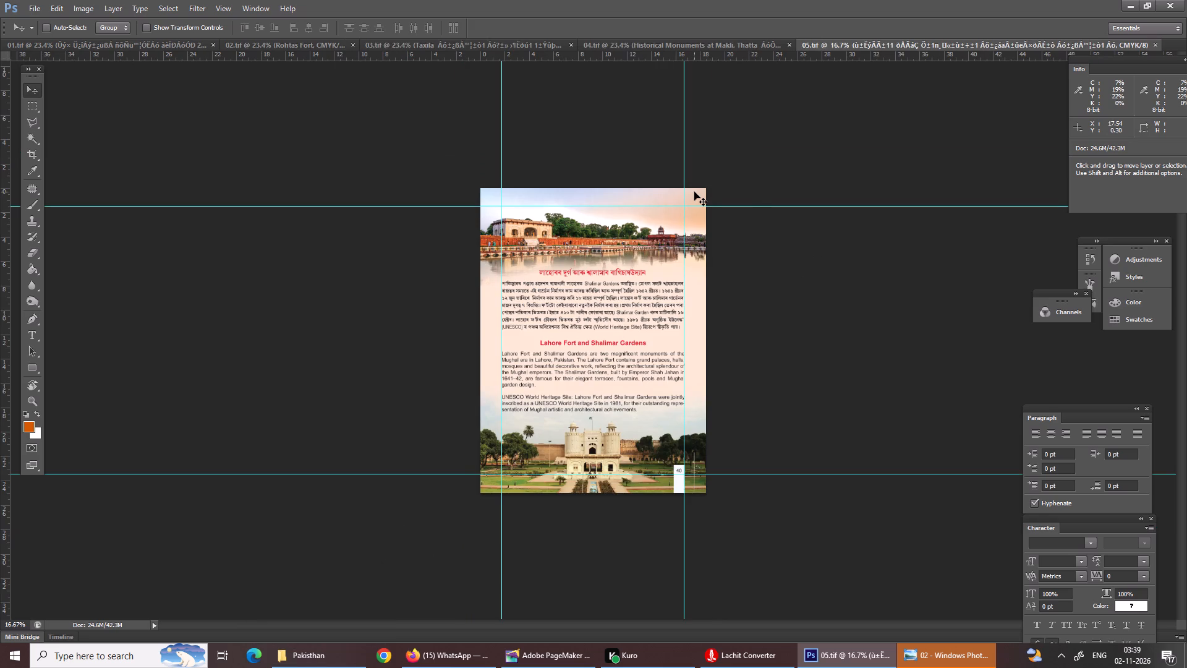
Select the Assamese heading and paragraph layer on the Lahore page and nudge it into line with the left guide.
{"action": "key", "text": "ctrl+equal"}
{"action": "key", "text": "ctrl+equal"}
{"action": "key", "text": "ctrl+equal"}
{"action": "key", "text": "ctrl+equal"}
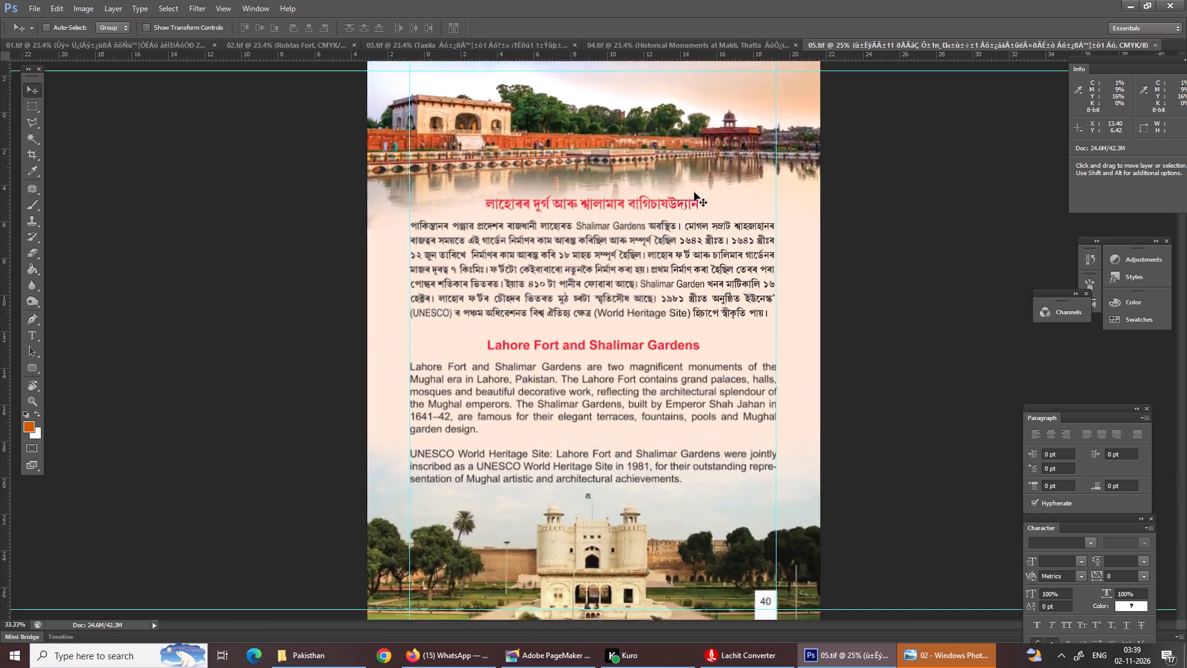
{"action": "scroll", "coordinate": [676, 135], "scroll_direction": "down", "scroll_amount": 1}
{"action": "scroll", "coordinate": [676, 135], "scroll_direction": "up", "scroll_amount": 7}
{"action": "right_click", "coordinate": [596, 192]}
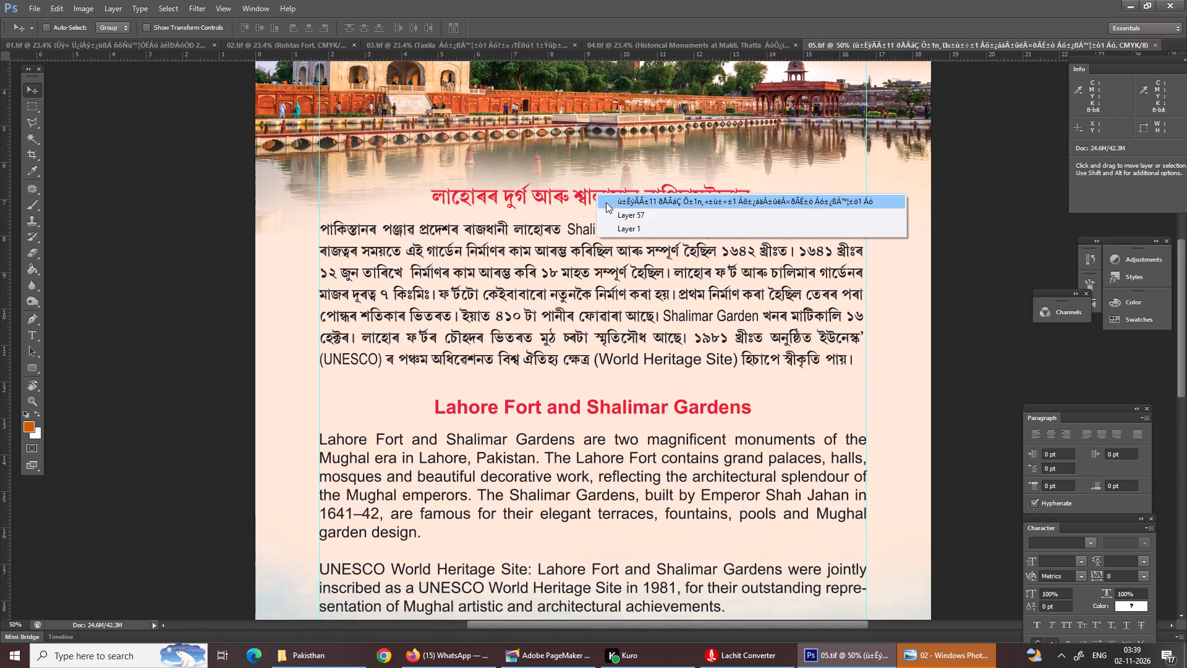
{"action": "left_click", "coordinate": [614, 200]}
{"action": "left_click", "coordinate": [1053, 564]}
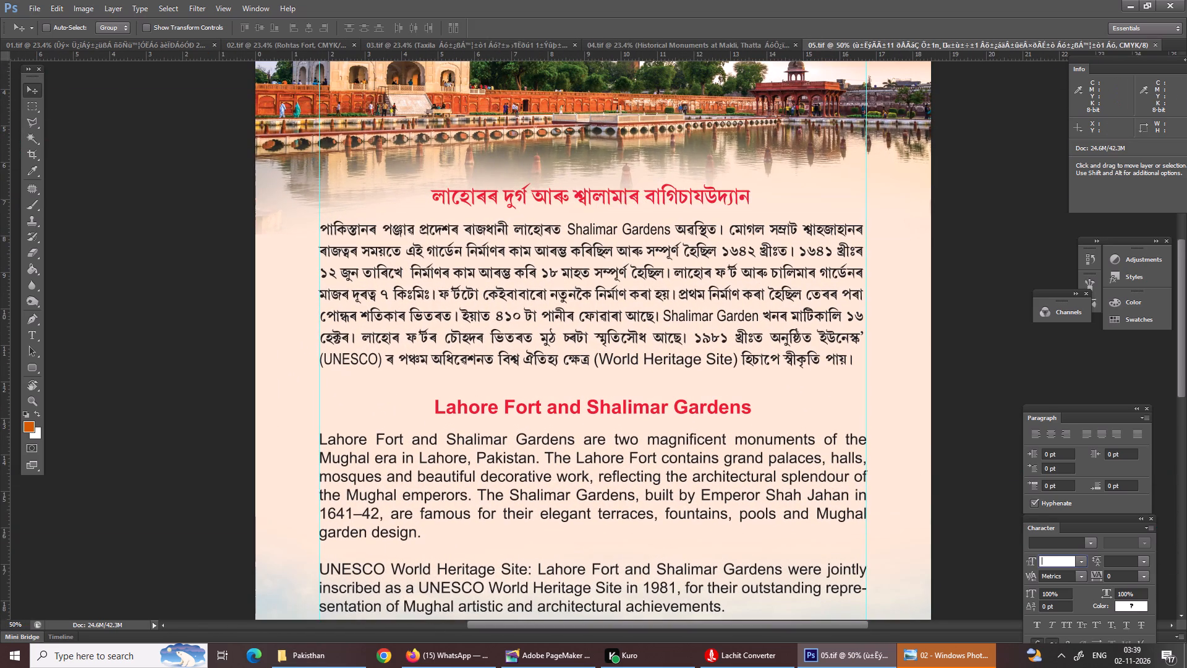
{"action": "key", "text": "Delete"}
{"action": "left_click", "coordinate": [611, 190]}
{"action": "left_click_drag", "start_coordinate": [616, 190], "coordinate": [617, 189]}
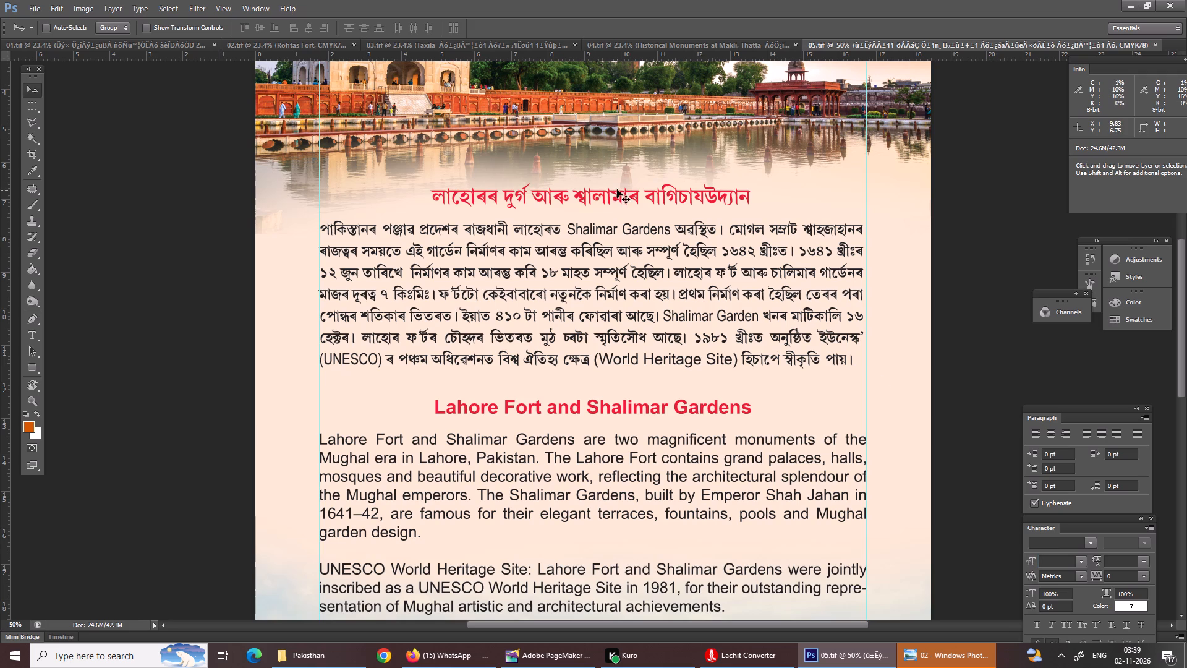
{"action": "left_click_drag", "start_coordinate": [617, 189], "coordinate": [618, 198]}
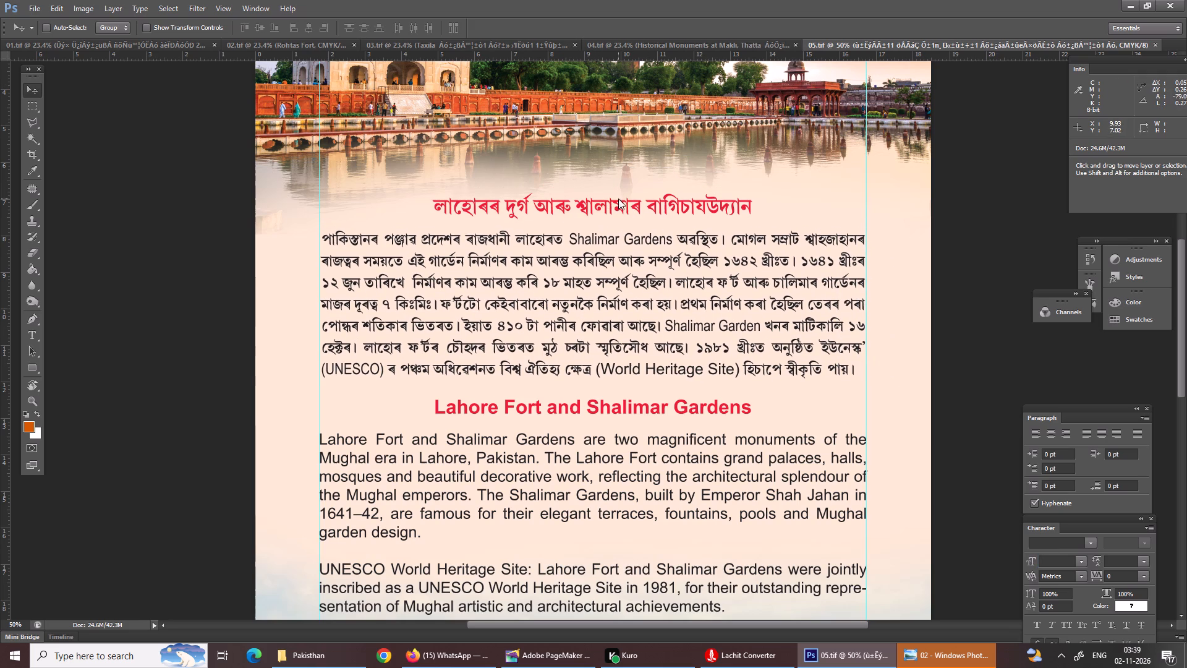
{"action": "left_click_drag", "start_coordinate": [619, 200], "coordinate": [623, 192]}
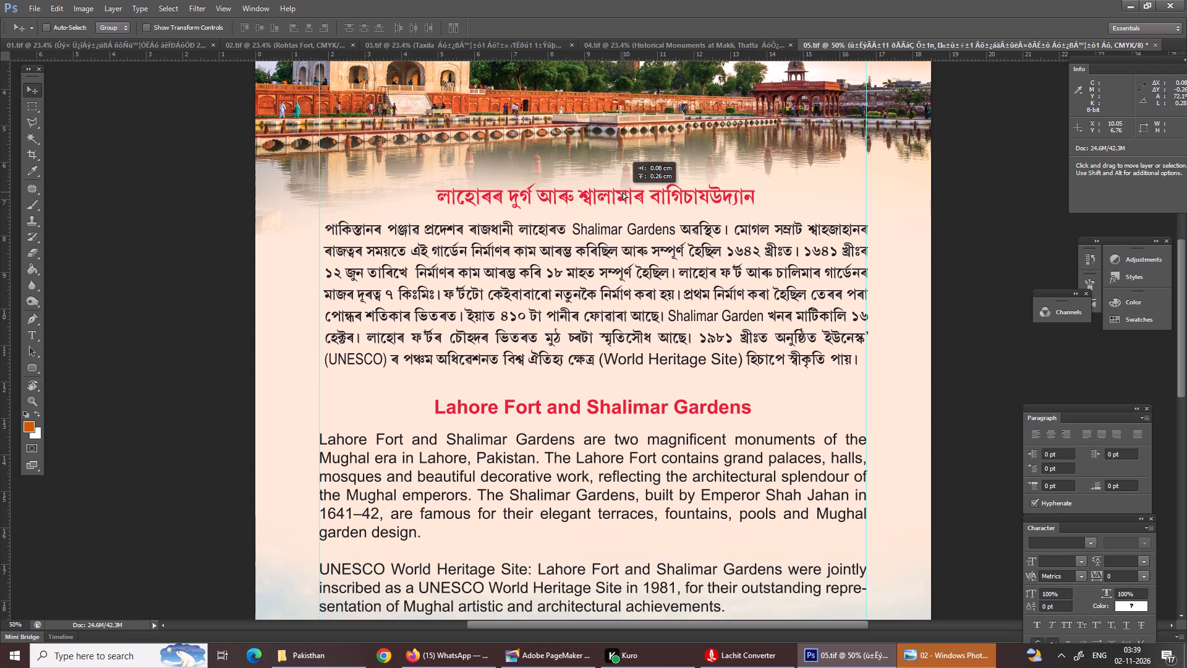
{"action": "left_click_drag", "start_coordinate": [623, 192], "coordinate": [619, 194]}
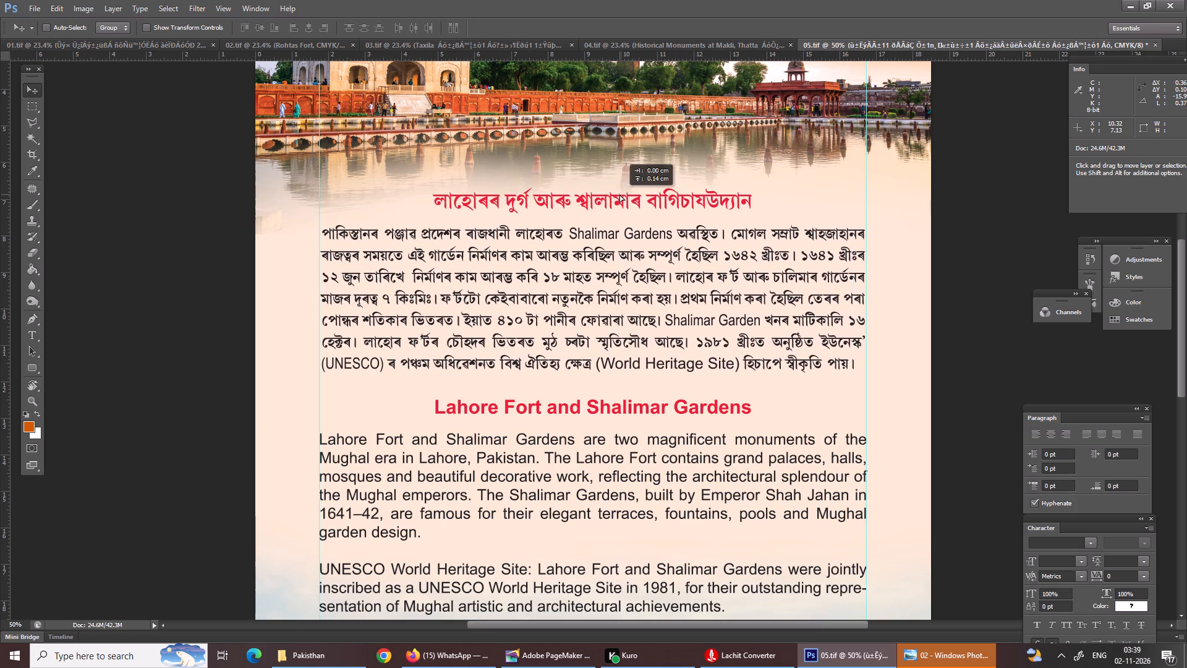
{"action": "left_click_drag", "start_coordinate": [619, 194], "coordinate": [616, 186]}
Select the English text layer and cut the red heading "Lahore Fort and Shalimar Gardens" out of it.
{"action": "right_click", "coordinate": [555, 437]}
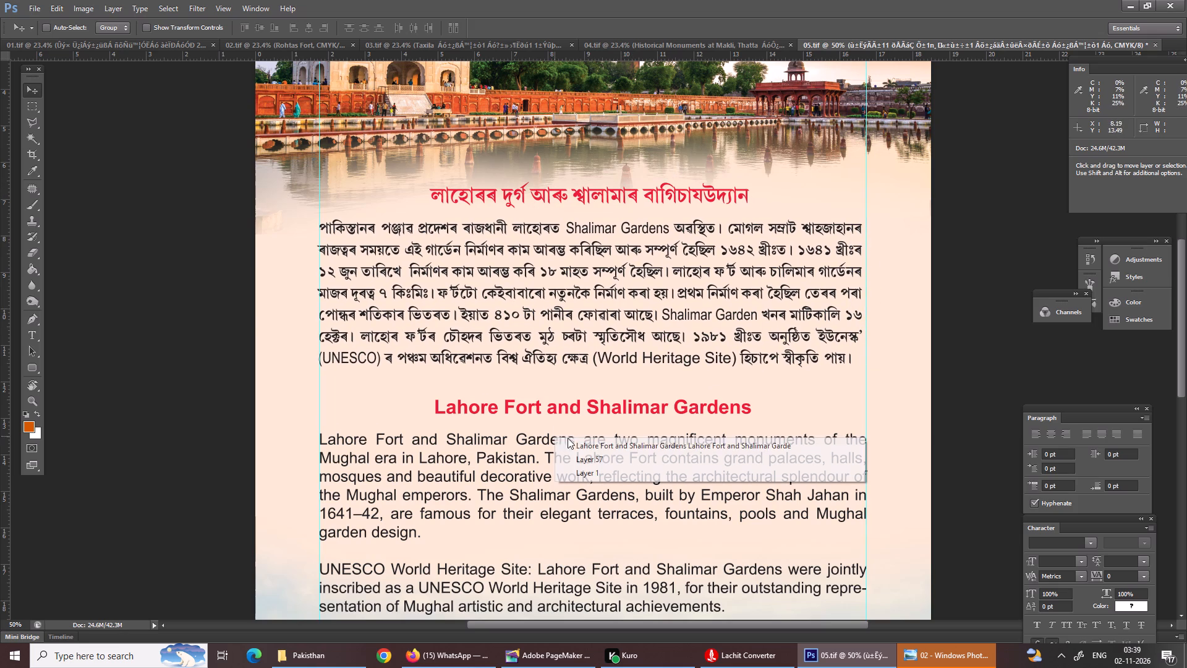
{"action": "left_click", "coordinate": [571, 439]}
{"action": "left_click", "coordinate": [587, 409]}
{"action": "key", "text": "t"}
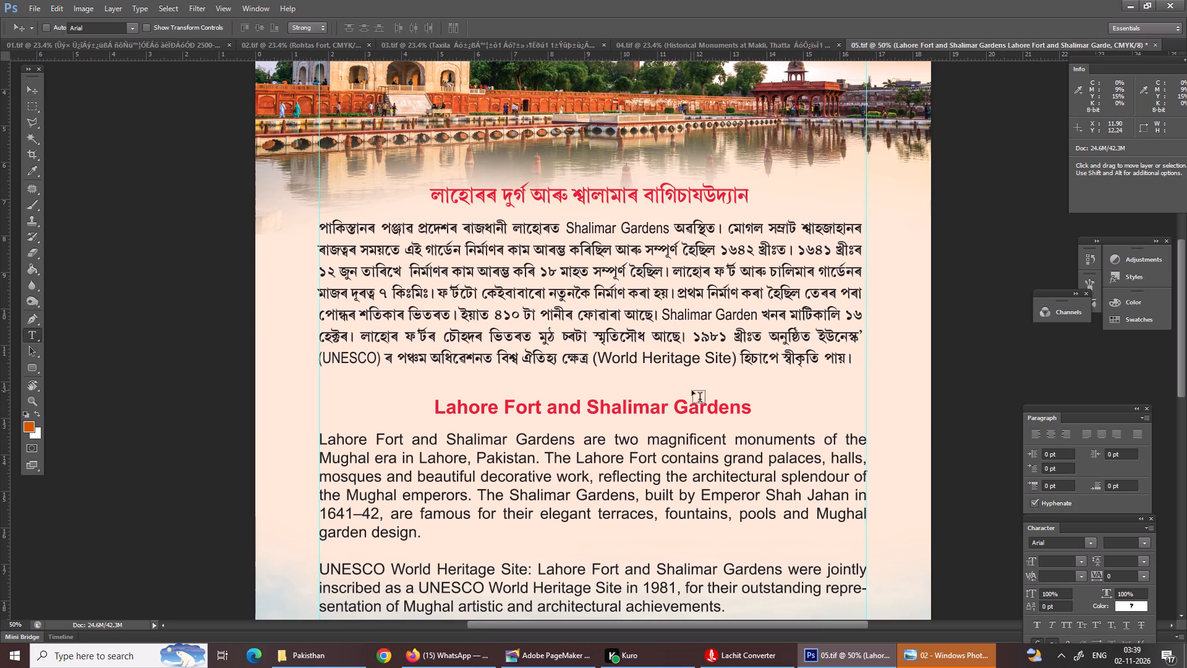
{"action": "left_click_drag", "start_coordinate": [747, 405], "coordinate": [480, 419]}
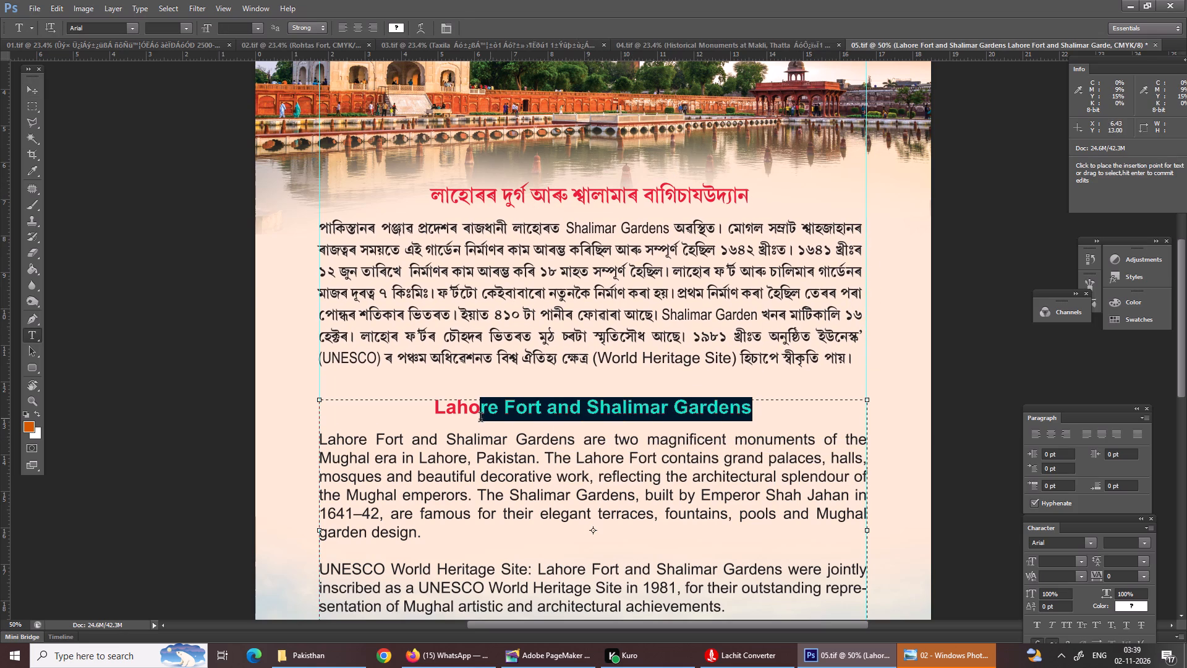
{"action": "left_click_drag", "start_coordinate": [480, 419], "coordinate": [430, 413]}
{"action": "key", "text": "ctrl+x"}
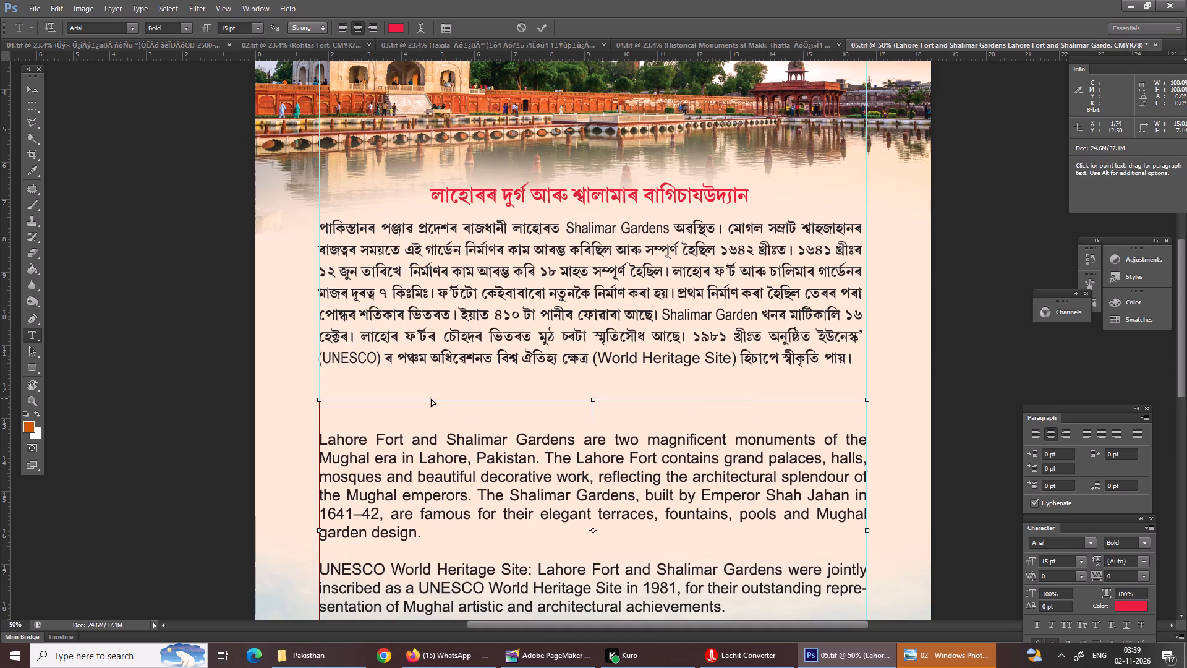
{"action": "key", "text": "Return"}
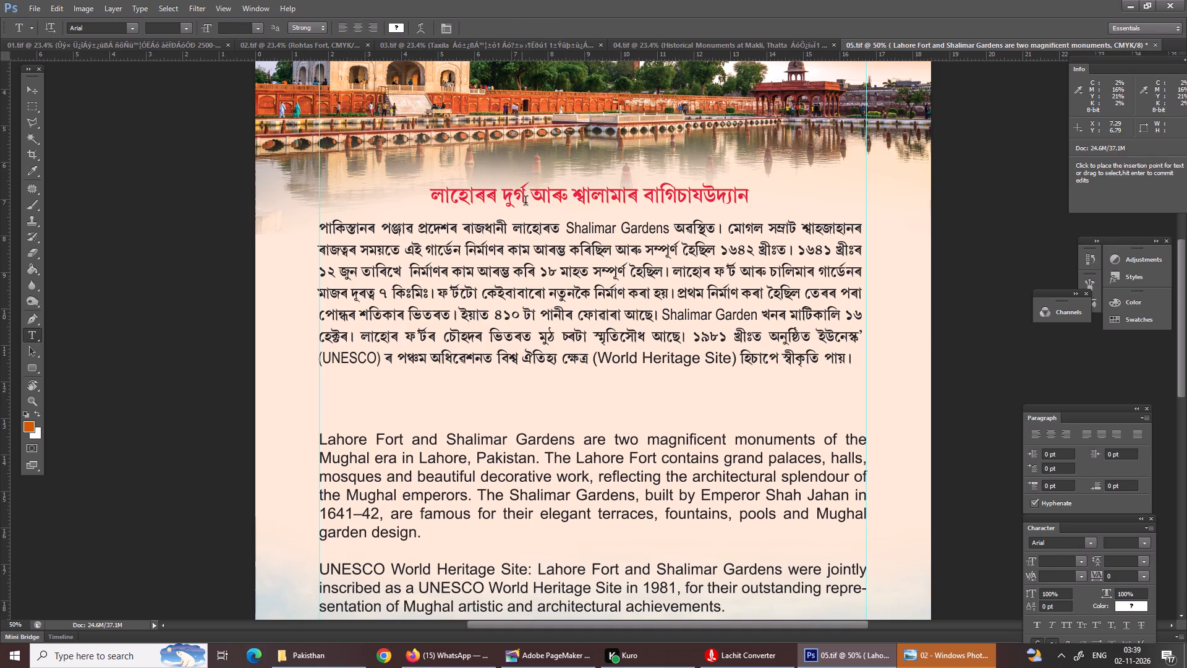
Replace the red Assamese heading with the cut heading "Lahore Fort and Shalimar Gardens".
{"action": "left_click", "coordinate": [525, 202]}
{"action": "left_click_drag", "start_coordinate": [434, 193], "coordinate": [673, 172]}
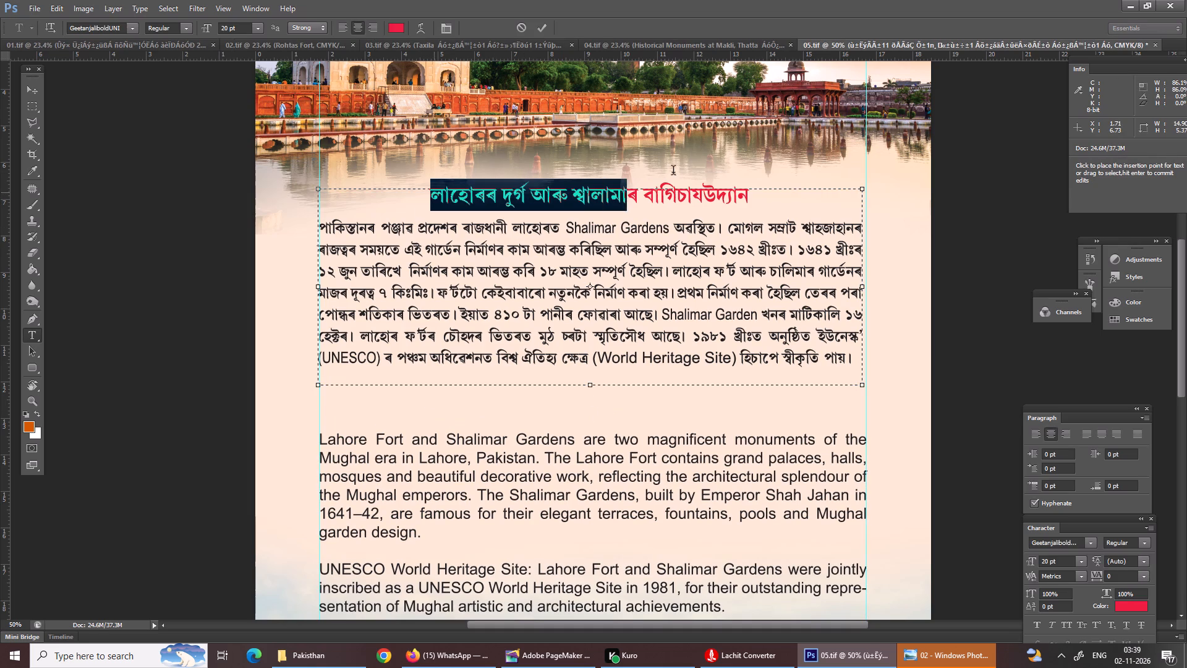
{"action": "left_click_drag", "start_coordinate": [673, 172], "coordinate": [752, 180]}
{"action": "key", "text": "ctrl+v"}
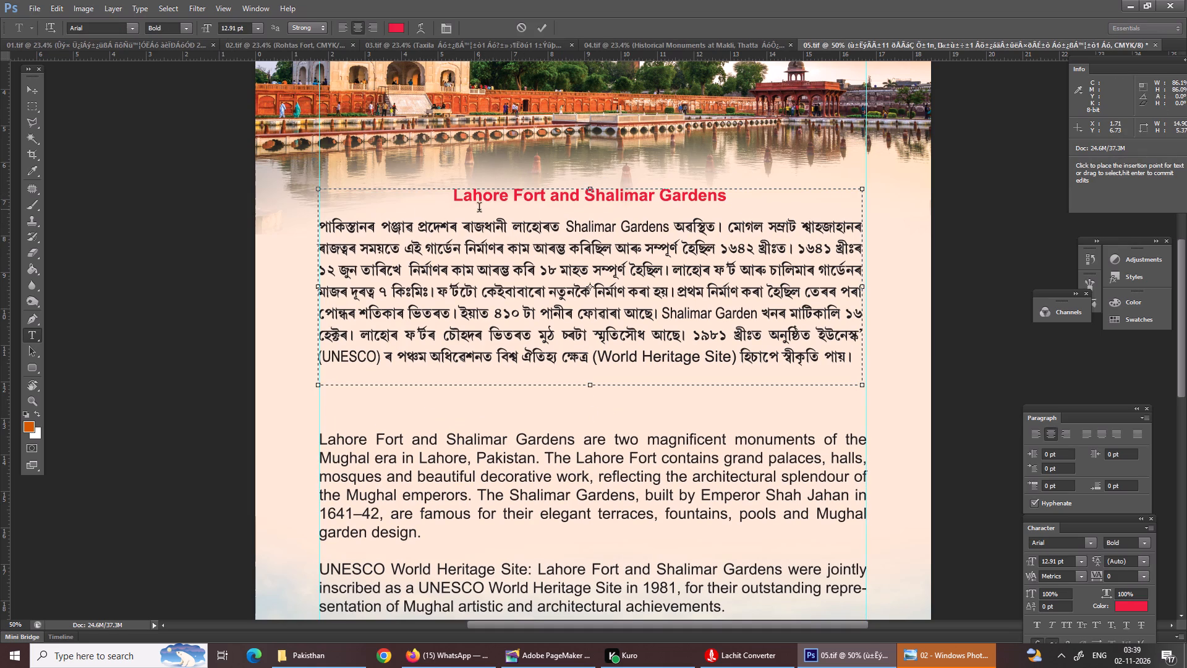
Set the font size of the pasted heading "Lahore Fort and Shalimar Gardens" to 15 pt.
{"action": "left_click_drag", "start_coordinate": [449, 194], "coordinate": [764, 164]}
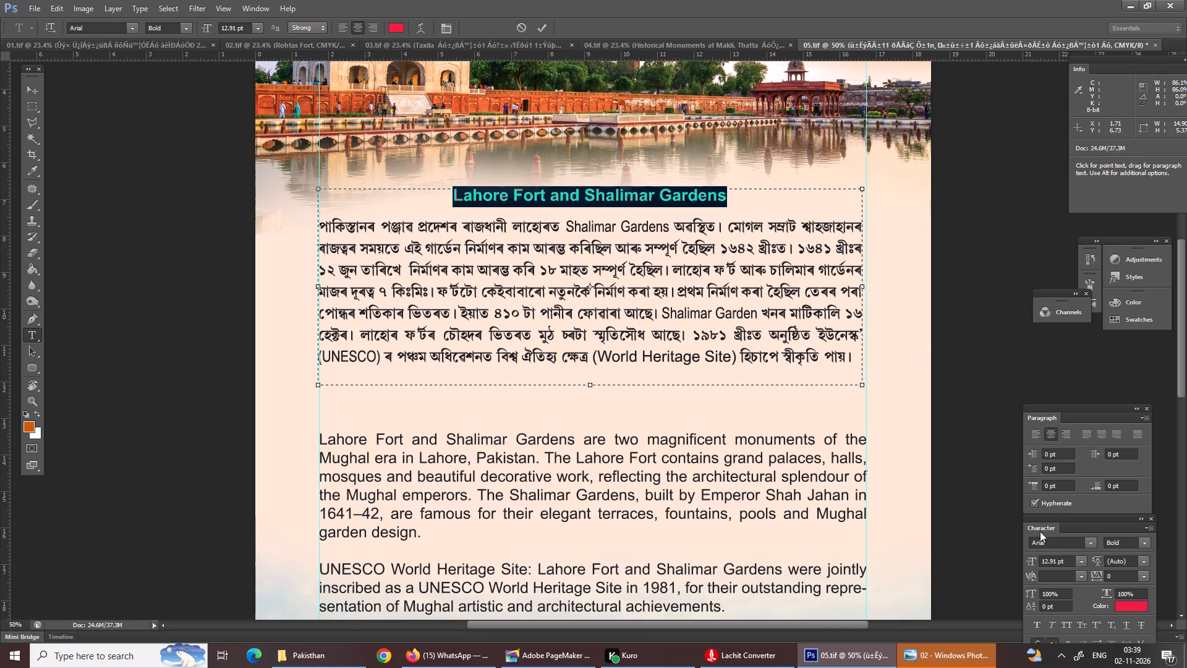
{"action": "left_click_drag", "start_coordinate": [1070, 563], "coordinate": [977, 569]}
{"action": "key", "text": "1"}
{"action": "key", "text": "5"}
{"action": "key", "text": "5"}
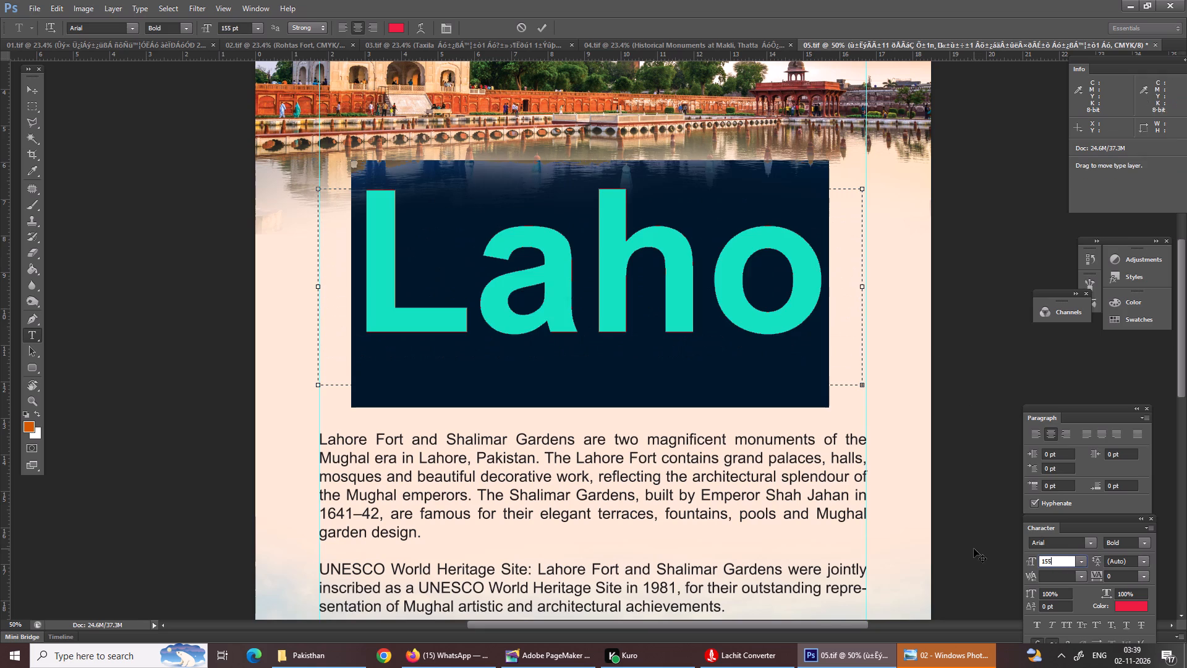
{"action": "key", "text": "BackSpace"}
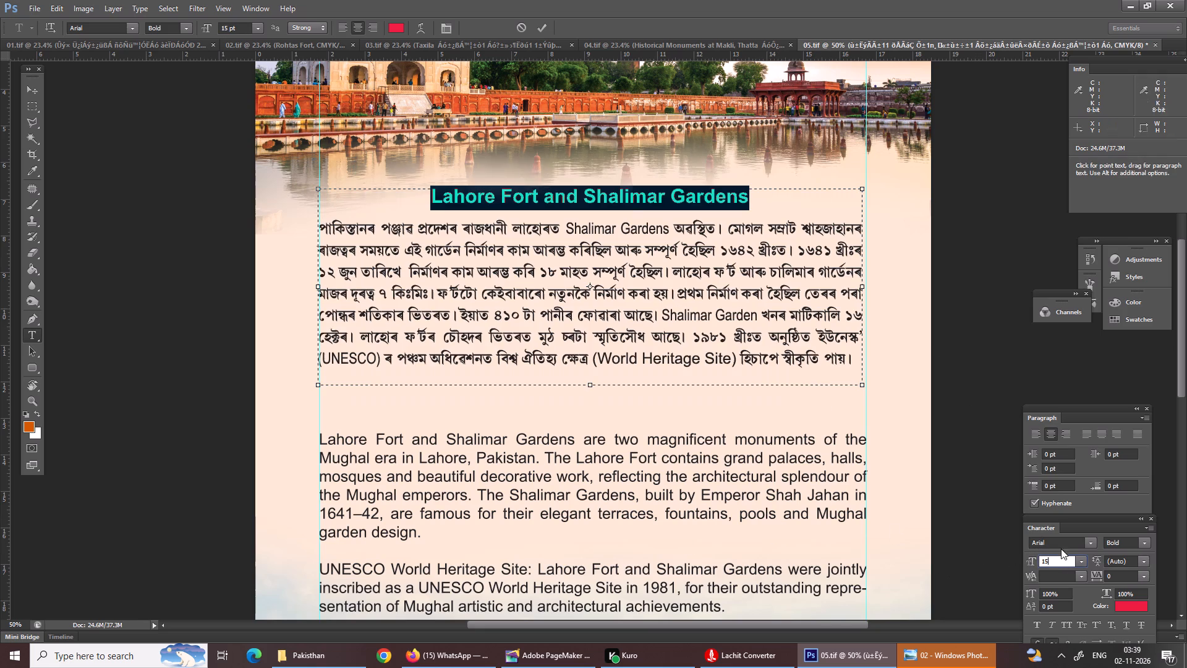
{"action": "key", "text": "Return"}
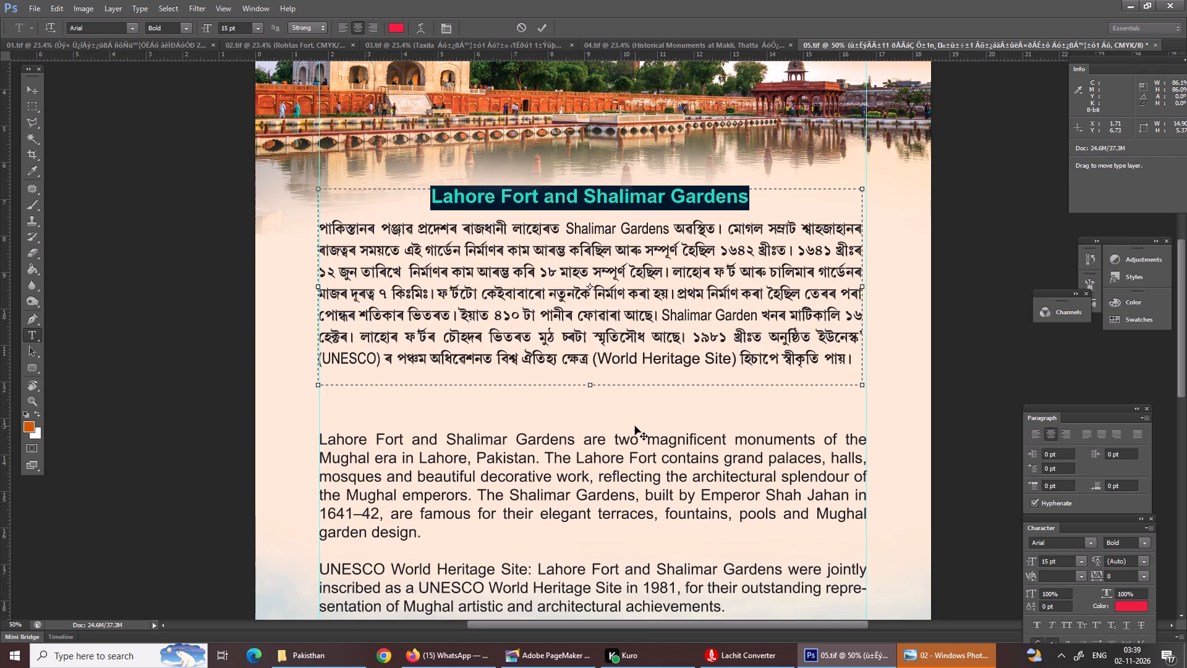
{"action": "key", "text": "Return"}
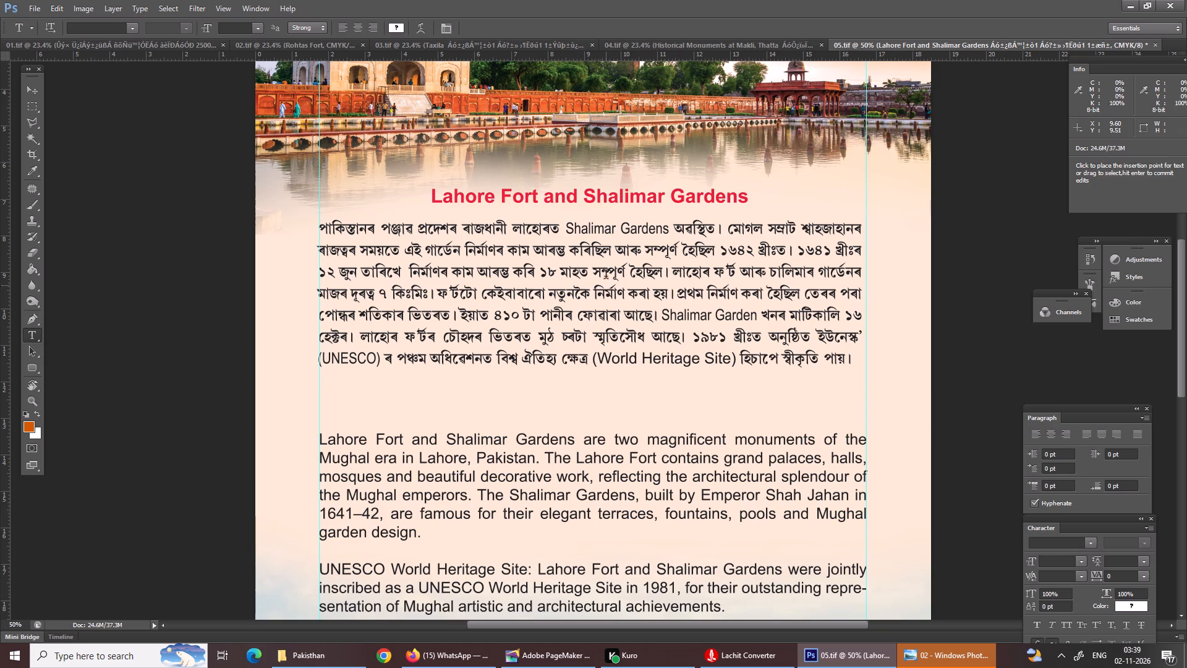
Select the whole Assamese paragraph below the heading and set its font size to 12 pt.
{"action": "left_click", "coordinate": [479, 285]}
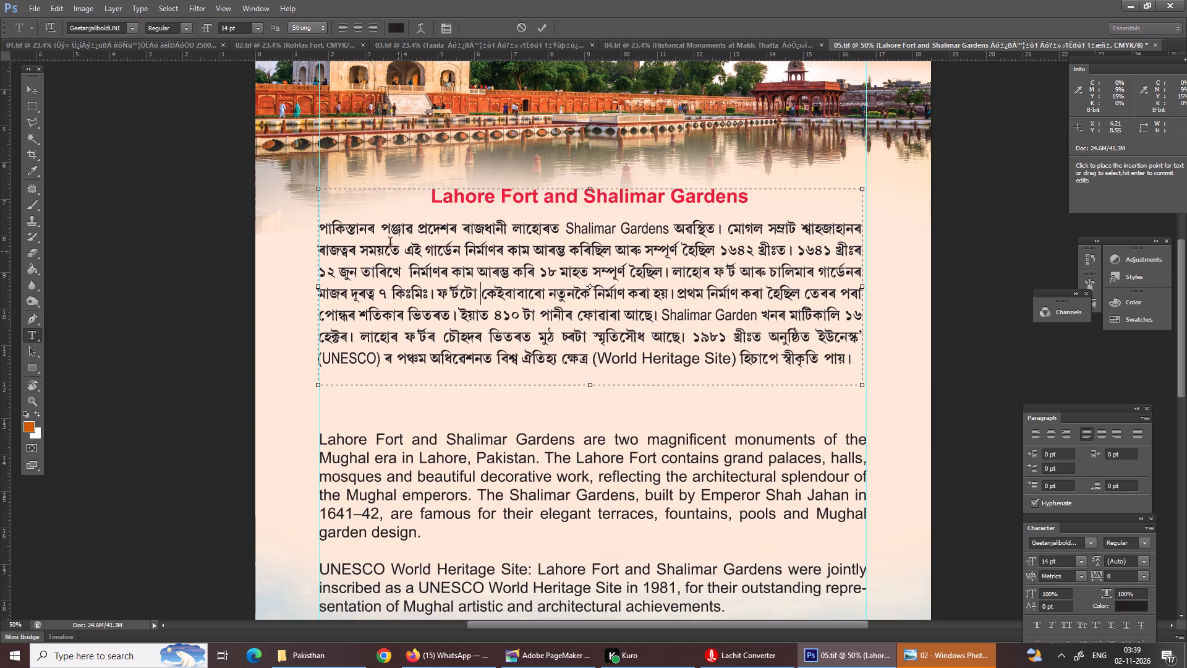
{"action": "left_click_drag", "start_coordinate": [321, 228], "coordinate": [371, 264]}
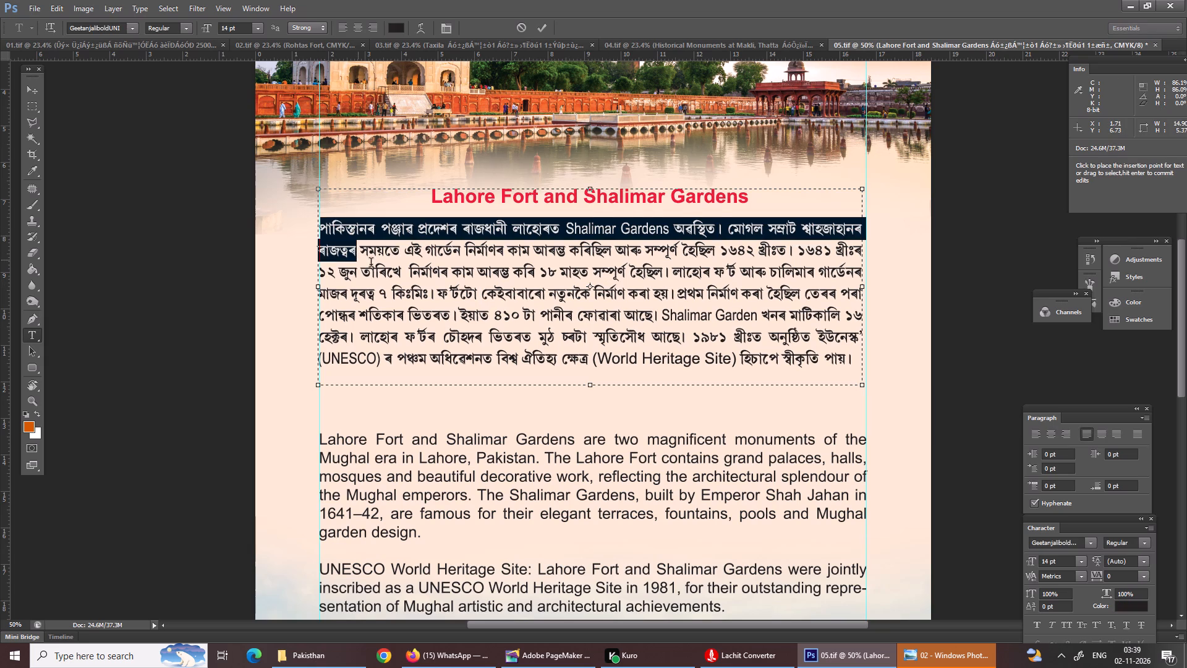
{"action": "left_click_drag", "start_coordinate": [371, 264], "coordinate": [900, 377]}
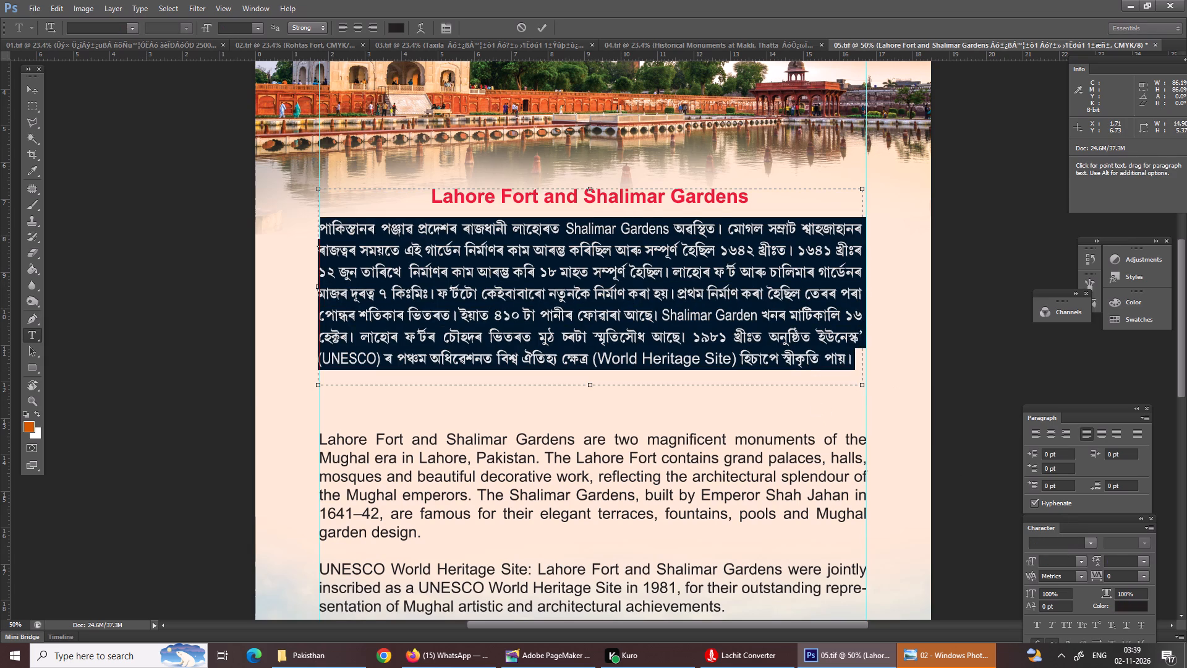
{"action": "left_click", "coordinate": [1054, 563]}
{"action": "key", "text": "1"}
{"action": "key", "text": "2"}
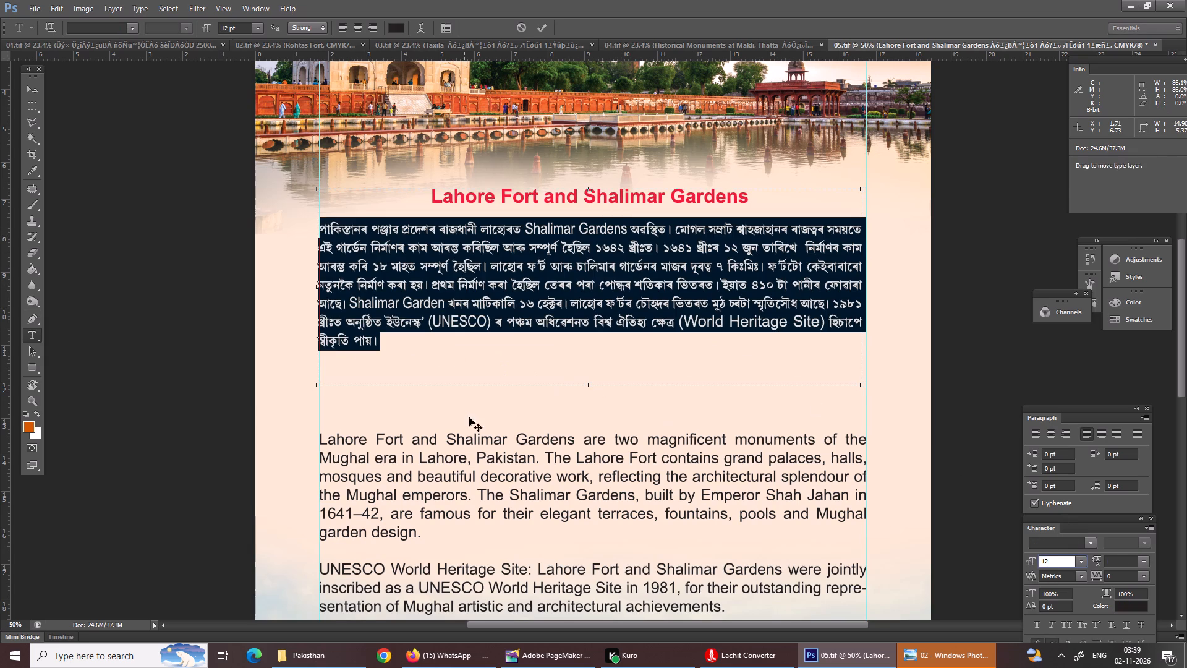
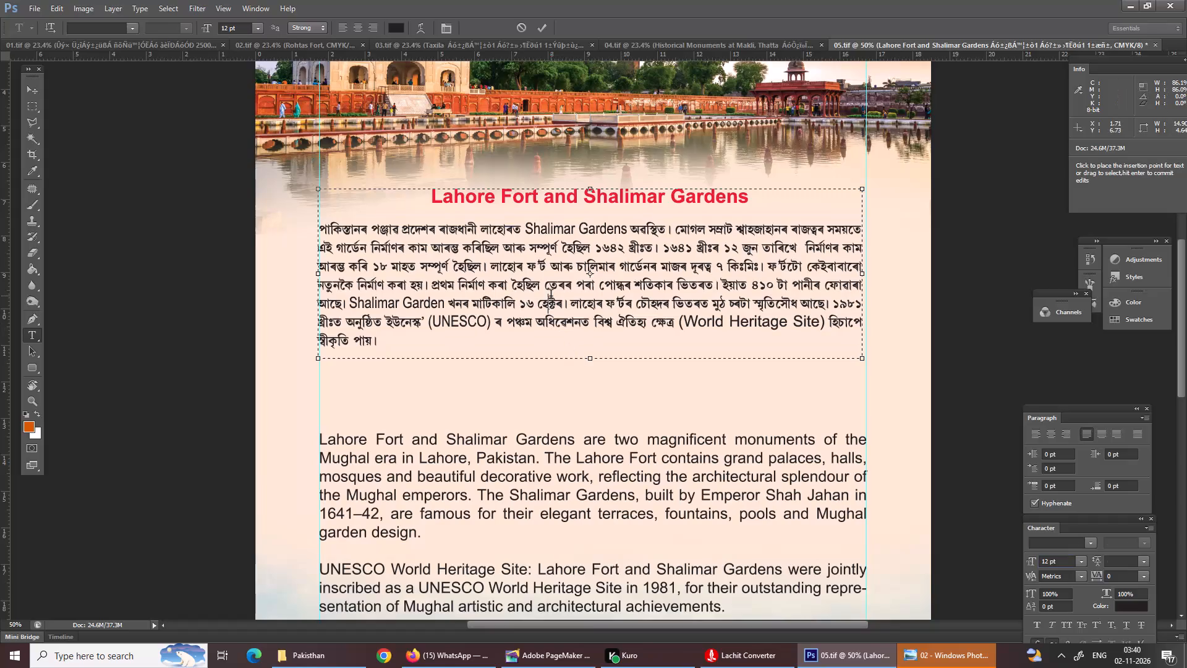
Set the first-line "Shalimar Gardens", "(UNESCO)" and "(World Heritage Site)" in the Assamese paragraph to 10 pt.
{"action": "left_click_drag", "start_coordinate": [527, 224], "coordinate": [629, 233]}
{"action": "left_click_drag", "start_coordinate": [1066, 567], "coordinate": [1005, 579]}
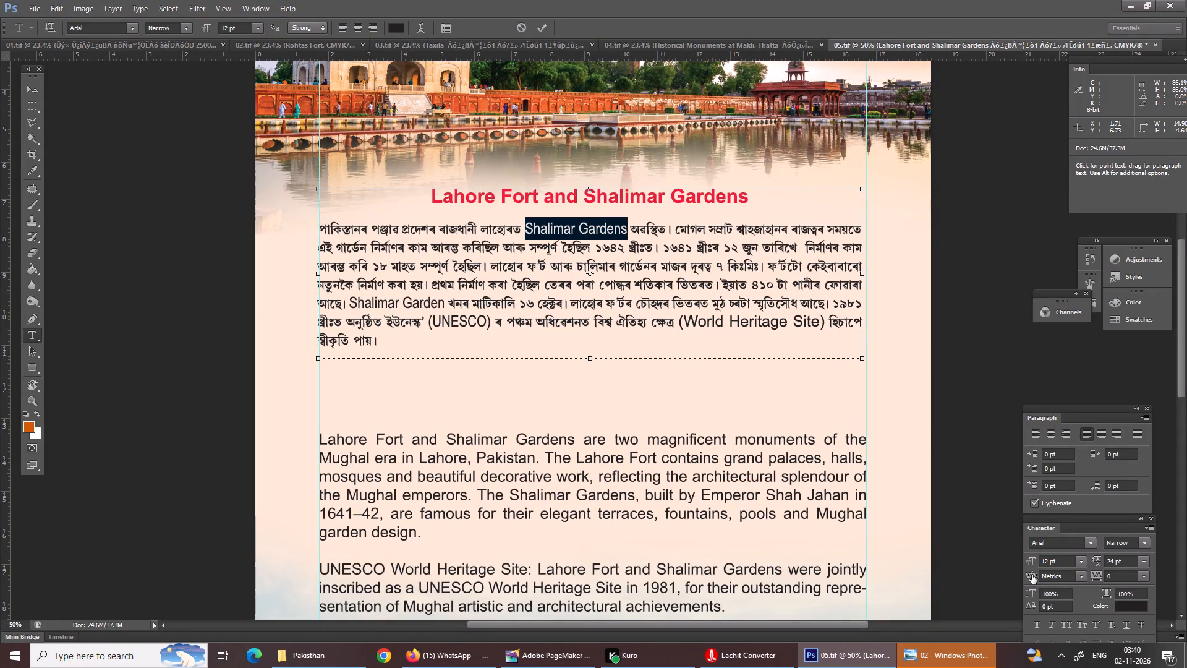
{"action": "left_click_drag", "start_coordinate": [1057, 562], "coordinate": [1031, 563]}
{"action": "type", "text": "10"}
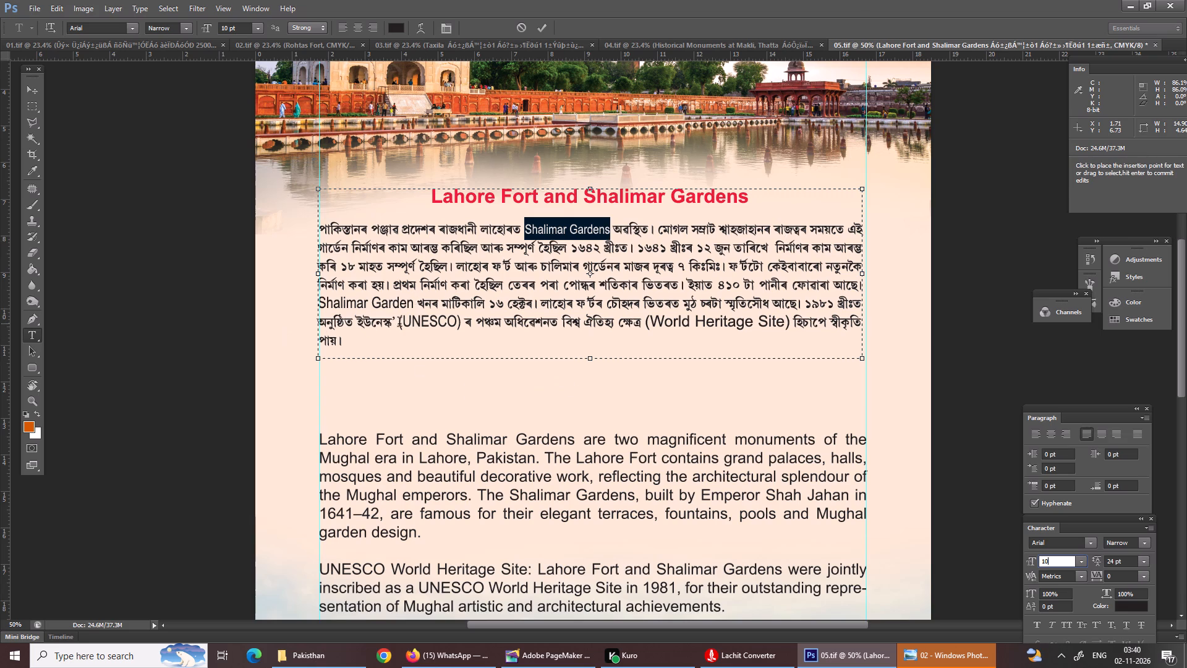
{"action": "left_click_drag", "start_coordinate": [399, 323], "coordinate": [466, 331]}
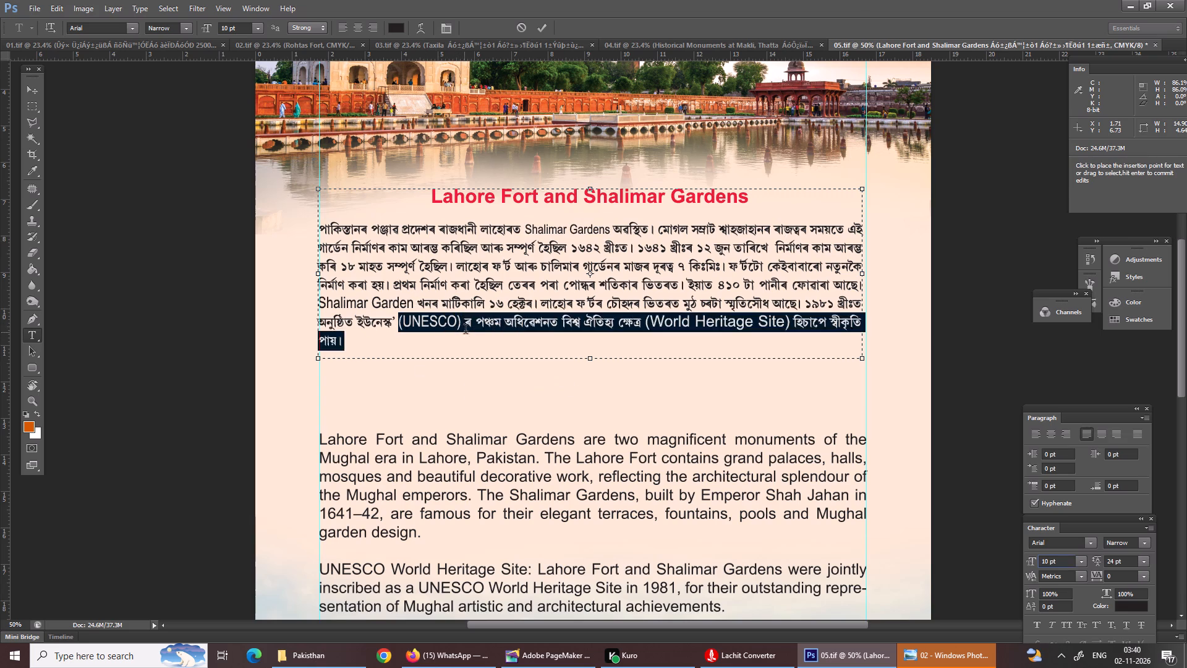
{"action": "left_click_drag", "start_coordinate": [466, 331], "coordinate": [460, 323]}
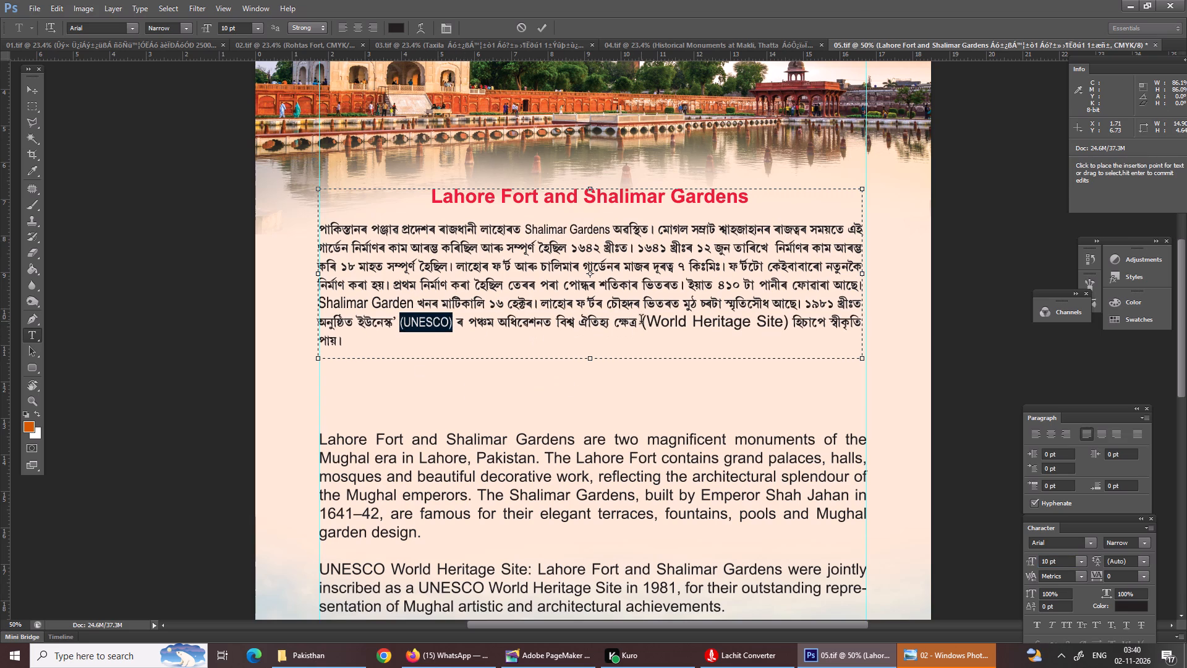
{"action": "left_click_drag", "start_coordinate": [641, 321], "coordinate": [790, 328]}
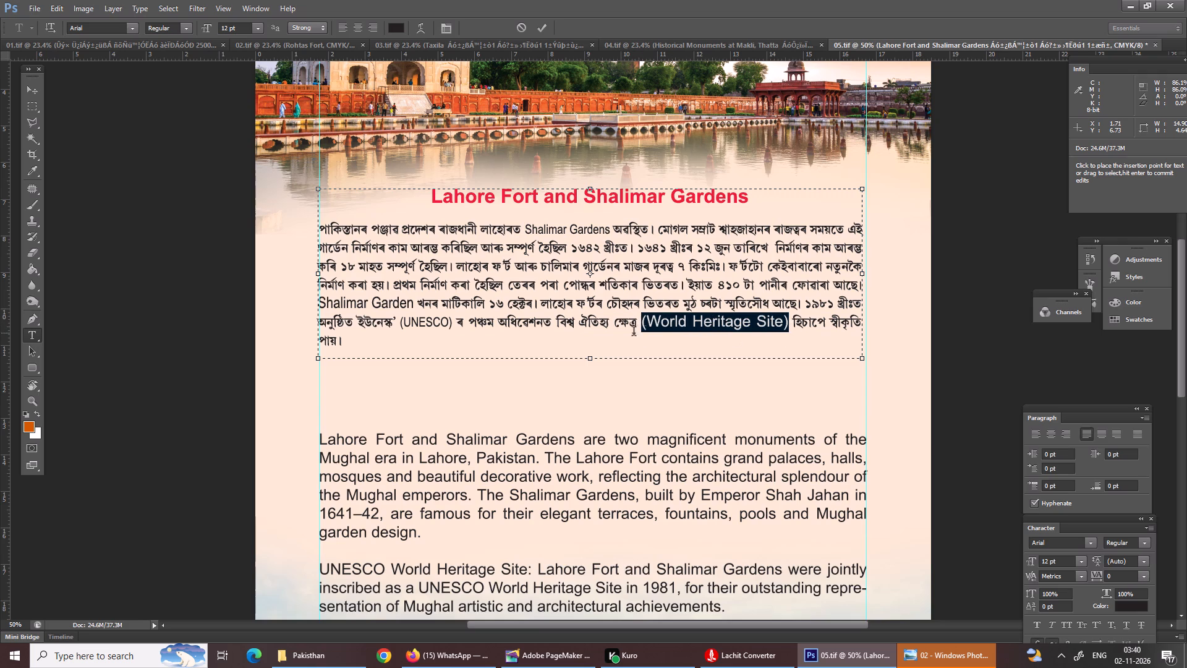
{"action": "left_click_drag", "start_coordinate": [1057, 564], "coordinate": [971, 564]}
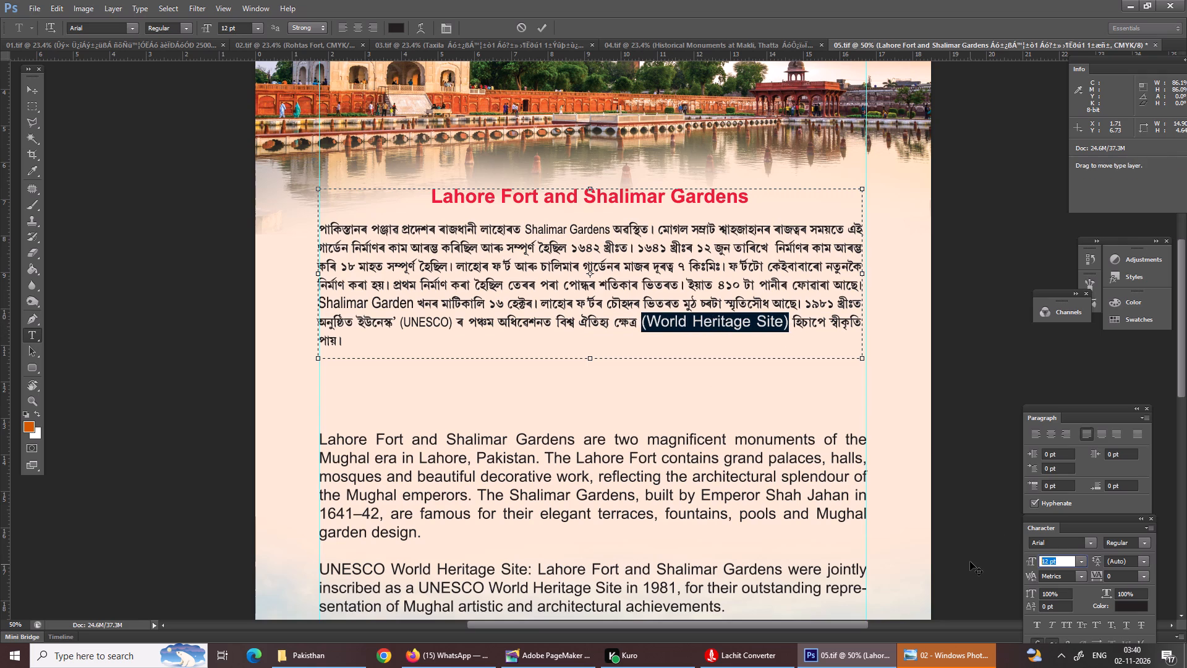
{"action": "type", "text": "10"}
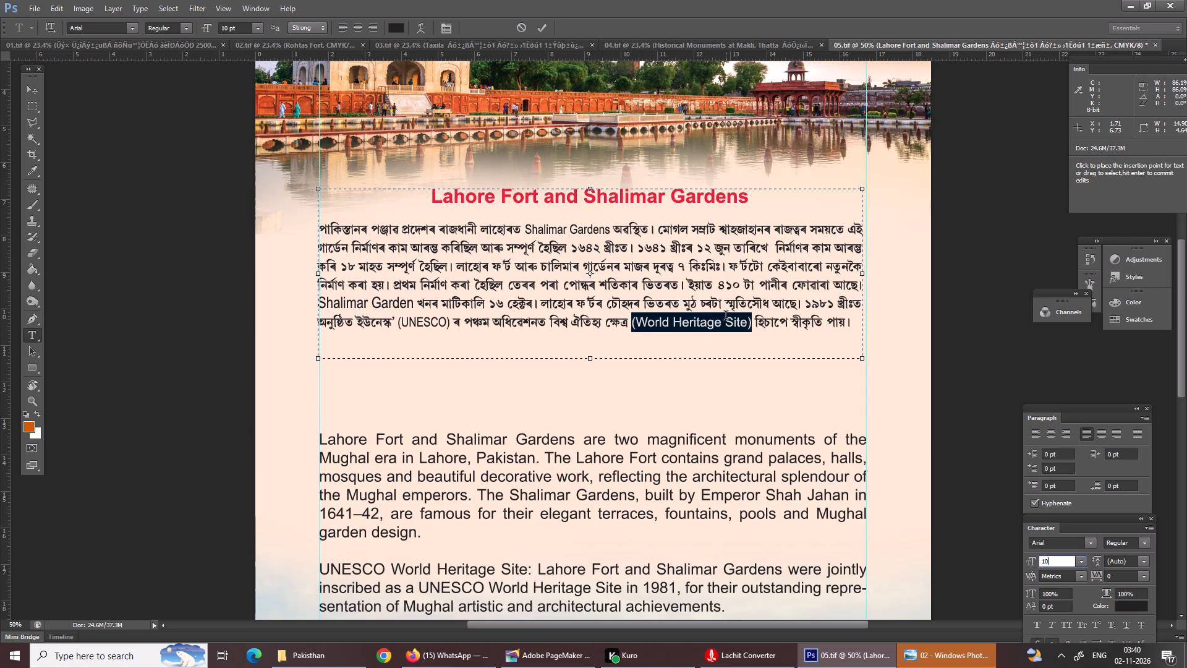
Change the font of the garbled two-character number before "টা" in the Assamese paragraph's fifth line to the Geetanjalipbold variant.
{"action": "left_click_drag", "start_coordinate": [701, 302], "coordinate": [711, 309]}
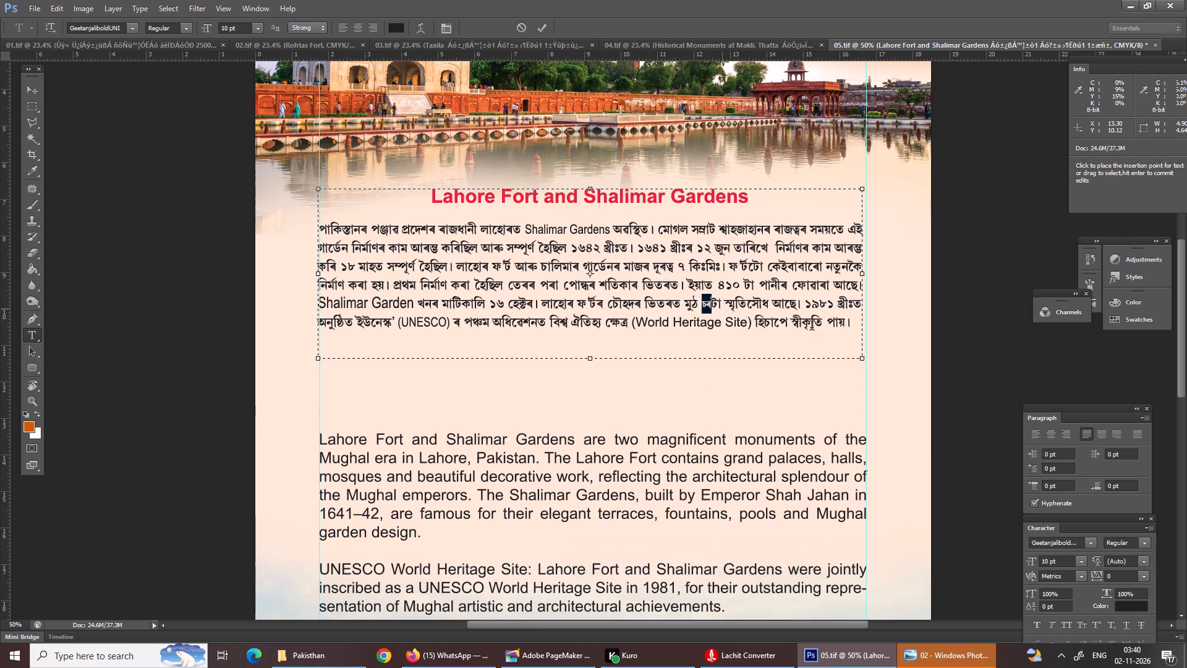
{"action": "left_click", "coordinate": [1091, 542]}
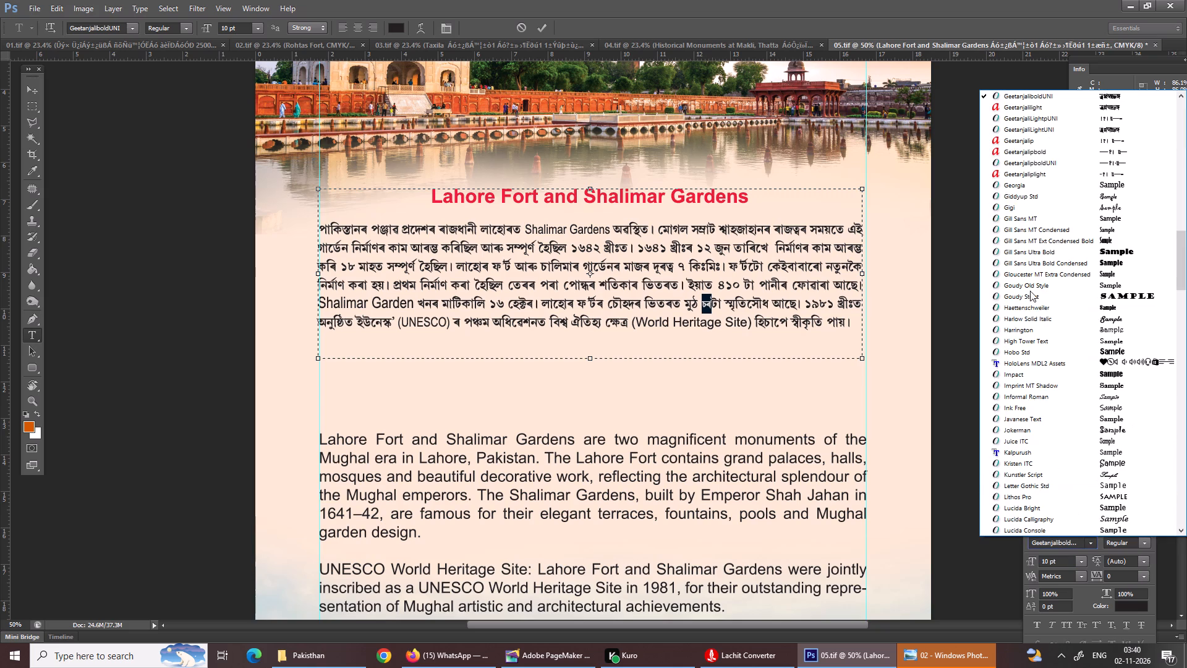
{"action": "left_click", "coordinate": [1029, 157]}
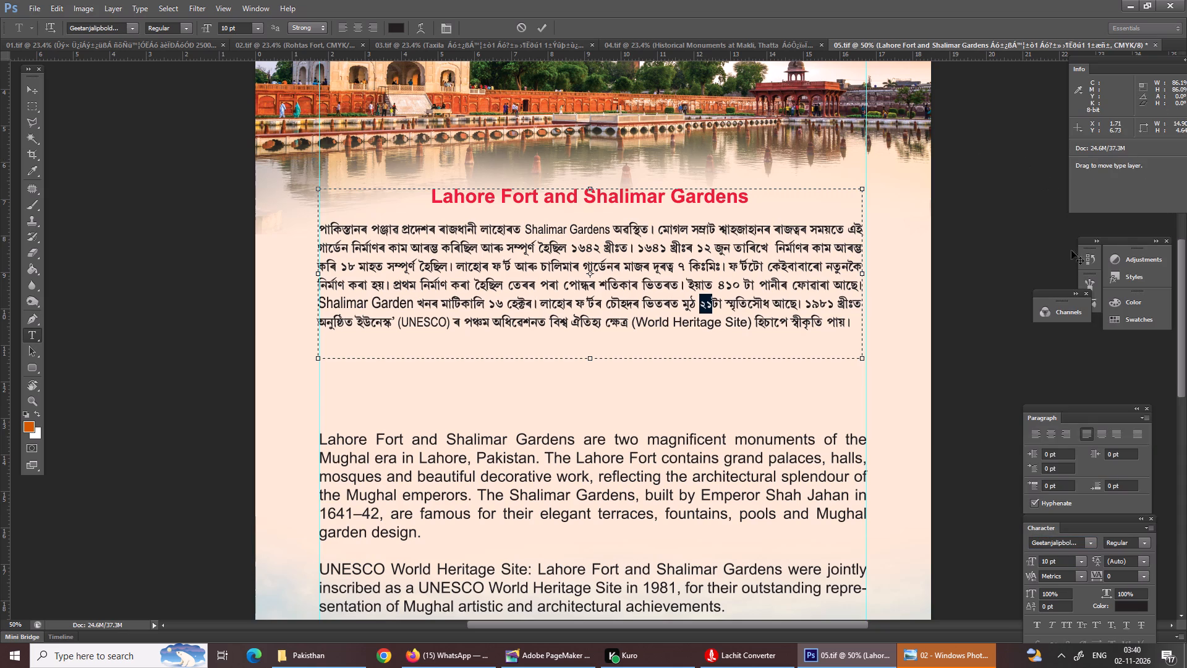
Set the font size of the number "২১" in the Assamese paragraph's fifth line to 12 pt.
{"action": "left_click", "coordinate": [713, 289]}
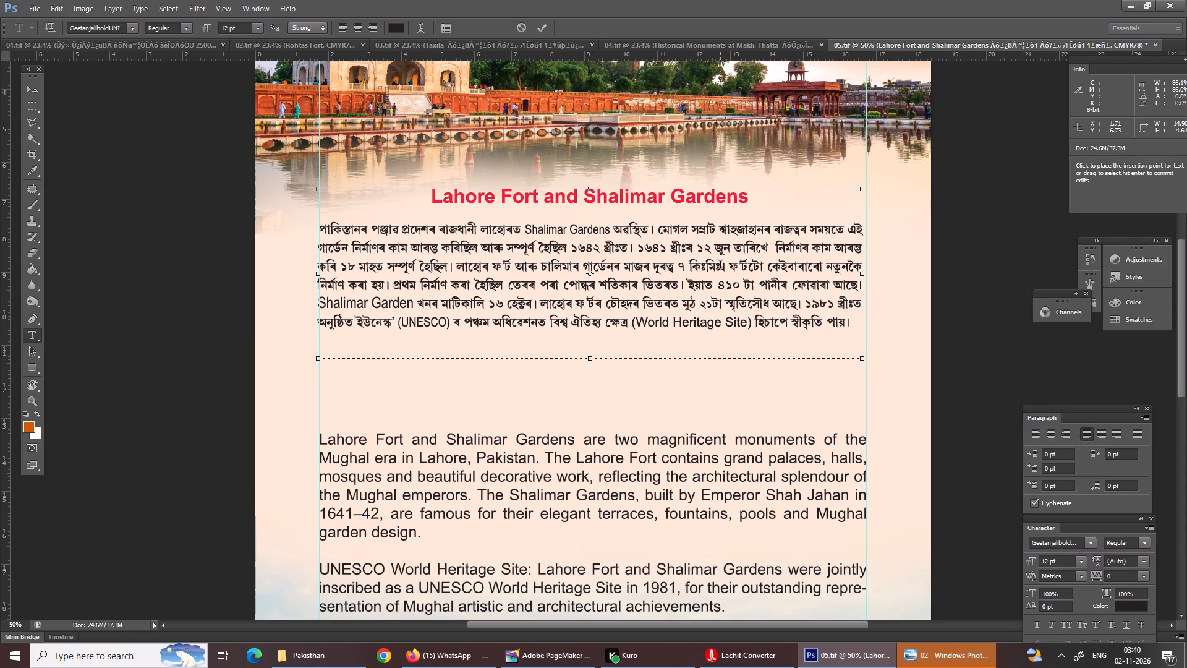
{"action": "left_click_drag", "start_coordinate": [700, 301], "coordinate": [712, 303]}
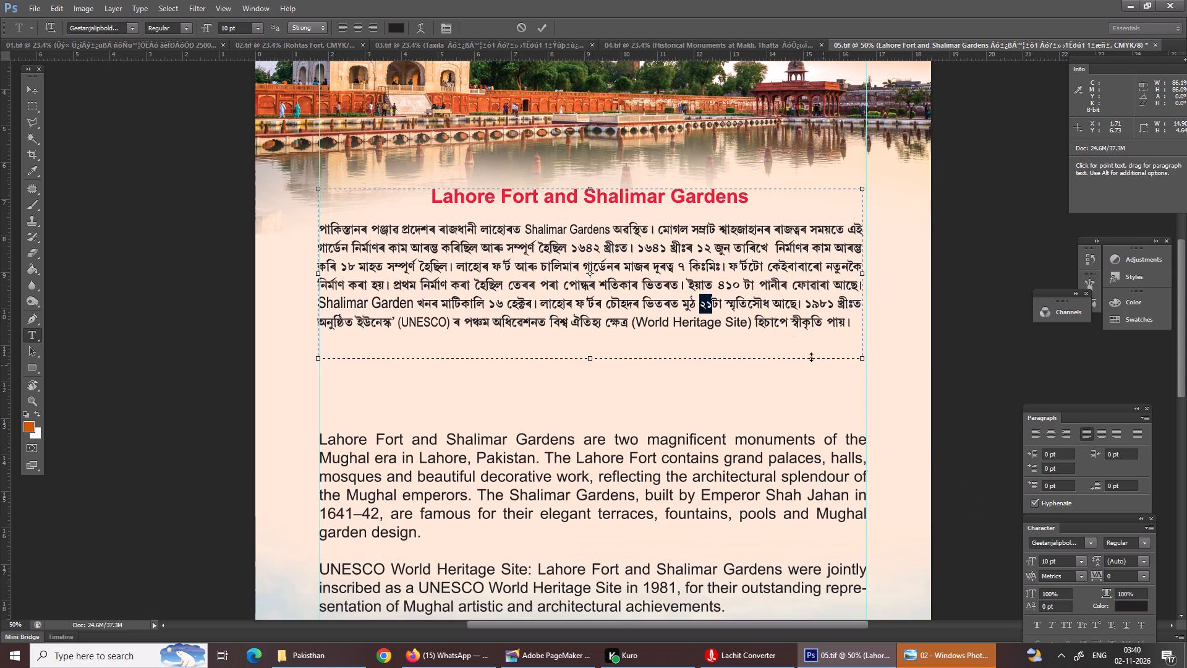
{"action": "left_click", "coordinate": [658, 301]}
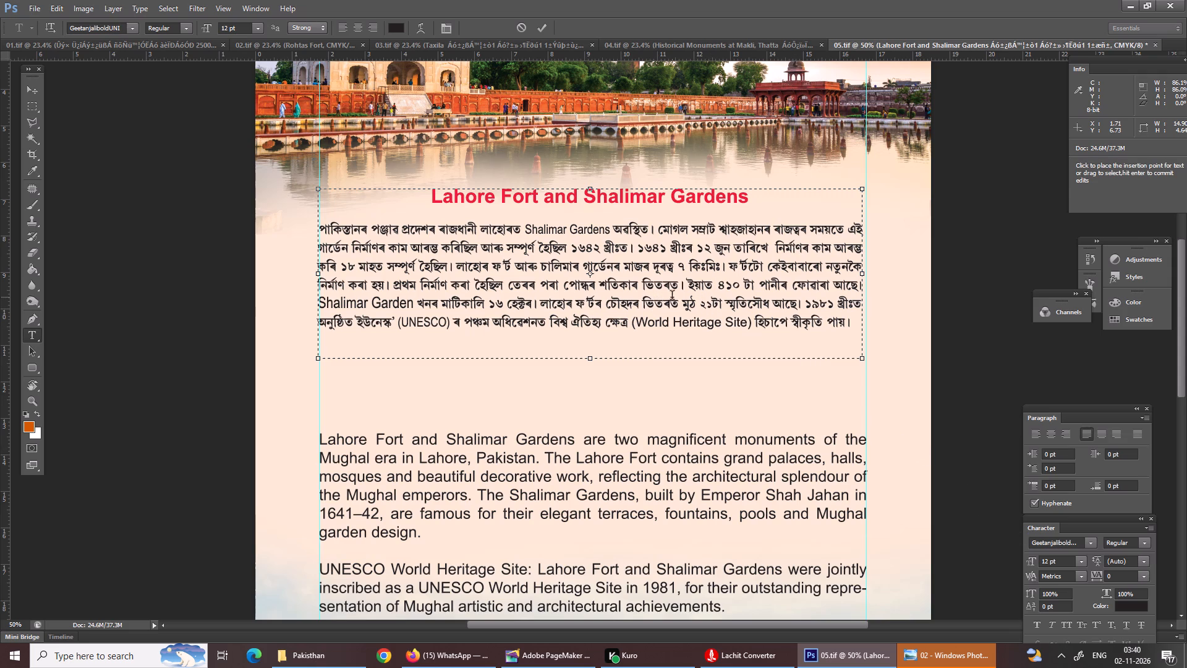
{"action": "left_click", "coordinate": [672, 297]}
{"action": "left_click_drag", "start_coordinate": [702, 305], "coordinate": [713, 306]}
{"action": "left_click_drag", "start_coordinate": [713, 306], "coordinate": [722, 310]}
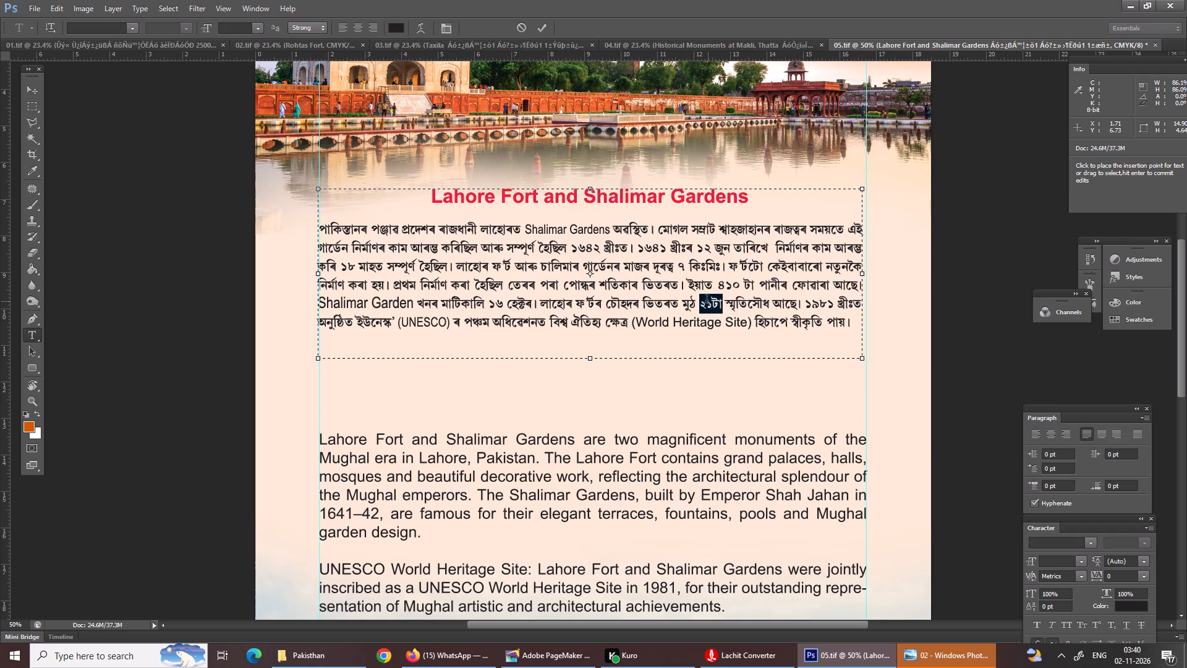
{"action": "left_click_drag", "start_coordinate": [708, 304], "coordinate": [702, 307]}
{"action": "left_click_drag", "start_coordinate": [702, 307], "coordinate": [710, 307]}
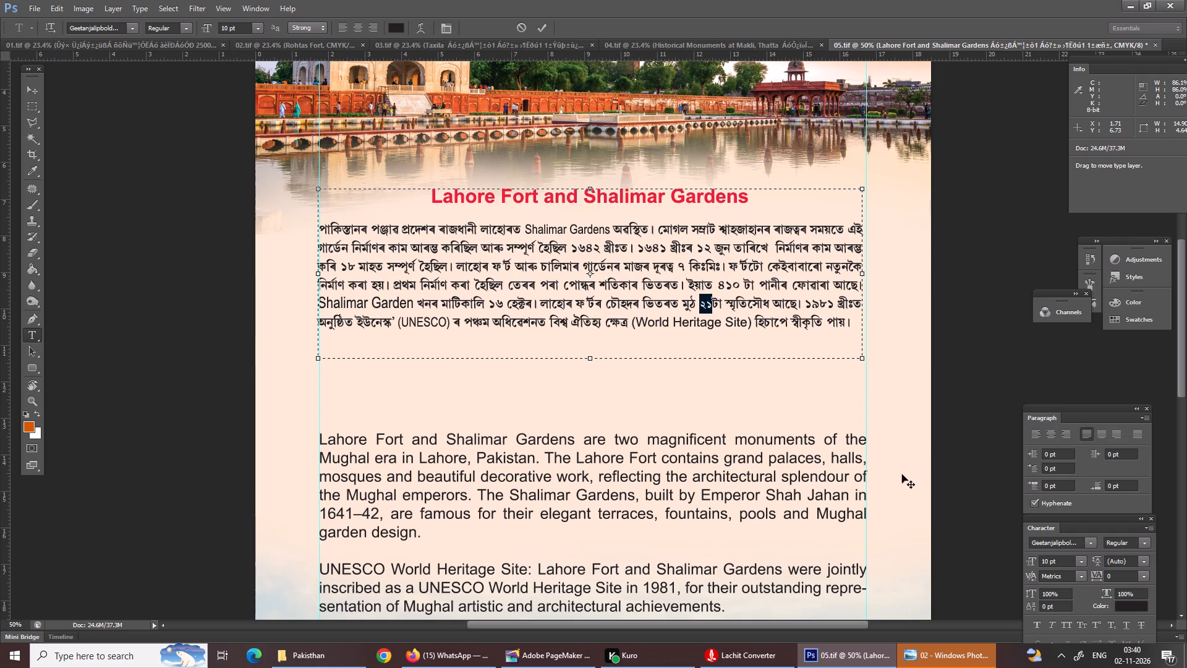
{"action": "left_click_drag", "start_coordinate": [1066, 563], "coordinate": [1001, 565]}
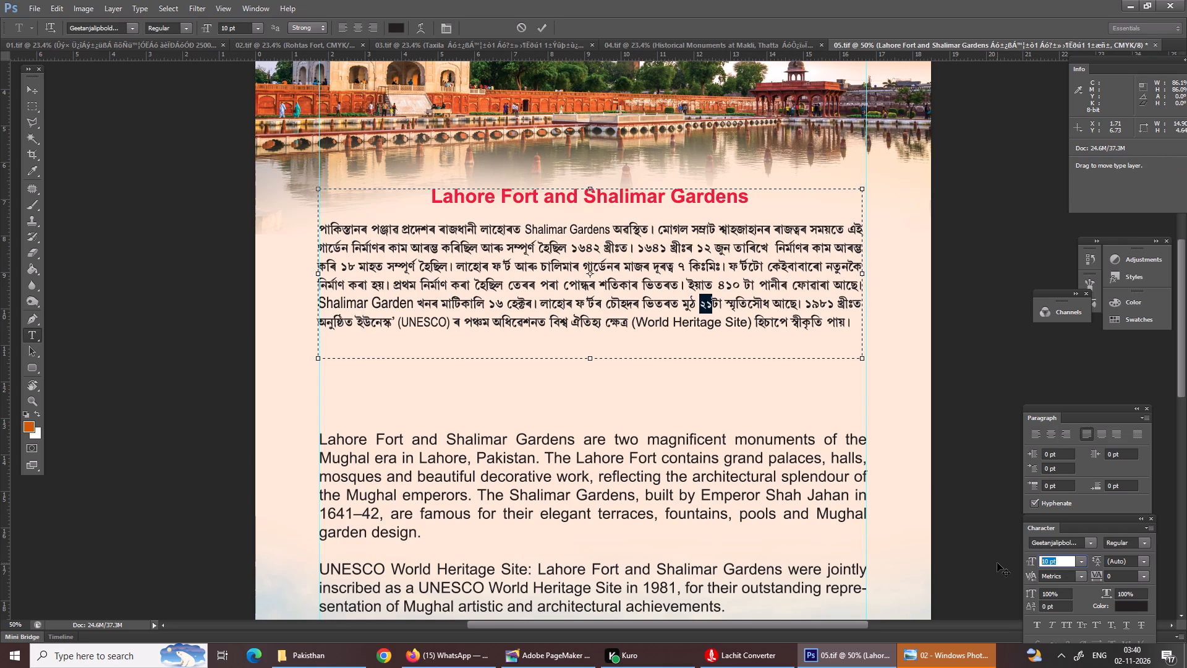
{"action": "key", "text": "1"}
{"action": "key", "text": "2"}
{"action": "left_click", "coordinate": [815, 370]}
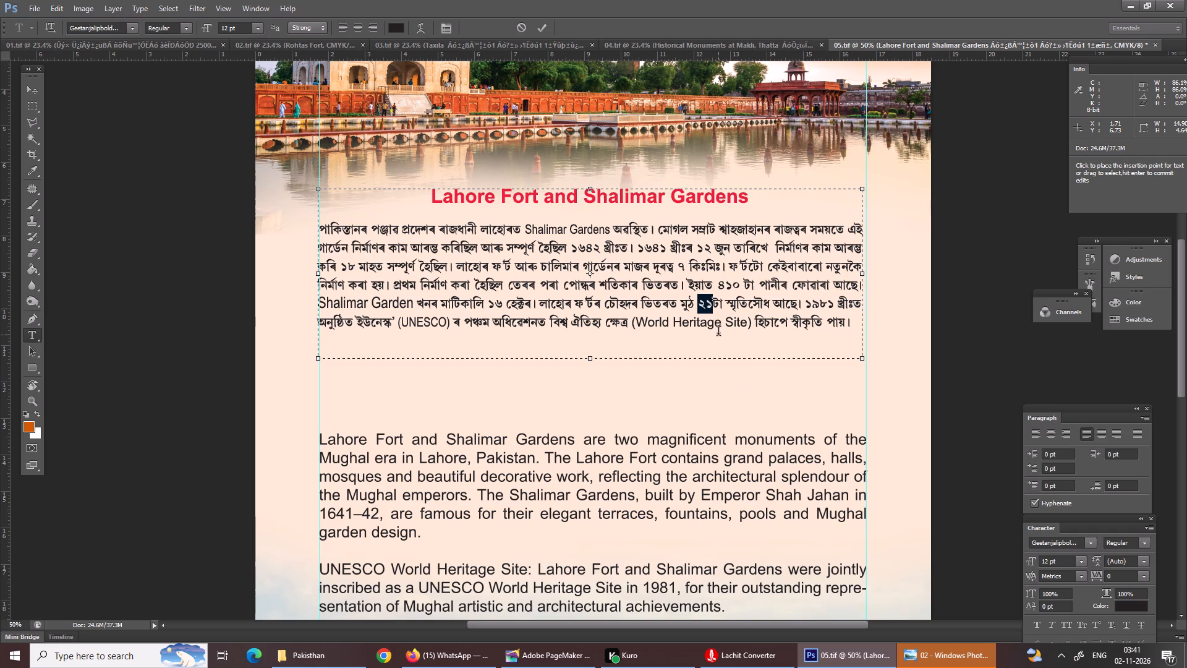
{"action": "key", "text": "Return"}
Add a new point text containing a single period just above the English paragraph's first line.
{"action": "scroll", "coordinate": [633, 403], "scroll_direction": "down", "scroll_amount": 6}
{"action": "scroll", "coordinate": [593, 414], "scroll_direction": "up", "scroll_amount": 1}
{"action": "scroll", "coordinate": [593, 414], "scroll_direction": "down", "scroll_amount": 3}
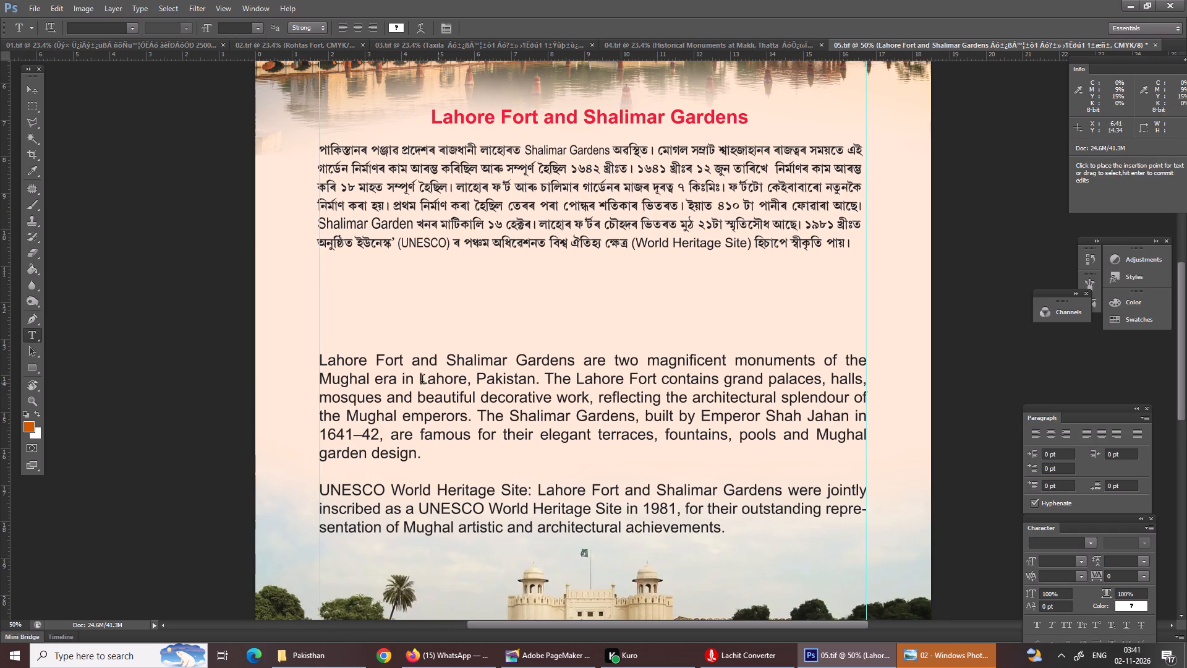
{"action": "left_click", "coordinate": [325, 361]}
{"action": "key", "text": "Return"}
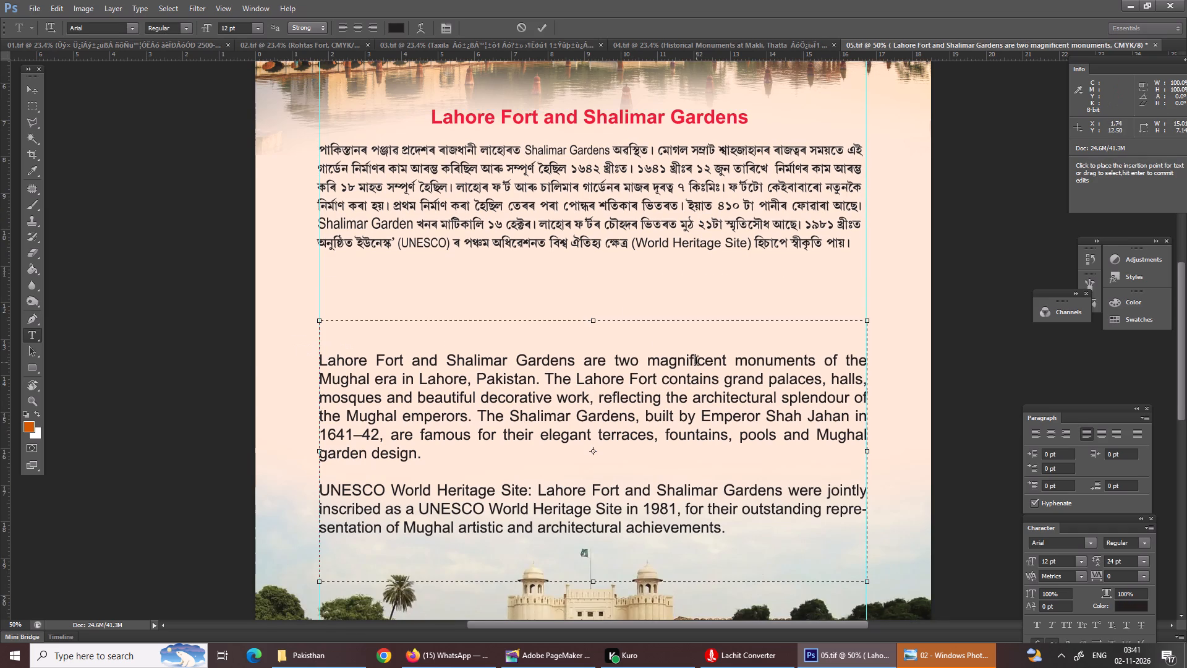
{"action": "left_click", "coordinate": [365, 351]}
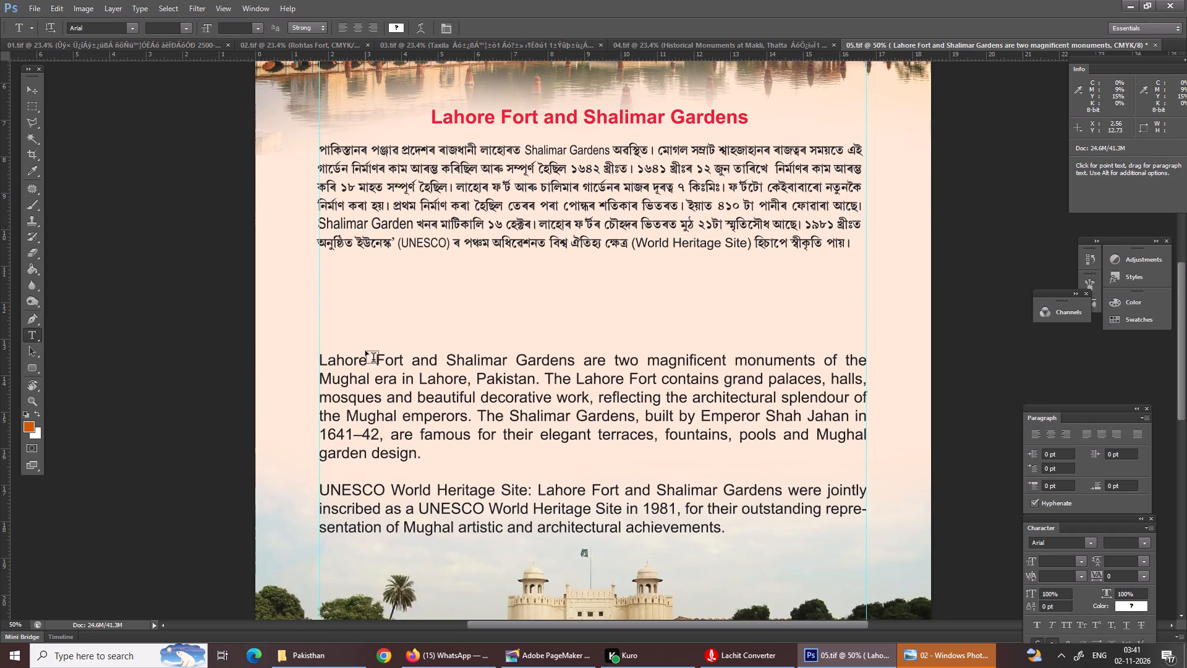
{"action": "key", "text": "ctrl+a"}
{"action": "key", "text": "ctrl+d"}
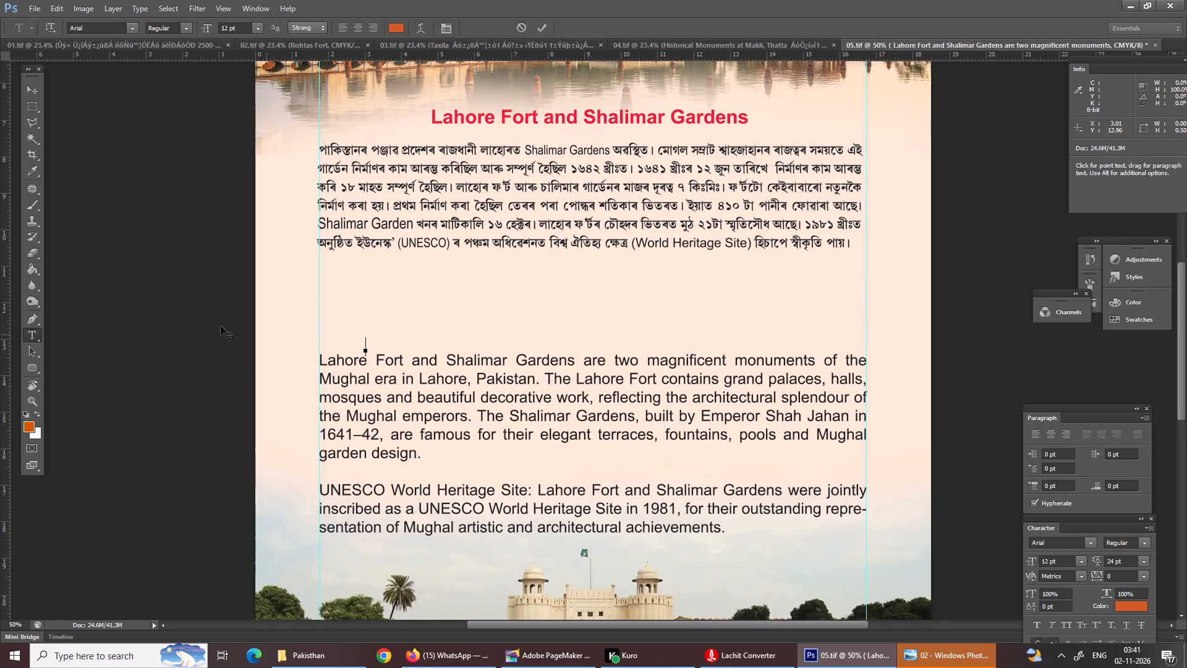
{"action": "key", "text": "Delete"}
{"action": "key", "text": "period"}
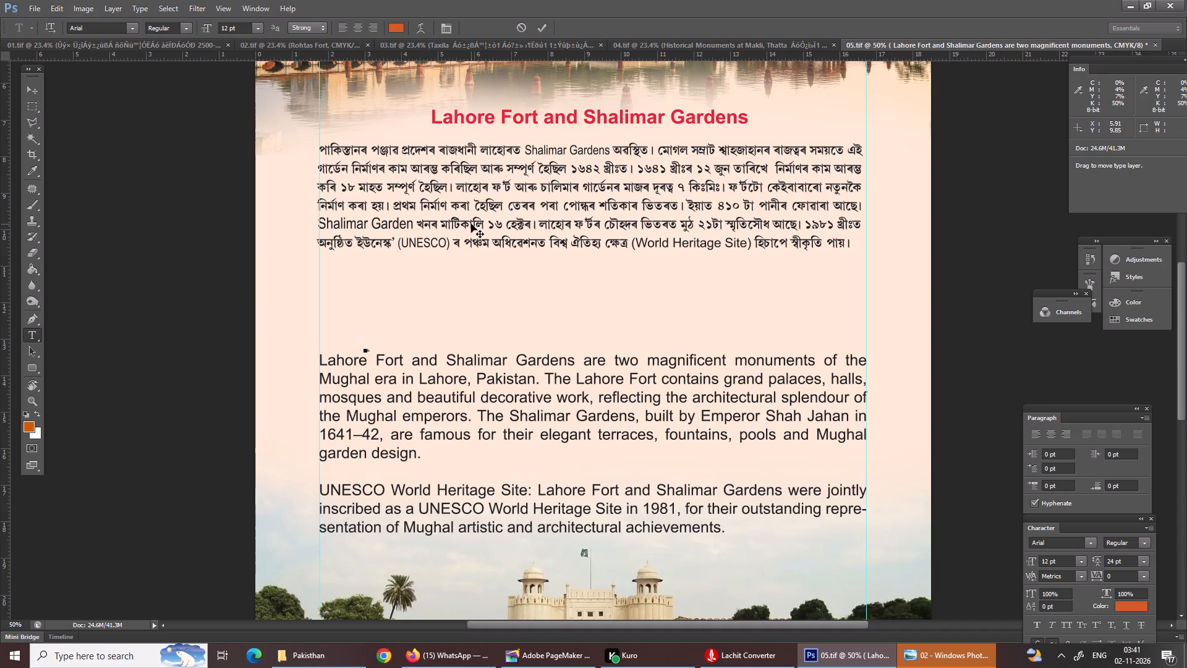
{"action": "key", "text": "ctrl+a"}
{"action": "left_click", "coordinate": [25, 90]}
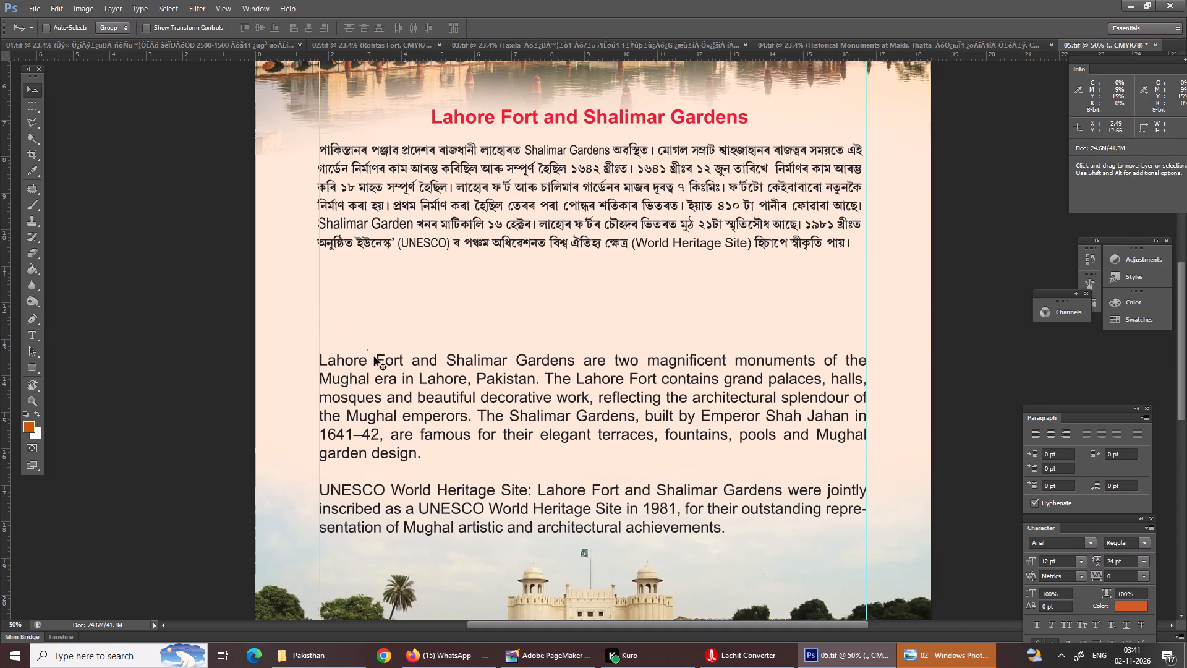
Select the English text layer and move it up, closer to the Assamese paragraph.
{"action": "right_click", "coordinate": [380, 396]}
{"action": "left_click", "coordinate": [402, 409]}
{"action": "left_click_drag", "start_coordinate": [404, 409], "coordinate": [401, 376]}
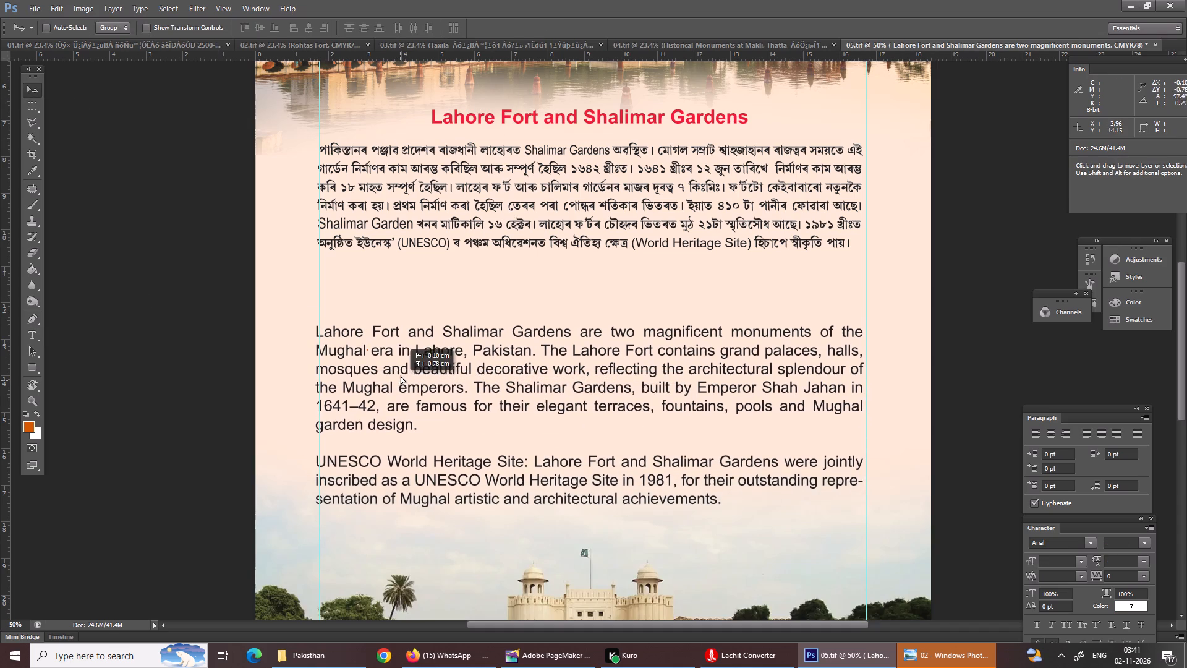
{"action": "left_click_drag", "start_coordinate": [401, 376], "coordinate": [401, 356]}
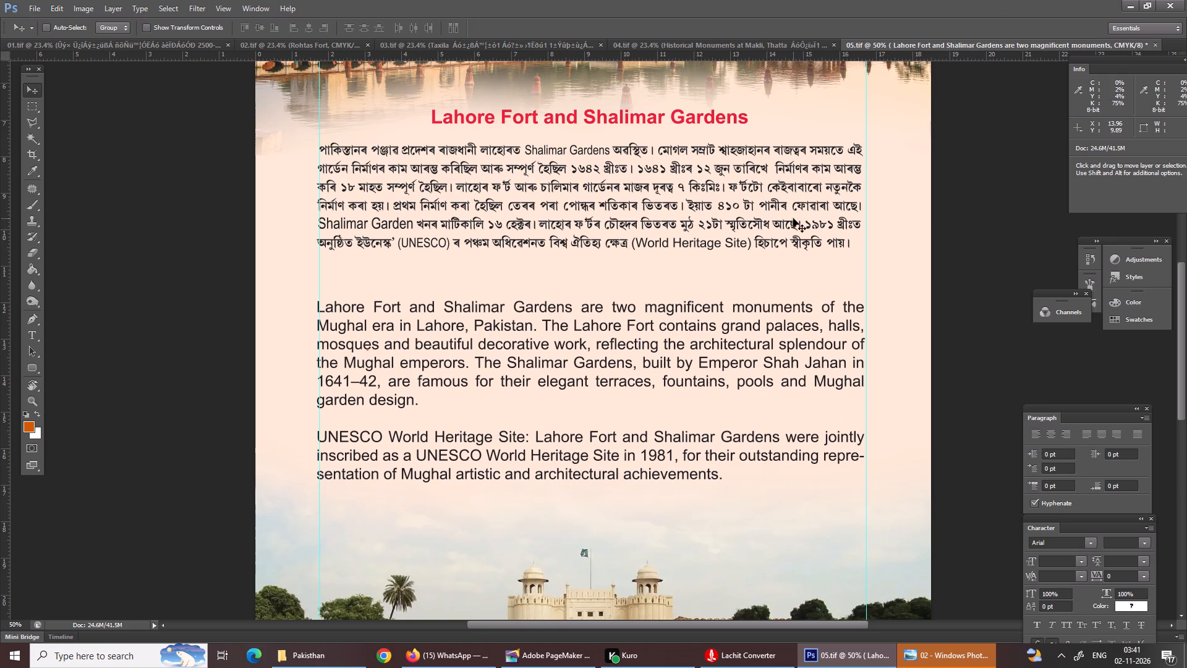
Set the font size of the whole English text layer to 10 pt.
{"action": "left_click", "coordinate": [1049, 565]}
{"action": "key", "text": "1"}
{"action": "key", "text": "0"}
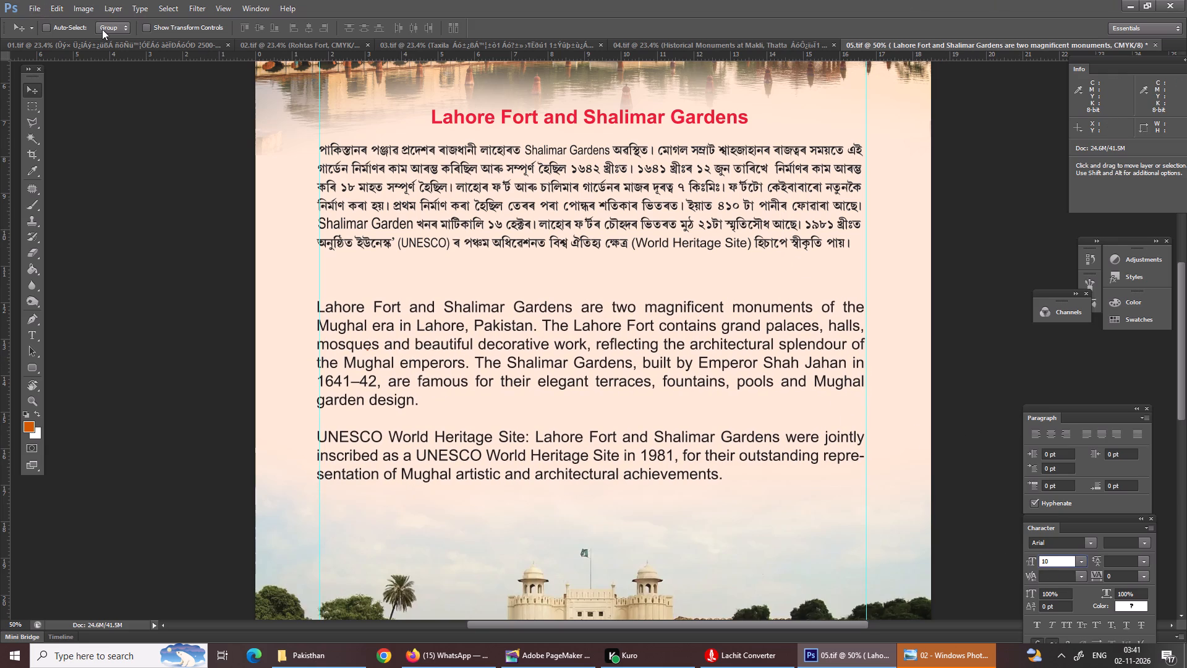
{"action": "key", "text": "Return"}
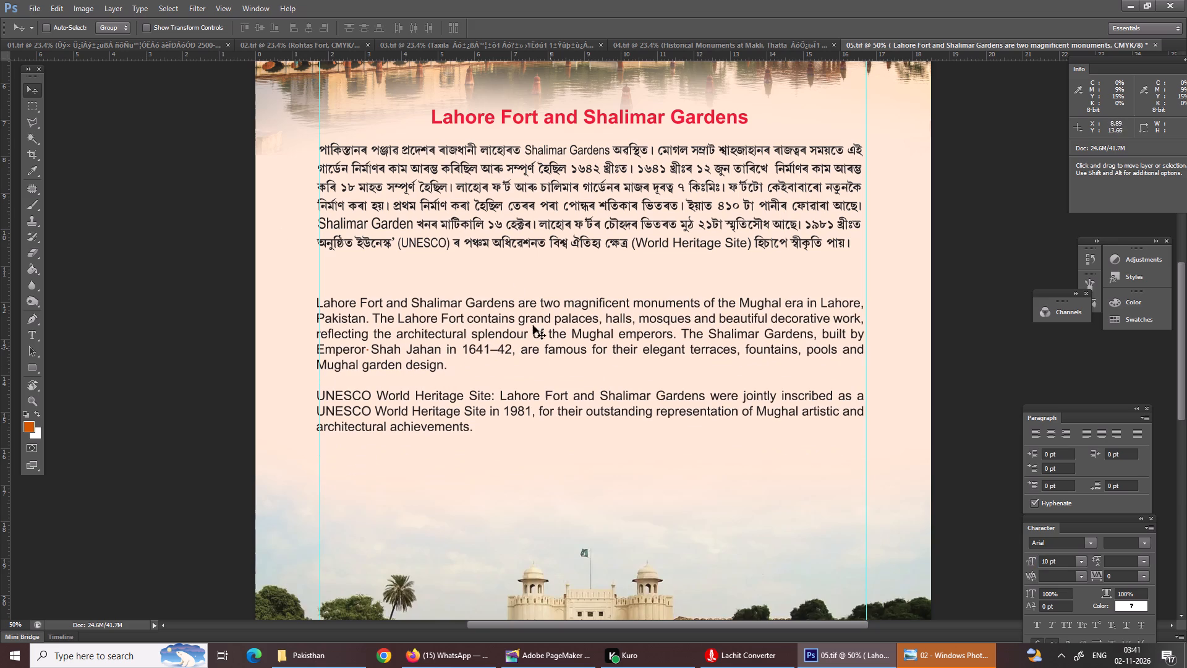
Move the English text layer slightly down, widening the gap below the Assamese paragraph.
{"action": "right_click", "coordinate": [481, 321]}
{"action": "left_click", "coordinate": [524, 329]}
{"action": "left_click_drag", "start_coordinate": [524, 328], "coordinate": [526, 333]}
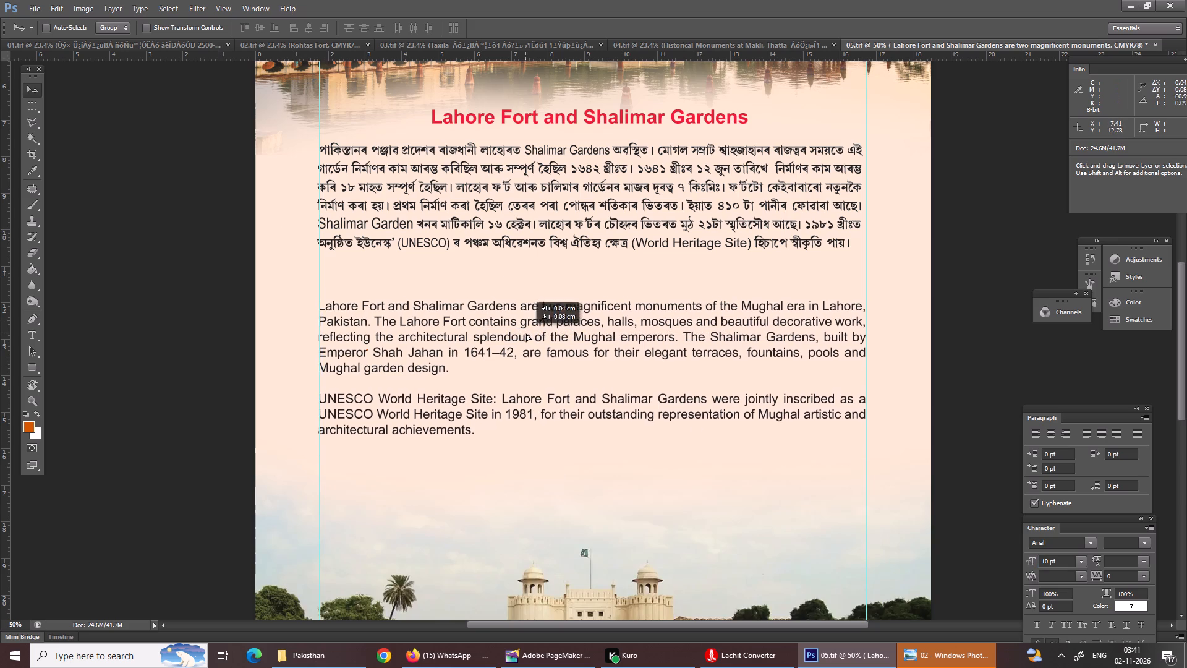
{"action": "left_click_drag", "start_coordinate": [526, 333], "coordinate": [529, 362]}
Select the Assamese text layer with the red heading and move it about 1.4 cm down towards the English text.
{"action": "right_click", "coordinate": [517, 187]}
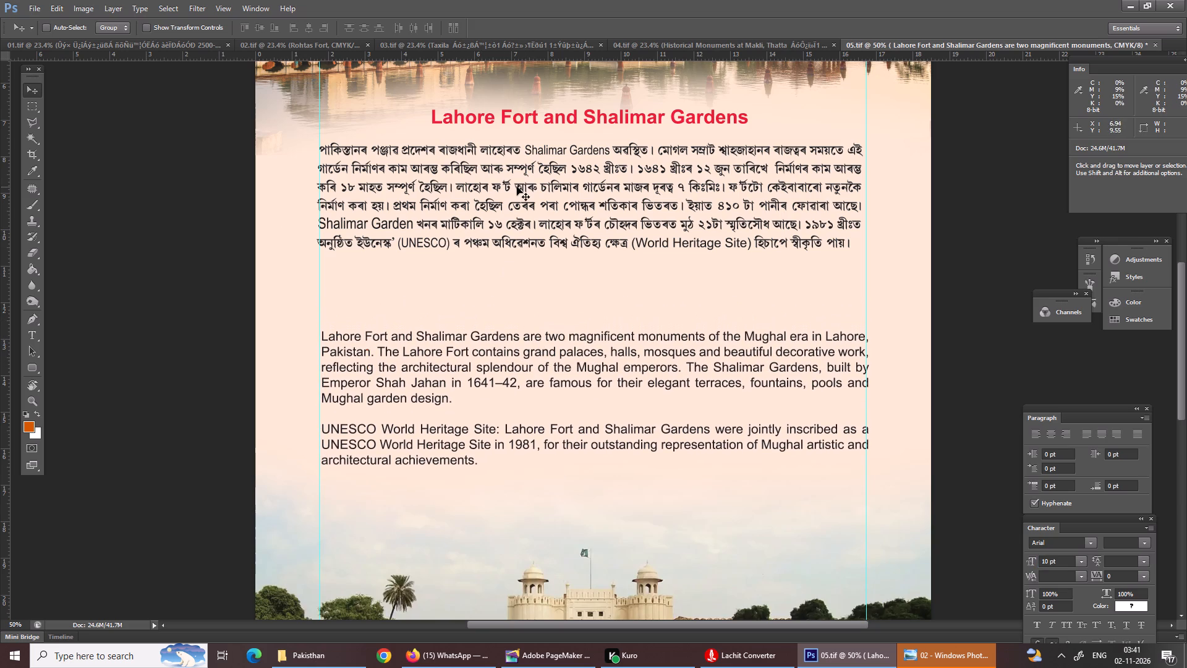
{"action": "left_click", "coordinate": [563, 200]}
{"action": "left_click_drag", "start_coordinate": [563, 199], "coordinate": [569, 250]}
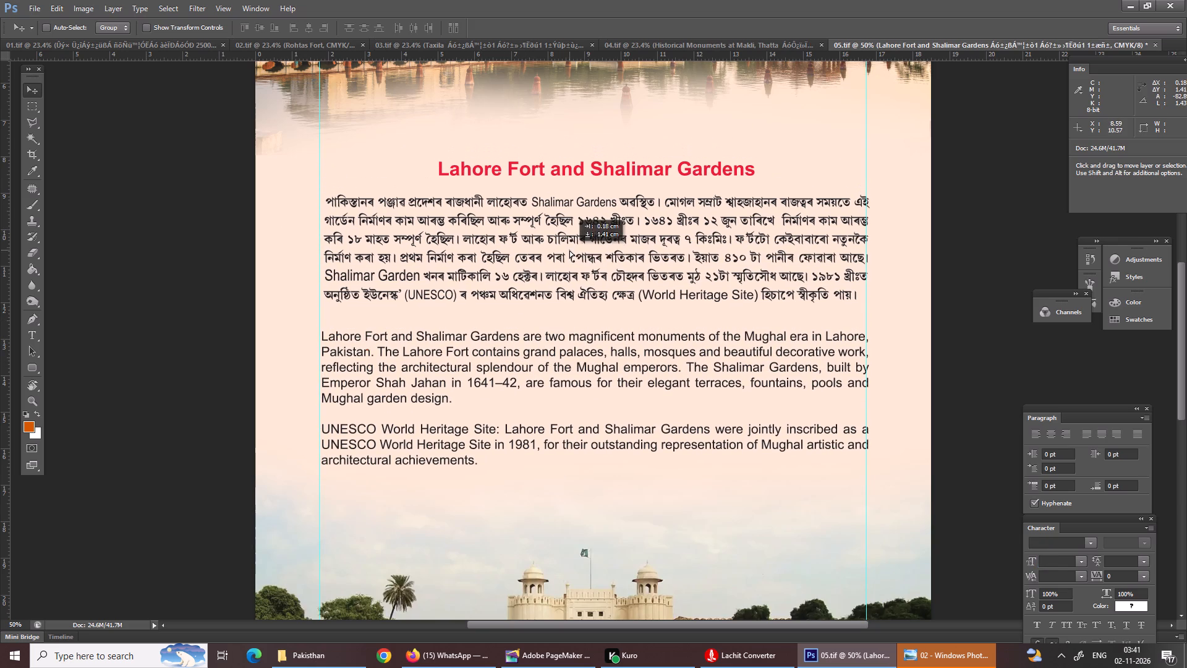
{"action": "left_click_drag", "start_coordinate": [569, 250], "coordinate": [566, 250]}
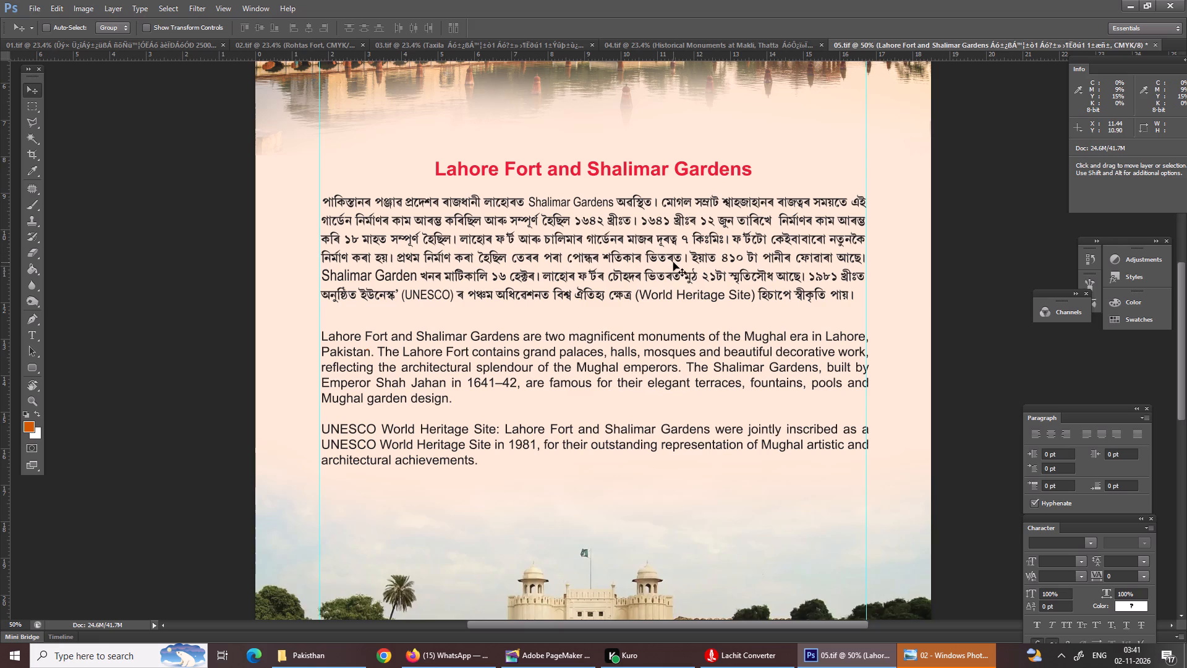
{"action": "key", "text": "Return"}
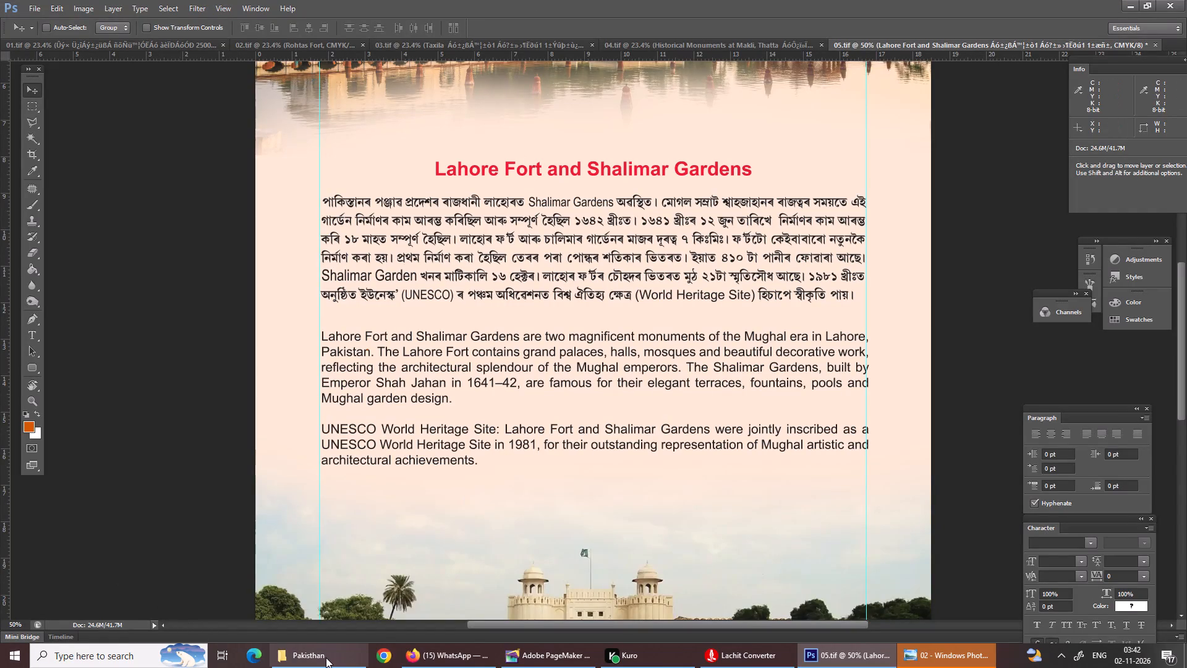
Save the revised Lahore page 05.tif.
{"action": "left_click", "coordinate": [321, 630]}
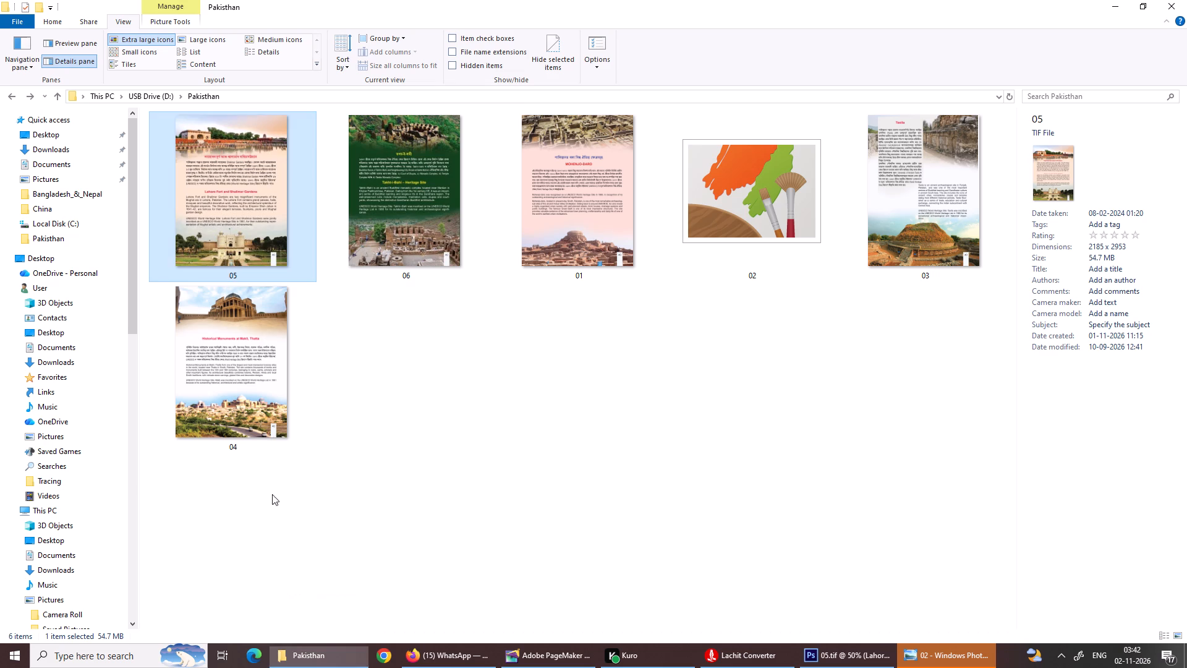
{"action": "right_click", "coordinate": [390, 239]}
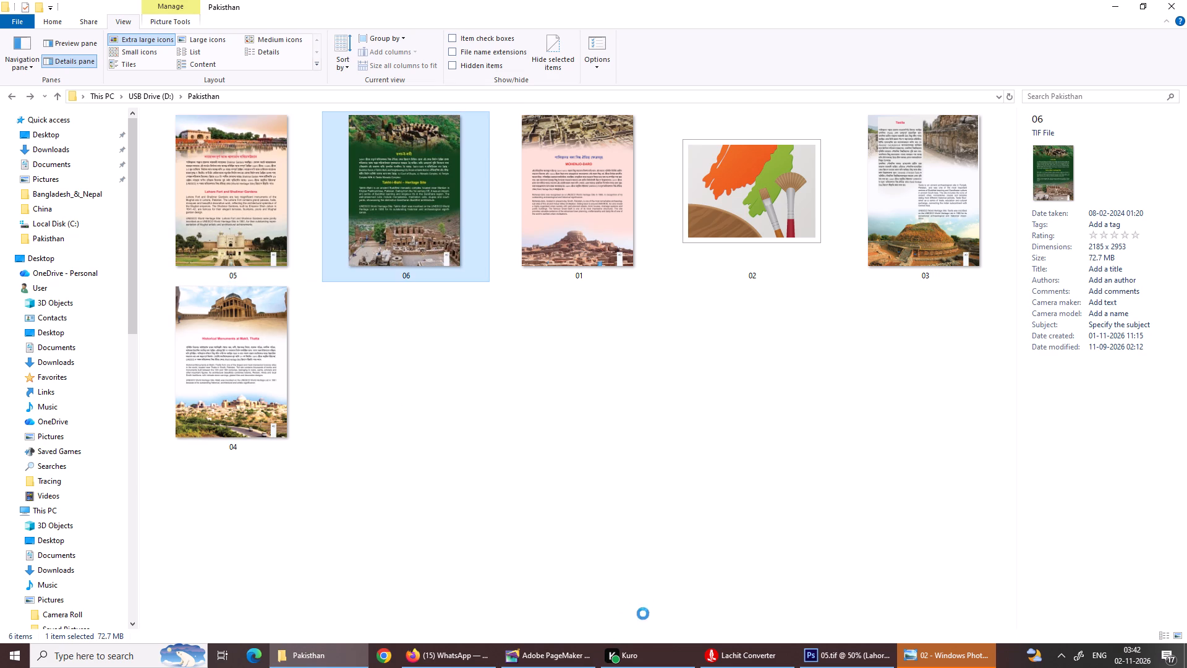
{"action": "left_click", "coordinate": [846, 653]}
{"action": "key", "text": "ctrl+0"}
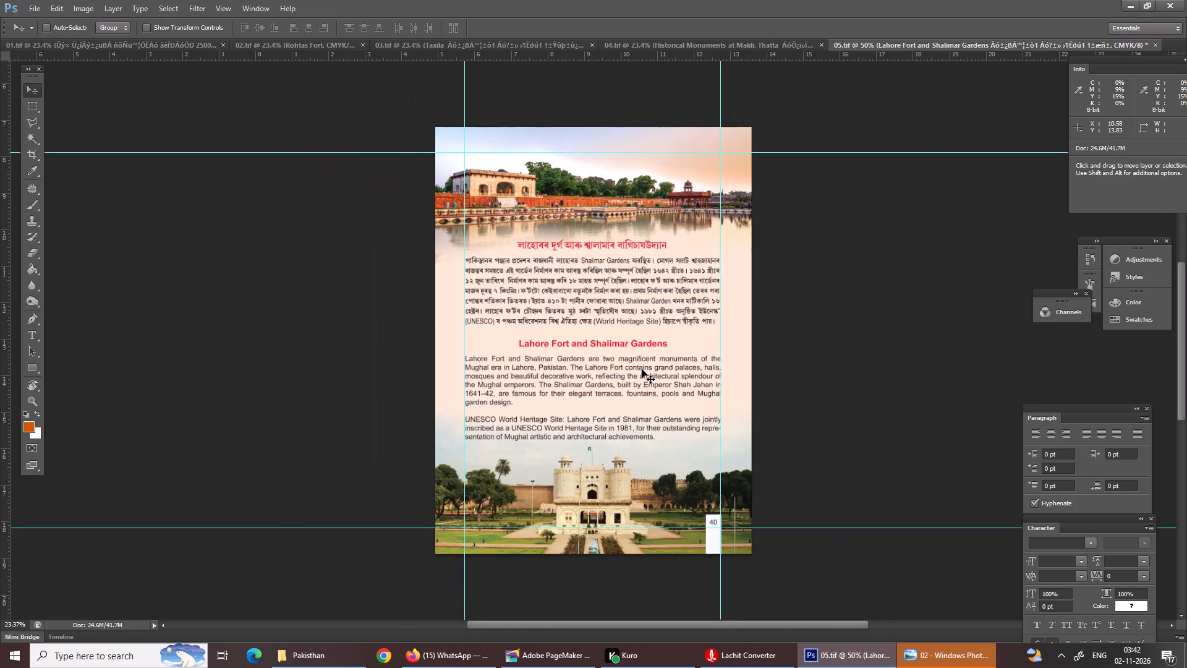
{"action": "key", "text": "ctrl+s"}
Switch to File Explorer, reopen the Pakisthan folder on the USB drive, and open 06.tif in Photoshop.
{"action": "left_click", "coordinate": [318, 653]}
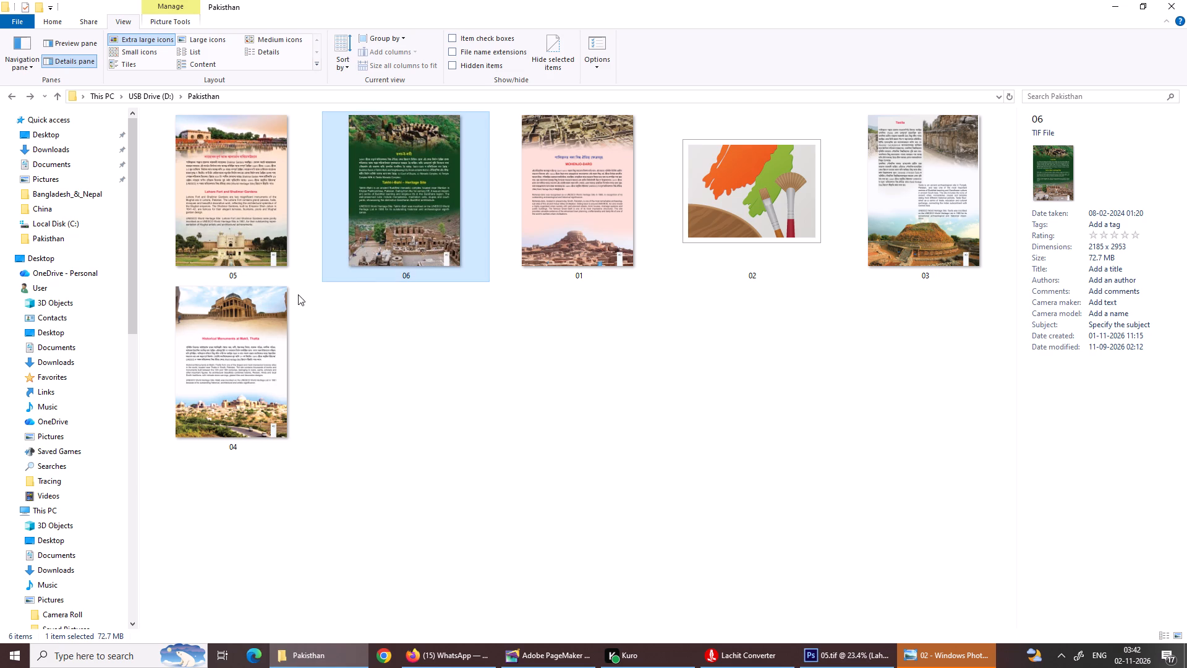
{"action": "right_click", "coordinate": [370, 236]}
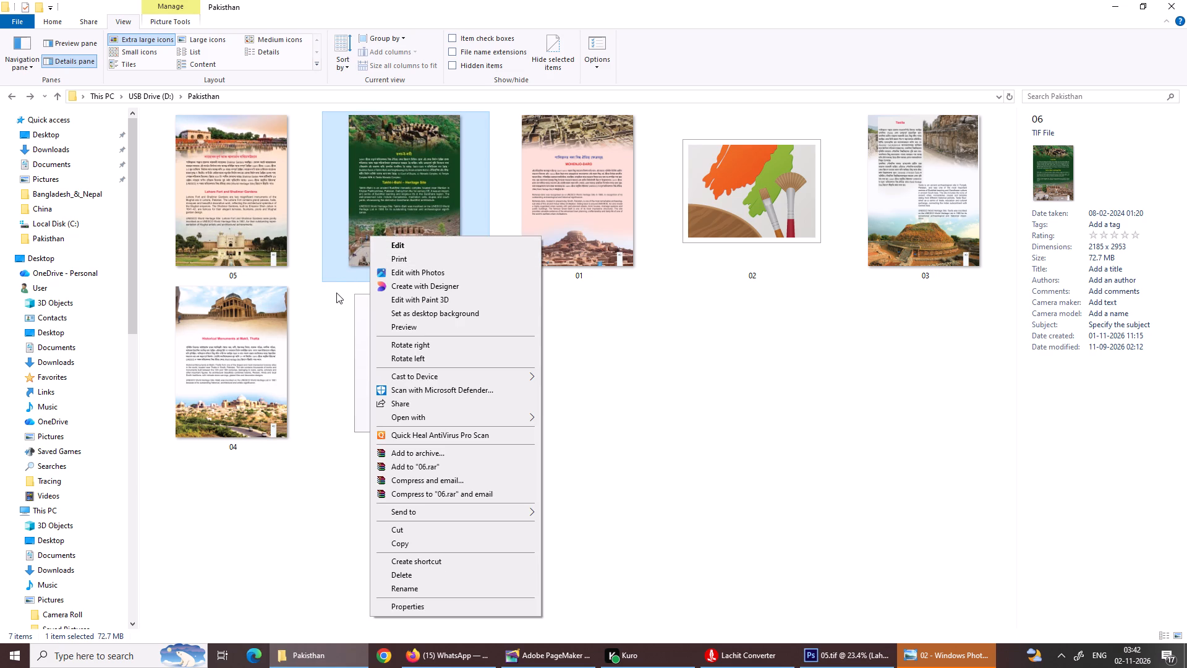
{"action": "left_click", "coordinate": [347, 430]}
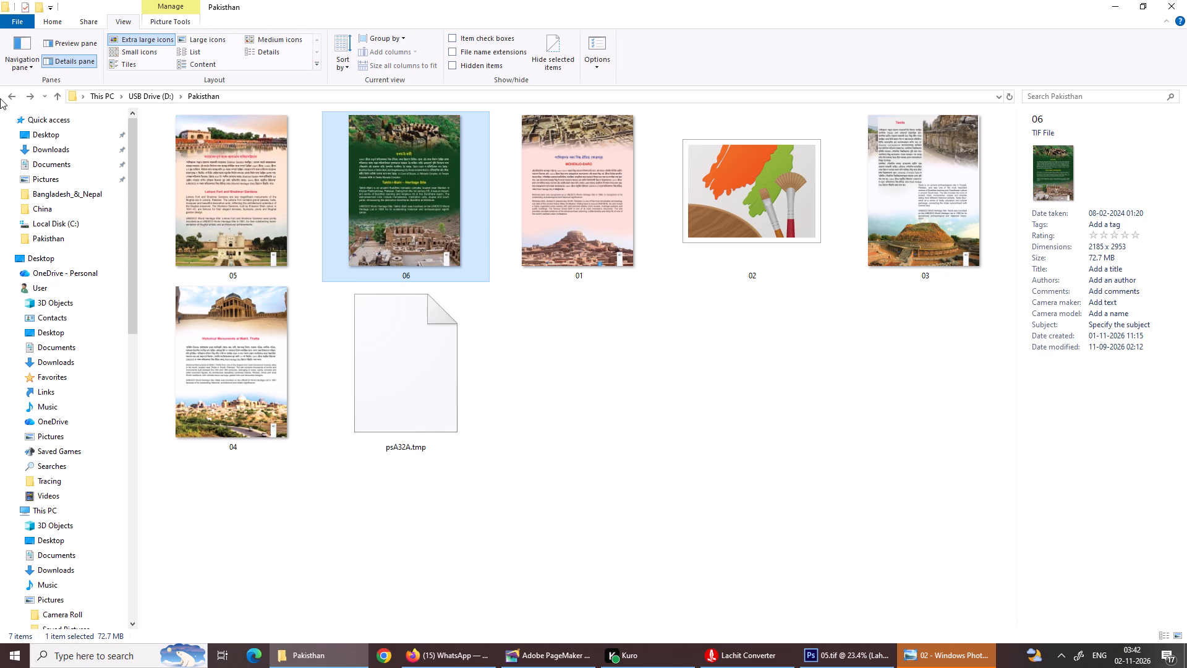
{"action": "left_click", "coordinate": [6, 101]}
{"action": "left_click", "coordinate": [12, 93]}
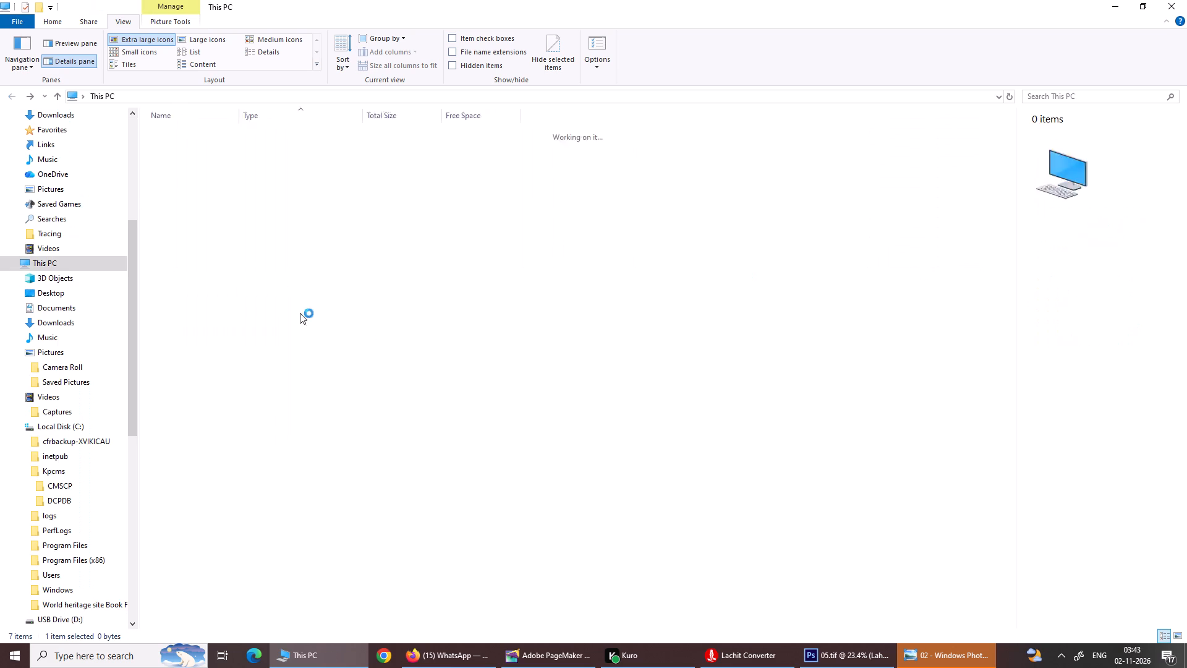
{"action": "double_click", "coordinate": [195, 275]}
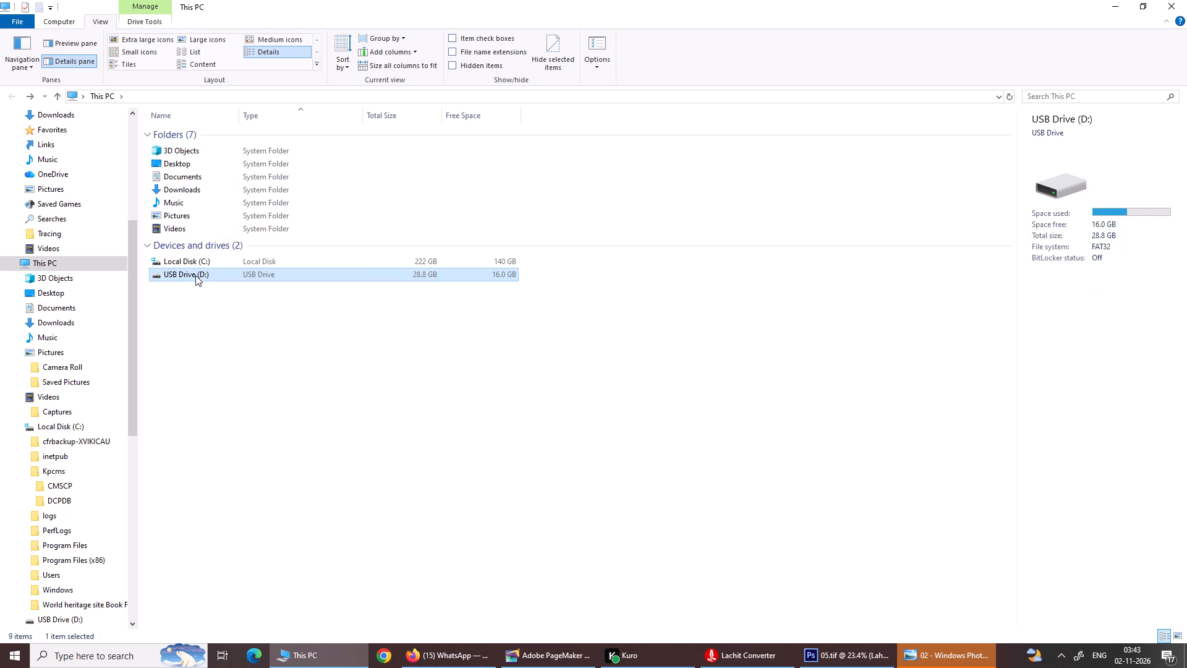
{"action": "double_click", "coordinate": [197, 187]}
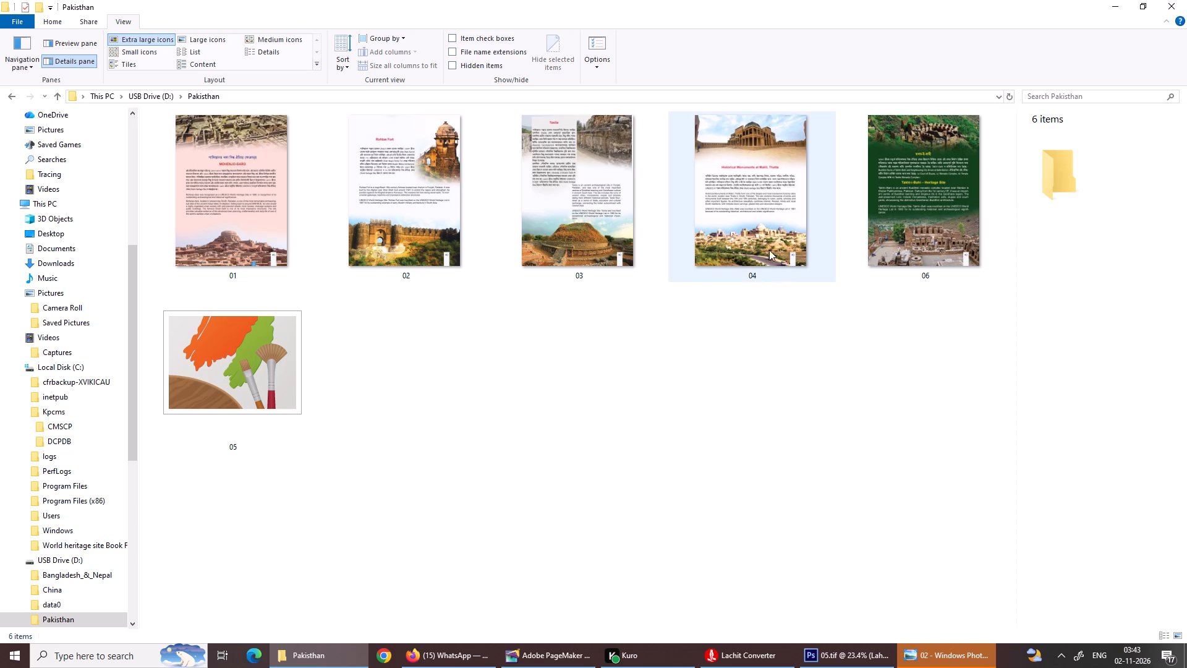
{"action": "right_click", "coordinate": [923, 191]}
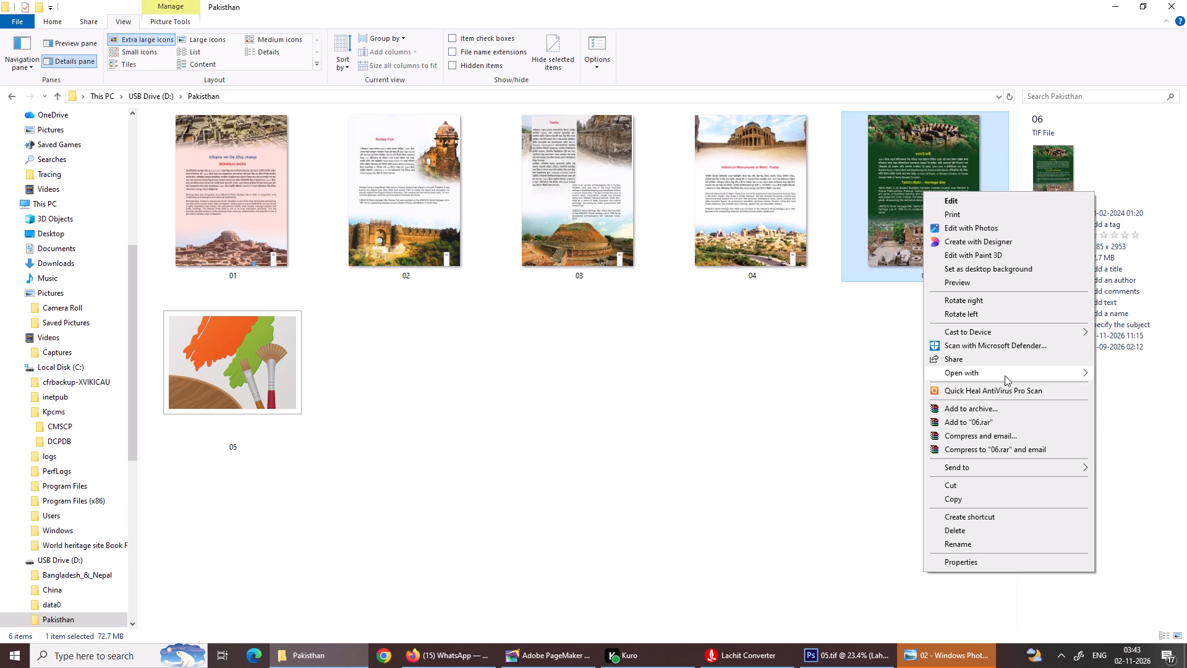
{"action": "left_click", "coordinate": [810, 377]}
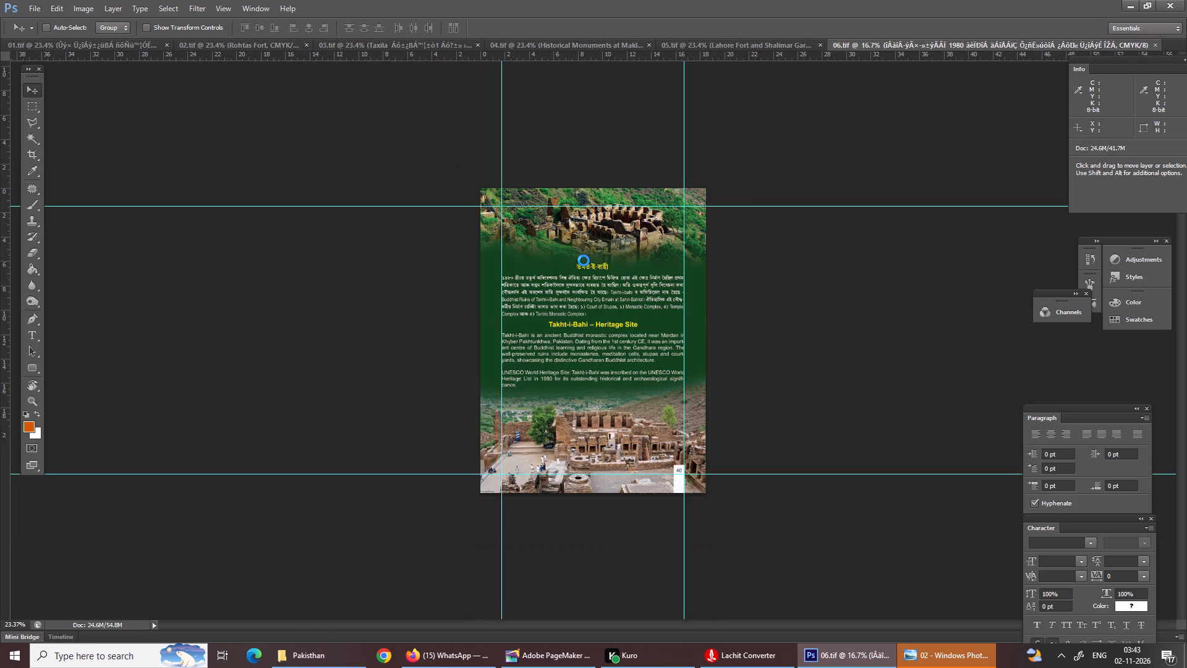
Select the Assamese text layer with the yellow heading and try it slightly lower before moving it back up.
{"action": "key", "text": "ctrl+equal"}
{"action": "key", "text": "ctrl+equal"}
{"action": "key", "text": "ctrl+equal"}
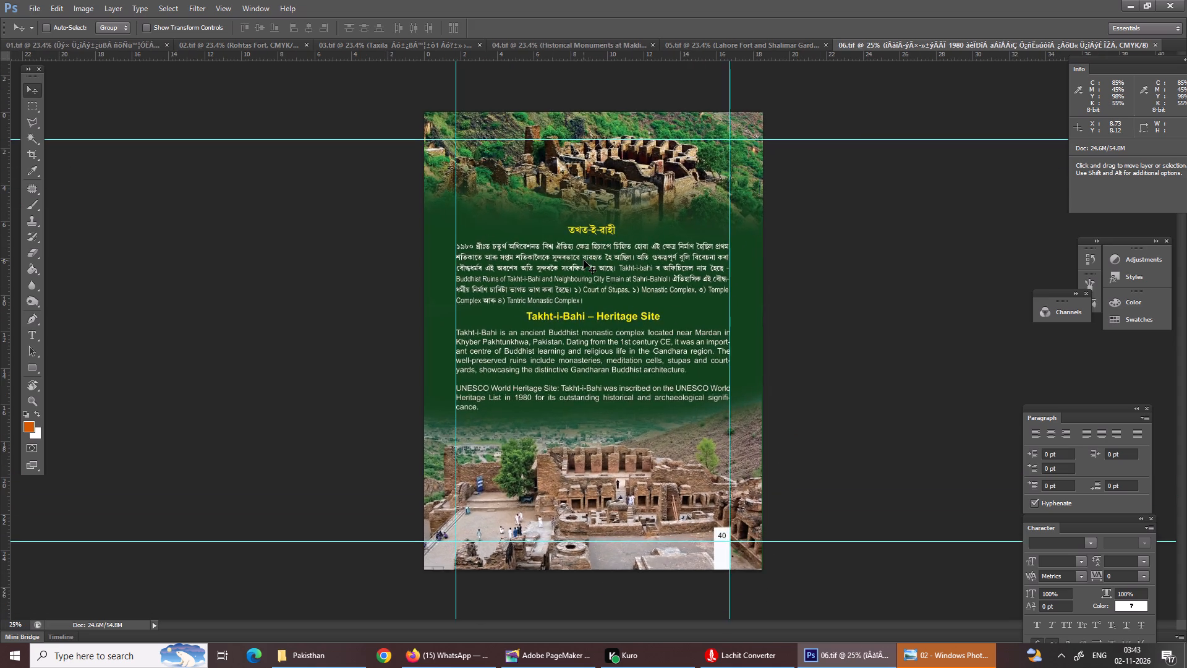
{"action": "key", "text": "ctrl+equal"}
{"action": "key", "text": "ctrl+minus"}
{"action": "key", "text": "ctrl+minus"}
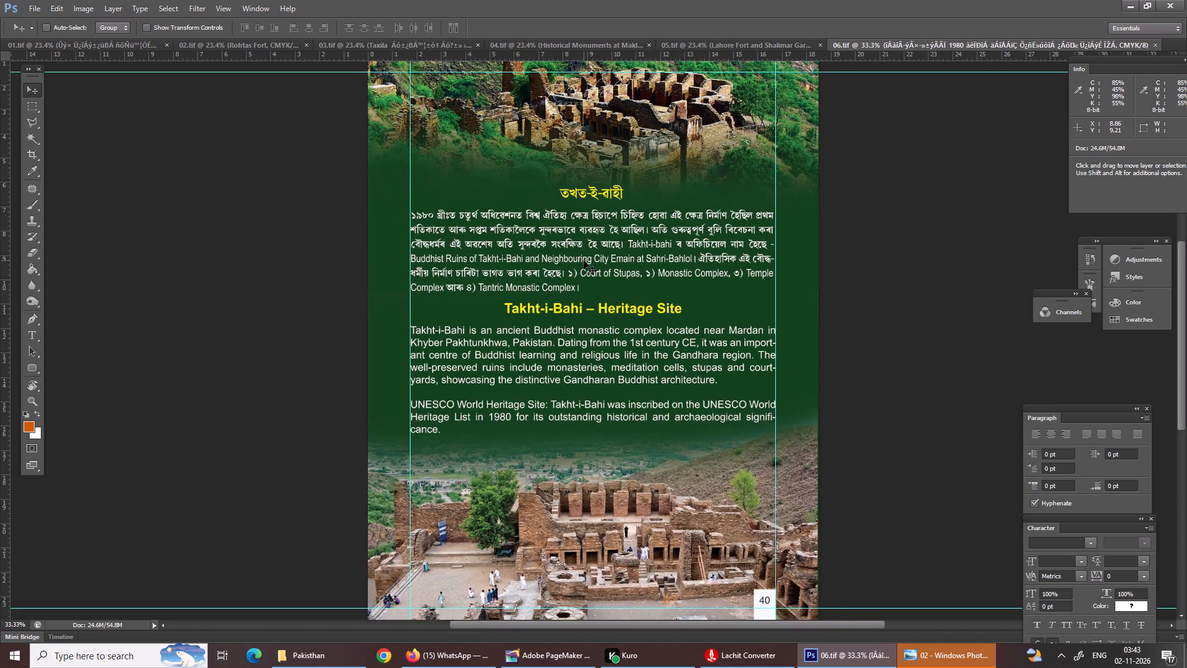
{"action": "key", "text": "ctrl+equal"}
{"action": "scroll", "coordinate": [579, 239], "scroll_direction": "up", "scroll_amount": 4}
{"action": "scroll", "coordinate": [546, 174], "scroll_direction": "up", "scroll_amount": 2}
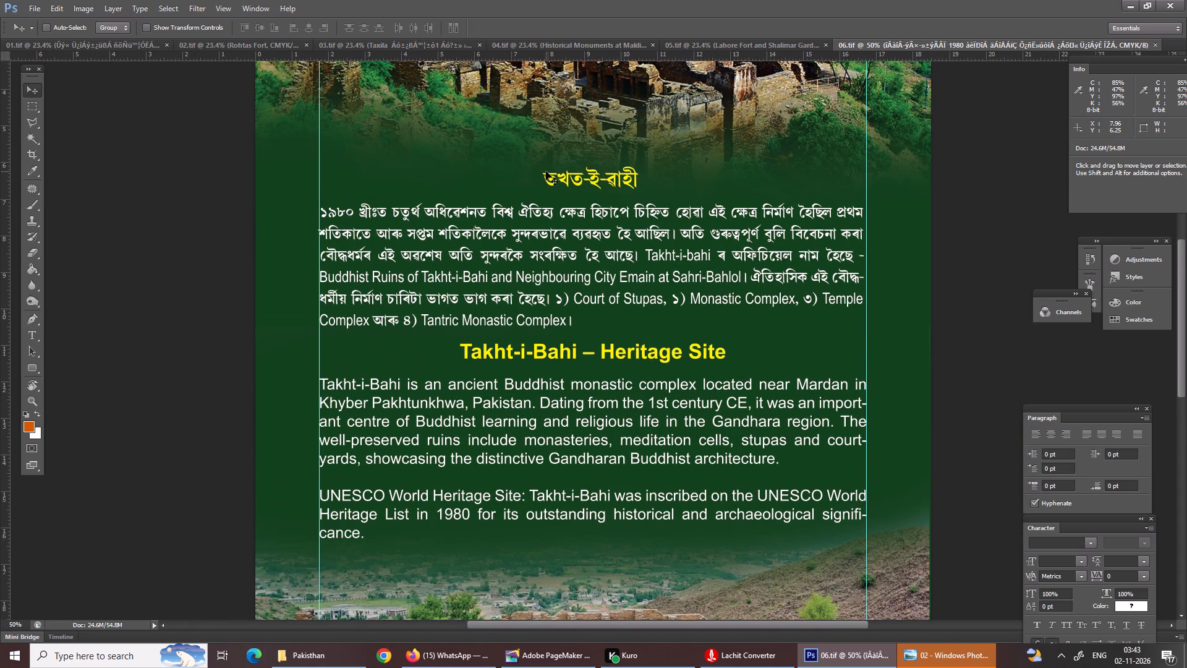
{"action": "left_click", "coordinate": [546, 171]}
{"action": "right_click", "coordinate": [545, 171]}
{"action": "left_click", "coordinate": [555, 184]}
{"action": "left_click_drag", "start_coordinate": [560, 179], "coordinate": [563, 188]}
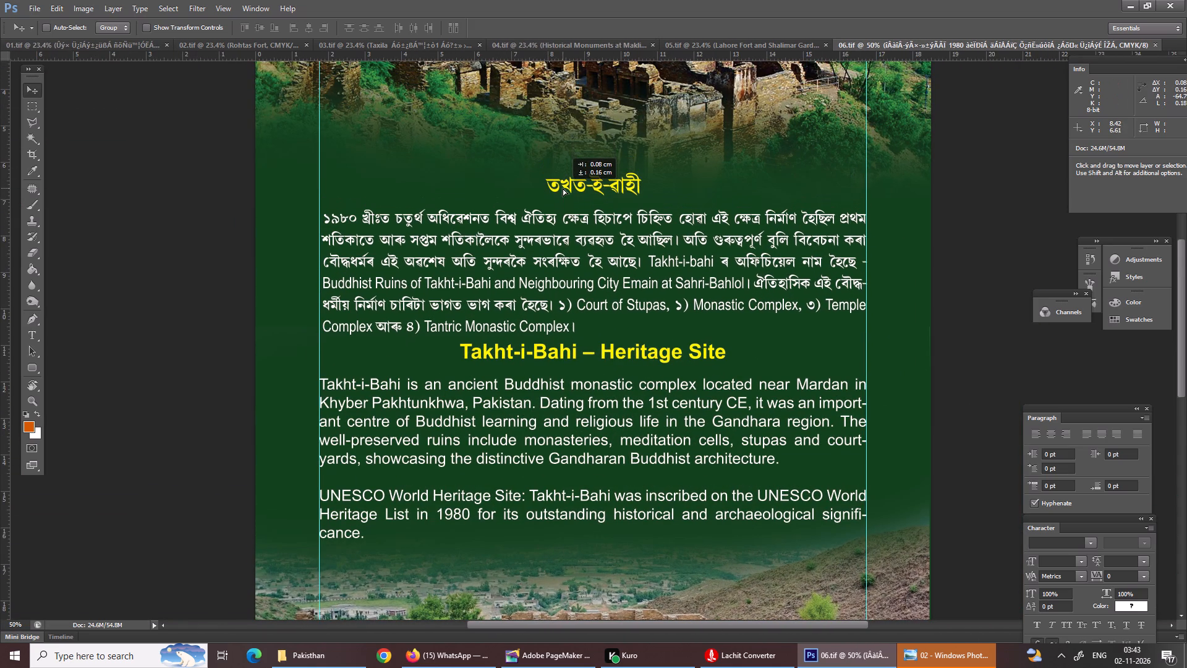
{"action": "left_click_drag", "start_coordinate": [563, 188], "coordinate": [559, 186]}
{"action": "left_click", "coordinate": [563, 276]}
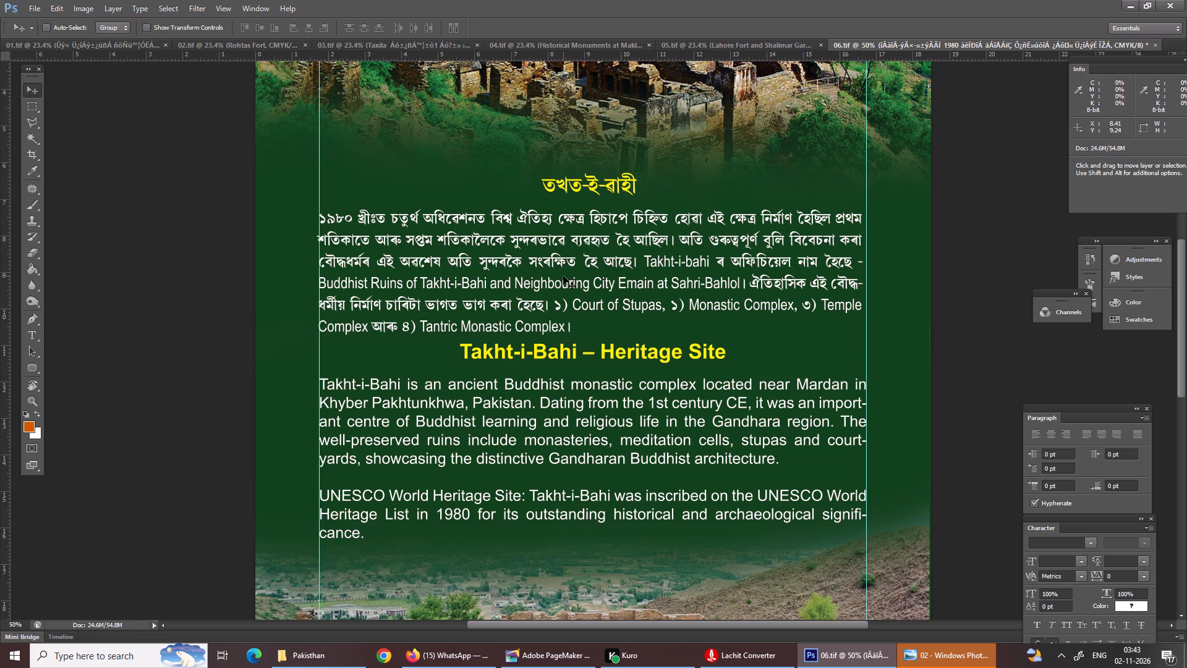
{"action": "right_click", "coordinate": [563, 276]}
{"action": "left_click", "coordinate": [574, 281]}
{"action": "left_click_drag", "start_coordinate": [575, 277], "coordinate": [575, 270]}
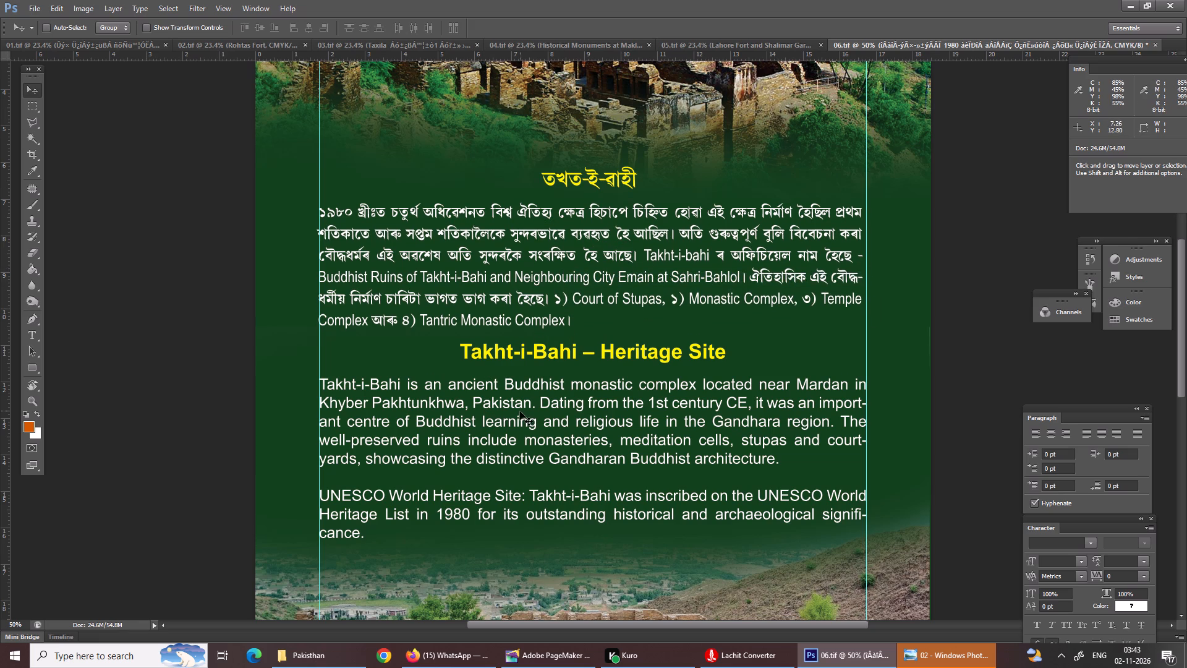
Select the English text layer and move it slightly down, widening the gap below the Assamese paragraph.
{"action": "right_click", "coordinate": [519, 411]}
{"action": "left_click", "coordinate": [546, 421]}
{"action": "left_click_drag", "start_coordinate": [547, 421], "coordinate": [547, 429]}
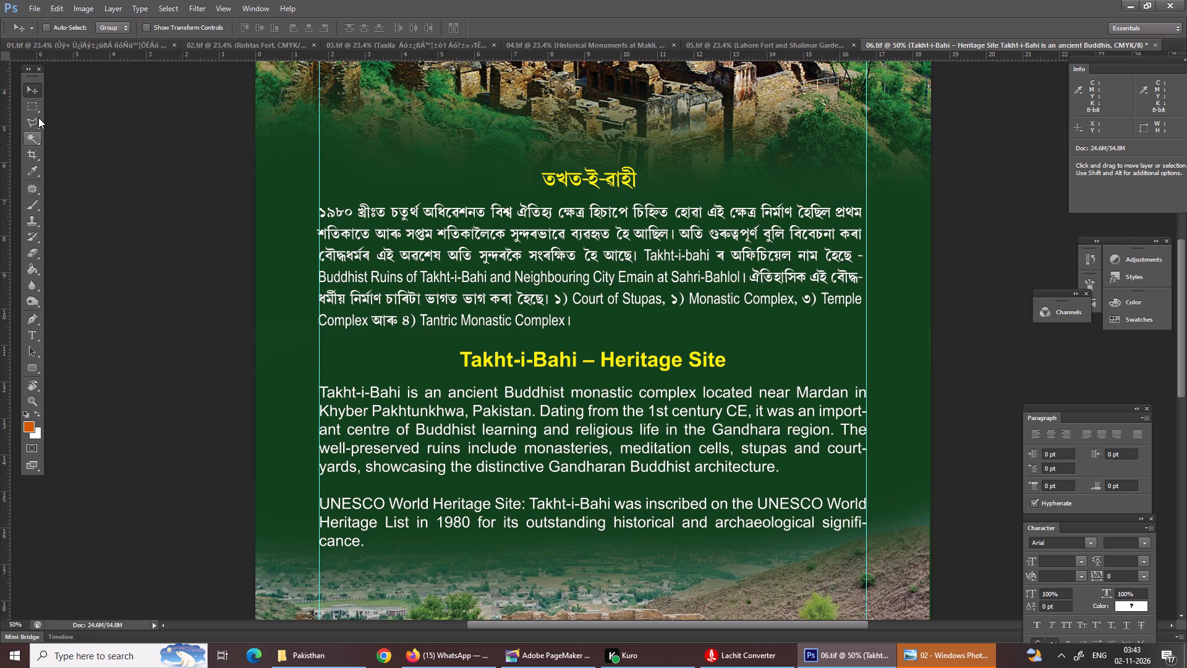
Cut the heading "Takht-i-Bahi – Heritage Site" from the English text and paste it over the yellow Assamese heading.
{"action": "key", "text": "t"}
{"action": "left_click_drag", "start_coordinate": [459, 364], "coordinate": [752, 355]}
{"action": "key", "text": "ctrl+x"}
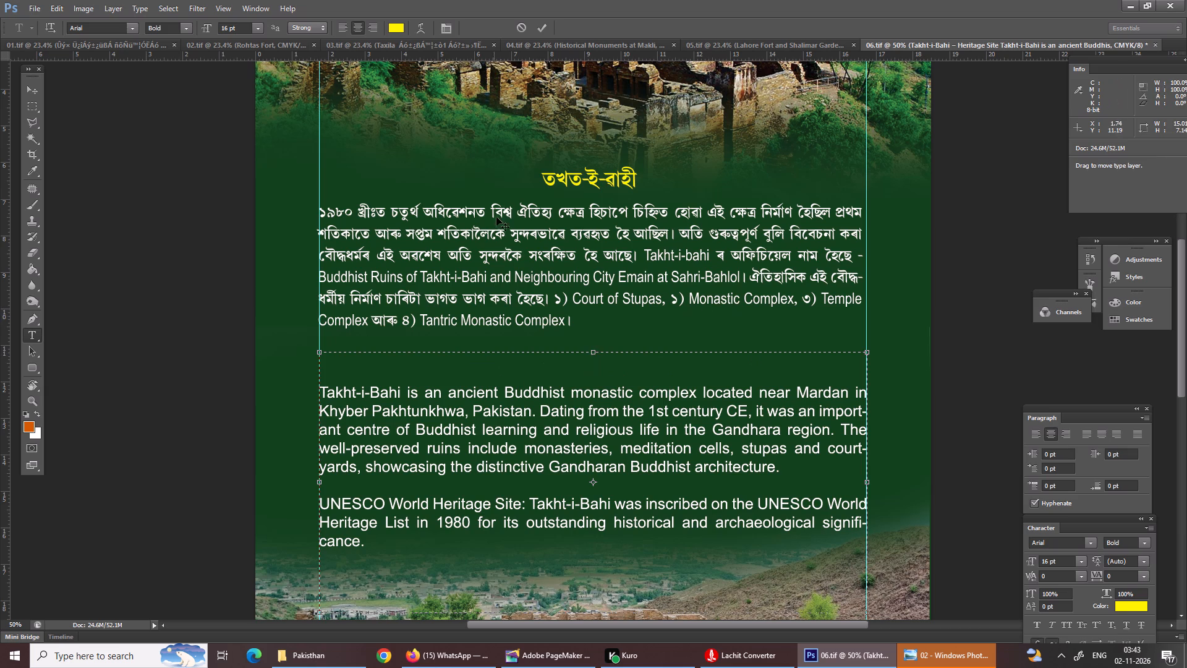
{"action": "key", "text": "Return"}
{"action": "left_click", "coordinate": [568, 181]}
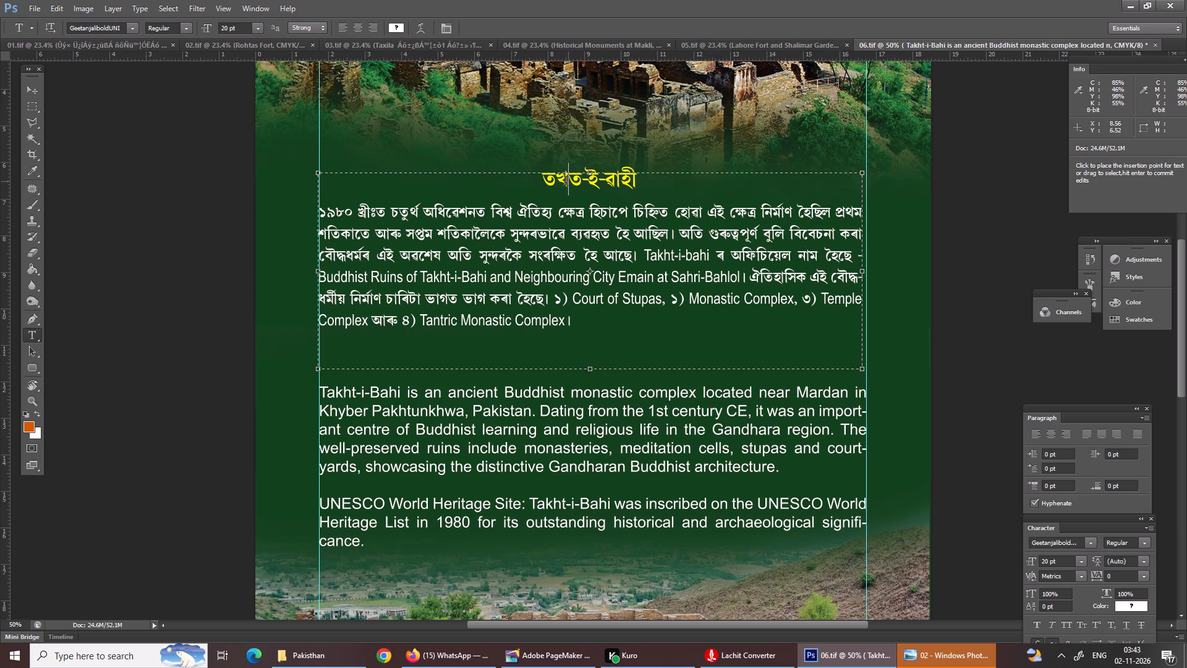
{"action": "key", "text": "ctrl+a"}
{"action": "left_click", "coordinate": [549, 186]}
{"action": "left_click_drag", "start_coordinate": [534, 179], "coordinate": [687, 176]}
{"action": "key", "text": "ctrl+v"}
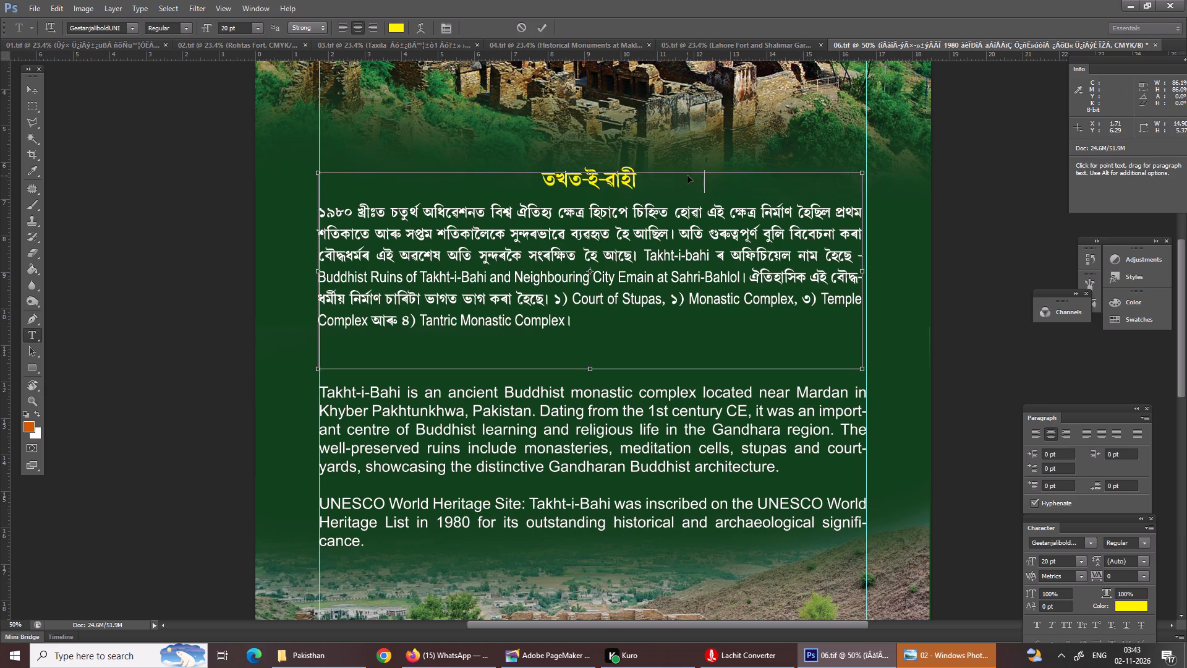
Set the font size of the pasted "Takht-i-Bahi – Heritage Site" heading to 15 pt.
{"action": "left_click_drag", "start_coordinate": [707, 178], "coordinate": [409, 192]}
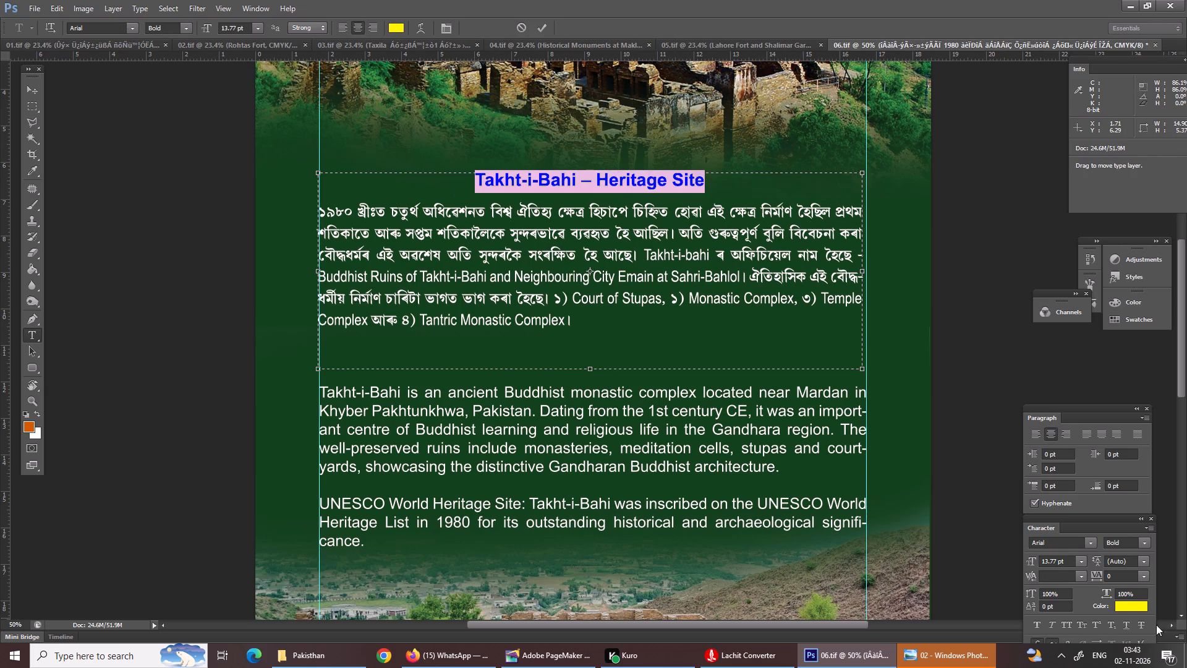
{"action": "left_click_drag", "start_coordinate": [1068, 565], "coordinate": [963, 565]}
{"action": "key", "text": "1"}
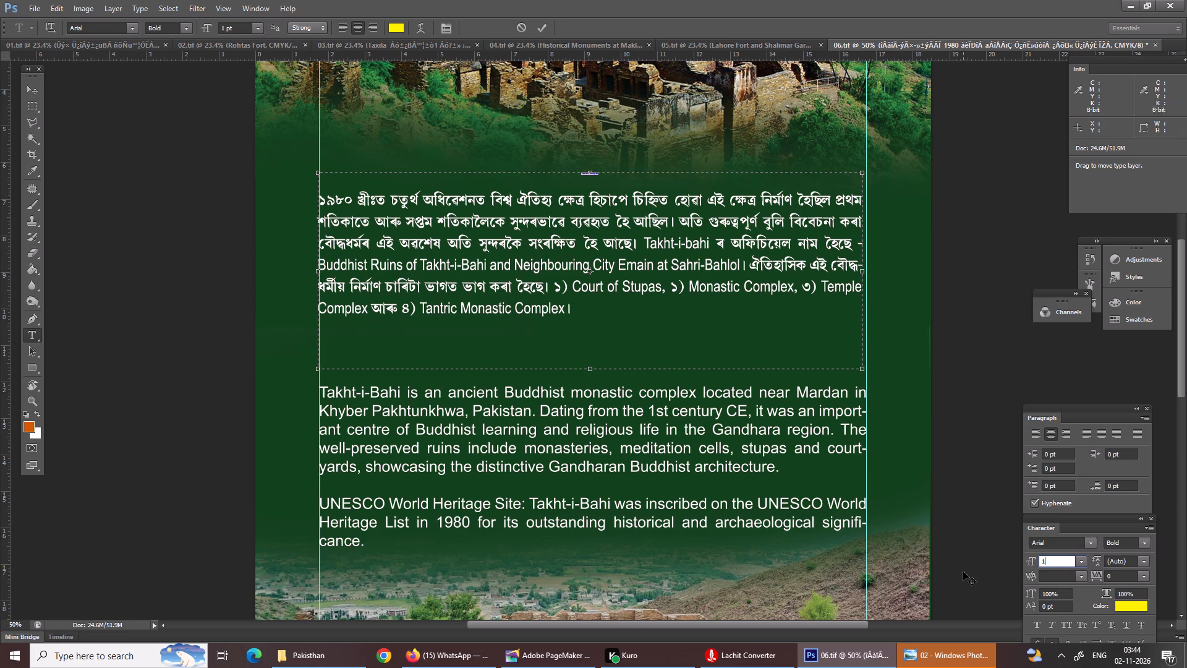
{"action": "key", "text": "5"}
{"action": "left_click", "coordinate": [592, 315]}
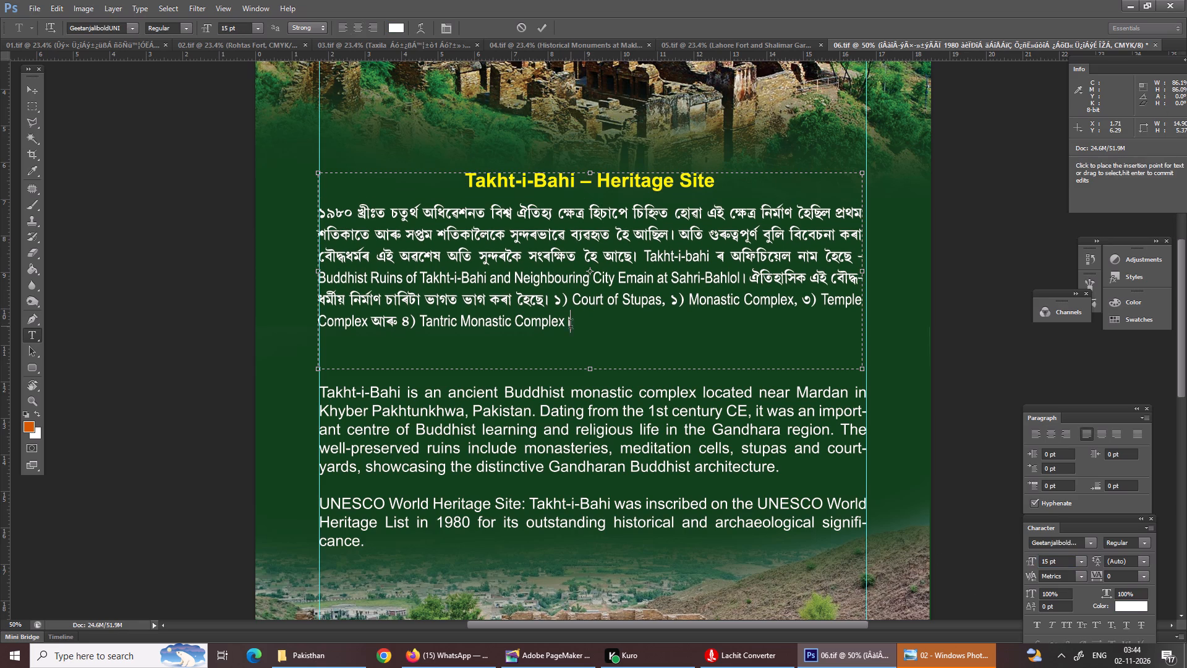
Set the font size of the whole Assamese paragraph below the heading to 12 pt.
{"action": "left_click_drag", "start_coordinate": [571, 326], "coordinate": [292, 216]}
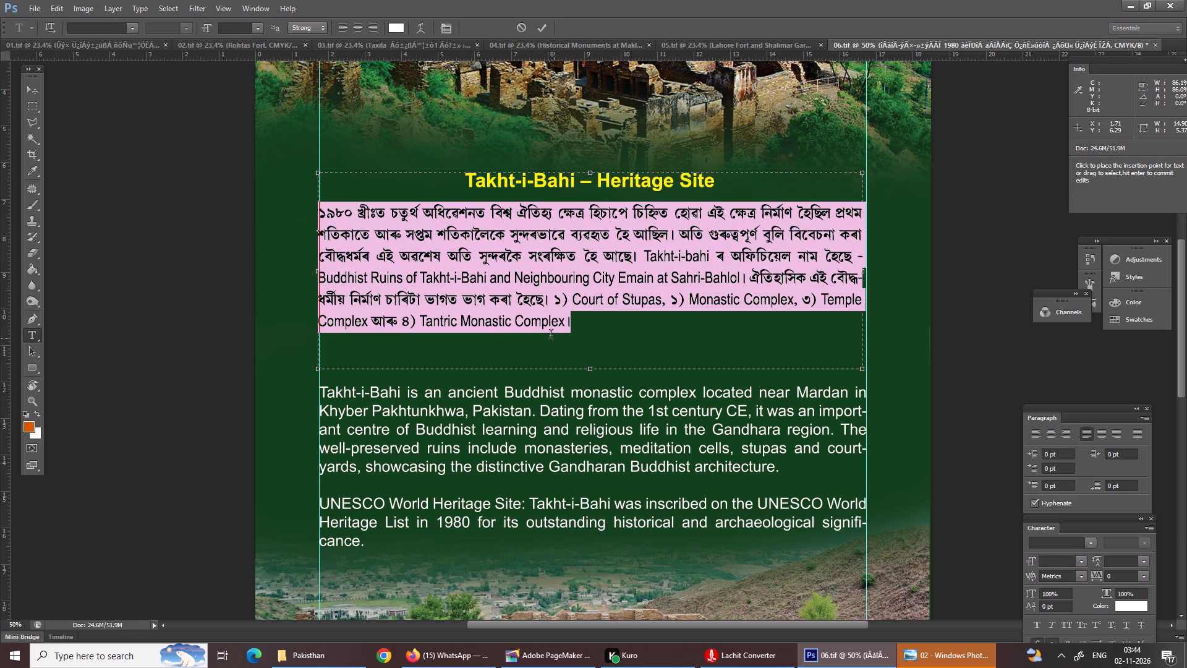
{"action": "left_click", "coordinate": [423, 318], "text": "shift"}
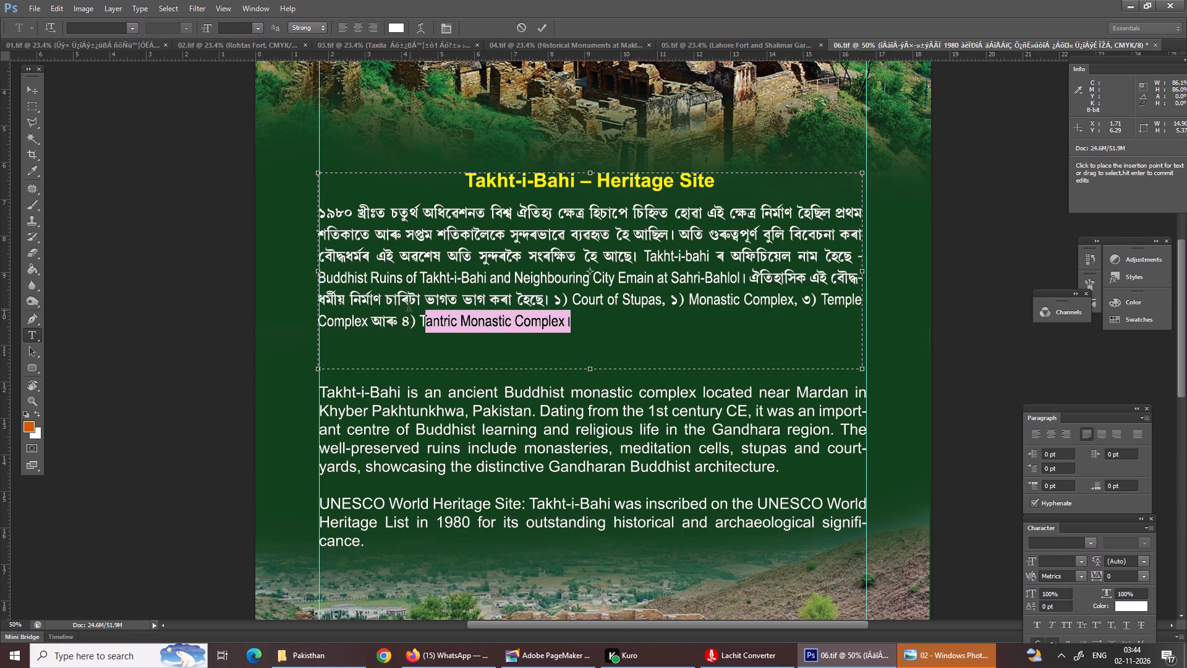
{"action": "left_click", "coordinate": [409, 309]}
{"action": "left_click_drag", "start_coordinate": [587, 316], "coordinate": [323, 239]}
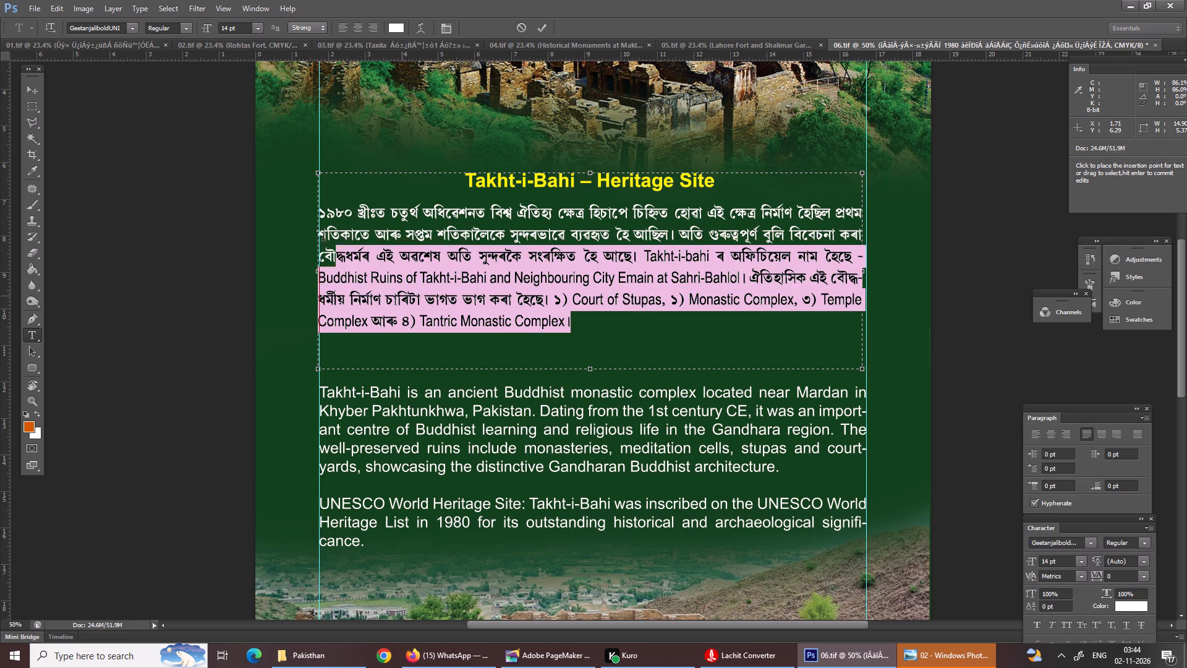
{"action": "left_click_drag", "start_coordinate": [323, 239], "coordinate": [310, 207]}
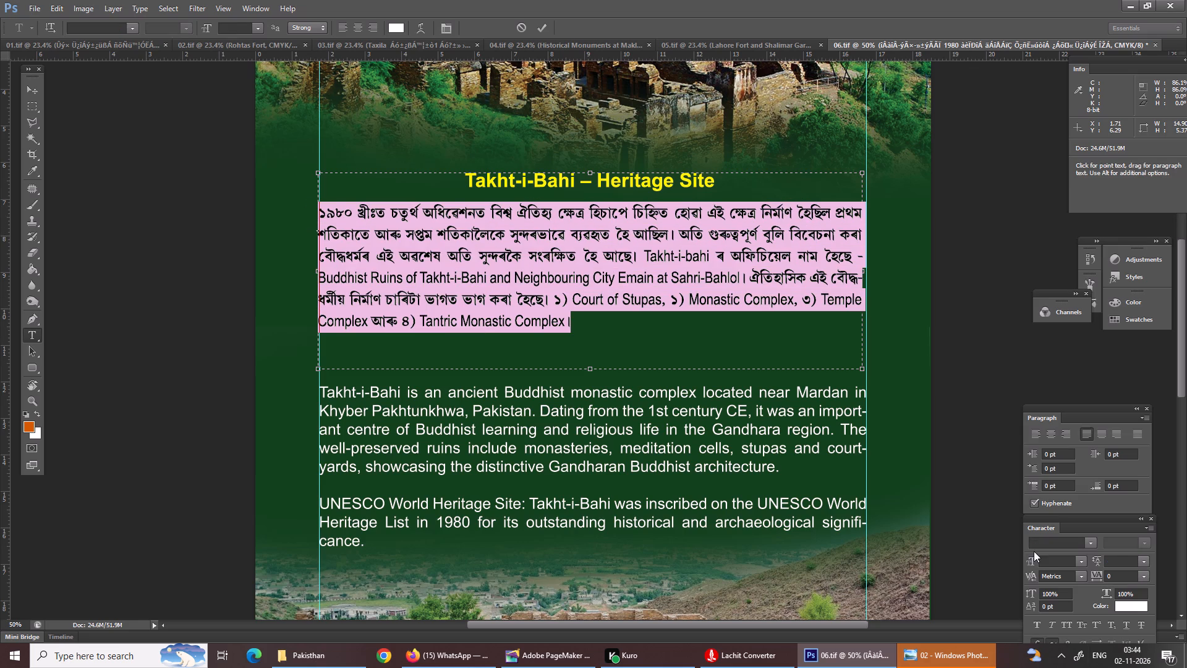
{"action": "left_click", "coordinate": [1045, 562]}
{"action": "type", "text": "12"}
{"action": "key", "text": "Return"}
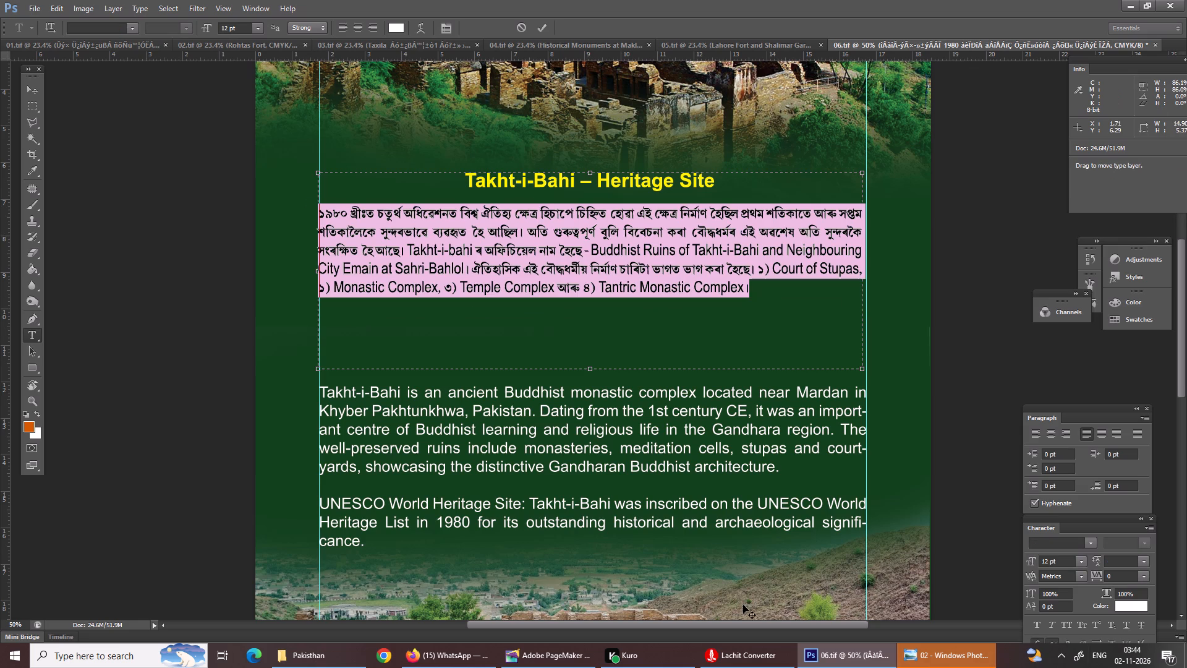
Shorten the Assamese text box by raising its lower edge to just below the paragraph, and commit the text edit.
{"action": "scroll", "coordinate": [623, 406], "scroll_direction": "down", "scroll_amount": 1}
{"action": "left_click_drag", "start_coordinate": [591, 359], "coordinate": [592, 353]}
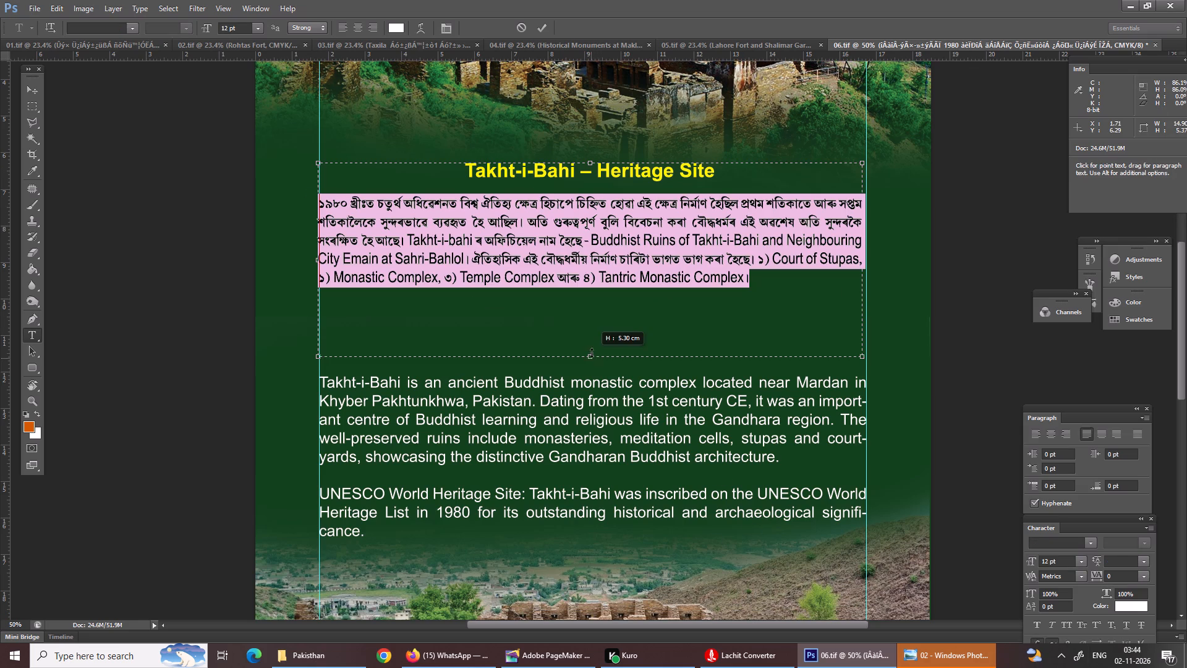
{"action": "left_click_drag", "start_coordinate": [592, 353], "coordinate": [613, 308]}
{"action": "key", "text": "Return"}
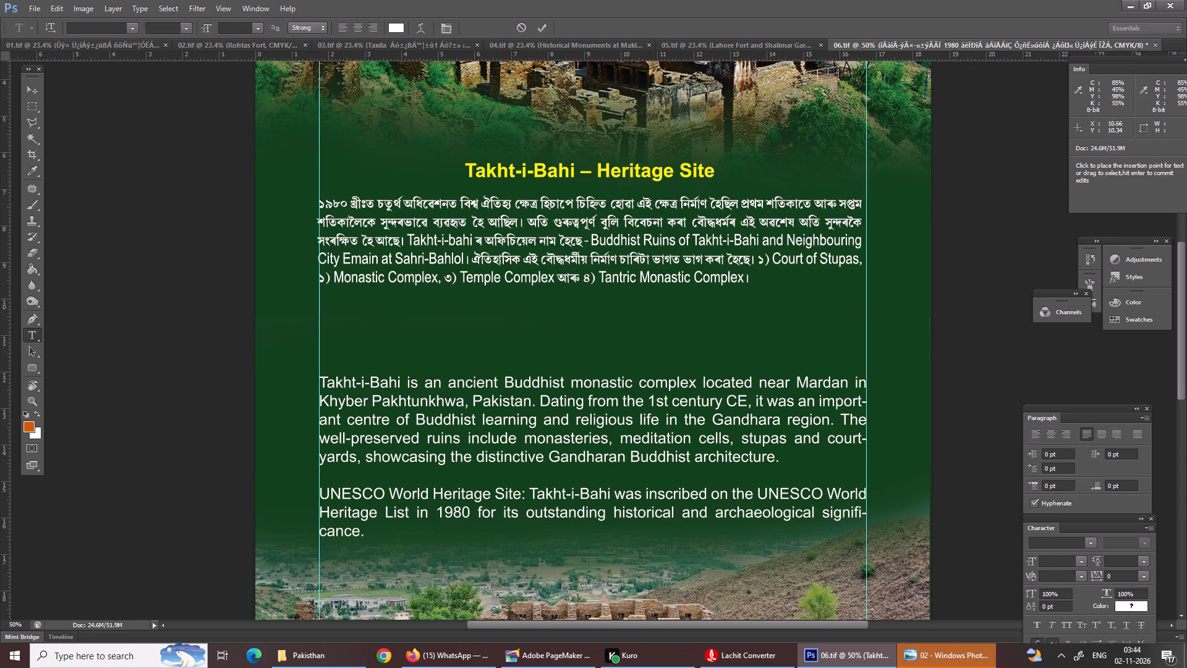
Set the font size of the entire English text block to 10 pt.
{"action": "left_click", "coordinate": [464, 389]}
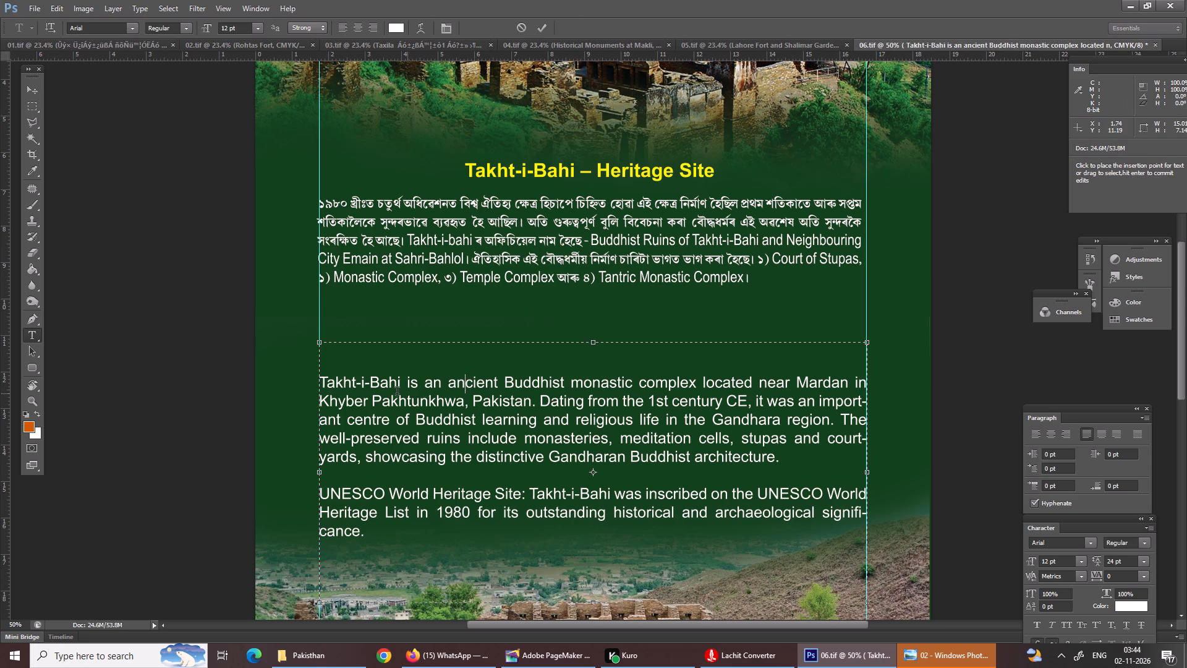
{"action": "left_click", "coordinate": [328, 379]}
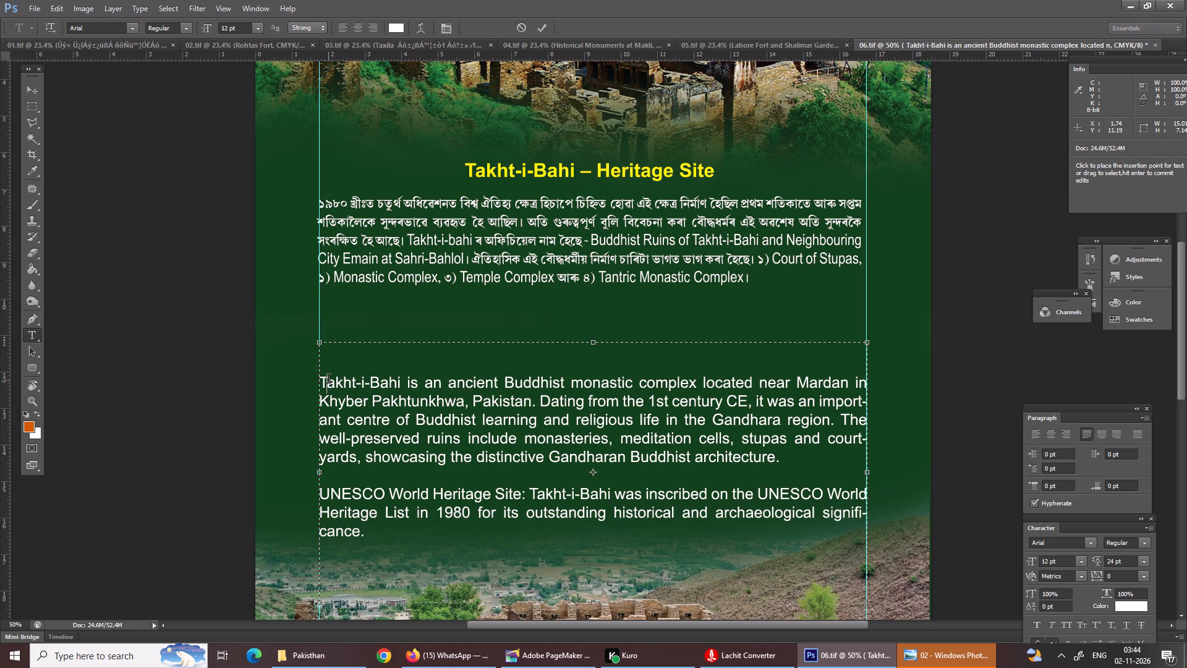
{"action": "key", "text": "ctrl+a"}
{"action": "left_click", "coordinate": [436, 453]}
{"action": "left_click_drag", "start_coordinate": [398, 546], "coordinate": [302, 341]}
{"action": "left_click", "coordinate": [1052, 567]}
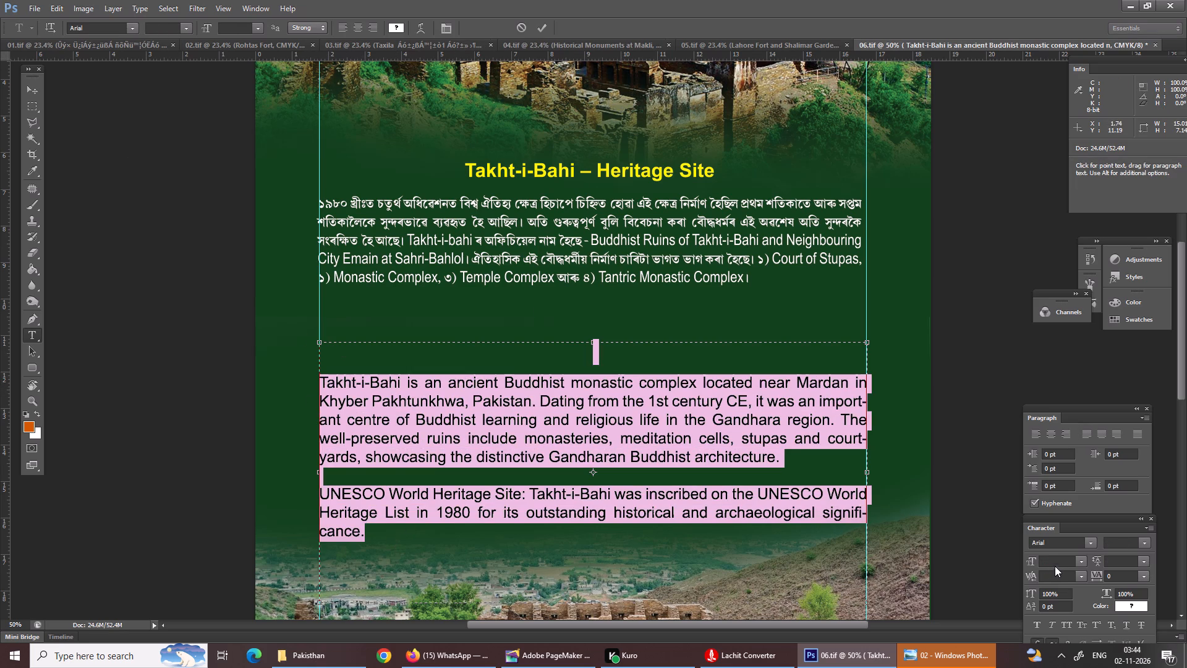
{"action": "left_click", "coordinate": [1055, 562]}
{"action": "type", "text": "10"}
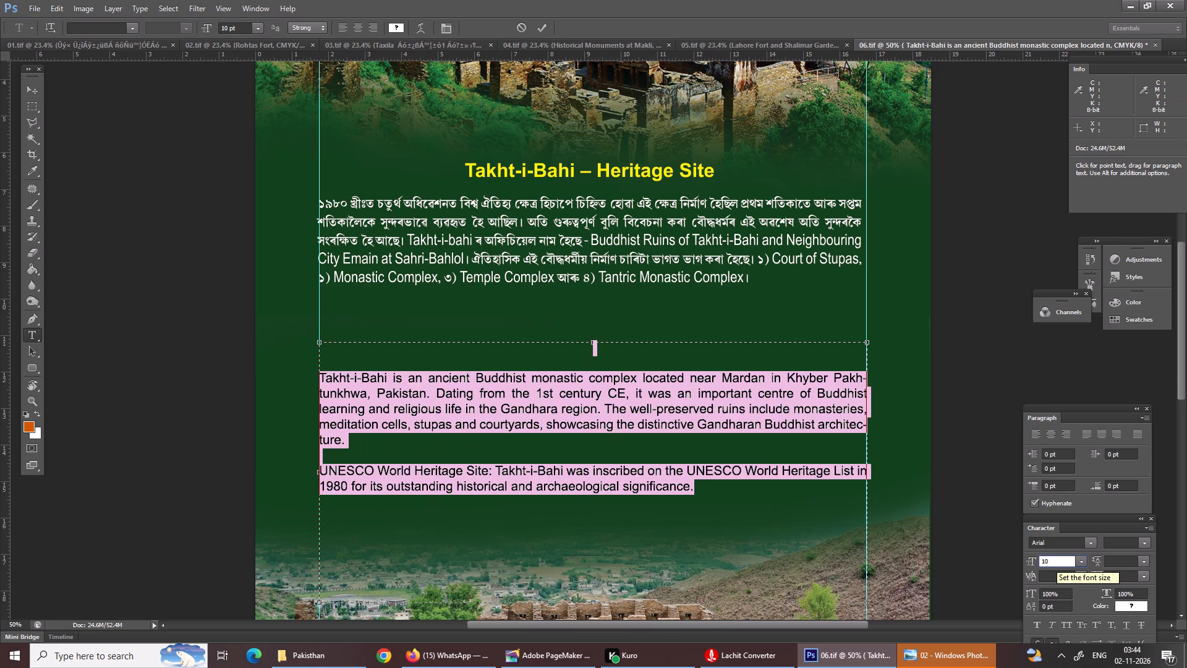
{"action": "scroll", "coordinate": [845, 461], "scroll_direction": "down", "scroll_amount": 2}
{"action": "scroll", "coordinate": [845, 461], "scroll_direction": "up", "scroll_amount": 1}
{"action": "scroll", "coordinate": [845, 461], "scroll_direction": "down", "scroll_amount": 6}
{"action": "scroll", "coordinate": [820, 465], "scroll_direction": "up", "scroll_amount": 1}
{"action": "scroll", "coordinate": [820, 465], "scroll_direction": "down", "scroll_amount": 1}
{"action": "scroll", "coordinate": [1017, 452], "scroll_direction": "down", "scroll_amount": 2}
{"action": "key", "text": "Return"}
Shorten the English text box to about 4.7 cm tall by raising its lower edge, and commit the text edit.
{"action": "scroll", "coordinate": [1038, 391], "scroll_direction": "down", "scroll_amount": 3}
{"action": "scroll", "coordinate": [768, 476], "scroll_direction": "up", "scroll_amount": 2}
{"action": "scroll", "coordinate": [768, 476], "scroll_direction": "down", "scroll_amount": 4}
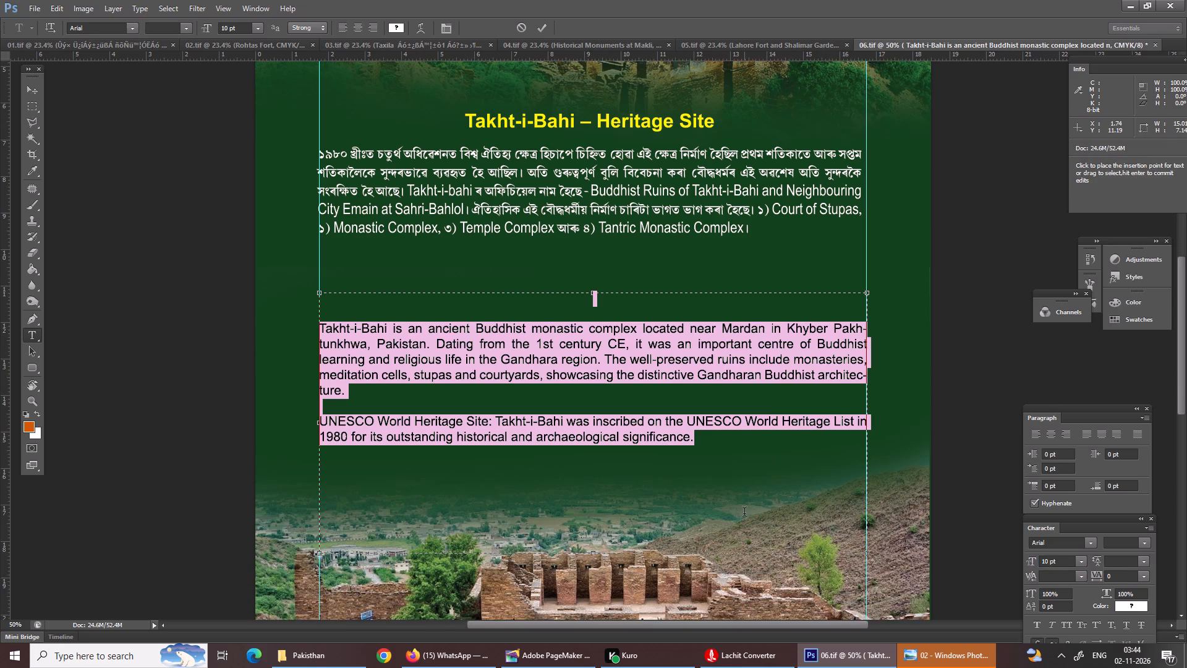
{"action": "scroll", "coordinate": [744, 513], "scroll_direction": "down", "scroll_amount": 10}
{"action": "scroll", "coordinate": [557, 480], "scroll_direction": "down", "scroll_amount": 6}
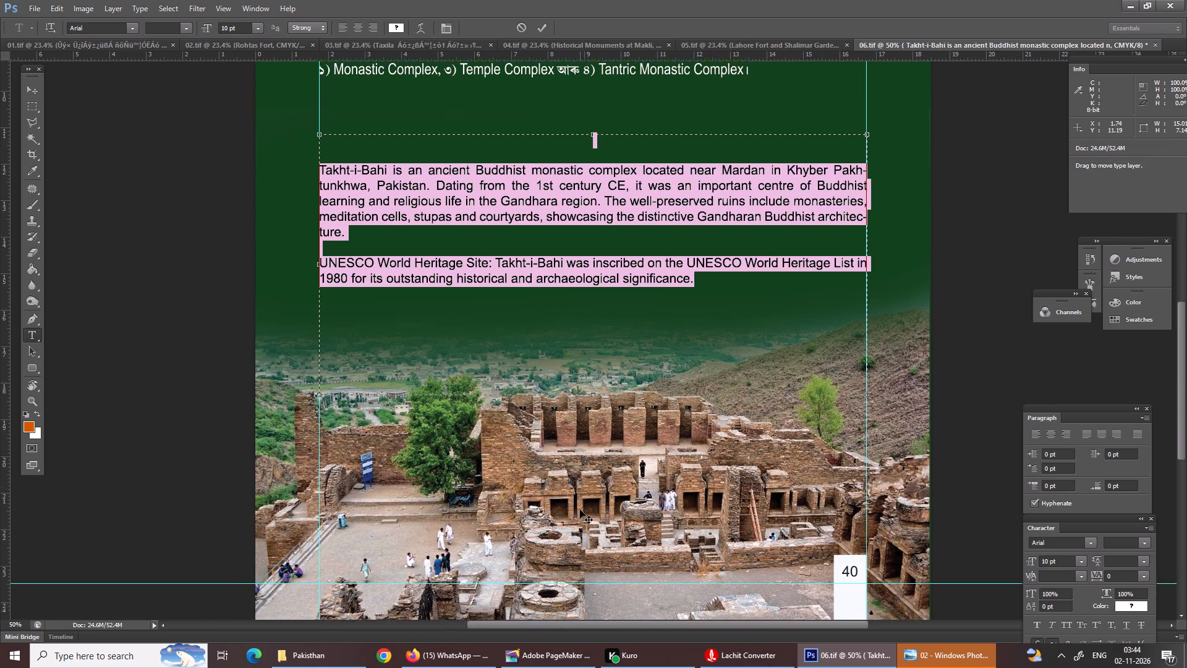
{"action": "scroll", "coordinate": [580, 510], "scroll_direction": "down", "scroll_amount": 3}
{"action": "scroll", "coordinate": [587, 498], "scroll_direction": "up", "scroll_amount": 3}
{"action": "scroll", "coordinate": [587, 498], "scroll_direction": "down", "scroll_amount": 2}
{"action": "scroll", "coordinate": [587, 498], "scroll_direction": "up", "scroll_amount": 2}
{"action": "scroll", "coordinate": [587, 498], "scroll_direction": "down", "scroll_amount": 13}
{"action": "scroll", "coordinate": [557, 399], "scroll_direction": "up", "scroll_amount": 3}
{"action": "left_click", "coordinate": [567, 244]}
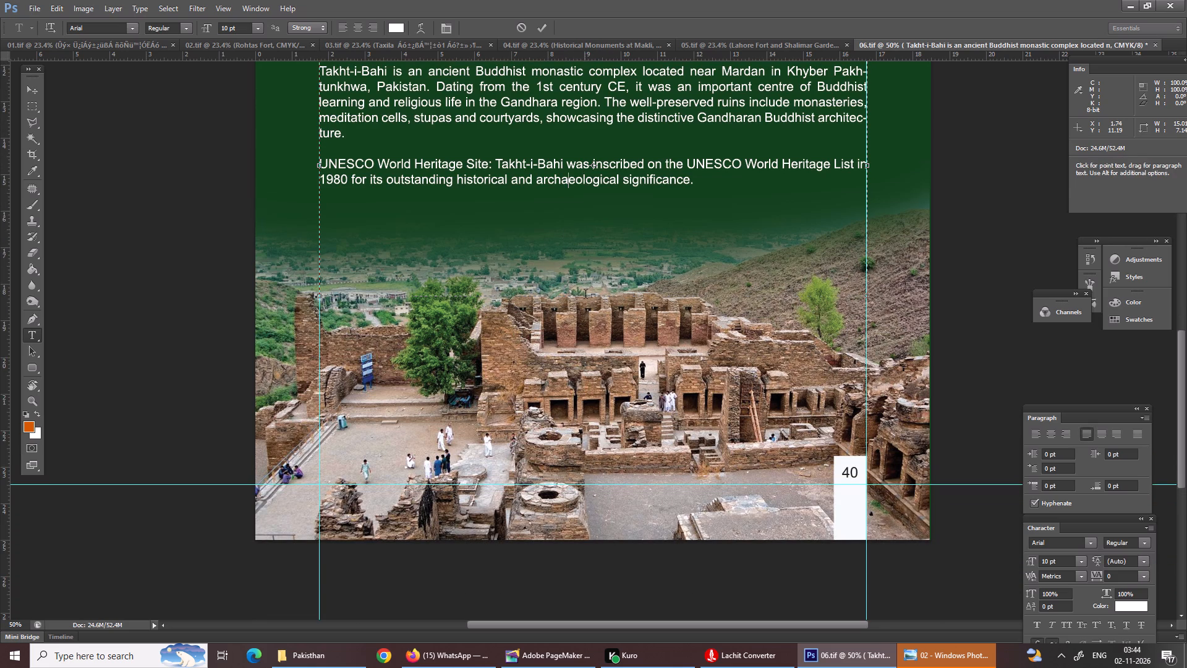
{"action": "left_click_drag", "start_coordinate": [593, 295], "coordinate": [598, 206]}
{"action": "left_click", "coordinate": [579, 270]}
{"action": "left_click_drag", "start_coordinate": [597, 297], "coordinate": [596, 249]}
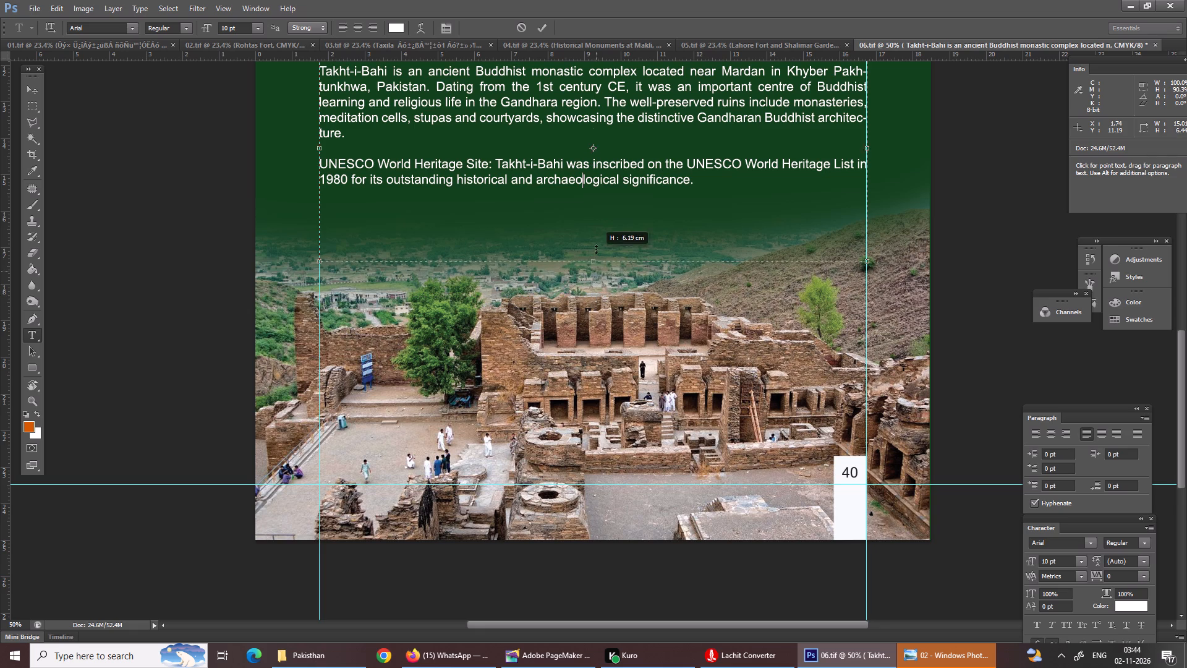
{"action": "left_click_drag", "start_coordinate": [596, 249], "coordinate": [603, 209]}
{"action": "key", "text": "ctrl+0"}
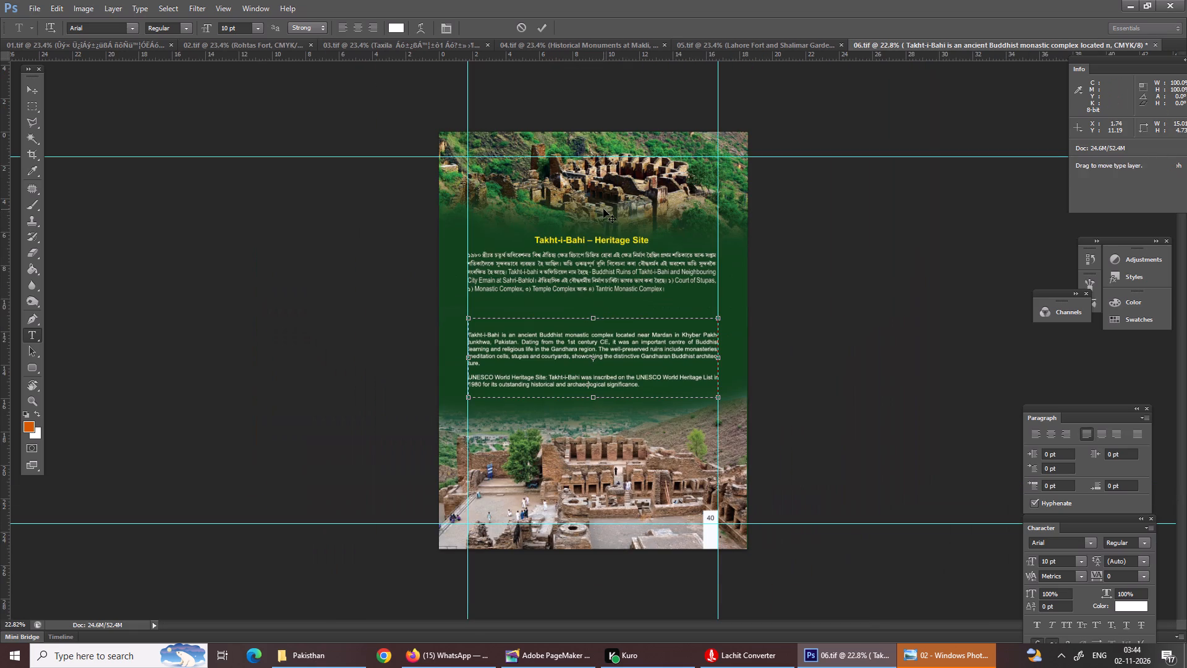
{"action": "key", "text": "Return"}
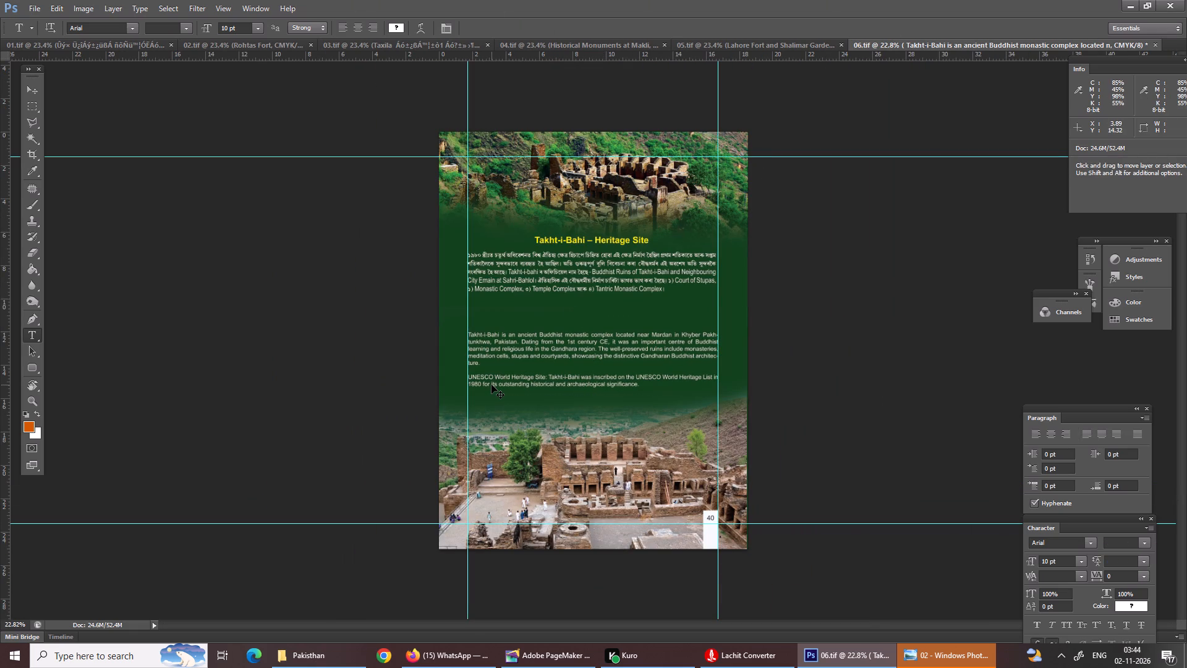
In the Assamese paragraph, set "Takht-i-bahi" and the phrase "Buddhist Ruins of Takht-i-Bahi and Neighbouring City Emain at Sahri-Bahlol" to 10 pt.
{"action": "key", "text": "ctrl+equal"}
{"action": "key", "text": "ctrl+equal"}
{"action": "key", "text": "ctrl+equal"}
{"action": "key", "text": "ctrl+equal"}
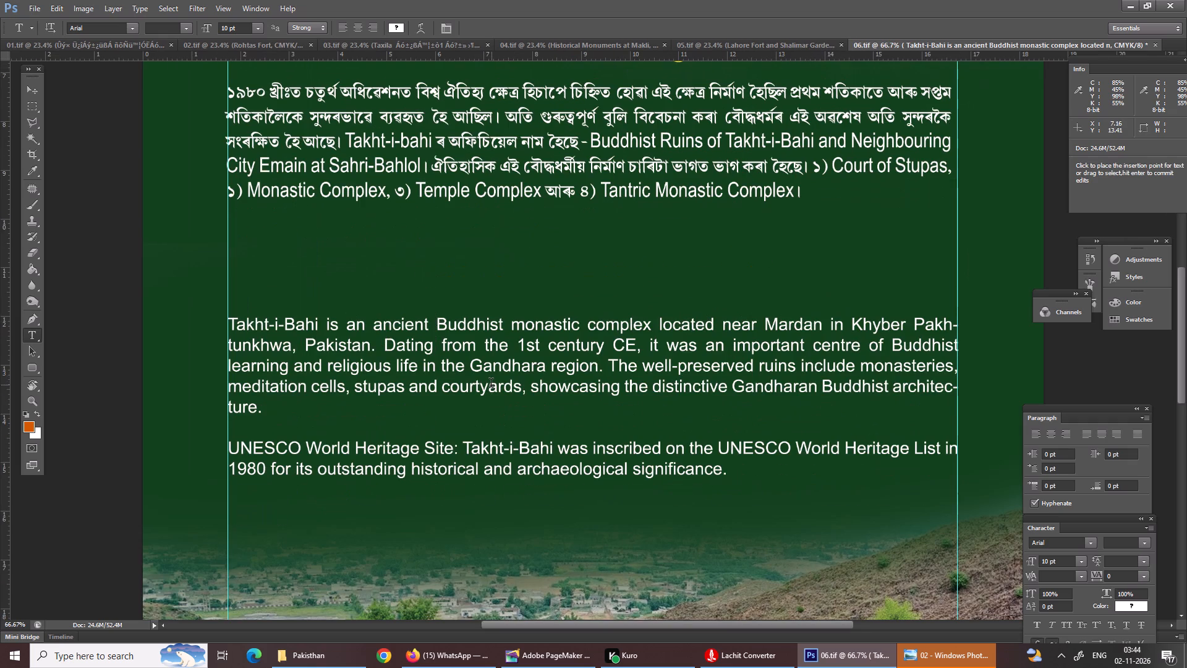
{"action": "scroll", "coordinate": [682, 433], "scroll_direction": "up", "scroll_amount": 12}
{"action": "scroll", "coordinate": [656, 435], "scroll_direction": "down", "scroll_amount": 1}
{"action": "scroll", "coordinate": [656, 435], "scroll_direction": "up", "scroll_amount": 2}
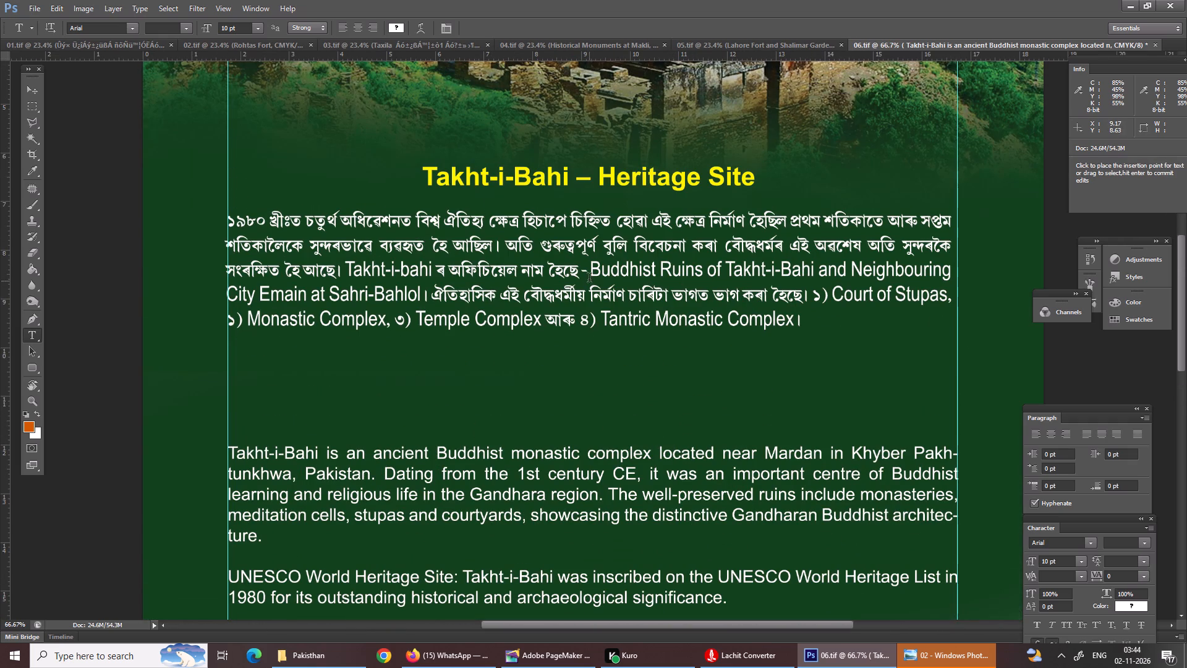
{"action": "left_click_drag", "start_coordinate": [591, 276], "coordinate": [673, 280]}
{"action": "left_click_drag", "start_coordinate": [348, 267], "coordinate": [417, 276]}
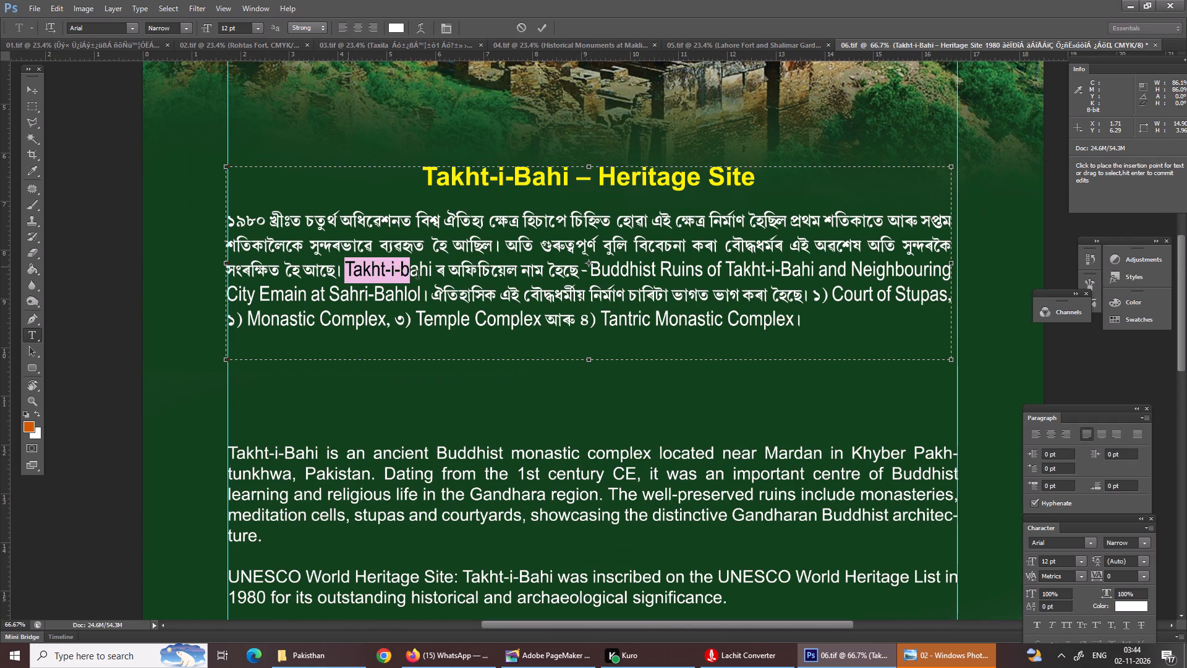
{"action": "left_click_drag", "start_coordinate": [417, 276], "coordinate": [434, 279]}
{"action": "key", "text": "ctrl+d"}
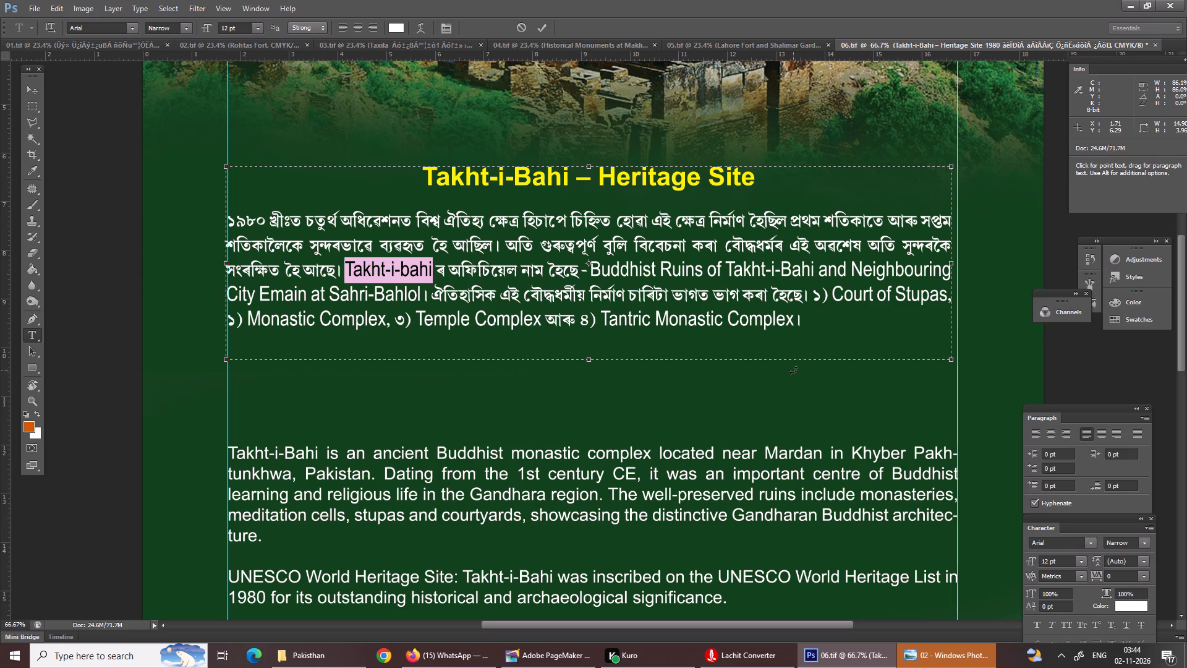
{"action": "left_click", "coordinate": [1061, 568]}
{"action": "left_click_drag", "start_coordinate": [1060, 562], "coordinate": [948, 561]}
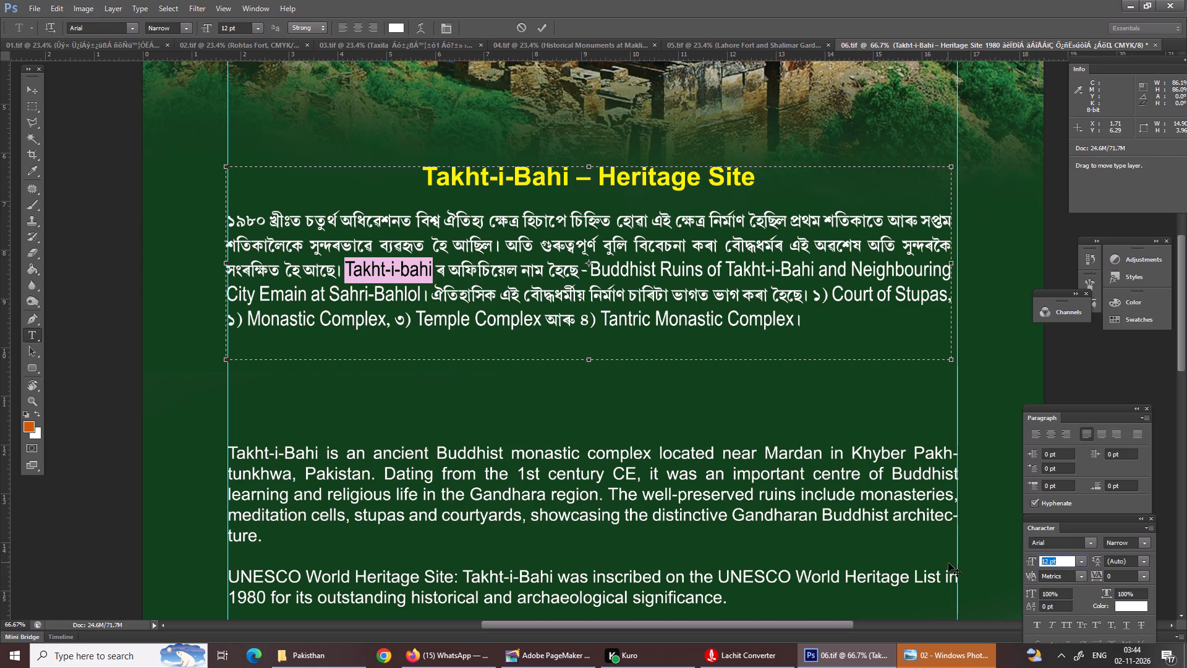
{"action": "type", "text": "10"}
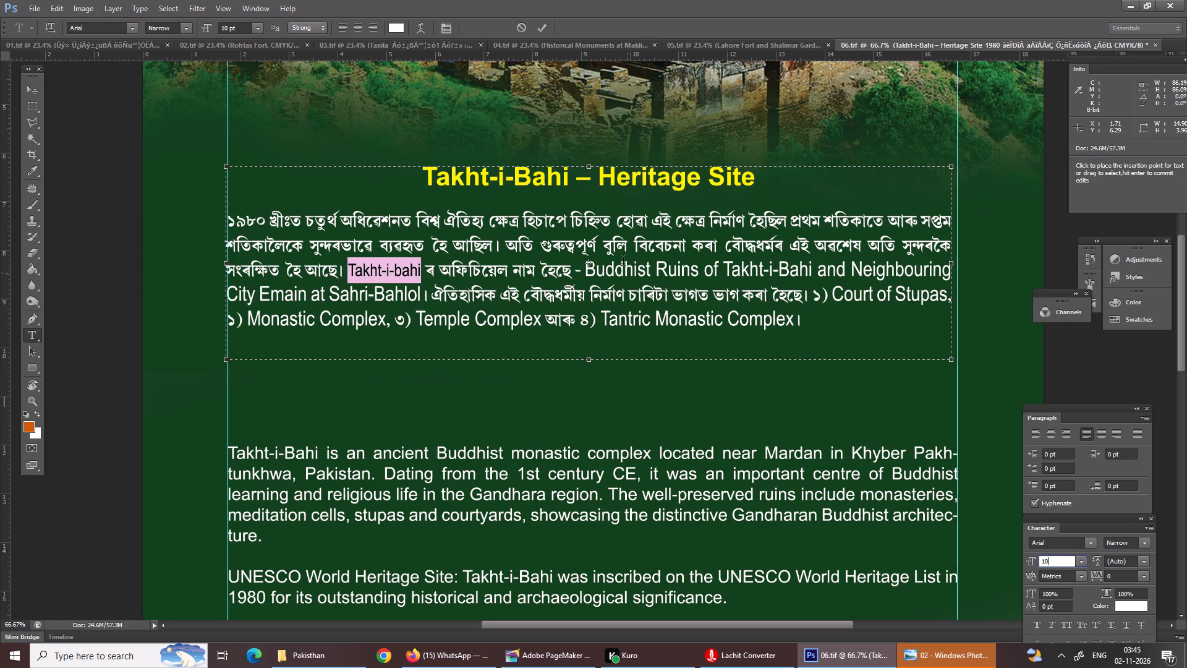
{"action": "left_click_drag", "start_coordinate": [587, 268], "coordinate": [929, 268]}
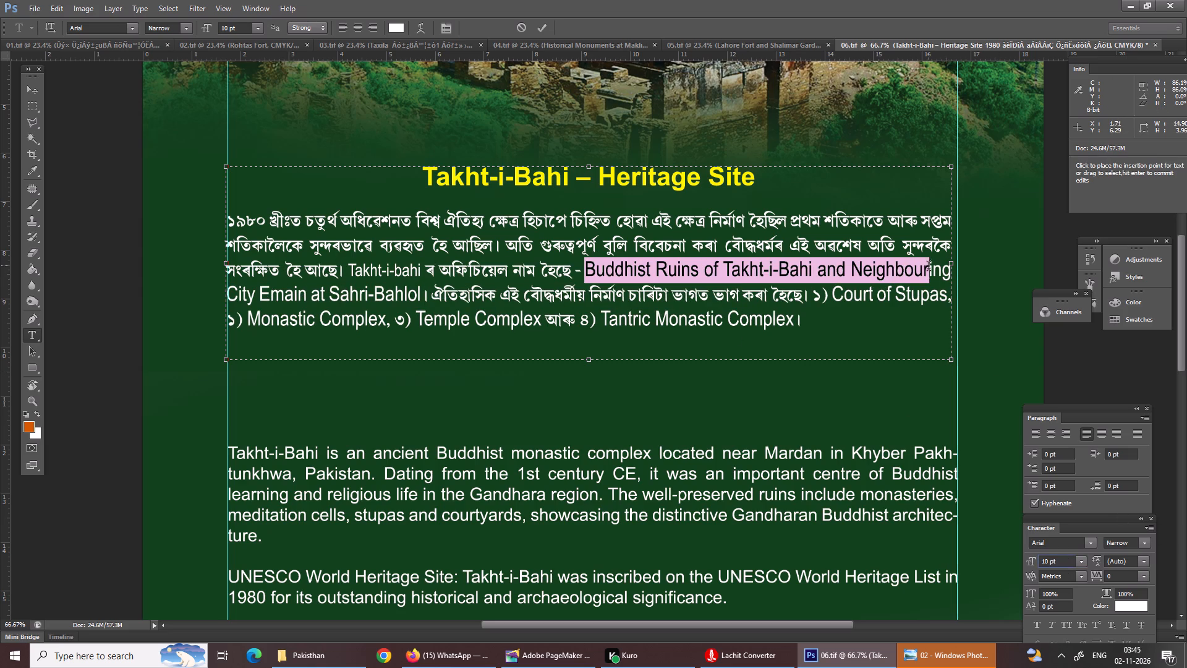
{"action": "left_click_drag", "start_coordinate": [929, 268], "coordinate": [422, 294]}
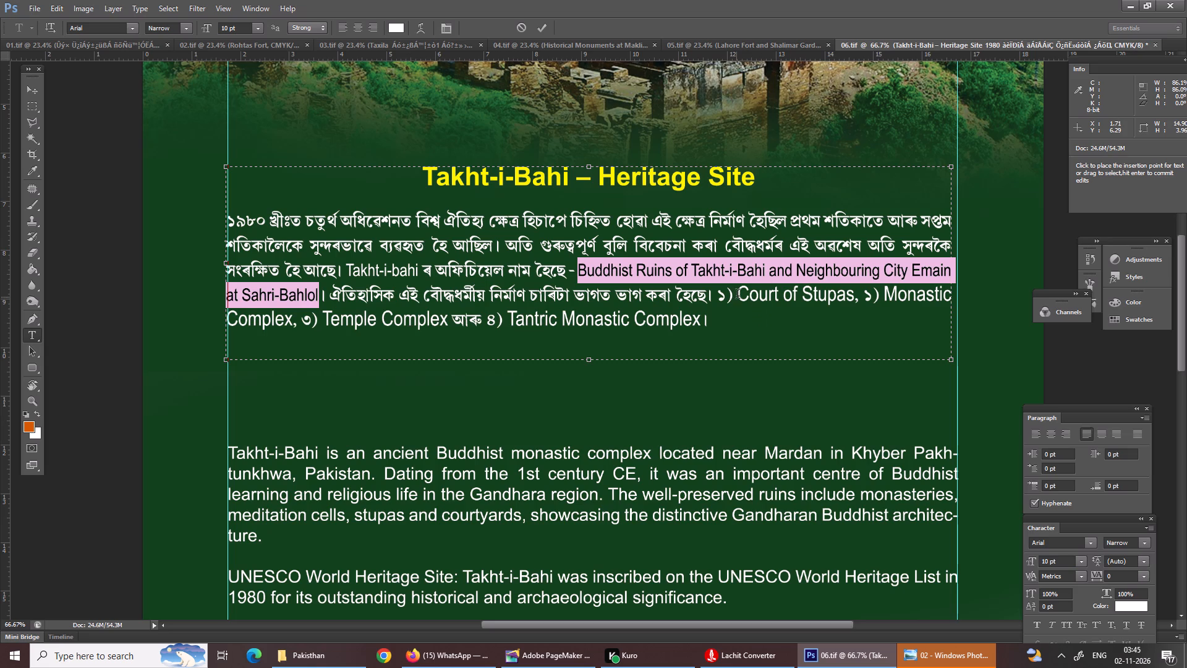
Set the font size of "Court of Stupas," and "Monastic Complex" in the Assamese paragraph to 10 pt.
{"action": "left_click_drag", "start_coordinate": [738, 296], "coordinate": [861, 304]}
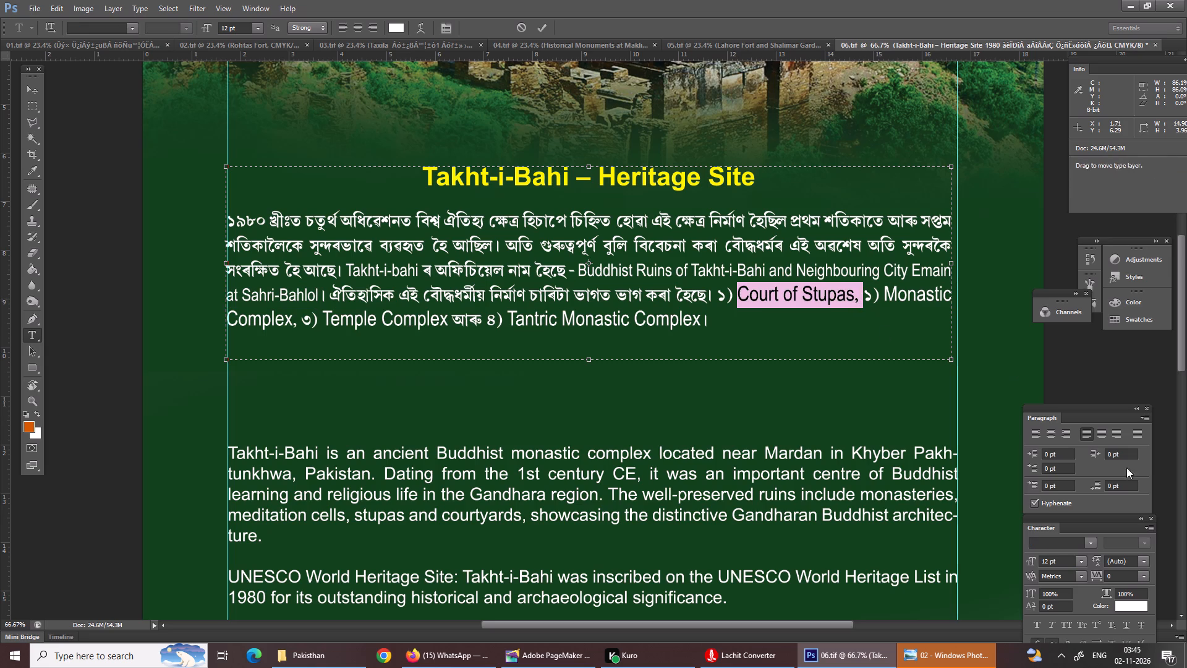
{"action": "left_click_drag", "start_coordinate": [1057, 564], "coordinate": [976, 555]}
{"action": "key", "text": "1"}
{"action": "key", "text": "0"}
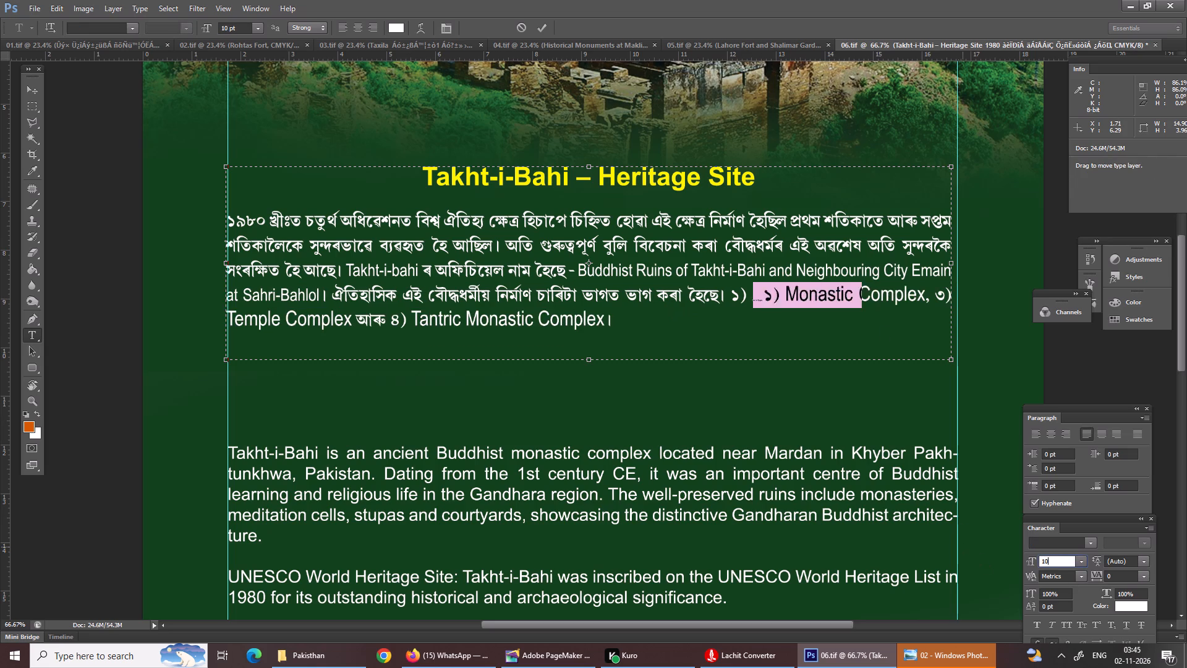
{"action": "left_click_drag", "start_coordinate": [884, 287], "coordinate": [774, 297]}
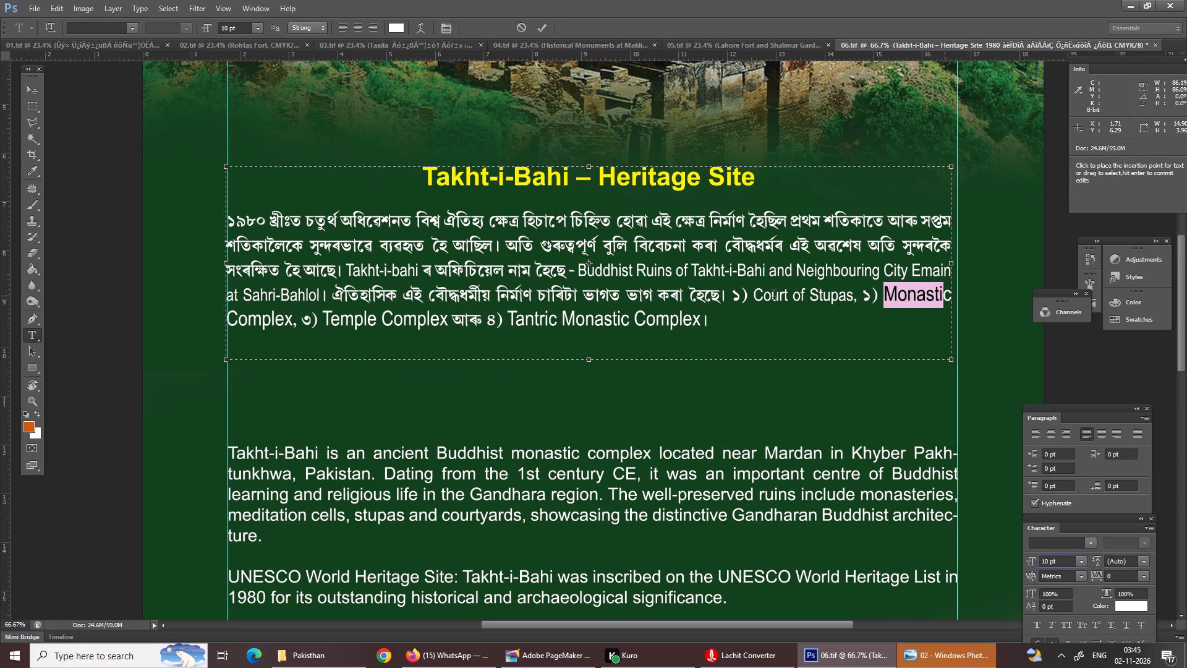
{"action": "left_click_drag", "start_coordinate": [774, 297], "coordinate": [287, 327]}
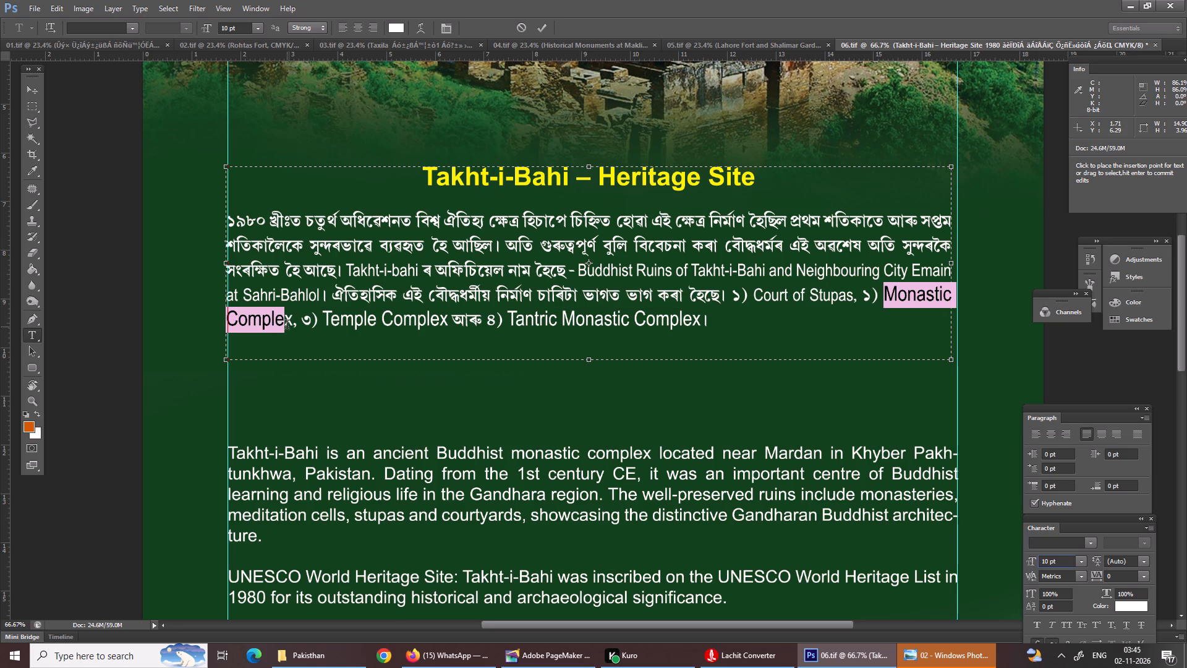
{"action": "left_click_drag", "start_coordinate": [287, 327], "coordinate": [292, 327]}
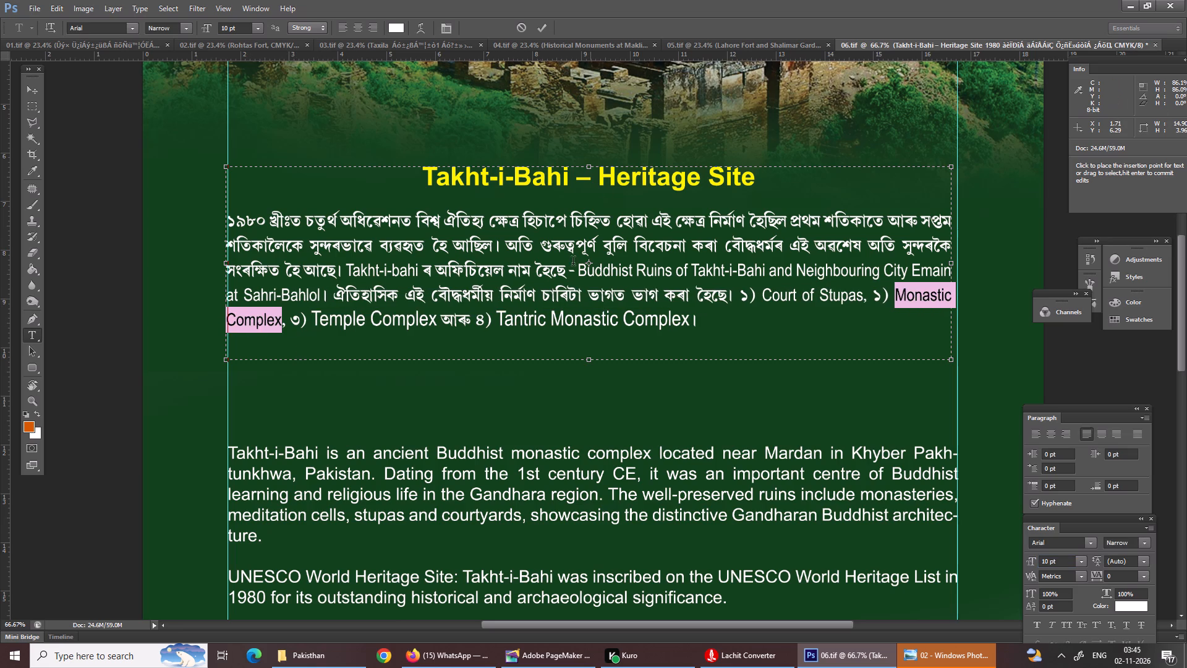
Set "Temple Complex" and "Tantric Monastic Complex" at the end of the Assamese paragraph to 10 pt and commit the text edit.
{"action": "left_click_drag", "start_coordinate": [312, 314], "coordinate": [441, 326]}
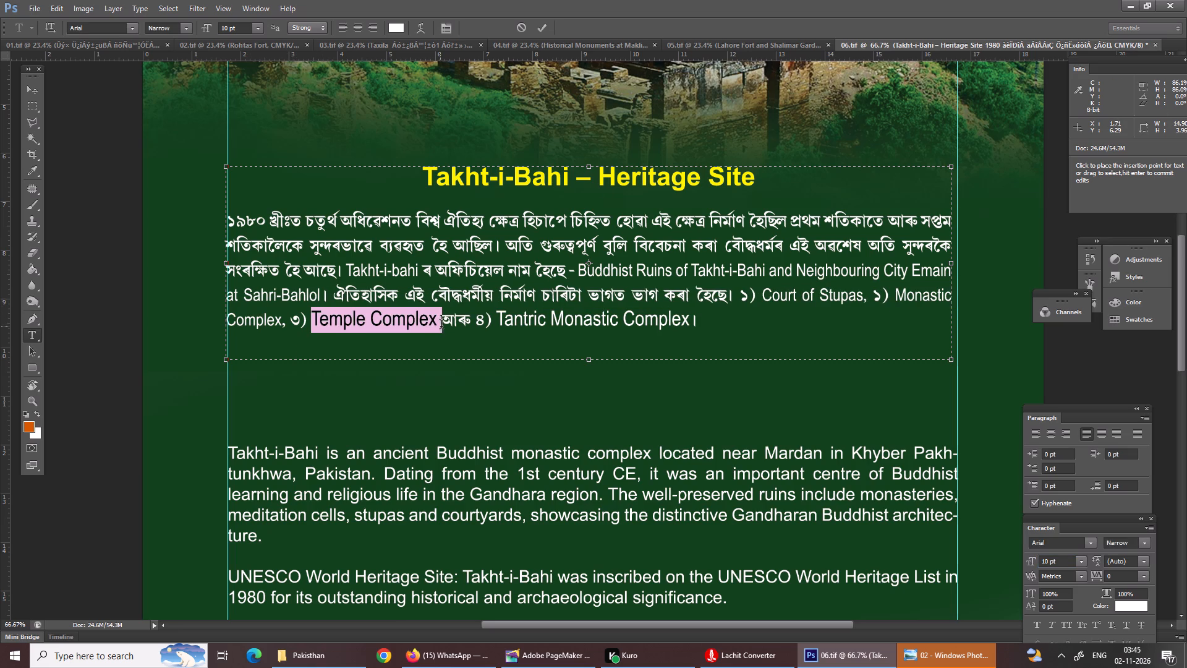
{"action": "left_click_drag", "start_coordinate": [441, 326], "coordinate": [439, 327]}
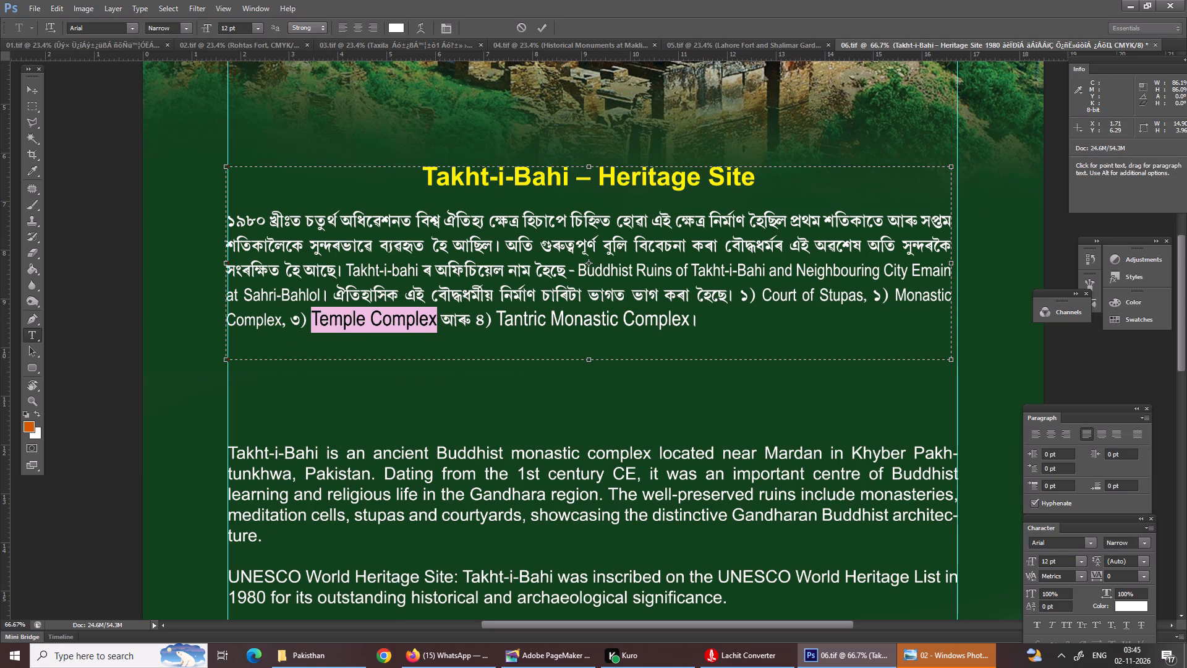
{"action": "left_click_drag", "start_coordinate": [1058, 561], "coordinate": [986, 558]}
{"action": "key", "text": "1"}
{"action": "key", "text": "0"}
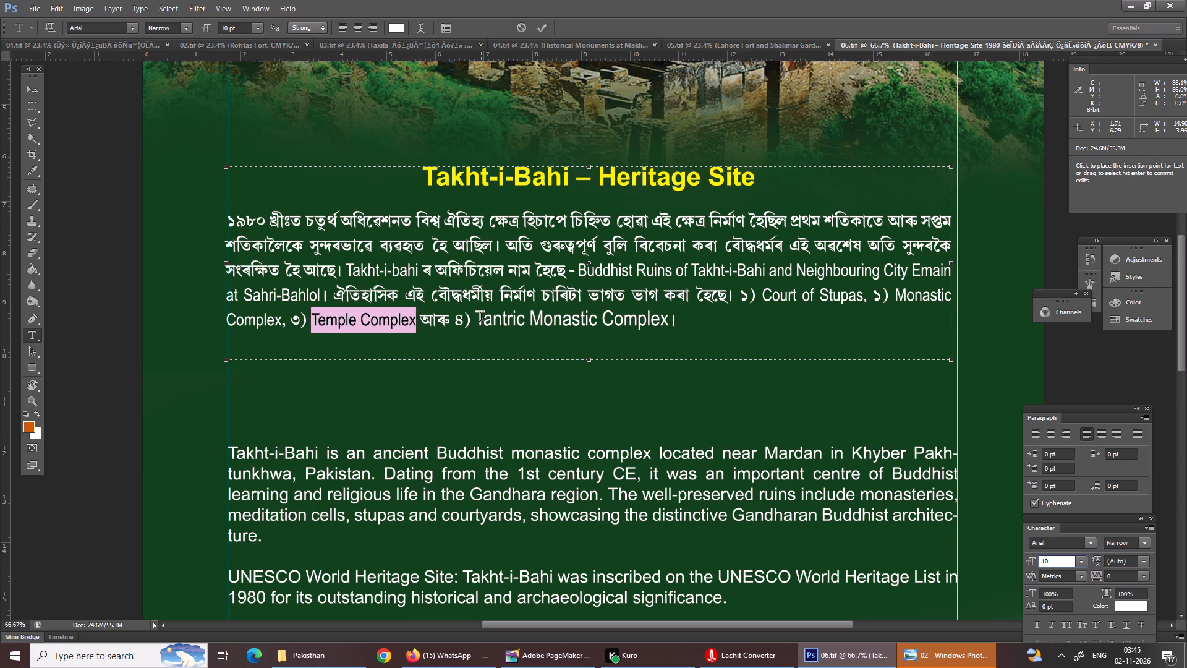
{"action": "left_click_drag", "start_coordinate": [477, 316], "coordinate": [667, 323]}
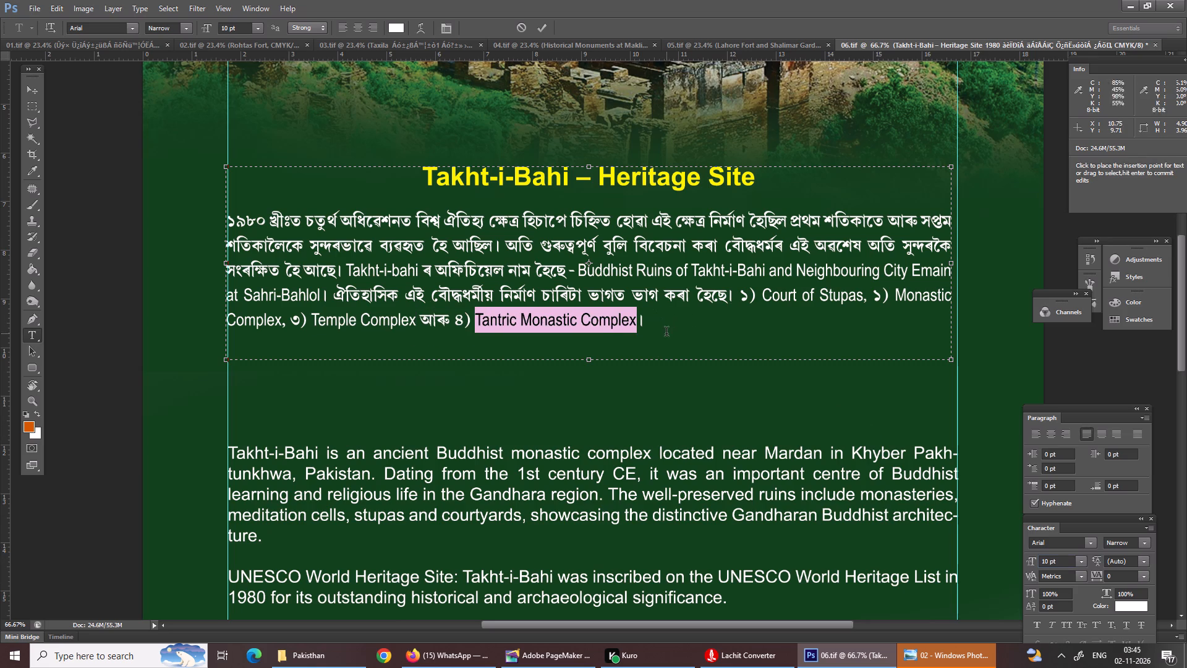
{"action": "left_click", "coordinate": [640, 389]}
{"action": "key", "text": "Return"}
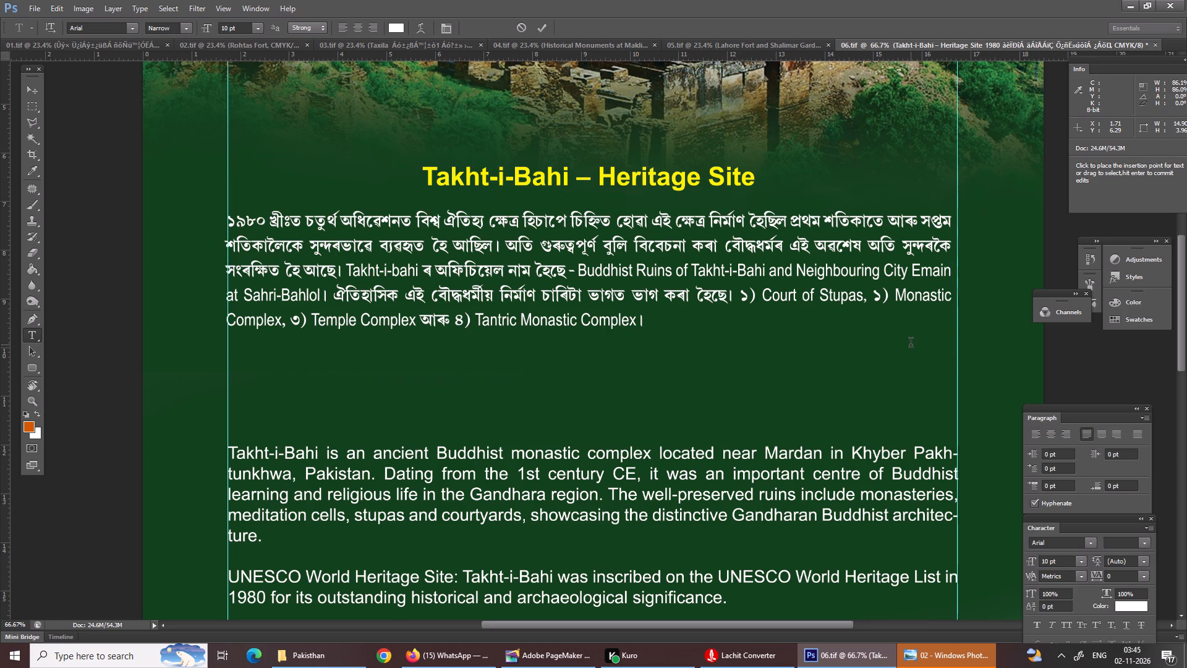
Move the text layer with the yellow heading and Assamese paragraph down about 1.3 cm, keeping it between the vertical guides.
{"action": "scroll", "coordinate": [705, 406], "scroll_direction": "down", "scroll_amount": 1}
{"action": "scroll", "coordinate": [705, 406], "scroll_direction": "up", "scroll_amount": 1}
{"action": "scroll", "coordinate": [705, 406], "scroll_direction": "down", "scroll_amount": 1}
{"action": "scroll", "coordinate": [705, 406], "scroll_direction": "up", "scroll_amount": 1}
{"action": "scroll", "coordinate": [707, 406], "scroll_direction": "down", "scroll_amount": 1}
{"action": "scroll", "coordinate": [717, 406], "scroll_direction": "up", "scroll_amount": 1}
{"action": "scroll", "coordinate": [717, 406], "scroll_direction": "down", "scroll_amount": 4}
{"action": "scroll", "coordinate": [783, 411], "scroll_direction": "down", "scroll_amount": 6}
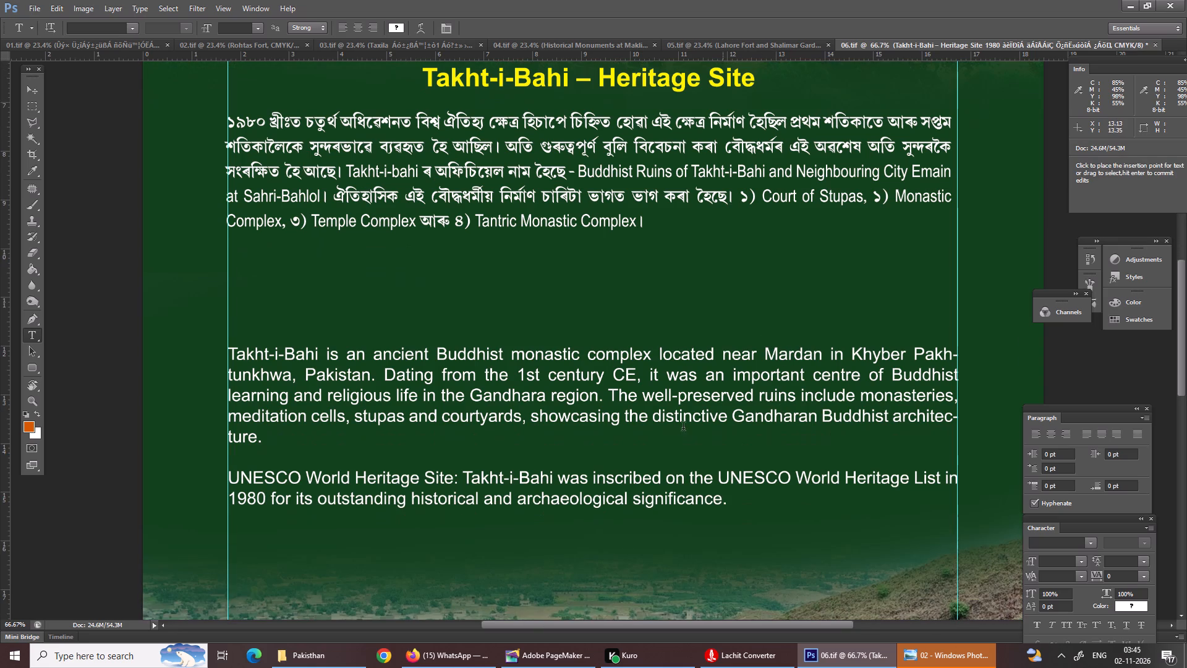
{"action": "key", "text": "ctrl+0"}
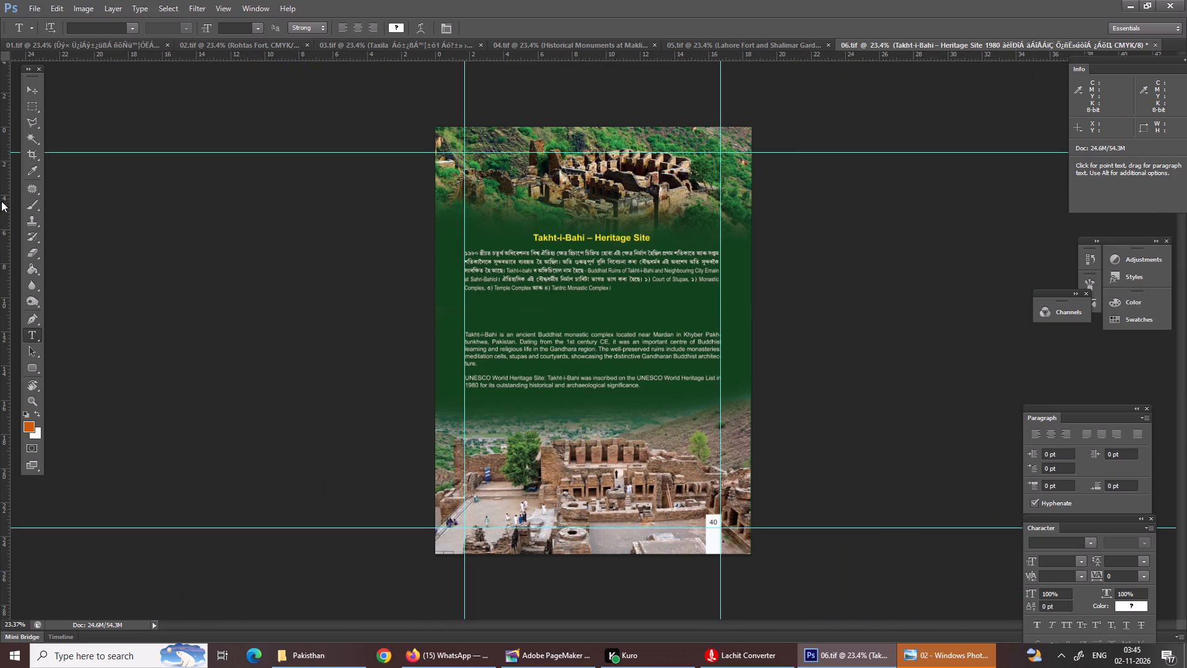
{"action": "left_click", "coordinate": [32, 90]}
{"action": "right_click", "coordinate": [587, 267]}
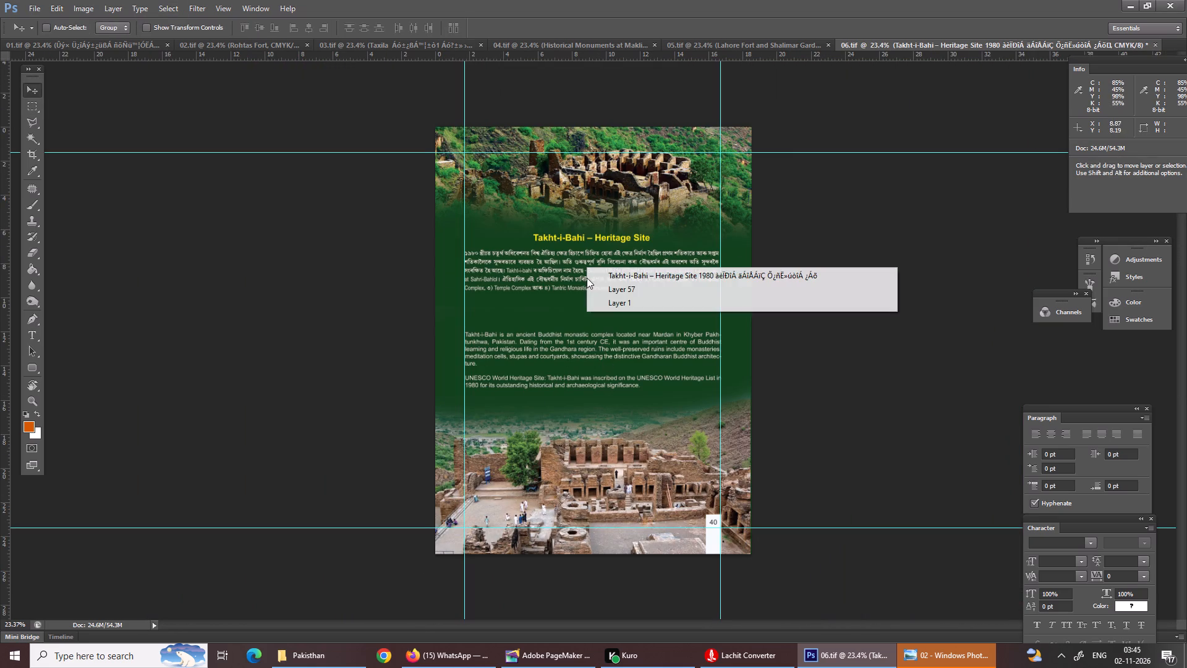
{"action": "left_click", "coordinate": [606, 276]}
{"action": "left_click_drag", "start_coordinate": [606, 272], "coordinate": [610, 295]}
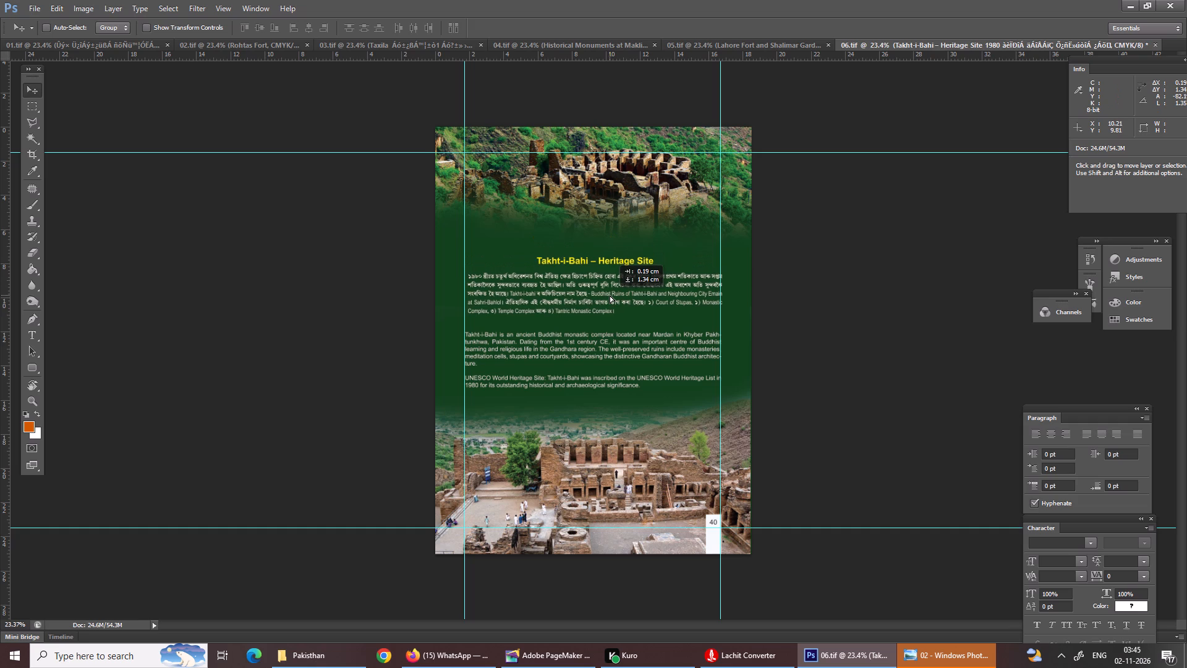
{"action": "left_click_drag", "start_coordinate": [610, 295], "coordinate": [610, 294]}
{"action": "left_click", "coordinate": [608, 298]}
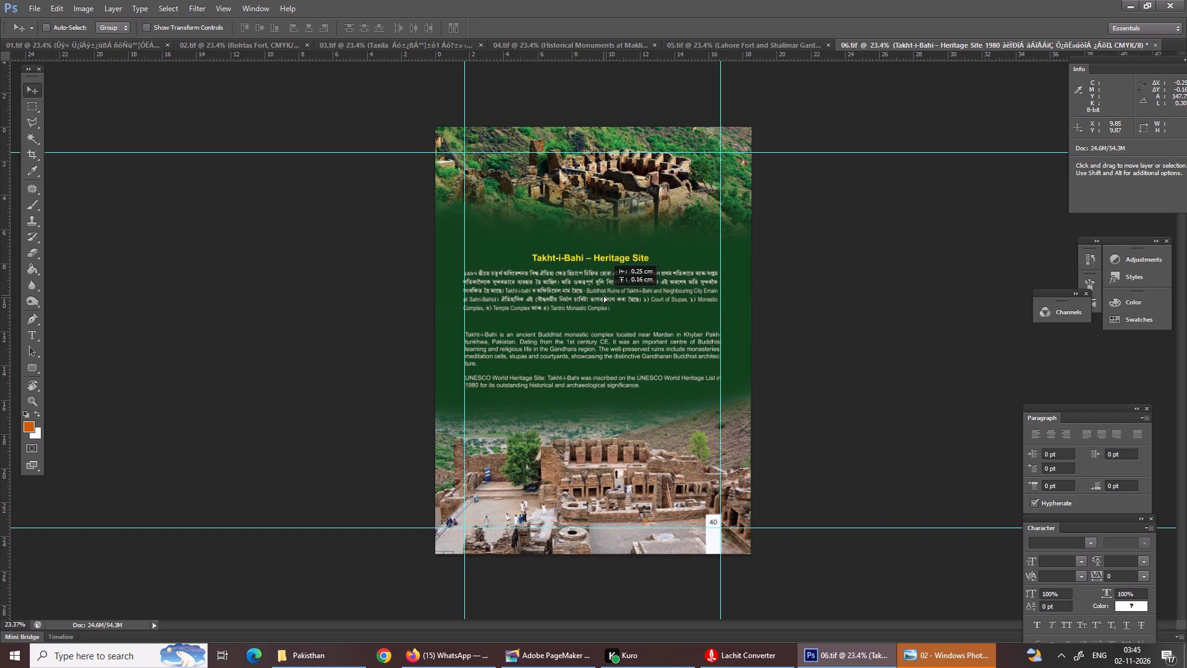
Move the English paragraph layer up about 0.45 cm to sit closer beneath the Assamese paragraph.
{"action": "right_click", "coordinate": [607, 346]}
{"action": "left_click", "coordinate": [620, 353]}
{"action": "left_click_drag", "start_coordinate": [620, 353], "coordinate": [621, 346]}
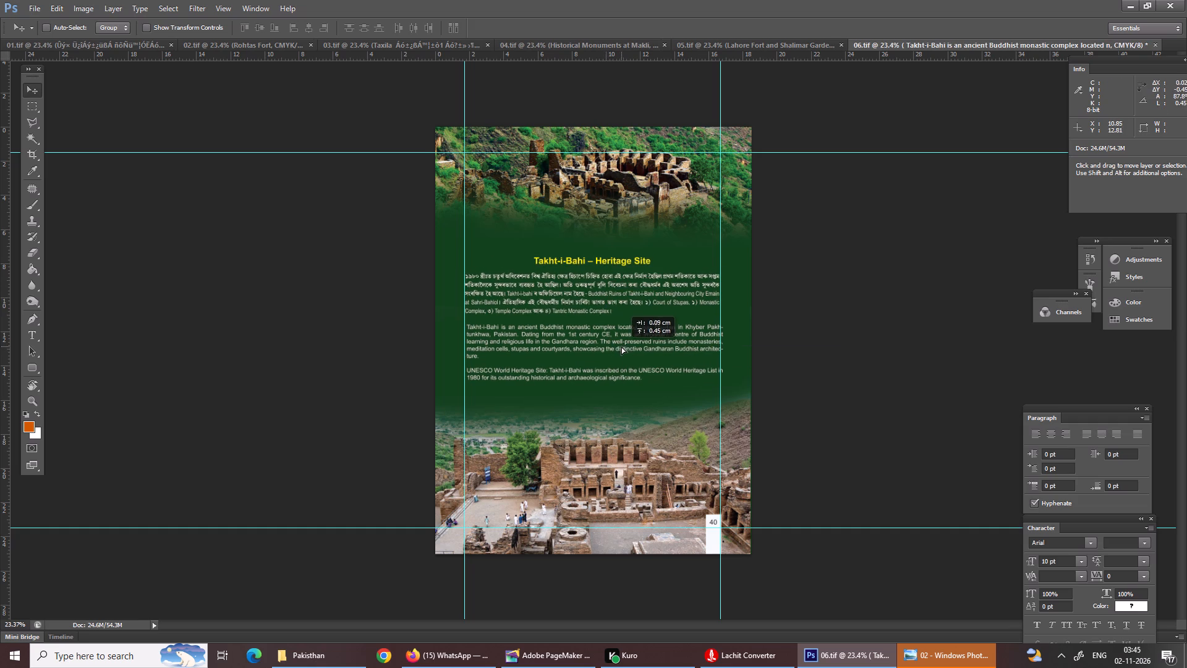
{"action": "key", "text": "Return"}
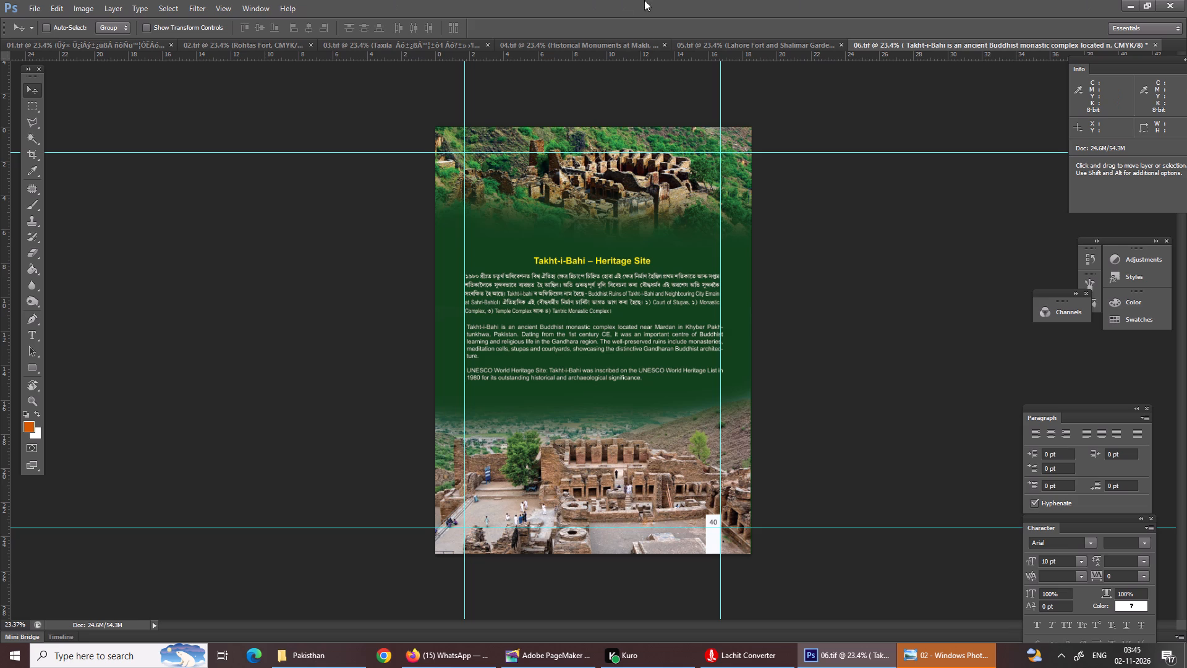
Move the upper ruins photo on Layer 66 down about 1.6 cm, keeping its fade above the yellow heading.
{"action": "left_click", "coordinate": [479, 208]}
{"action": "right_click", "coordinate": [461, 187]}
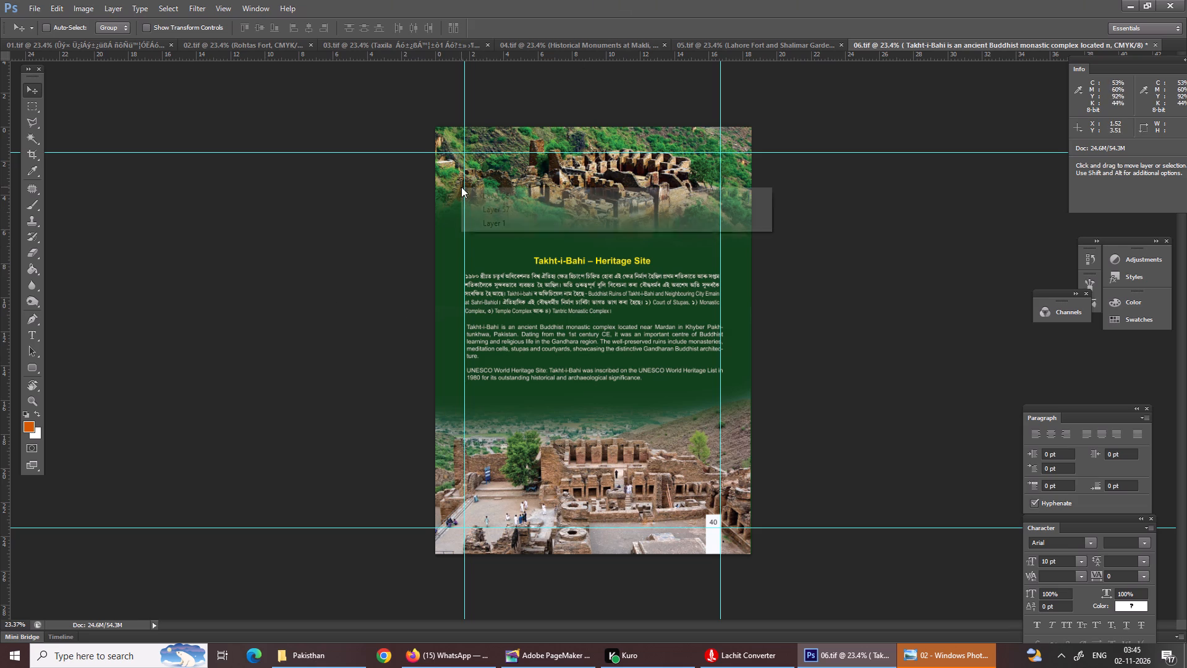
{"action": "right_click", "coordinate": [545, 153]}
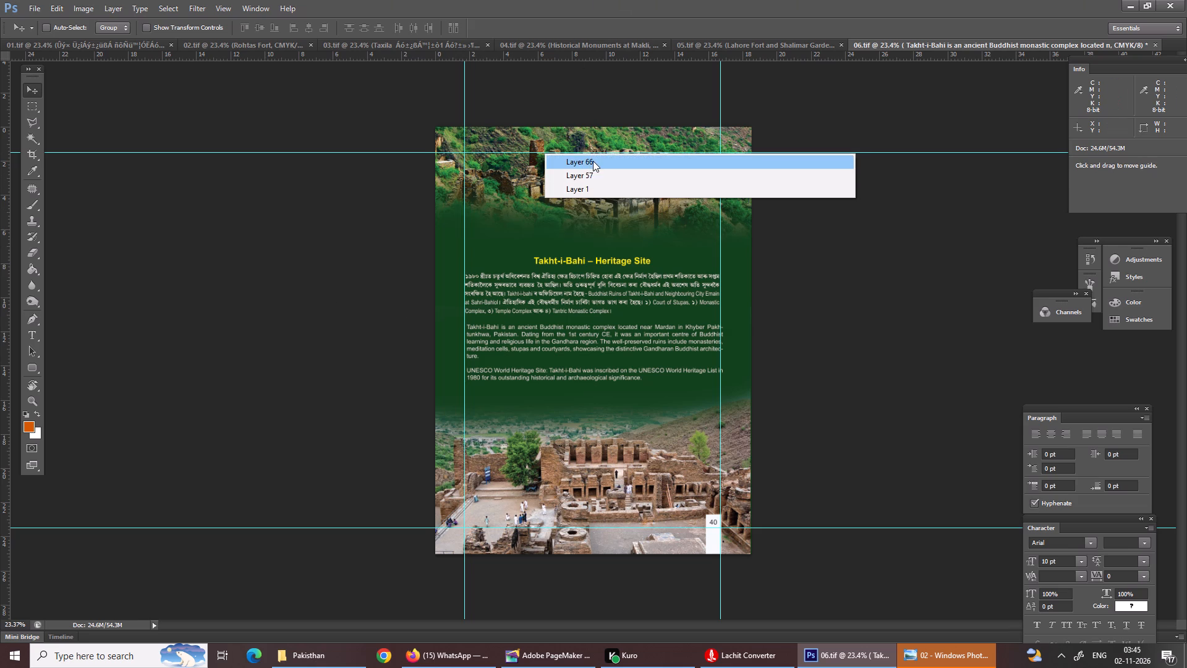
{"action": "left_click", "coordinate": [593, 161]}
{"action": "left_click_drag", "start_coordinate": [593, 160], "coordinate": [590, 220]}
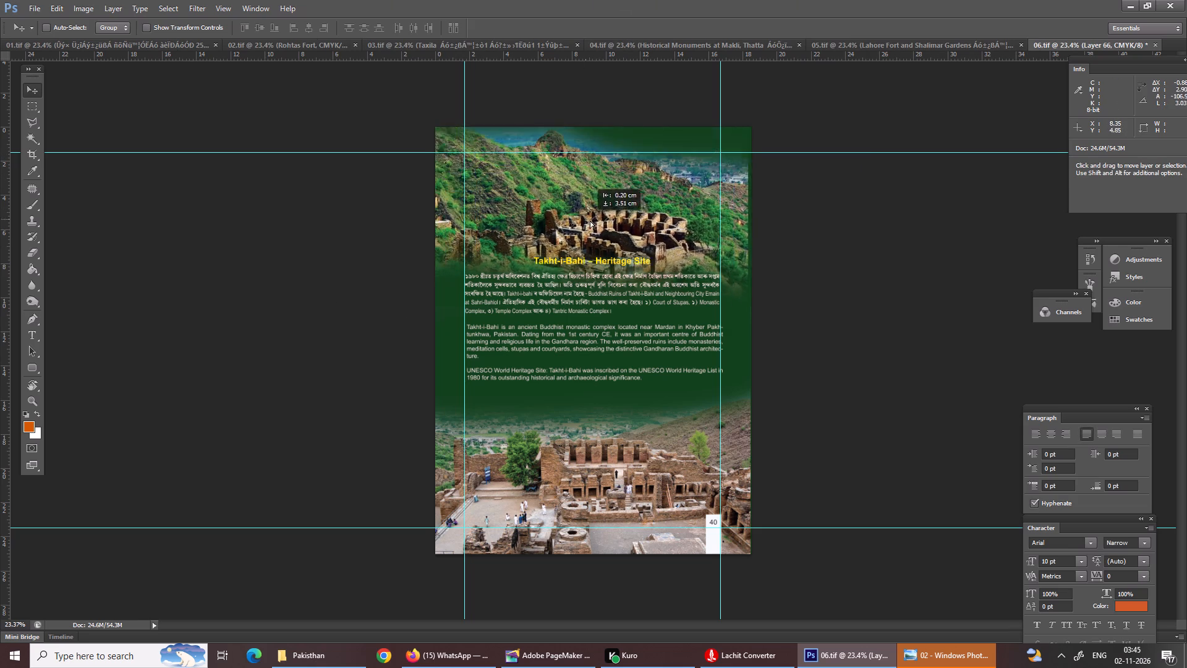
{"action": "left_click_drag", "start_coordinate": [590, 220], "coordinate": [590, 187]}
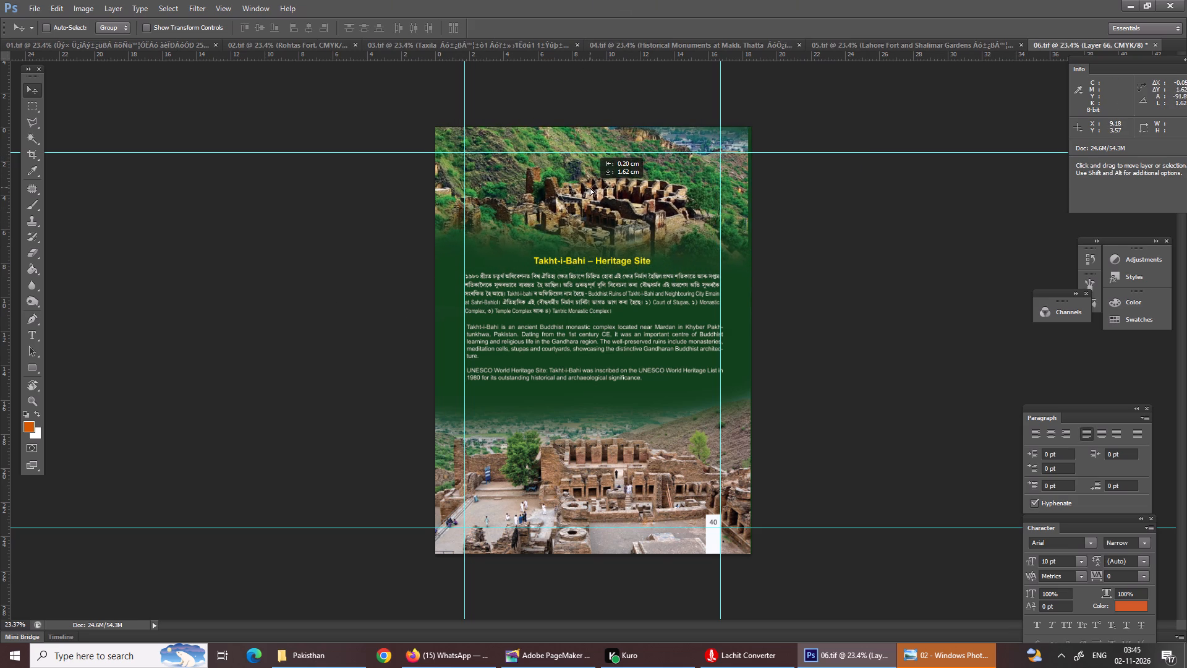
{"action": "left_click_drag", "start_coordinate": [590, 187], "coordinate": [595, 187]}
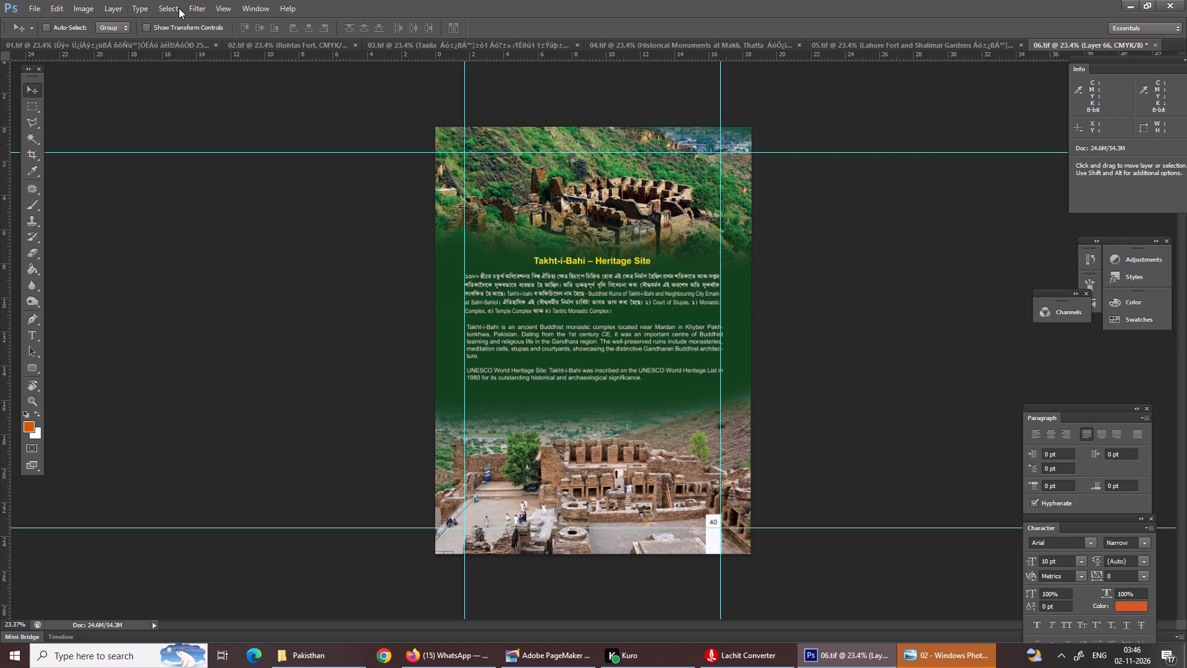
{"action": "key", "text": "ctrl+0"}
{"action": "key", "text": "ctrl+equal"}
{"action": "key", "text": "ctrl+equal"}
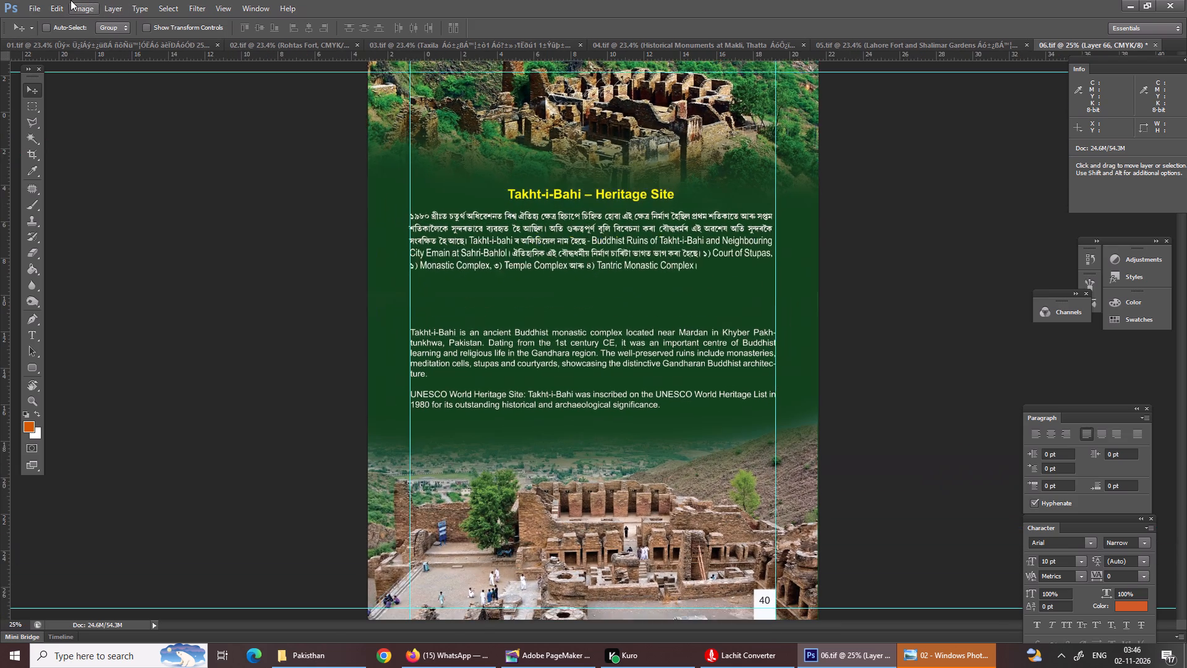
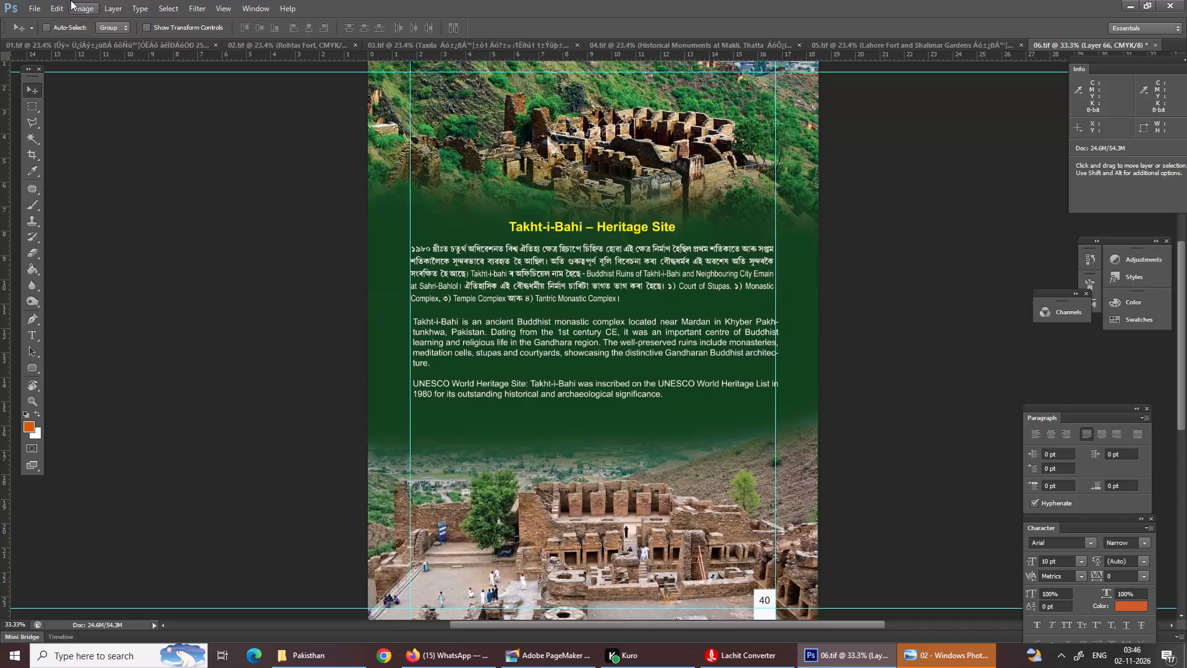
Save the revised Takht-i-Bahi page 06.tif with the whole page fitted in view.
{"action": "key", "text": "ctrl+0"}
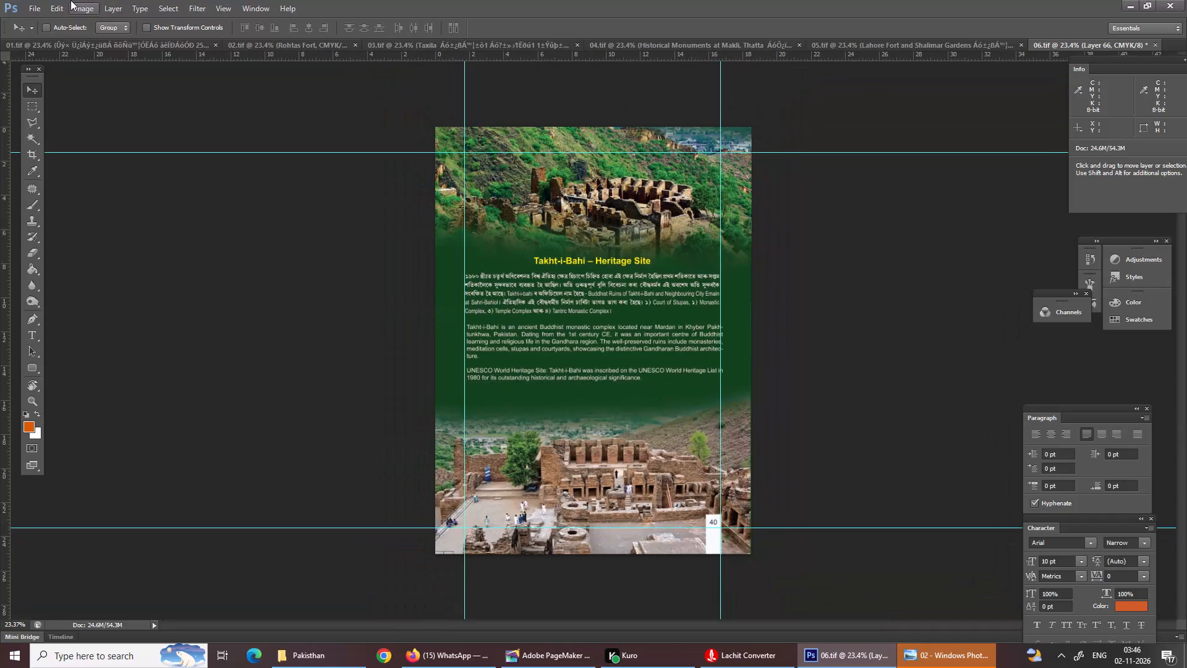
{"action": "key", "text": "ctrl+s"}
{"action": "key", "text": "ctrl+s"}
Switch to File Explorer, reopen the Pakisthan folder from USB Drive (D:) to check the saved page files, and close the window.
{"action": "left_click", "coordinate": [305, 662]}
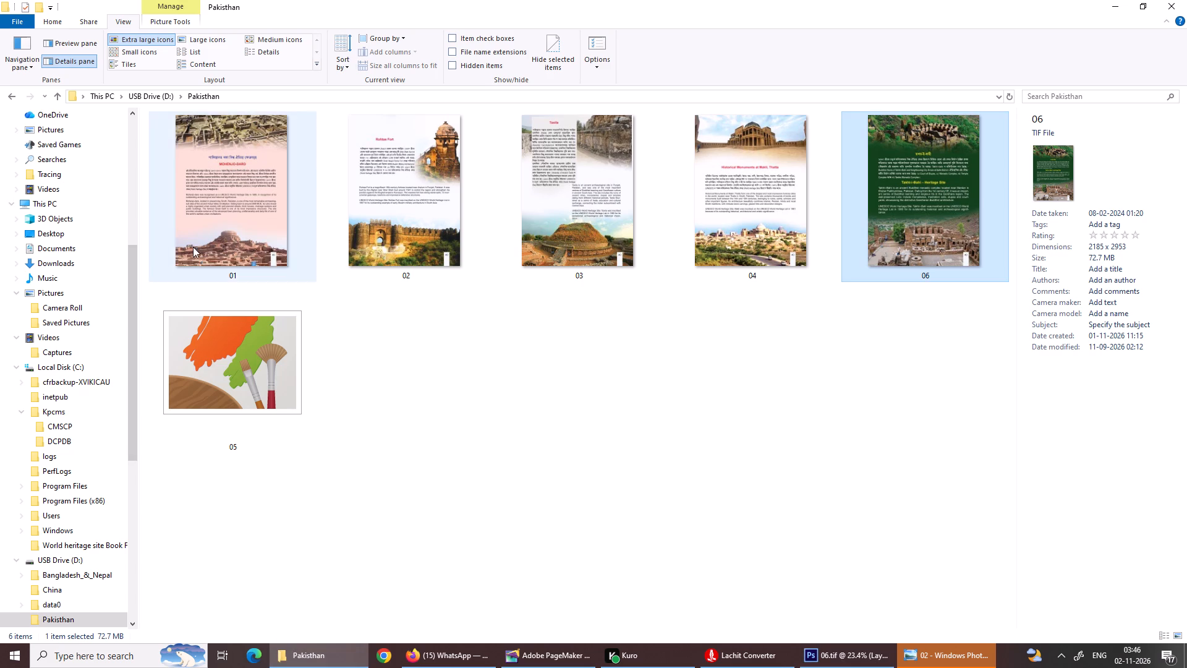
{"action": "left_click", "coordinate": [16, 95]}
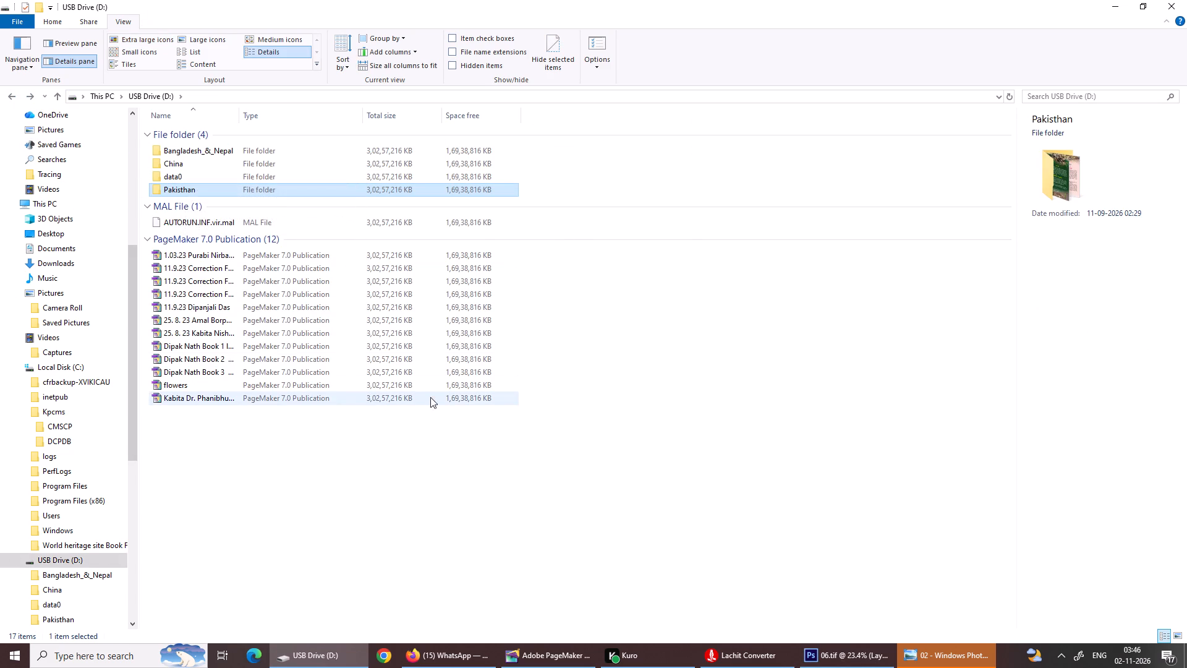
{"action": "left_click", "coordinate": [248, 403]}
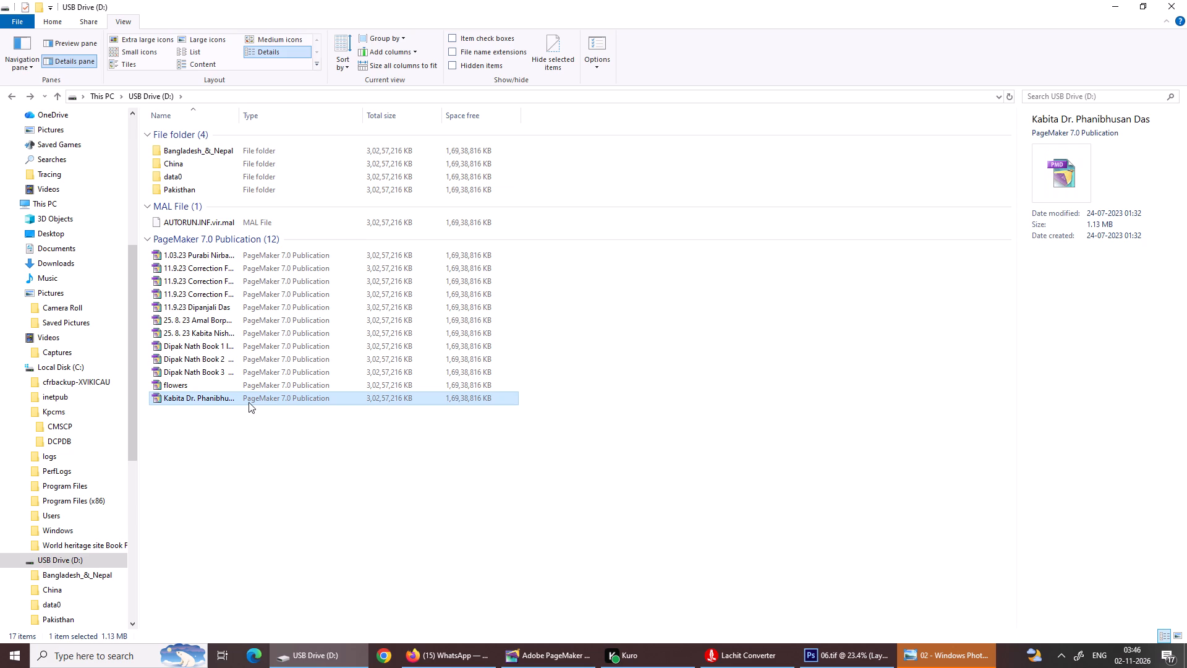
{"action": "left_click_drag", "start_coordinate": [700, 272], "coordinate": [699, 272]}
{"action": "left_click_drag", "start_coordinate": [699, 272], "coordinate": [609, 262]}
{"action": "double_click", "coordinate": [420, 189]}
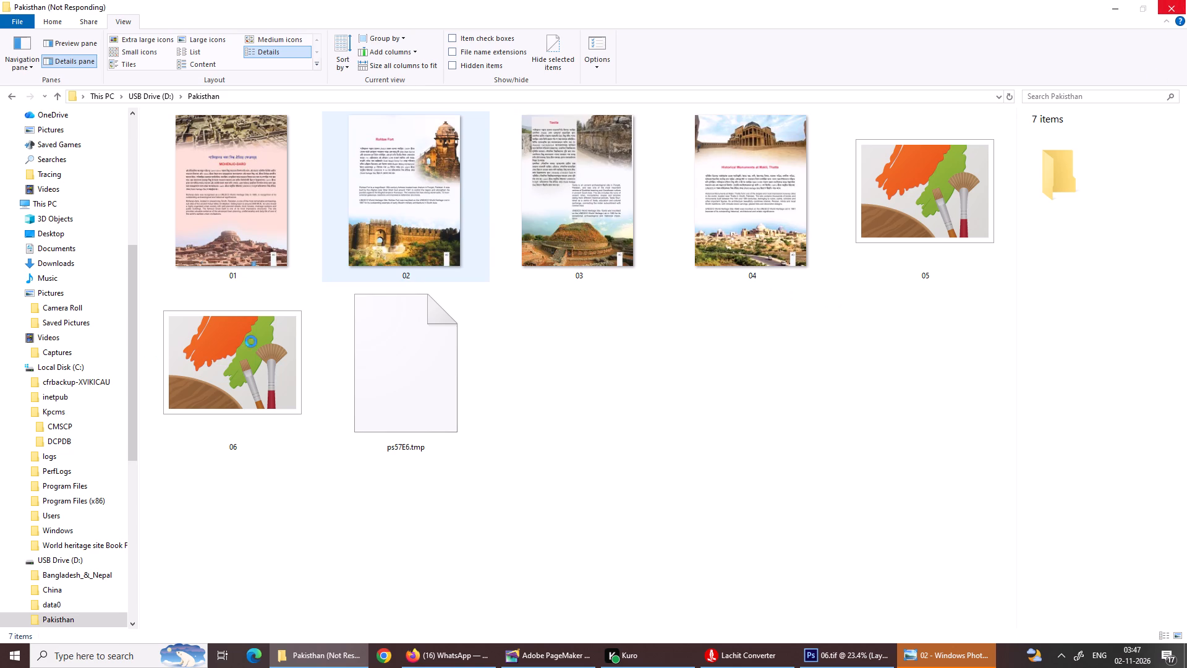
{"action": "left_click_drag", "start_coordinate": [911, 220], "coordinate": [1186, 28]}
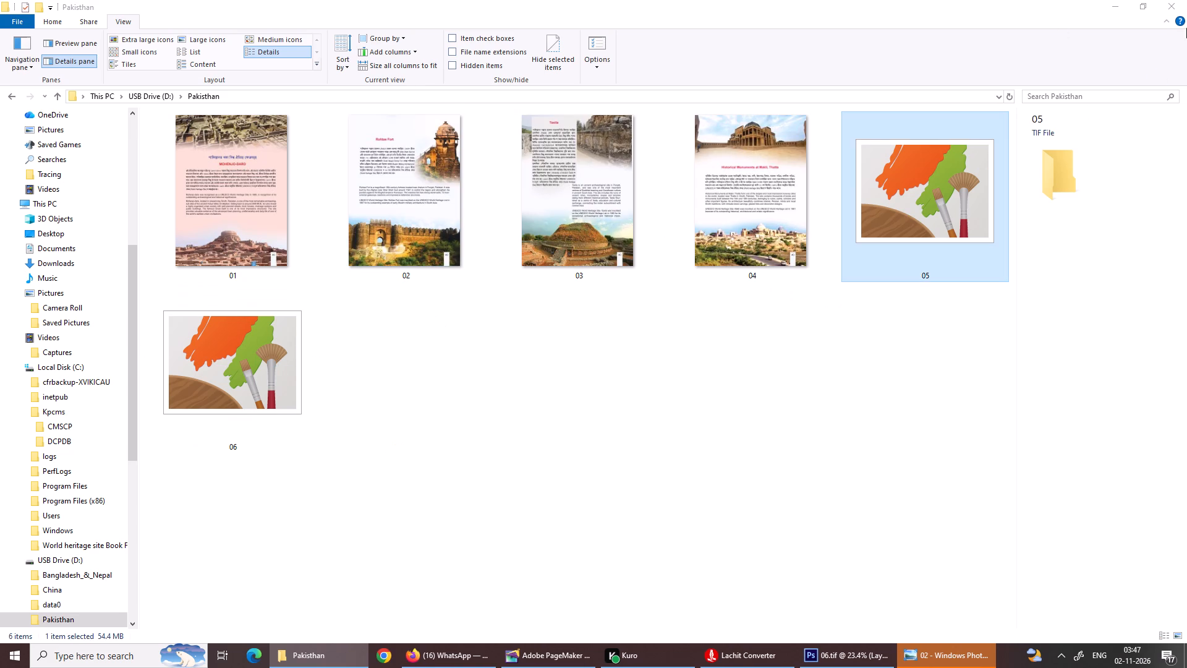
{"action": "left_click_drag", "start_coordinate": [1186, 28], "coordinate": [1186, 0]}
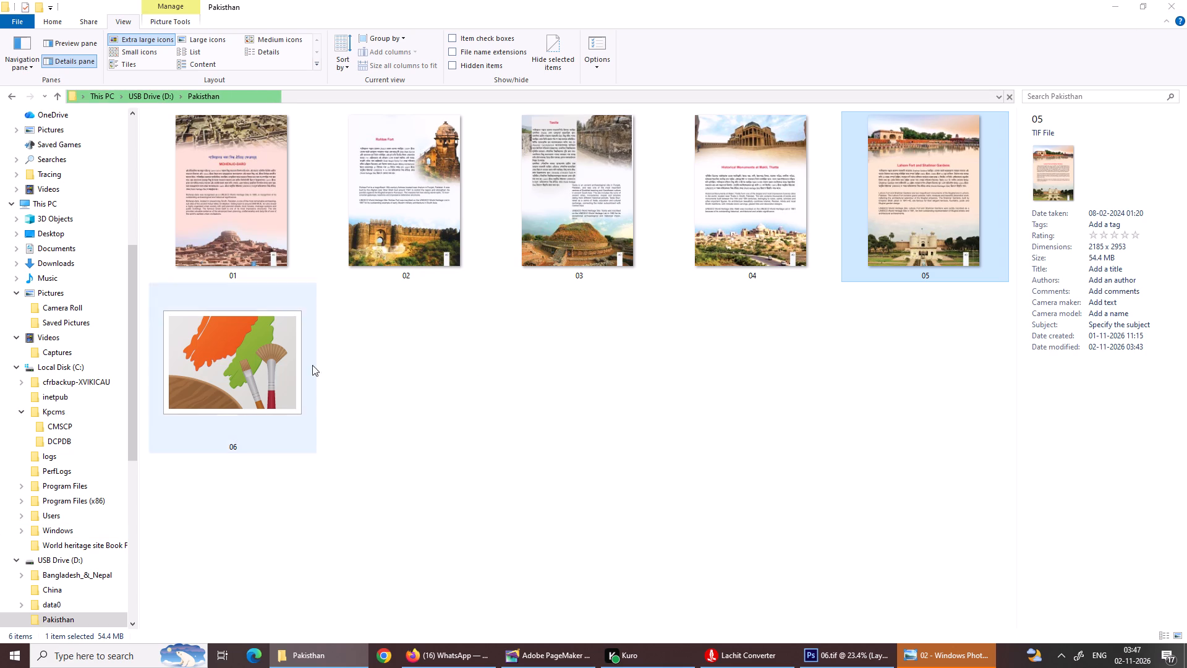
{"action": "left_click", "coordinate": [1181, 0]}
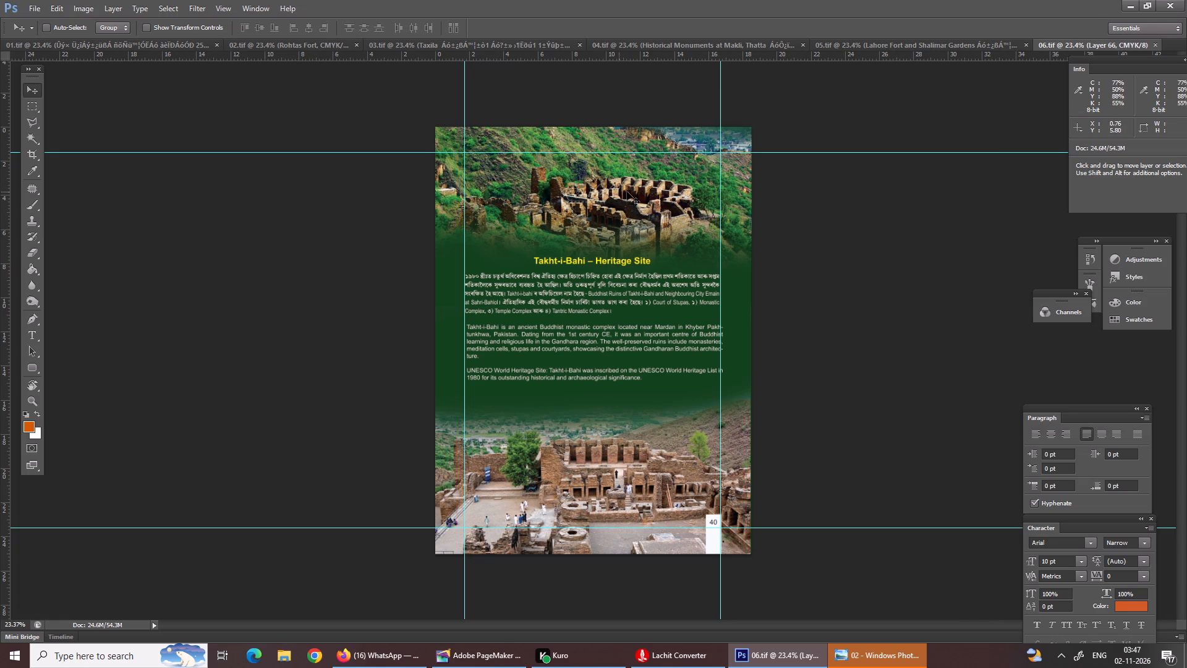
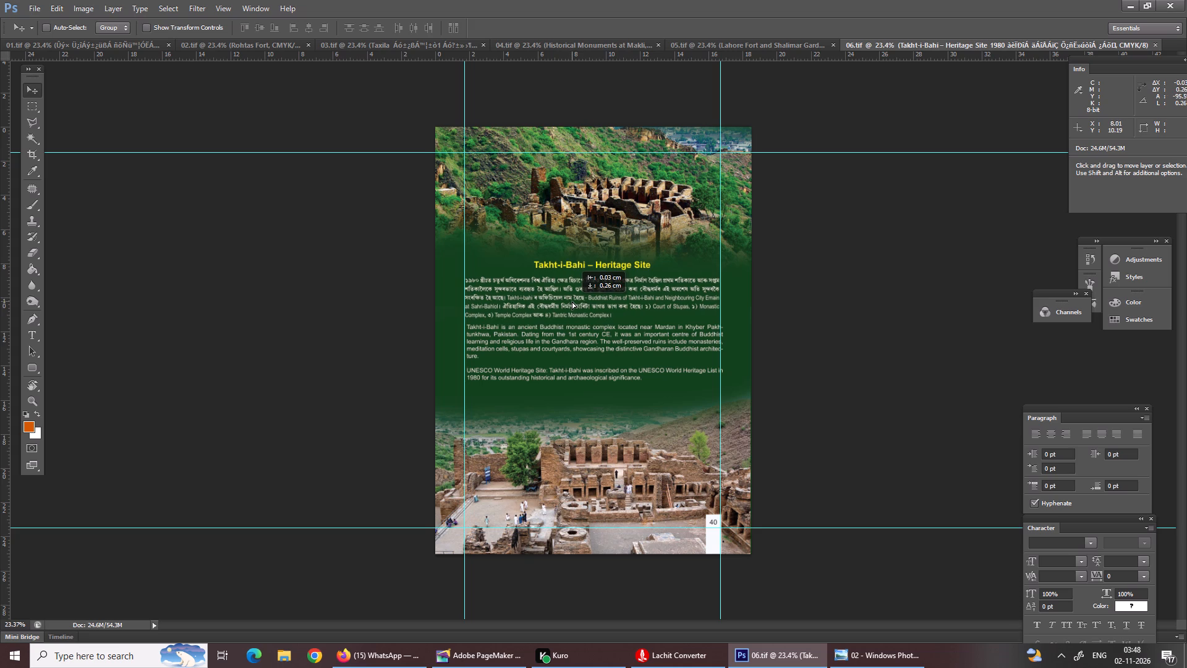
Move the English Takht-i-Bahi description about 0.15 cm down and slightly left, so its edges meet the vertical margin guides.
{"action": "key", "text": "ctrl+equal"}
{"action": "key", "text": "ctrl+equal"}
{"action": "key", "text": "ctrl+equal"}
{"action": "key", "text": "ctrl+equal"}
{"action": "key", "text": "ctrl+equal"}
{"action": "key", "text": "ctrl+equal"}
{"action": "key", "text": "ctrl+equal"}
{"action": "key", "text": "ctrl+equal"}
{"action": "key", "text": "ctrl+equal"}
{"action": "key", "text": "ctrl+equal"}
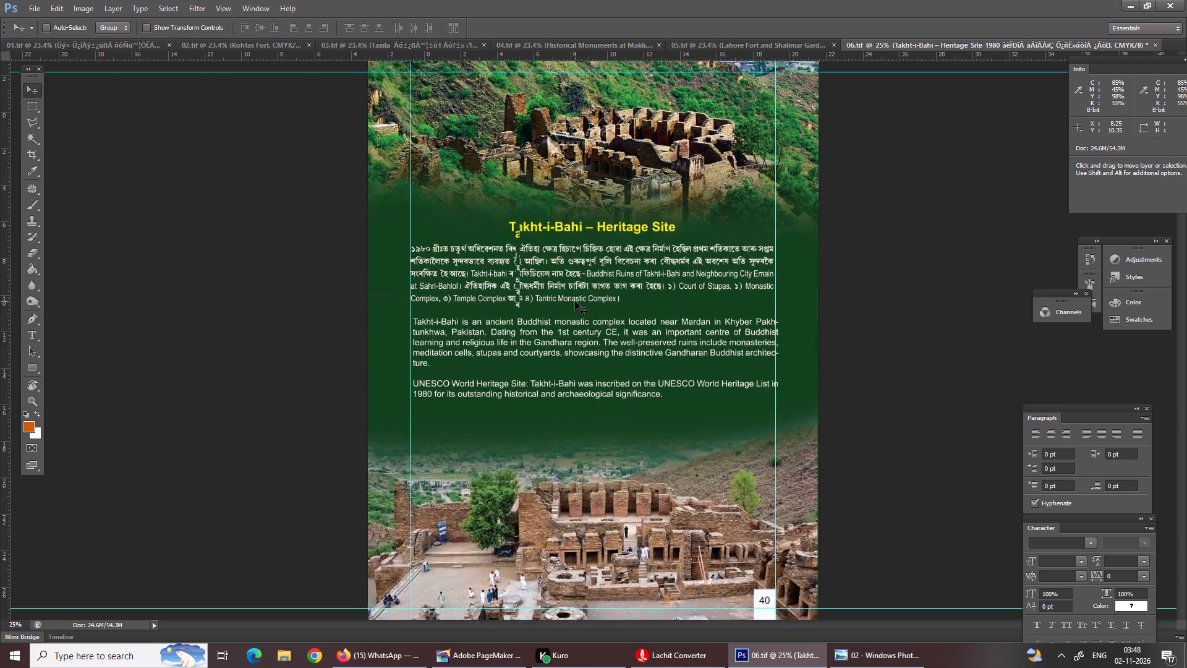
{"action": "right_click", "coordinate": [558, 244]}
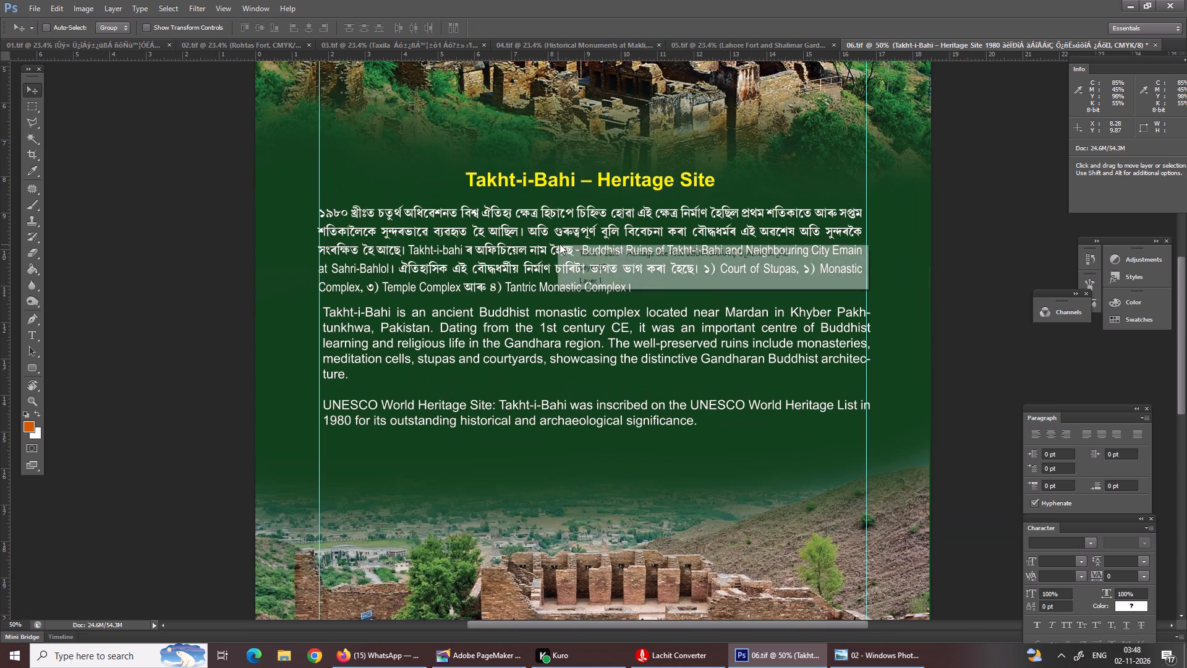
{"action": "double_click", "coordinate": [600, 258]}
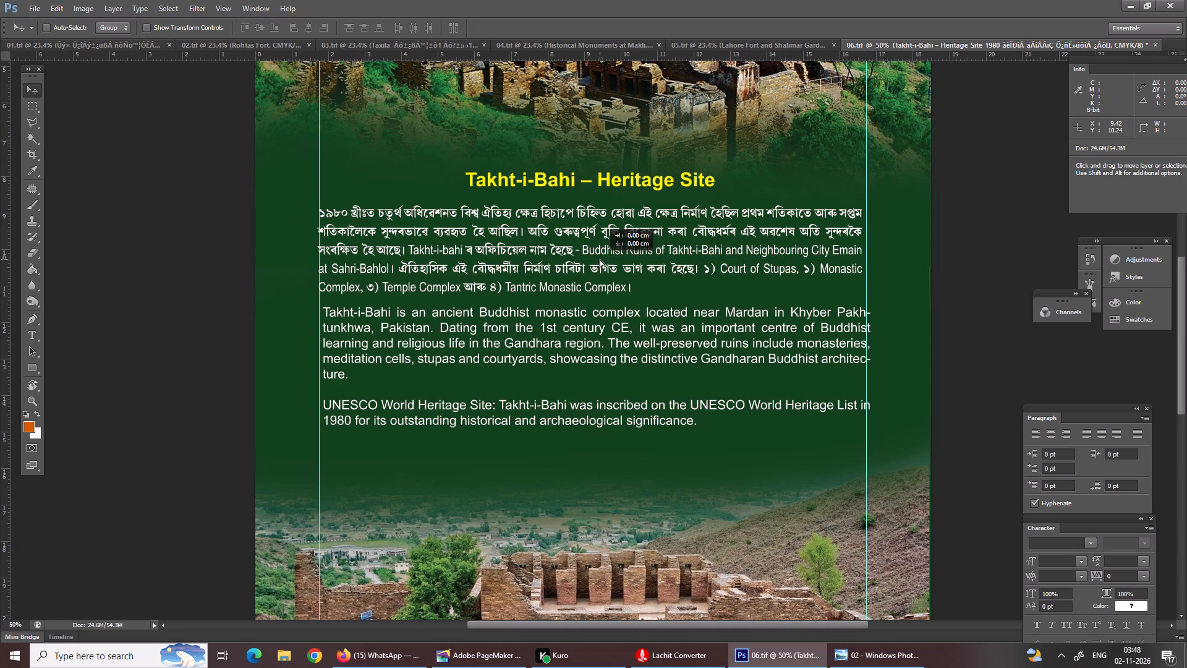
{"action": "right_click", "coordinate": [544, 354]}
{"action": "left_click", "coordinate": [568, 364]}
{"action": "left_click_drag", "start_coordinate": [567, 364], "coordinate": [566, 375]}
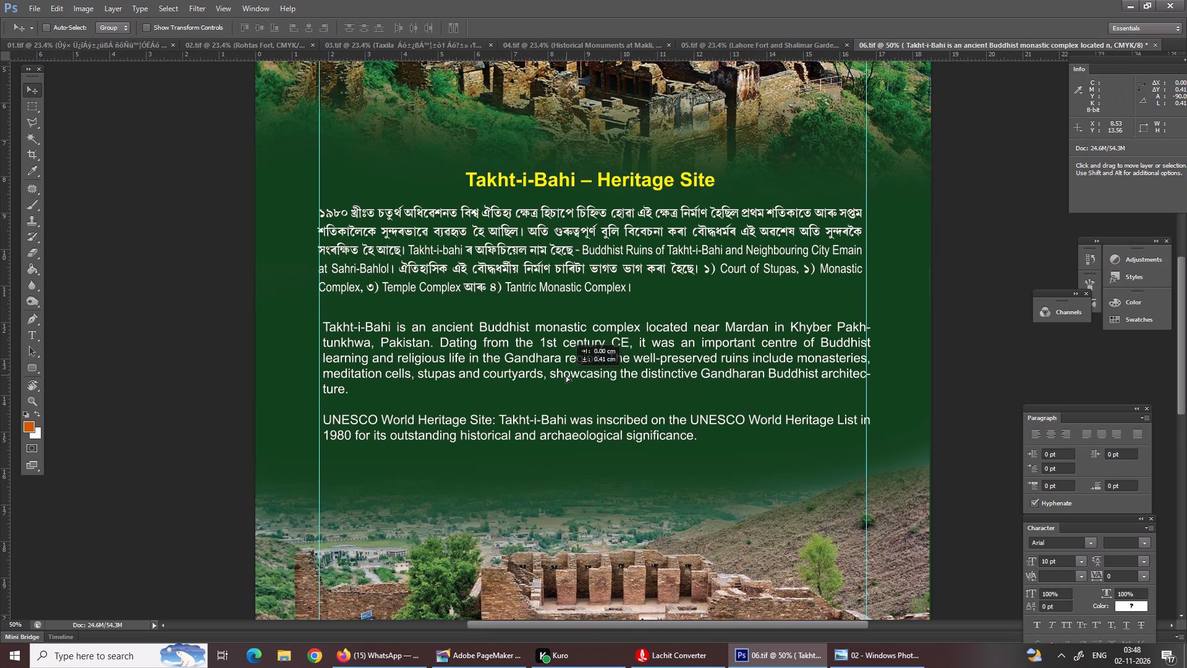
{"action": "left_click_drag", "start_coordinate": [566, 375], "coordinate": [566, 370]}
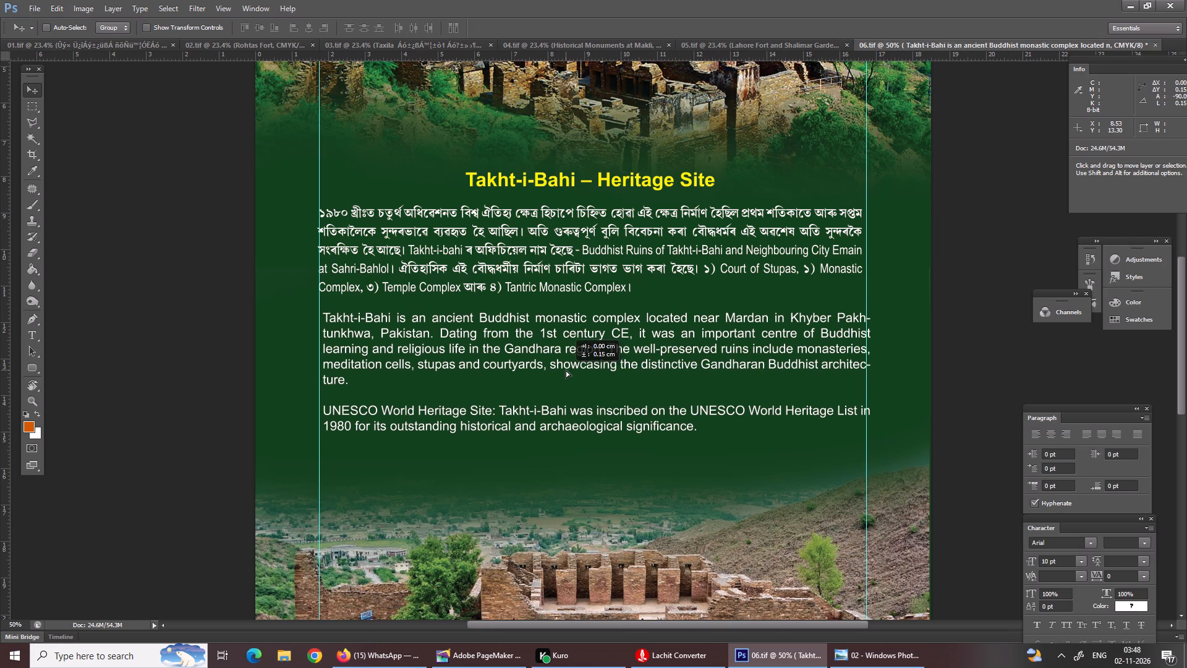
{"action": "left_click_drag", "start_coordinate": [566, 370], "coordinate": [563, 370]}
Move the yellow title and Assamese text block about 0.07 cm right and 0.08 cm down.
{"action": "right_click", "coordinate": [557, 236]}
{"action": "left_click", "coordinate": [580, 245]}
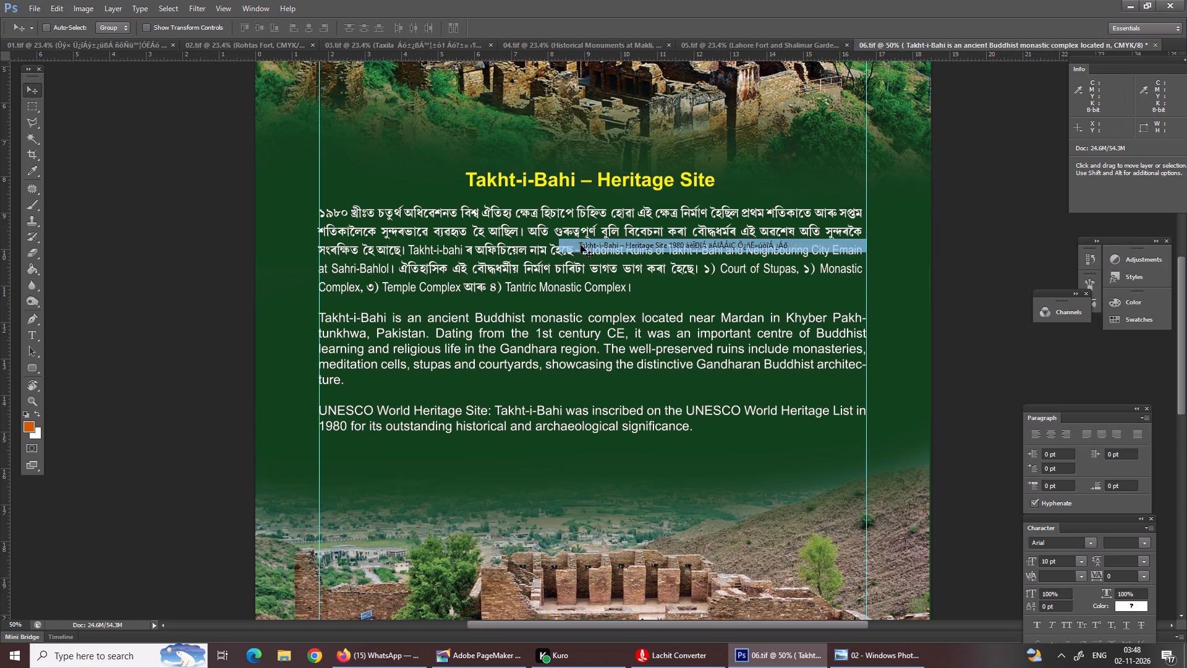
{"action": "left_click", "coordinate": [581, 245]}
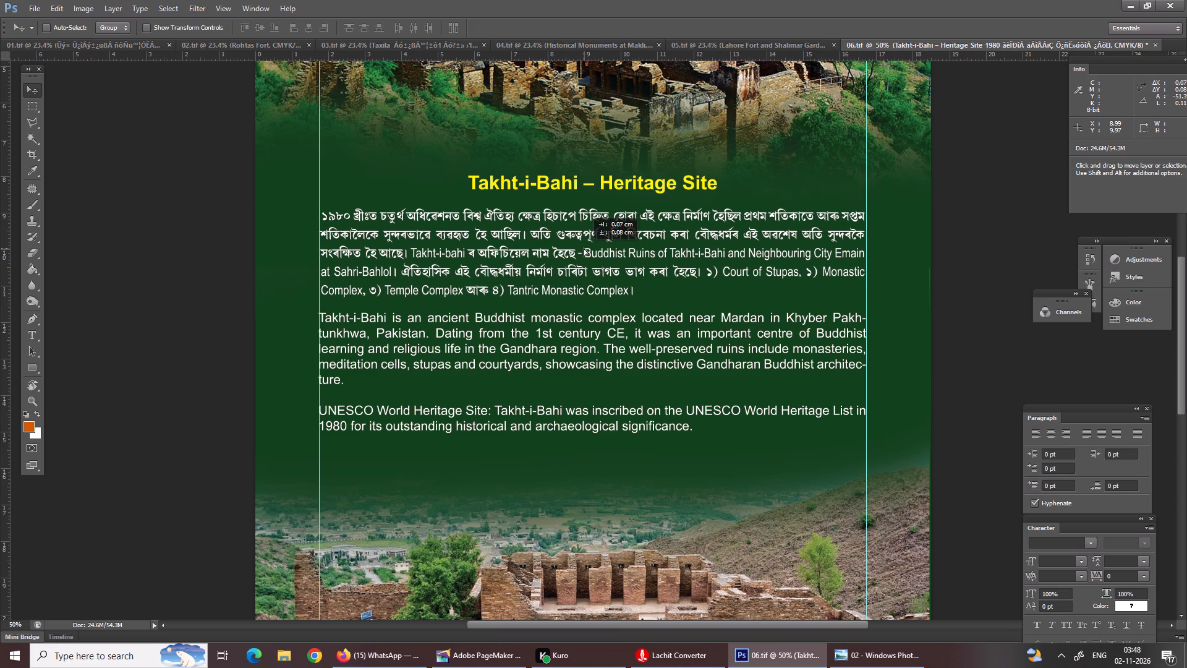
Select the English description again and nudge it slightly between the vertical margin guides.
{"action": "right_click", "coordinate": [549, 359]}
{"action": "left_click", "coordinate": [585, 364]}
{"action": "left_click", "coordinate": [582, 358]}
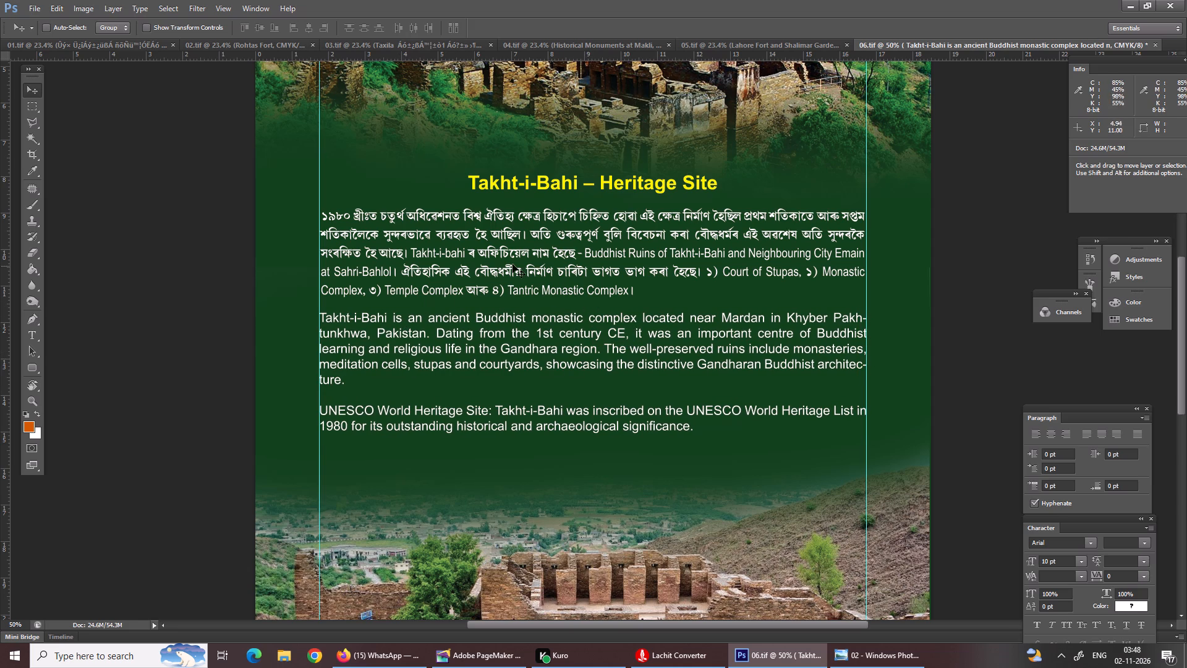
Open the Assamese text block with the Type tool and look over the page down to the page number, leaving the text unedited.
{"action": "key", "text": "t"}
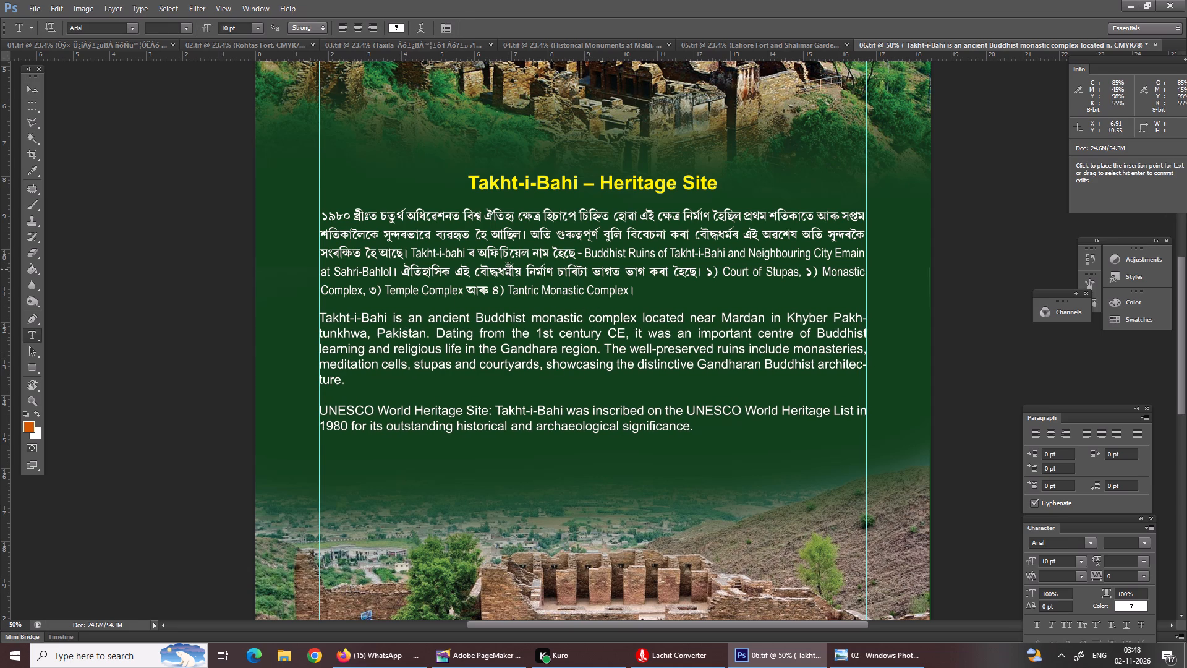
{"action": "left_click", "coordinate": [491, 271]}
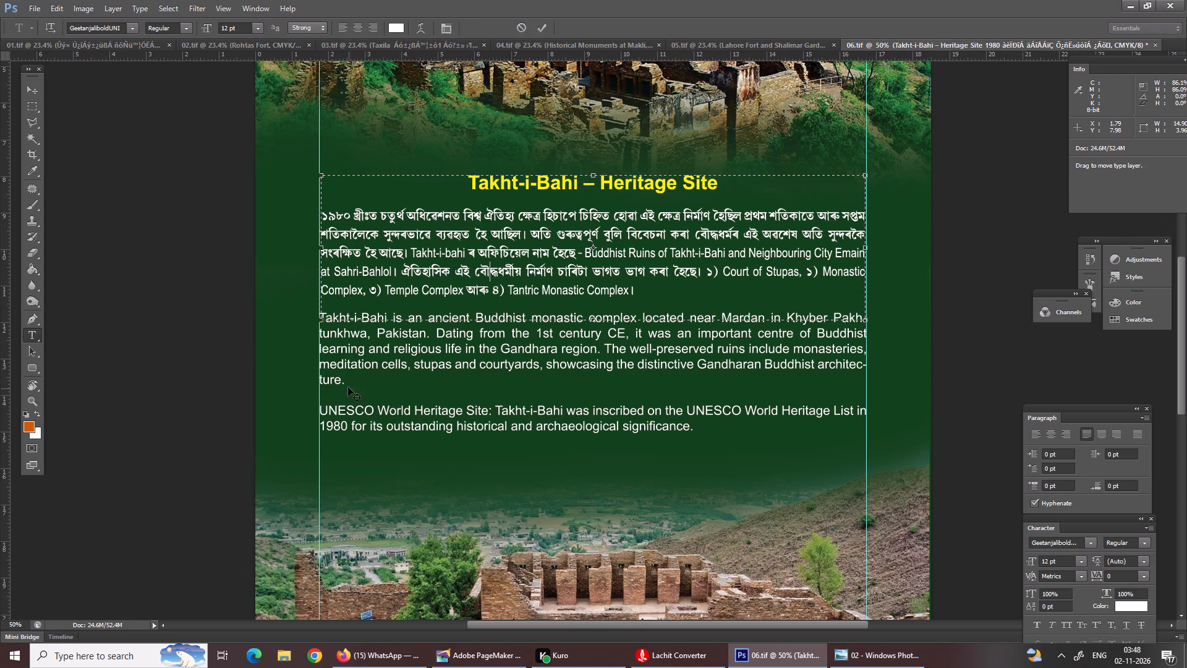
{"action": "scroll", "coordinate": [760, 458], "scroll_direction": "down", "scroll_amount": 2}
{"action": "scroll", "coordinate": [760, 458], "scroll_direction": "up", "scroll_amount": 1}
{"action": "scroll", "coordinate": [760, 458], "scroll_direction": "down", "scroll_amount": 6}
{"action": "scroll", "coordinate": [710, 466], "scroll_direction": "down", "scroll_amount": 2}
{"action": "scroll", "coordinate": [707, 467], "scroll_direction": "up", "scroll_amount": 1}
{"action": "scroll", "coordinate": [696, 469], "scroll_direction": "down", "scroll_amount": 2}
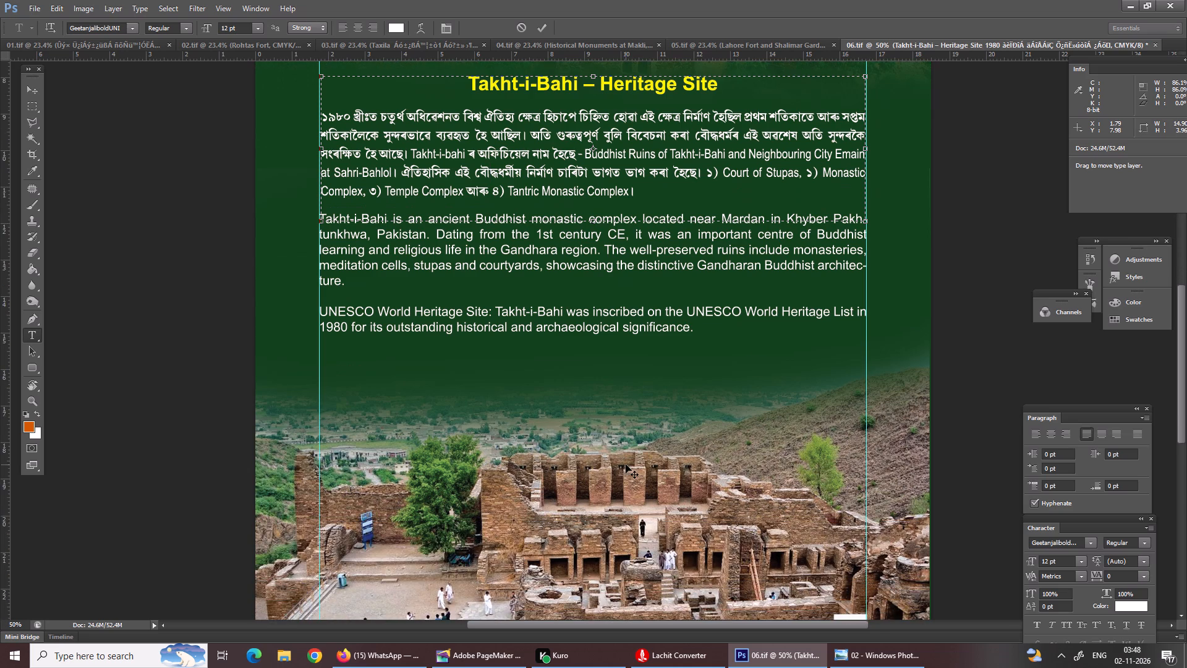
{"action": "scroll", "coordinate": [626, 465], "scroll_direction": "down", "scroll_amount": 3}
{"action": "scroll", "coordinate": [626, 465], "scroll_direction": "up", "scroll_amount": 2}
{"action": "scroll", "coordinate": [626, 465], "scroll_direction": "down", "scroll_amount": 2}
{"action": "scroll", "coordinate": [626, 465], "scroll_direction": "up", "scroll_amount": 4}
{"action": "scroll", "coordinate": [574, 440], "scroll_direction": "down", "scroll_amount": 5}
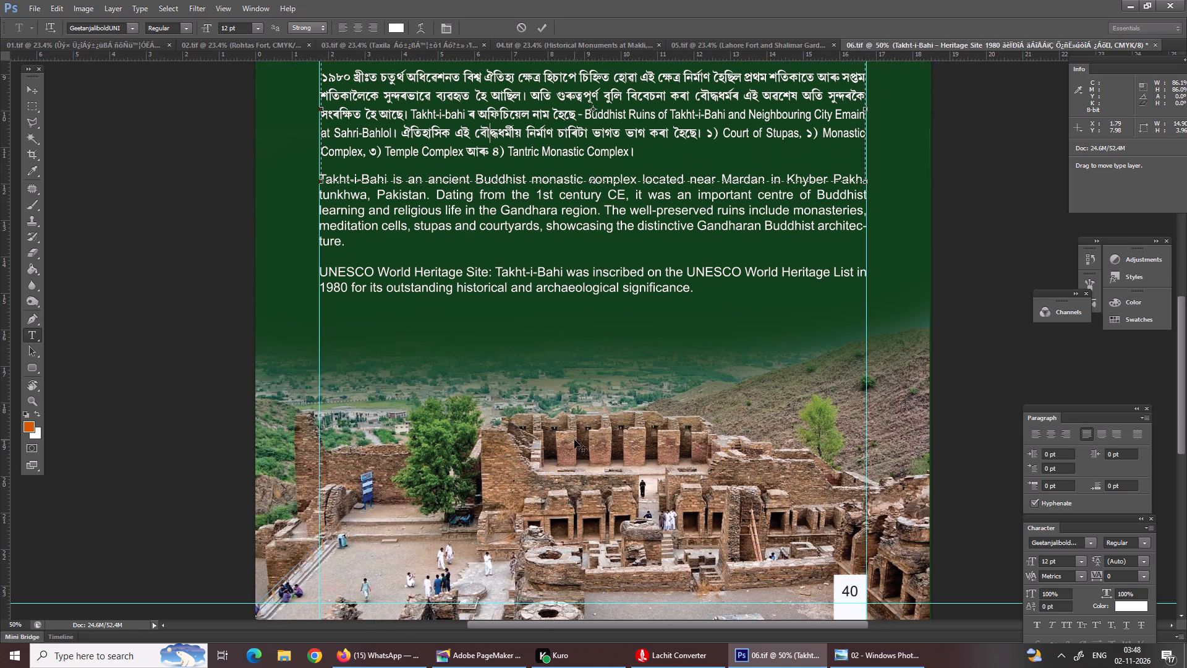
{"action": "scroll", "coordinate": [574, 440], "scroll_direction": "down", "scroll_amount": 1}
{"action": "left_click", "coordinate": [512, 181]}
{"action": "left_click", "coordinate": [537, 208]}
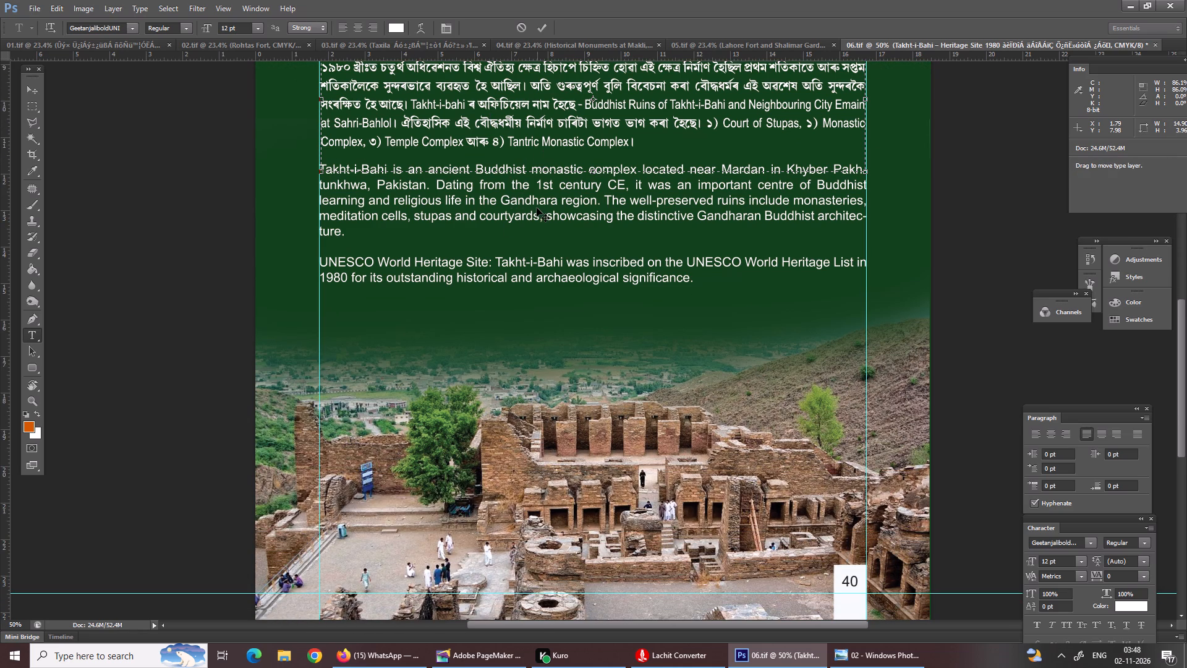
{"action": "left_click", "coordinate": [546, 245]}
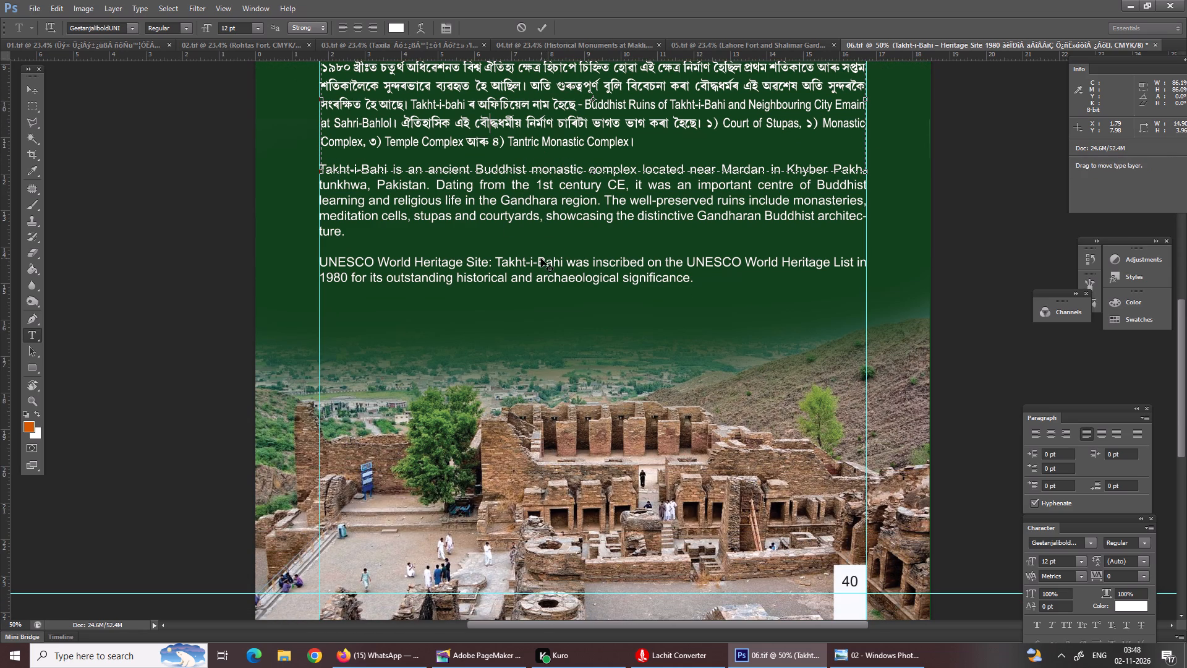
{"action": "key", "text": "Return"}
Shorten the English description's text frame from its bottom edge to a height of about 4.4 cm.
{"action": "left_click", "coordinate": [542, 258]}
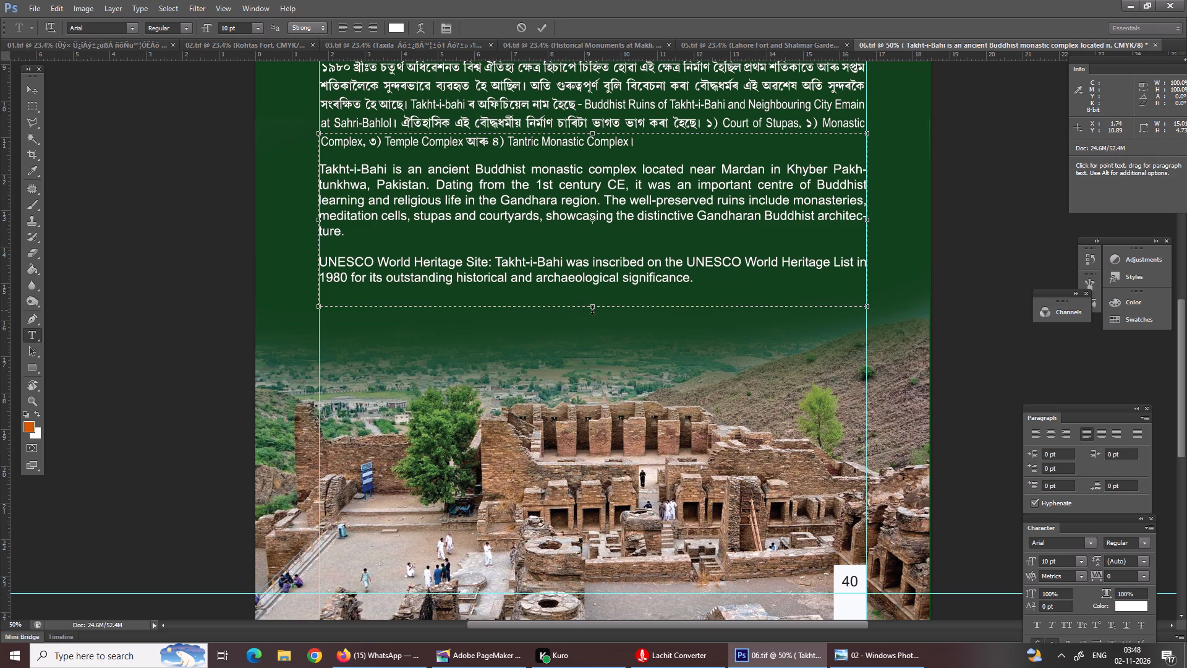
{"action": "left_click_drag", "start_coordinate": [592, 310], "coordinate": [593, 298]}
{"action": "left_click", "coordinate": [561, 68]}
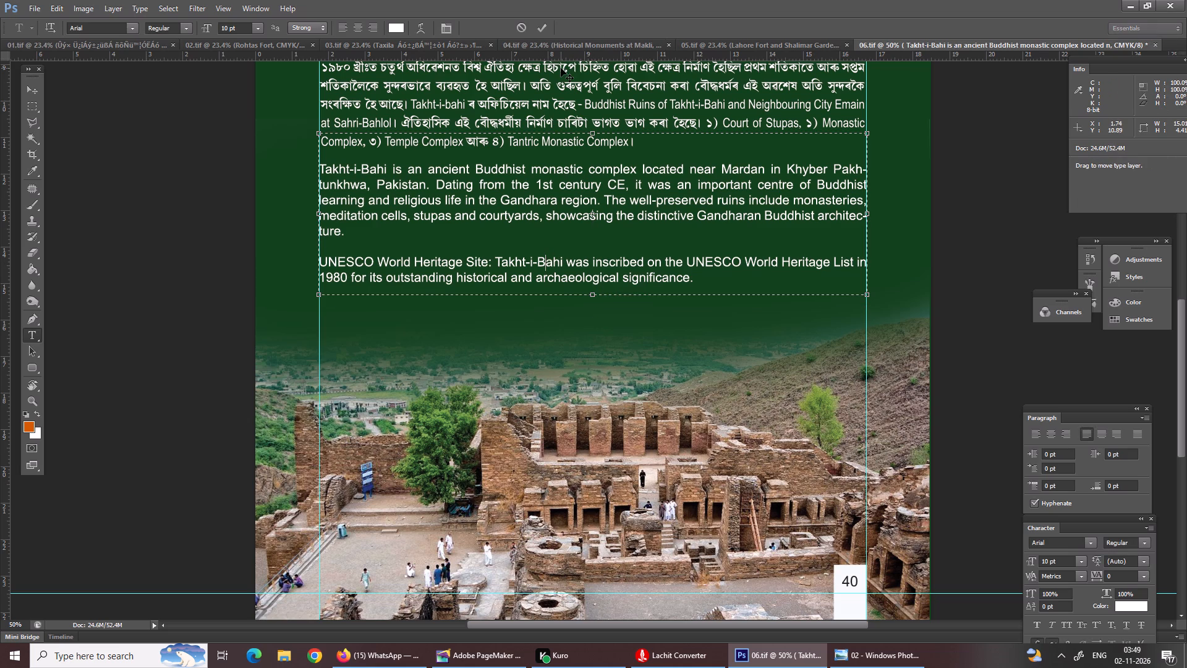
{"action": "key", "text": "Return"}
Shorten the Assamese text block's frame by raising its bottom edge closer to the last line of text.
{"action": "left_click", "coordinate": [554, 106]}
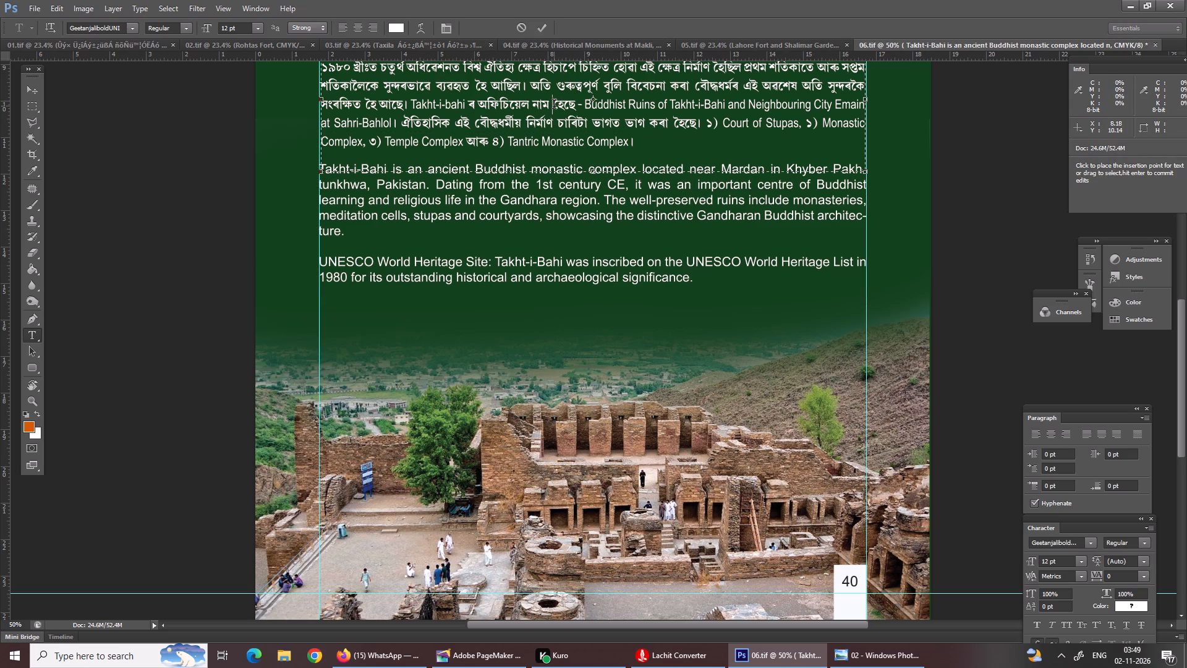
{"action": "left_click_drag", "start_coordinate": [589, 173], "coordinate": [585, 155]}
{"action": "scroll", "coordinate": [592, 124], "scroll_direction": "up", "scroll_amount": 1}
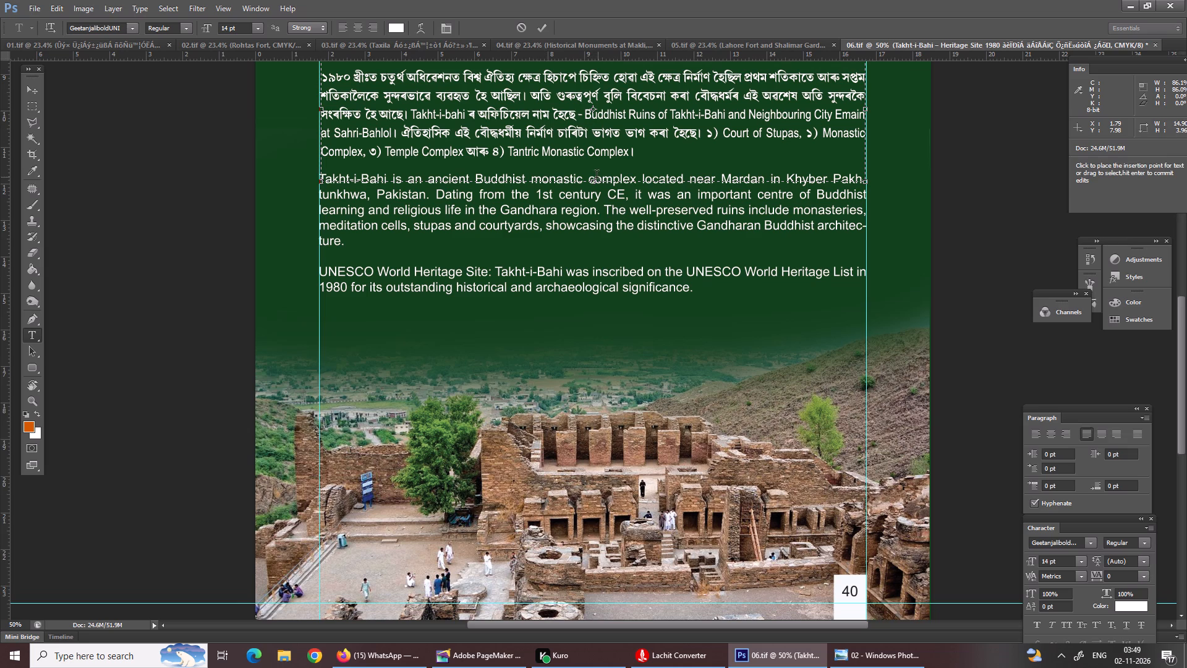
{"action": "left_click_drag", "start_coordinate": [592, 184], "coordinate": [593, 169]}
{"action": "key", "text": "Return"}
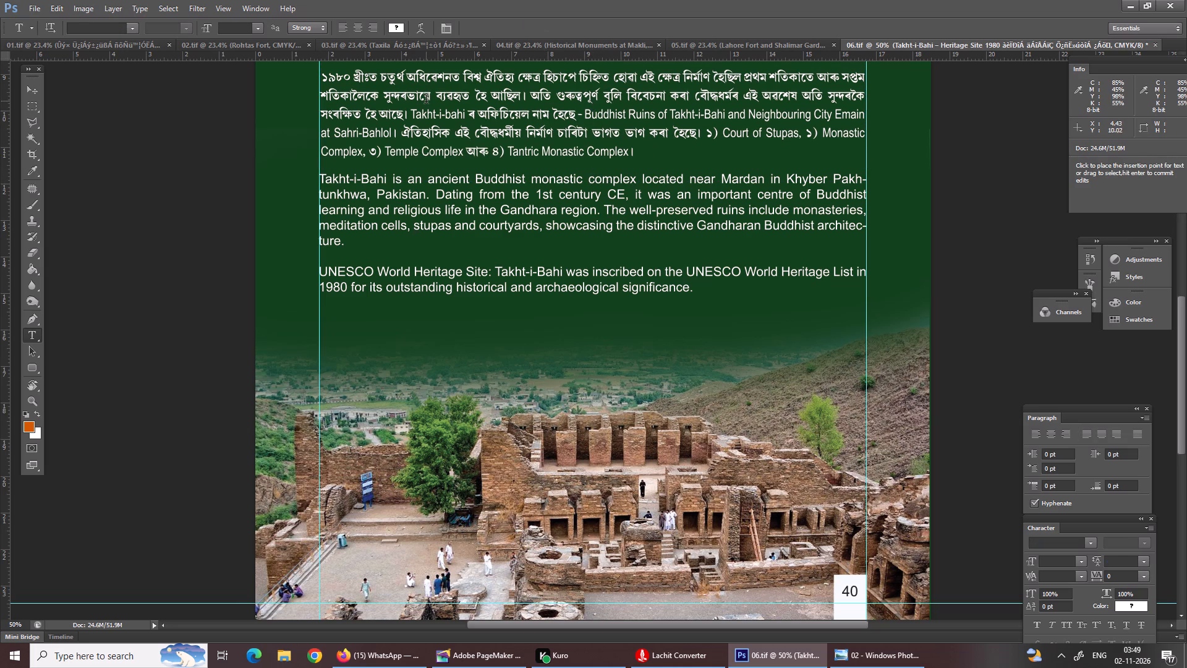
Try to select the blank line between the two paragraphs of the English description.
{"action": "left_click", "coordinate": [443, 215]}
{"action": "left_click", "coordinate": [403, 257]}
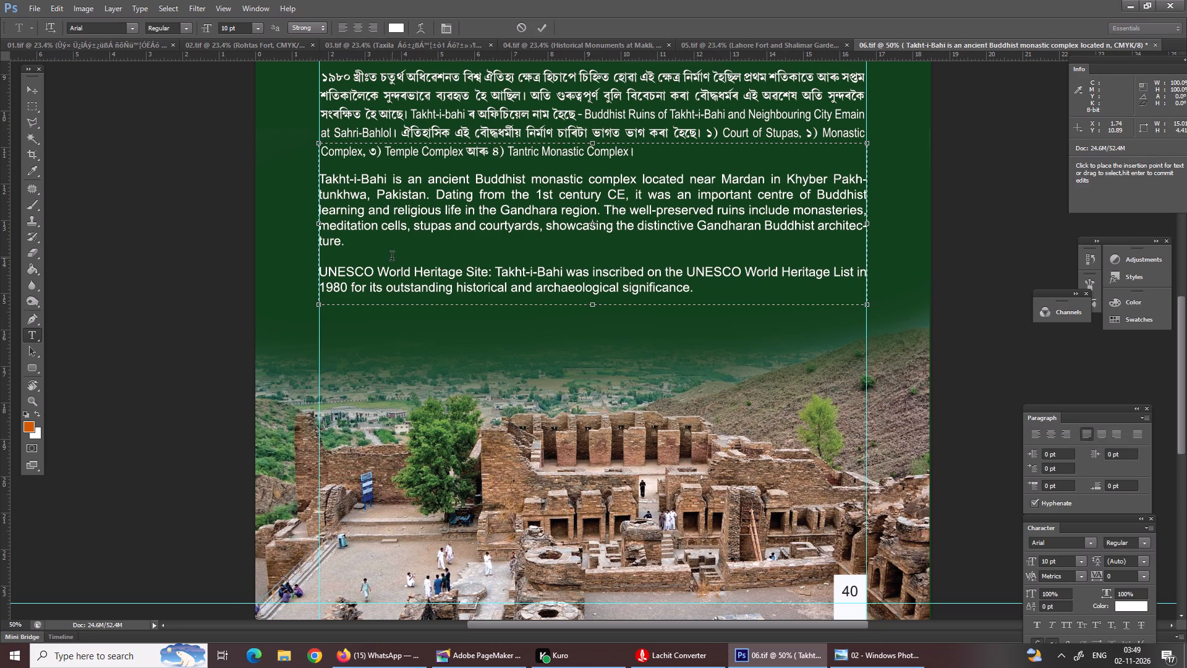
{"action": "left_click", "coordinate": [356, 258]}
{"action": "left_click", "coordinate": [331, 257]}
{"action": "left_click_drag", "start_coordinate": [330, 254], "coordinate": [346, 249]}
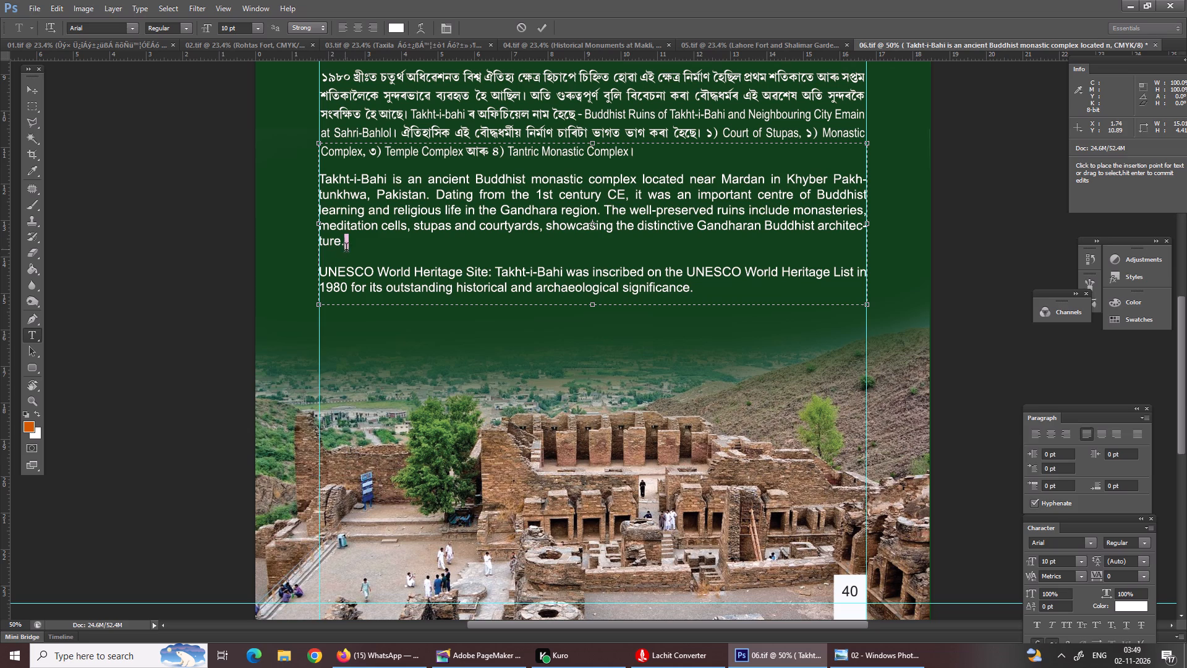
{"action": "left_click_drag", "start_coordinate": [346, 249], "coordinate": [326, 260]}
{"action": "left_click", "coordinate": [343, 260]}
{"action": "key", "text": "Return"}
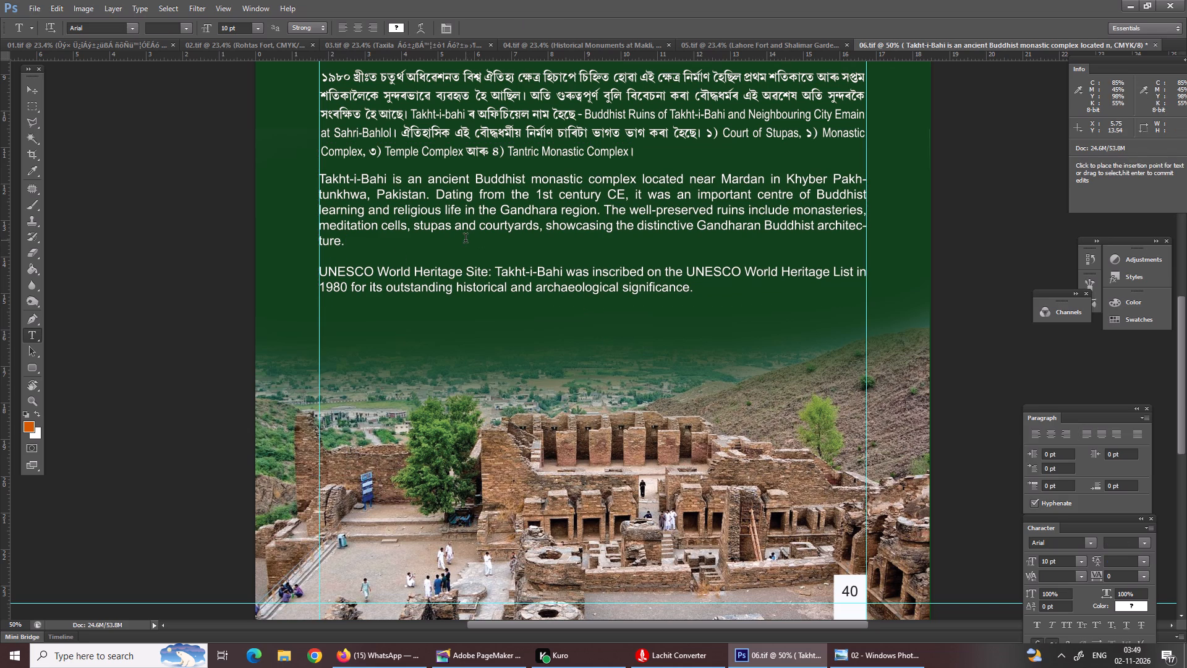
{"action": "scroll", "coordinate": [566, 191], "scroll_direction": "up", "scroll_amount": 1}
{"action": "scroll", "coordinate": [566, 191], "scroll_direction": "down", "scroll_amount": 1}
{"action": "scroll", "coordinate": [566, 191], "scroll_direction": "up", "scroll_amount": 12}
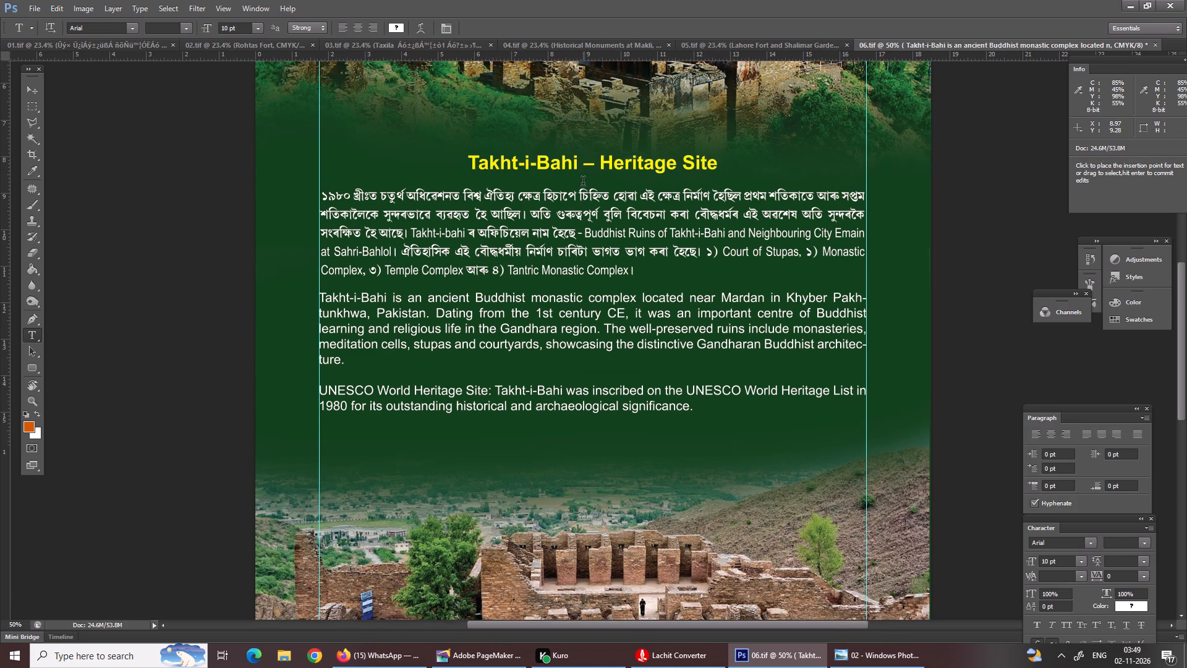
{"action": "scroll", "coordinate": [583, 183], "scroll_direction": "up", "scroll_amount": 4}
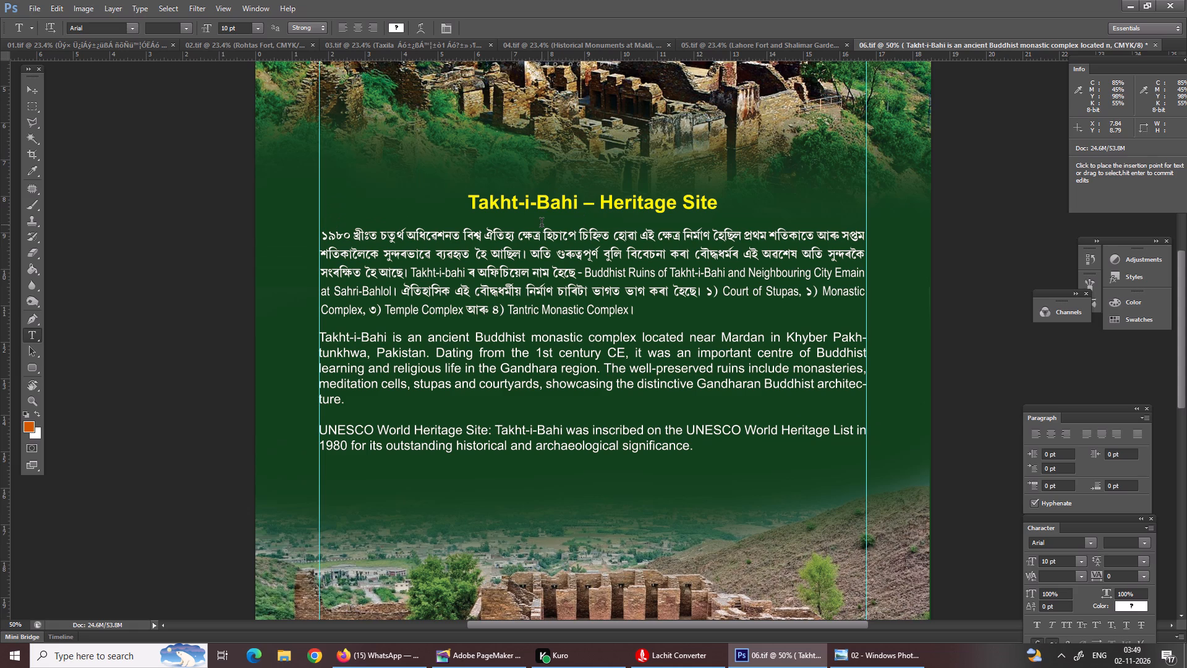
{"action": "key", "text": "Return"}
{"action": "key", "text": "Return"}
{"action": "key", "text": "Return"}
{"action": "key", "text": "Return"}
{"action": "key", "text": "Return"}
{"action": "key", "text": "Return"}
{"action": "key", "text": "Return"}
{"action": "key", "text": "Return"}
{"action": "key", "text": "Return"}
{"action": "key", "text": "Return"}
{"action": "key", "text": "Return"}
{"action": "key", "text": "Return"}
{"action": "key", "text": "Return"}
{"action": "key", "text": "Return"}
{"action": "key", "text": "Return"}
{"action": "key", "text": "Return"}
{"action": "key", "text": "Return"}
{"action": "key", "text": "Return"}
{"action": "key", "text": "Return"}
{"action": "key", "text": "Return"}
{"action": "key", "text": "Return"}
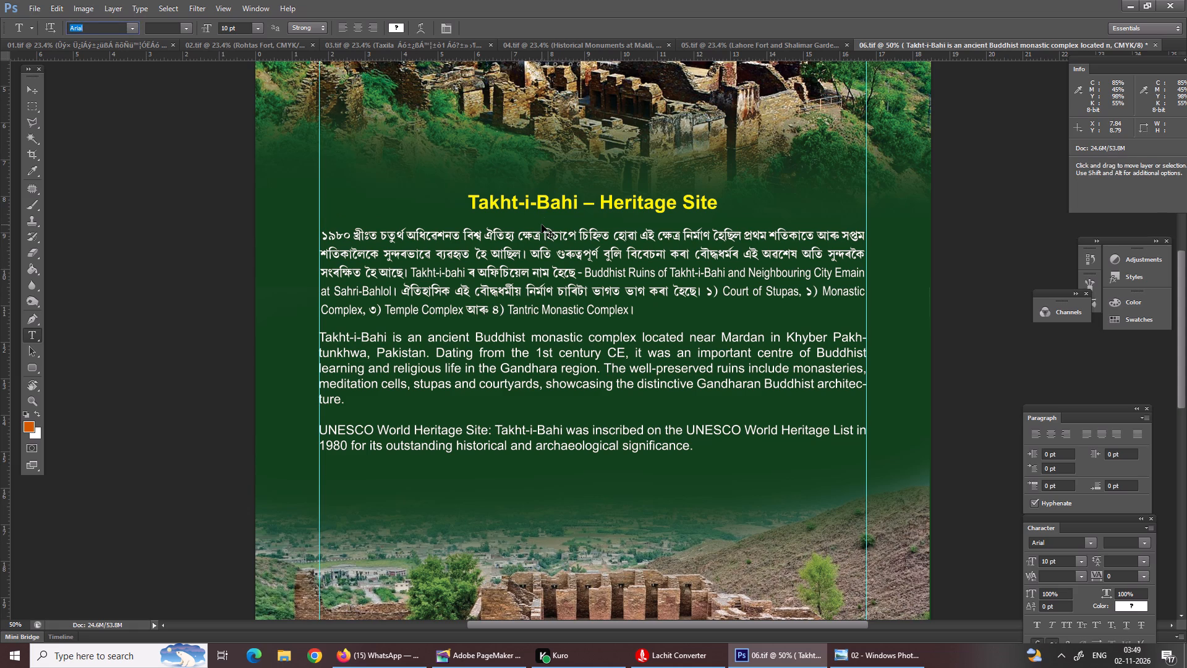
Fit the whole Takht-i-Bahi page in view to check the adjusted text layout.
{"action": "key", "text": "ctrl+0"}
{"action": "key", "text": "ctrl+0"}
{"action": "key", "text": "ctrl+0"}
{"action": "key", "text": "ctrl+0"}
{"action": "key", "text": "ctrl+0"}
{"action": "key", "text": "ctrl+0"}
{"action": "key", "text": "ctrl+0"}
{"action": "key", "text": "ctrl+0"}
{"action": "key", "text": "ctrl+0"}
{"action": "key", "text": "ctrl+0"}
{"action": "key", "text": "ctrl+0"}
{"action": "key", "text": "ctrl+0"}
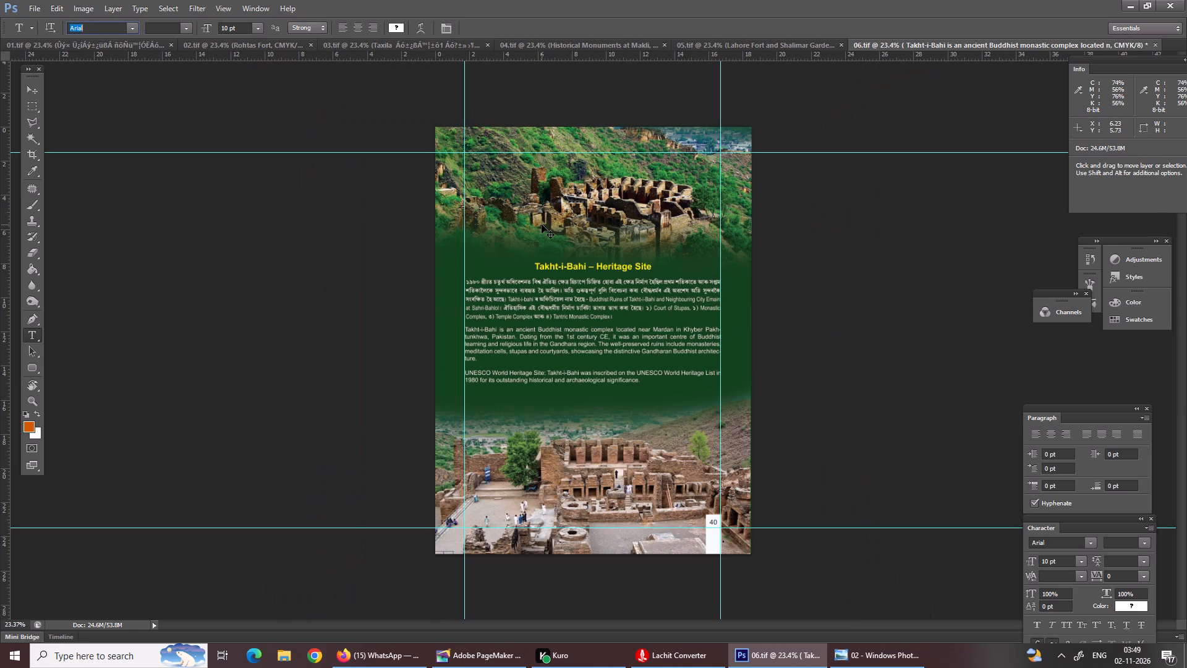
{"action": "key", "text": "Return"}
{"action": "key", "text": "Return"}
{"action": "key", "text": "Return"}
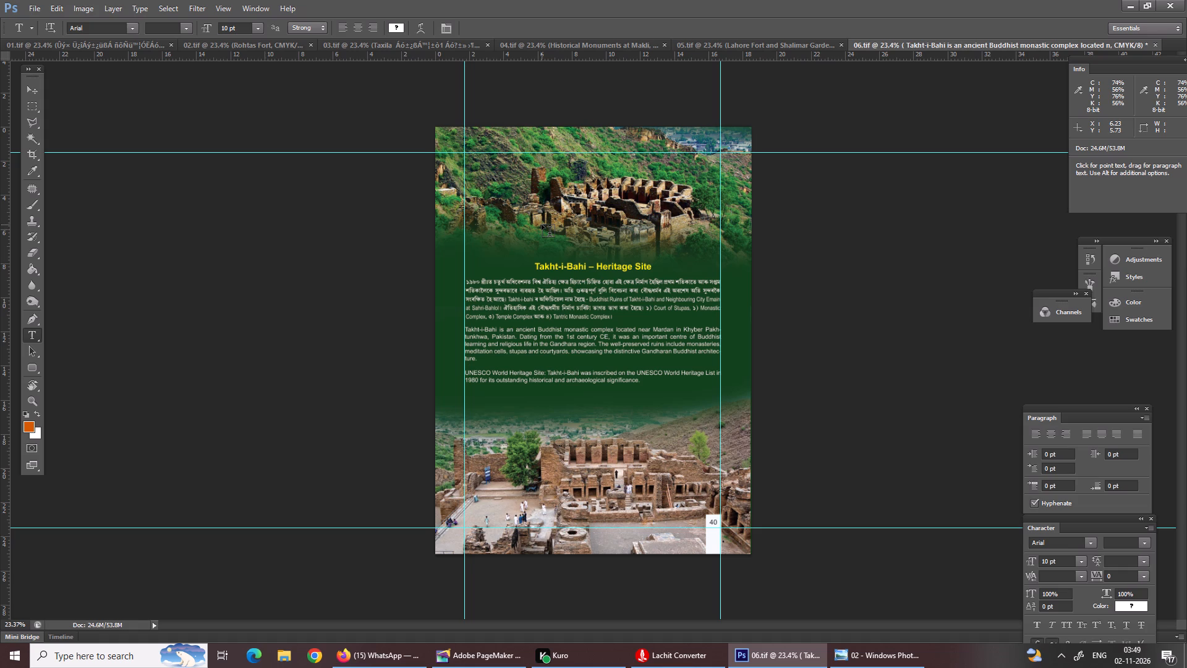
{"action": "key", "text": "Return"}
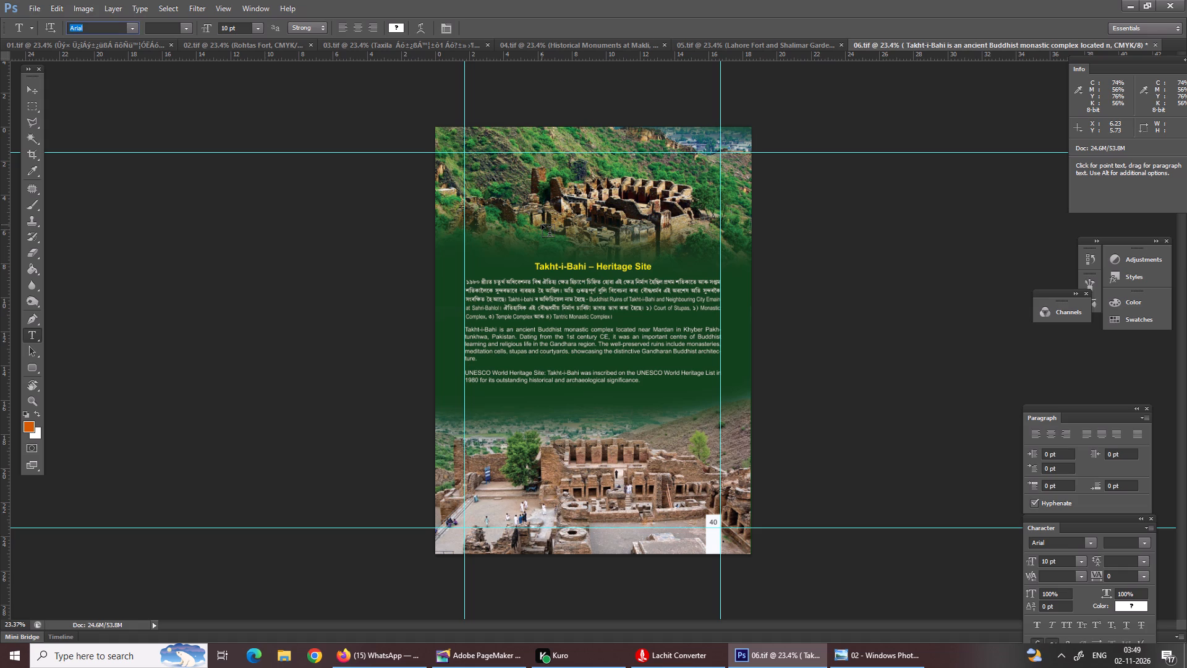
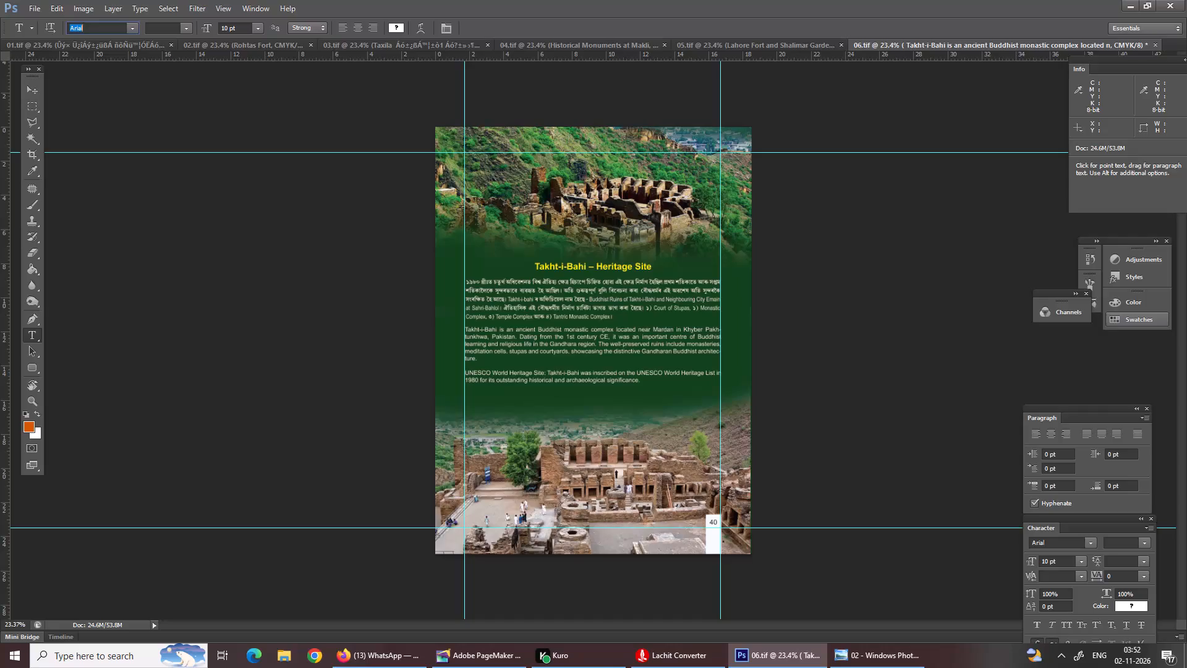
Start a new line of point text on the upper ruins photo, above the Takht-i-Bahi – Heritage Site heading.
{"action": "left_click", "coordinate": [595, 229]}
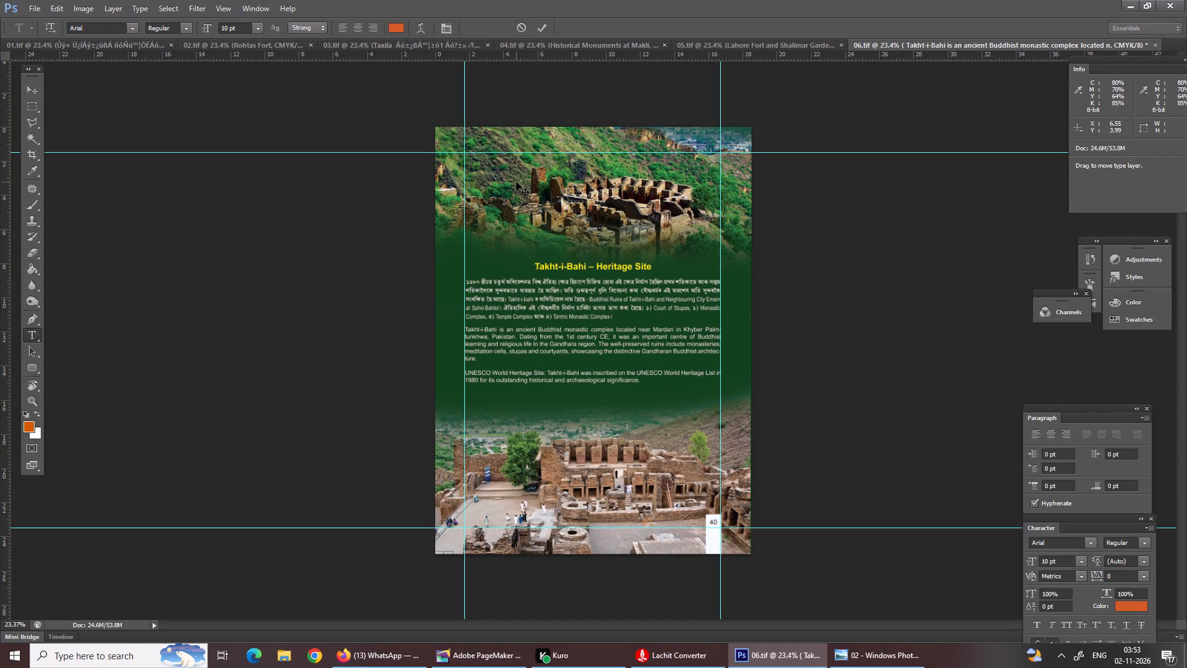
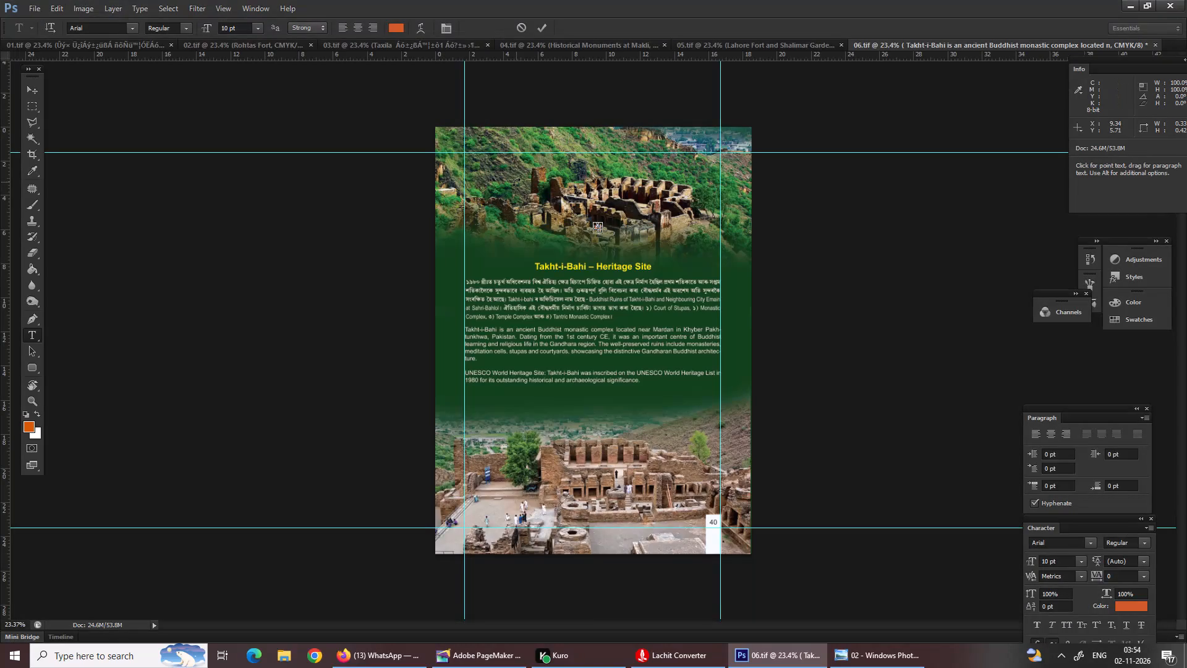
Finish the point text entry on the upper ruins photo and switch to the Move tool.
{"action": "key", "text": "ctrl+0"}
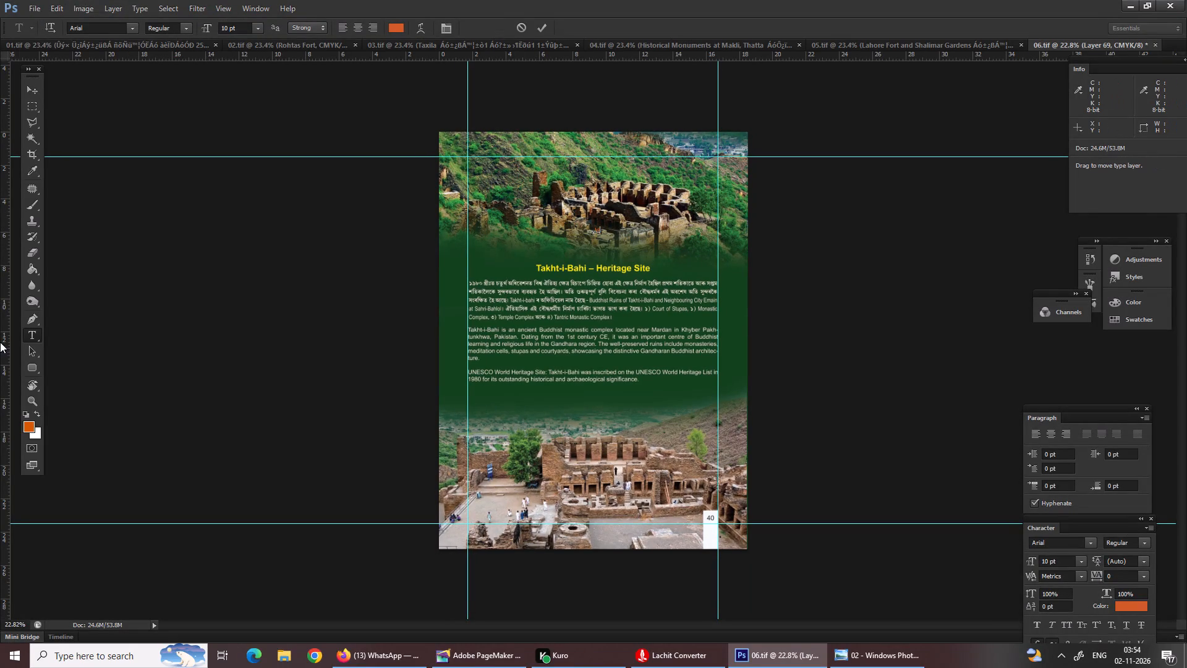
{"action": "key", "text": "Return"}
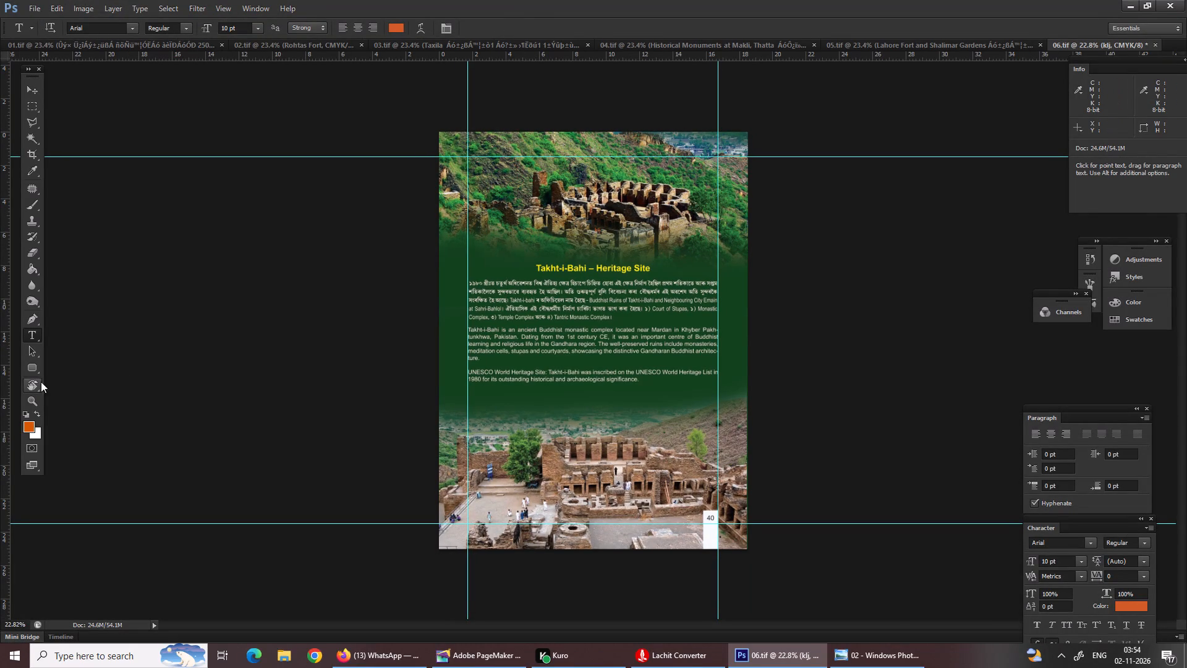
{"action": "left_click", "coordinate": [17, 80]}
{"action": "left_click", "coordinate": [25, 87]}
{"action": "left_click", "coordinate": [31, 82]}
{"action": "left_click", "coordinate": [19, 90]}
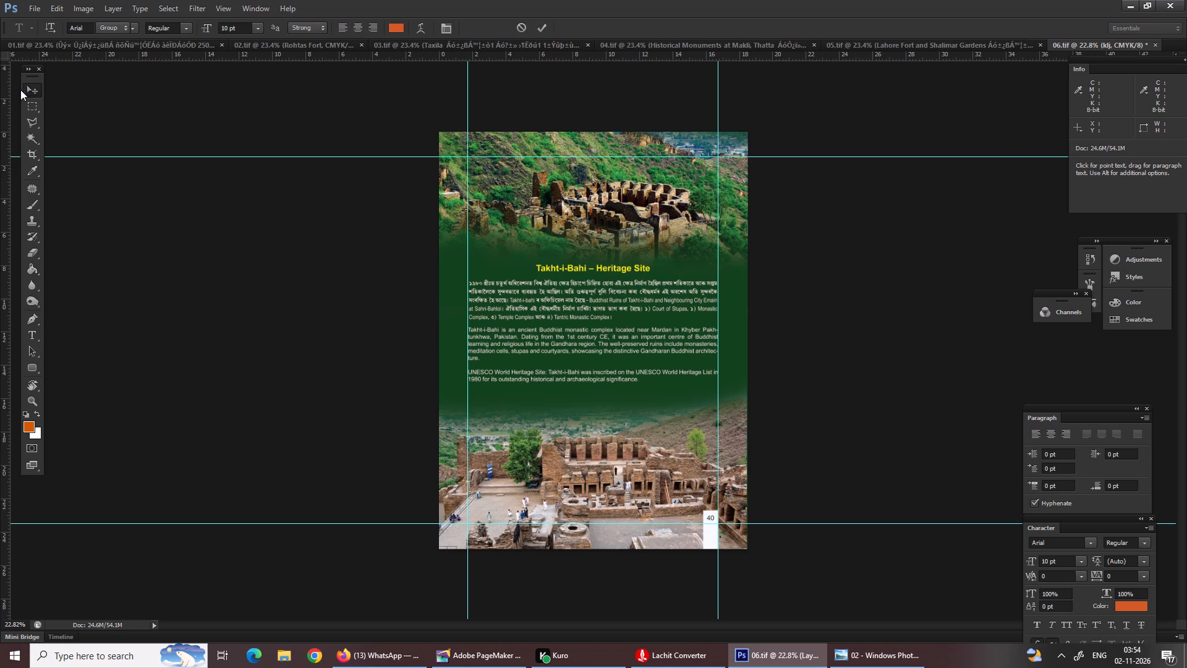
{"action": "left_click", "coordinate": [28, 89]}
Select Layer 66, the upper ruins photo, and shift it slightly down and left on the page.
{"action": "left_click_drag", "start_coordinate": [582, 242], "coordinate": [586, 237]}
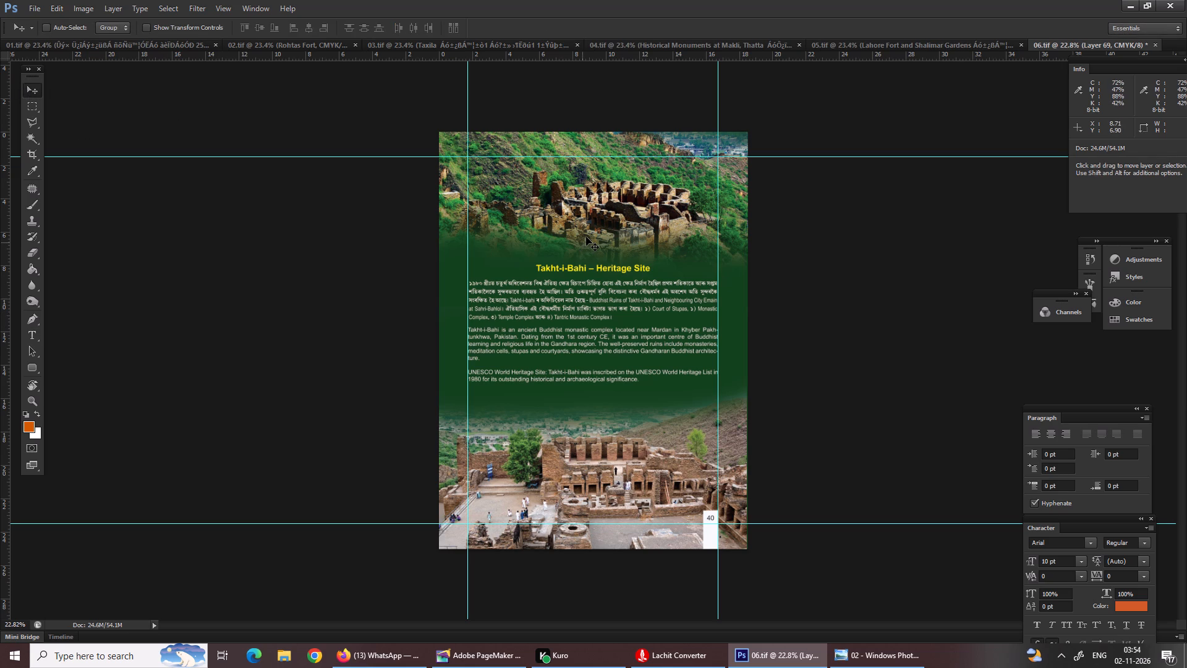
{"action": "left_click_drag", "start_coordinate": [586, 237], "coordinate": [590, 230]}
{"action": "right_click", "coordinate": [590, 230]}
{"action": "right_click", "coordinate": [538, 225]}
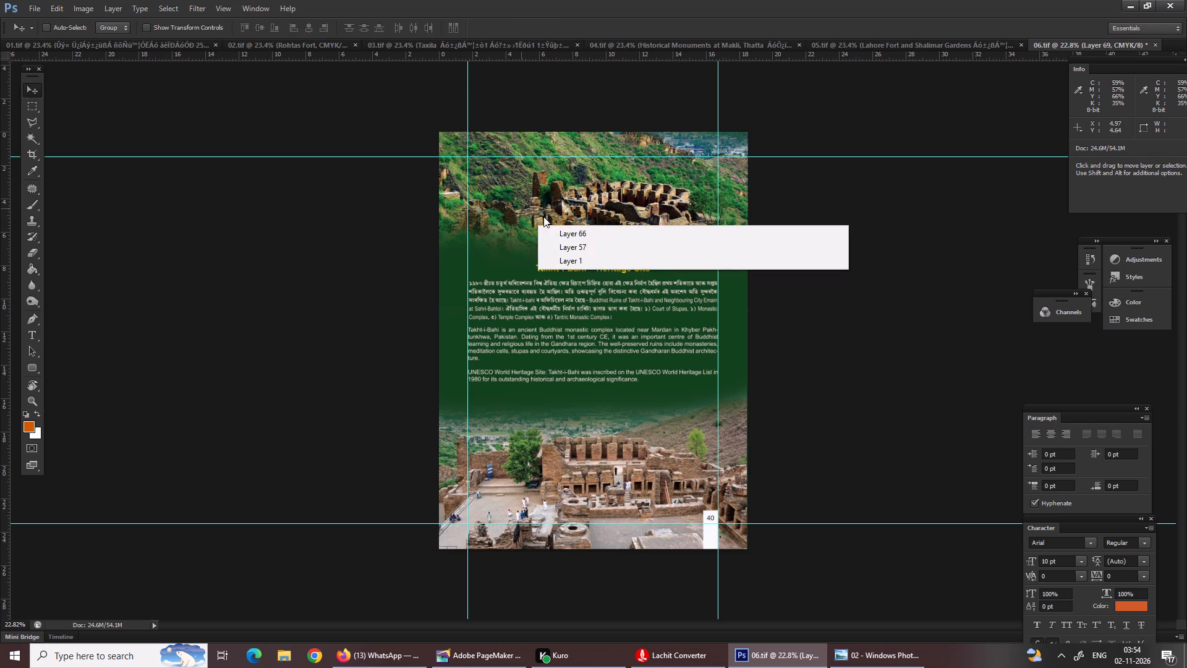
{"action": "right_click", "coordinate": [538, 168]}
{"action": "left_click", "coordinate": [576, 175]}
{"action": "left_click_drag", "start_coordinate": [573, 183], "coordinate": [572, 190]}
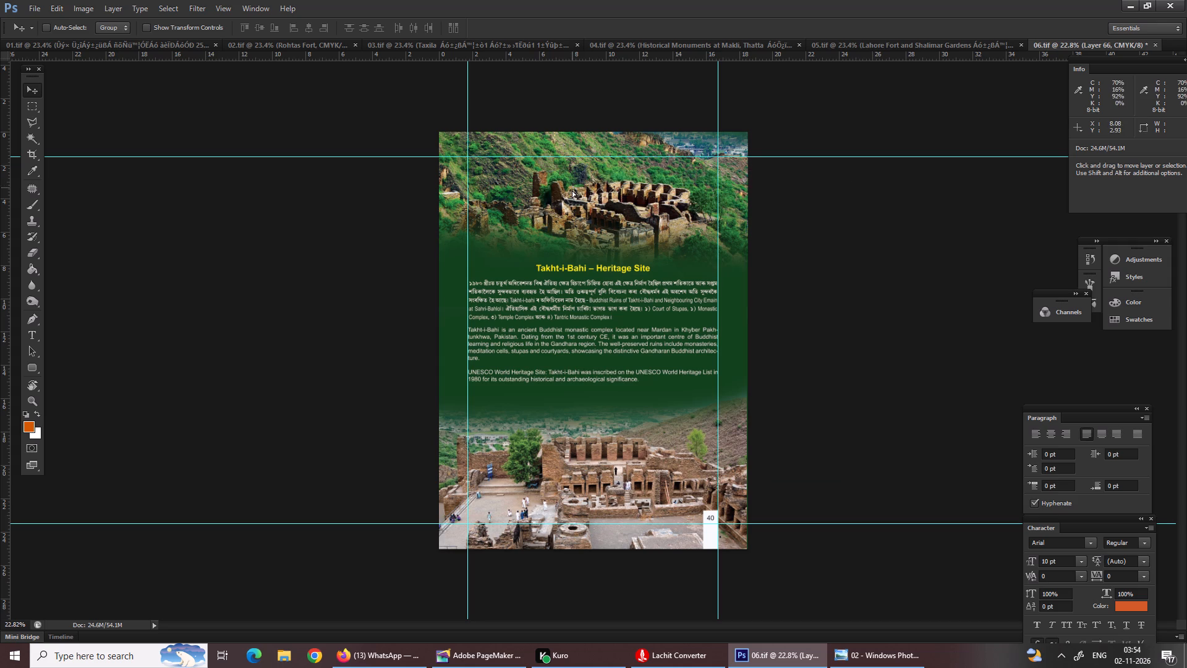
{"action": "left_click_drag", "start_coordinate": [572, 190], "coordinate": [572, 191]}
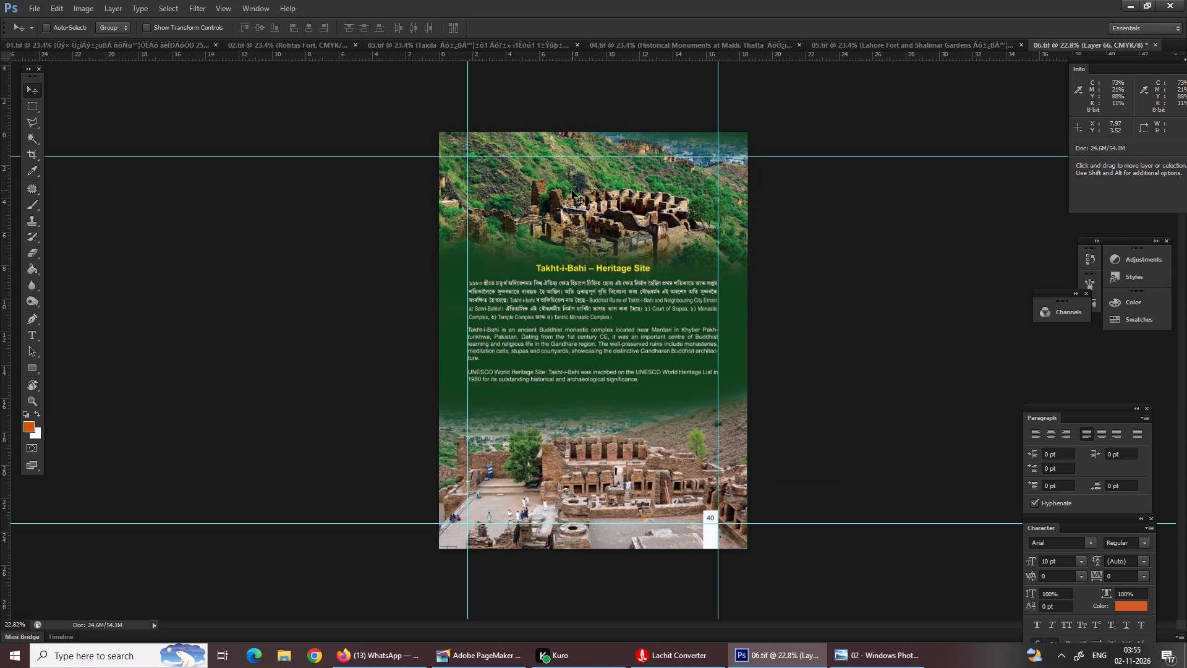
{"action": "left_click_drag", "start_coordinate": [574, 203], "coordinate": [572, 190]}
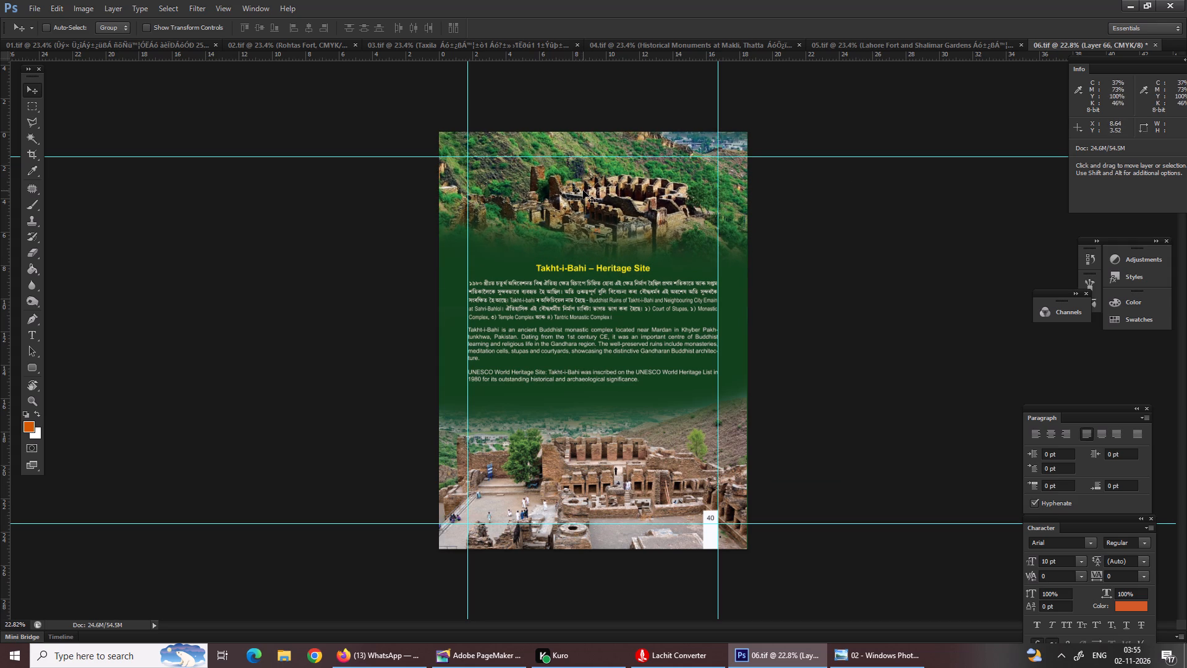
{"action": "left_click_drag", "start_coordinate": [583, 191], "coordinate": [582, 205]}
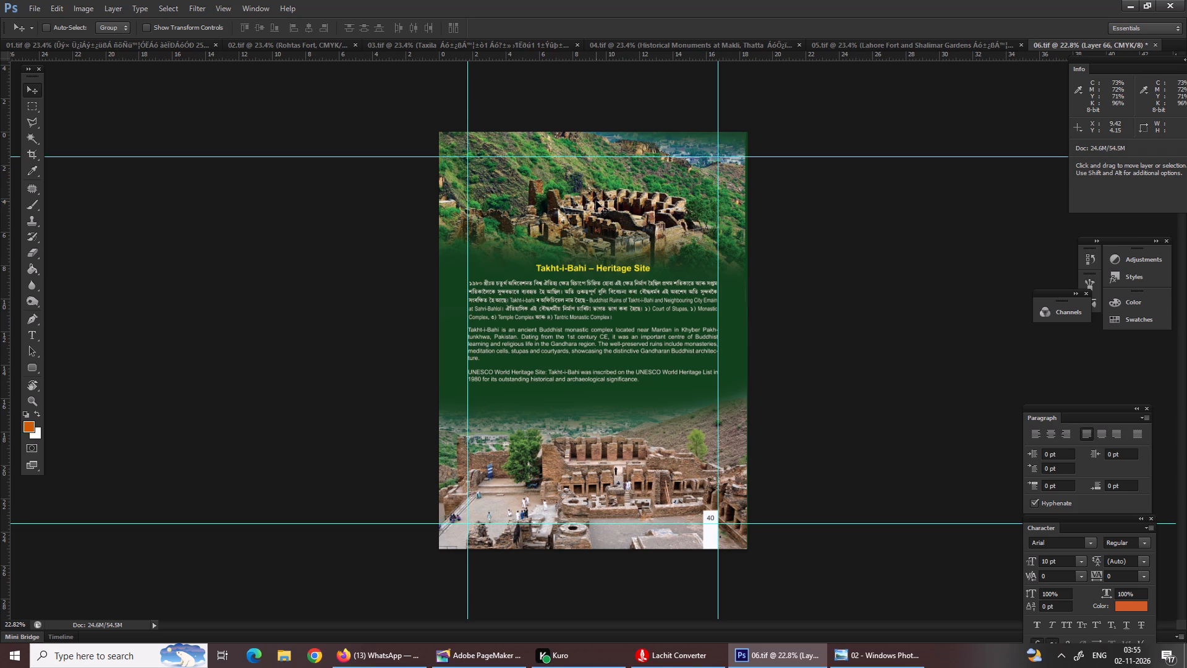
Select Layer 68, the lower ruins photo, and shift it slightly left on the page.
{"action": "right_click", "coordinate": [661, 457]}
{"action": "left_click", "coordinate": [690, 460]}
{"action": "left_click", "coordinate": [686, 461]}
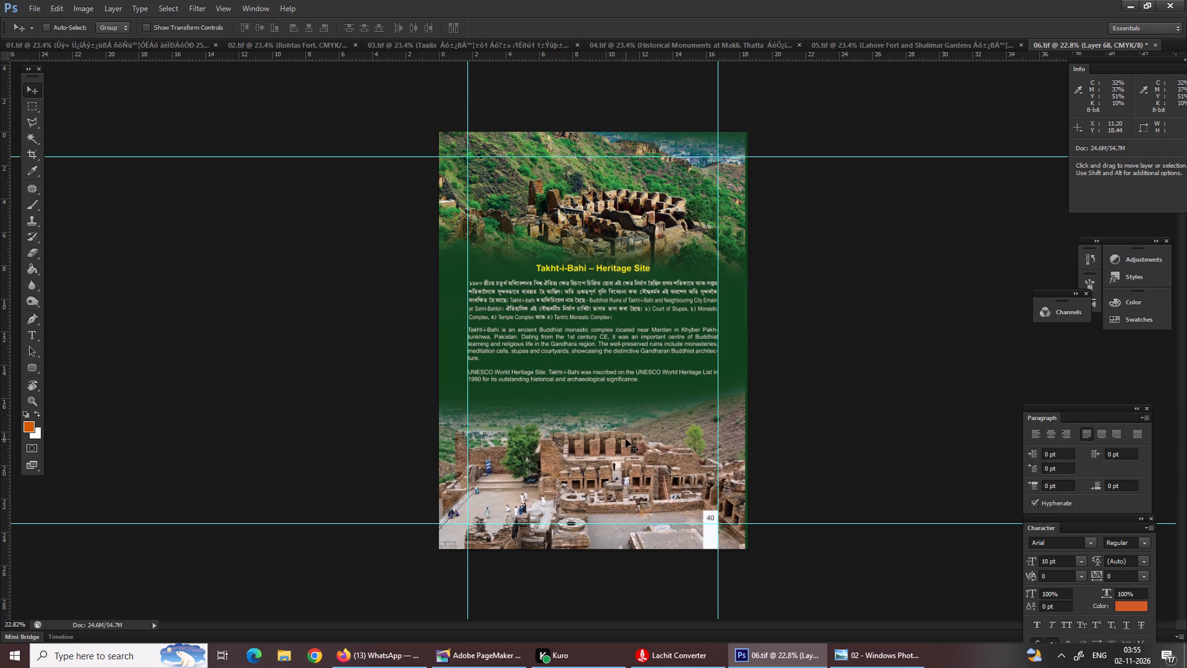
{"action": "key", "text": "Return"}
Examine the upper ruins photo and the heritage text beneath it at closer range.
{"action": "key", "text": "ctrl+equal"}
{"action": "key", "text": "ctrl+equal"}
{"action": "scroll", "coordinate": [619, 415], "scroll_direction": "up", "scroll_amount": 4}
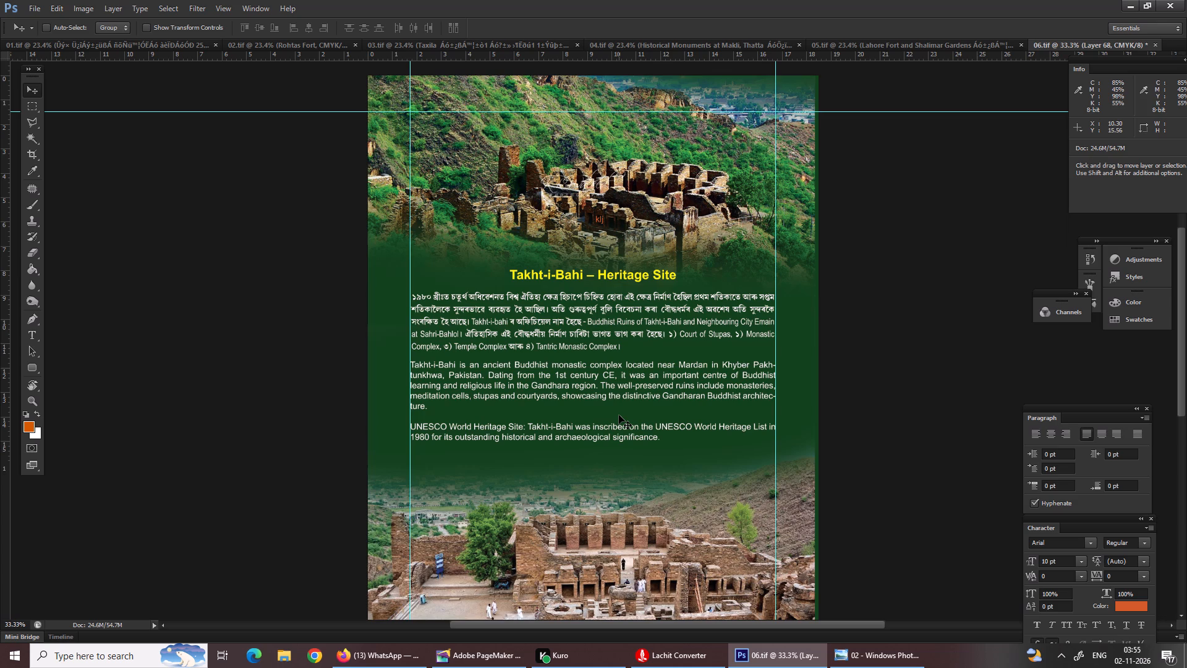
{"action": "key", "text": "ctrl+equal"}
{"action": "scroll", "coordinate": [619, 415], "scroll_direction": "up", "scroll_amount": 4}
{"action": "scroll", "coordinate": [619, 415], "scroll_direction": "down", "scroll_amount": 1}
{"action": "scroll", "coordinate": [619, 415], "scroll_direction": "up", "scroll_amount": 2}
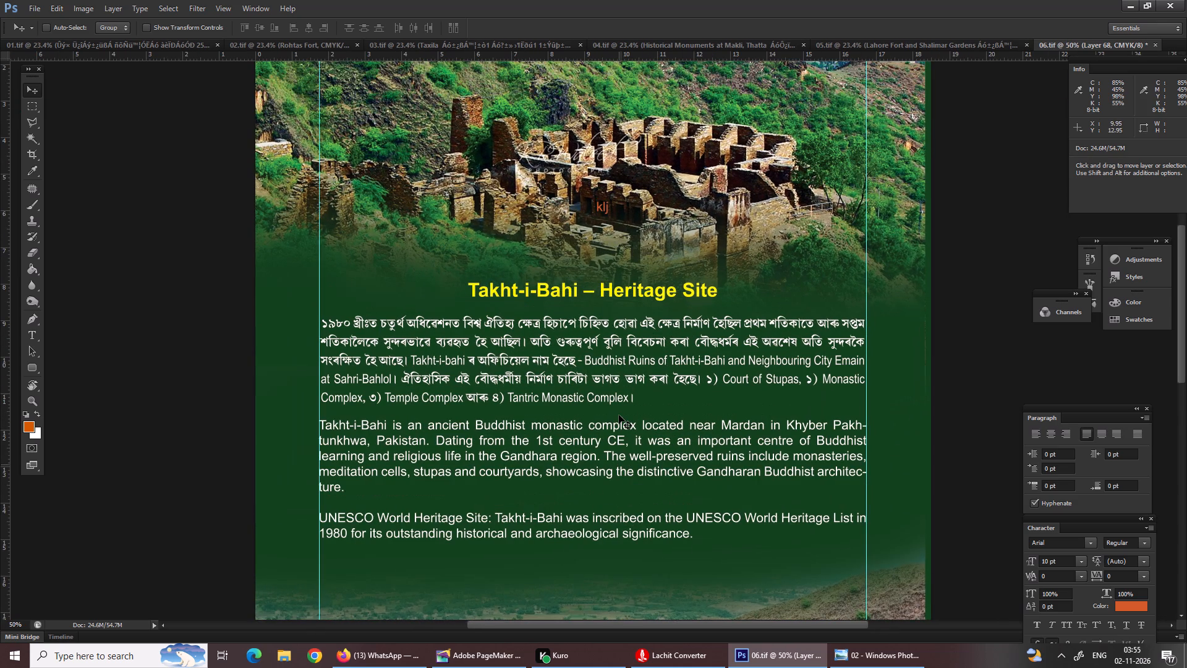
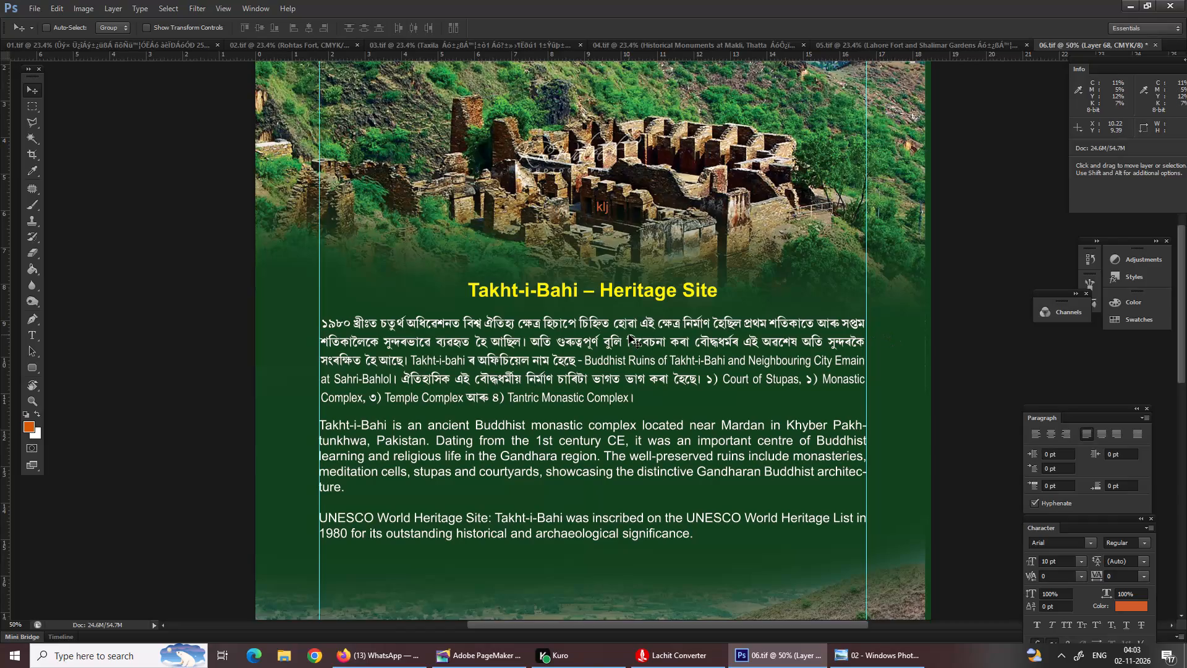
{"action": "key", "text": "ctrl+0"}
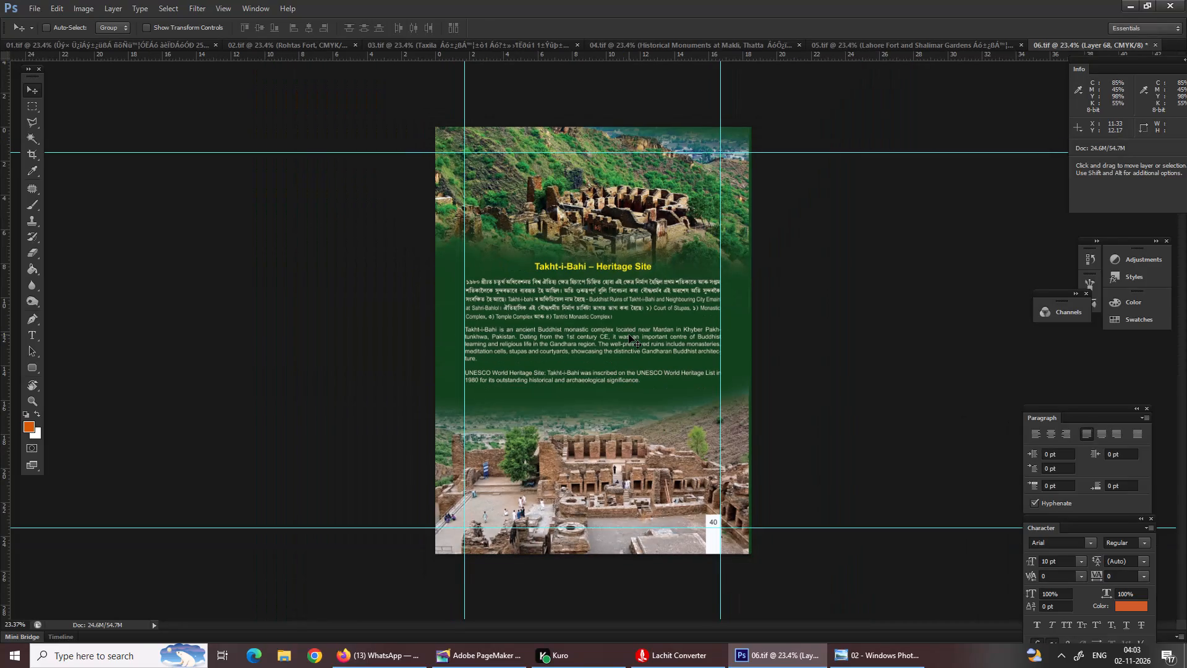
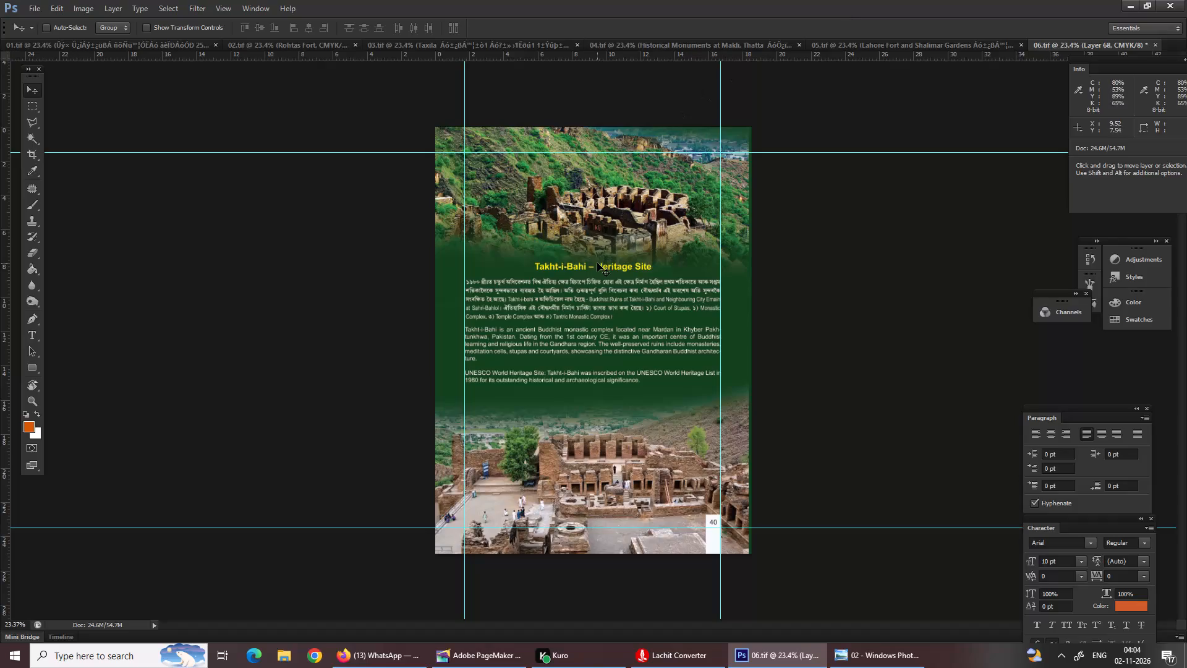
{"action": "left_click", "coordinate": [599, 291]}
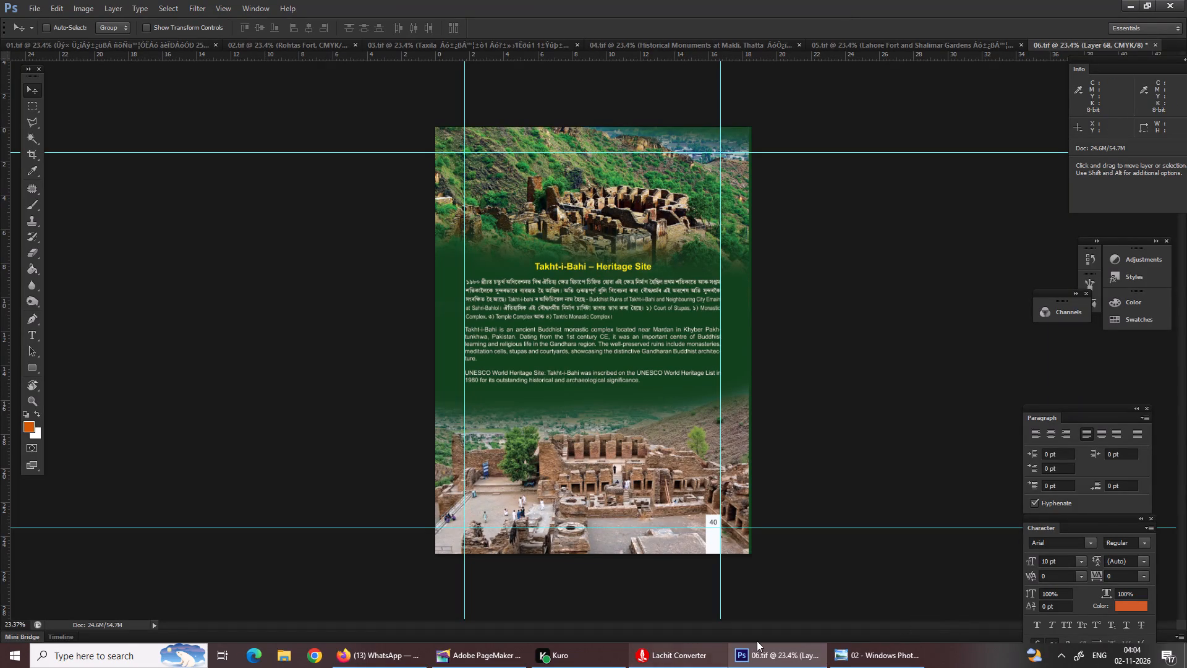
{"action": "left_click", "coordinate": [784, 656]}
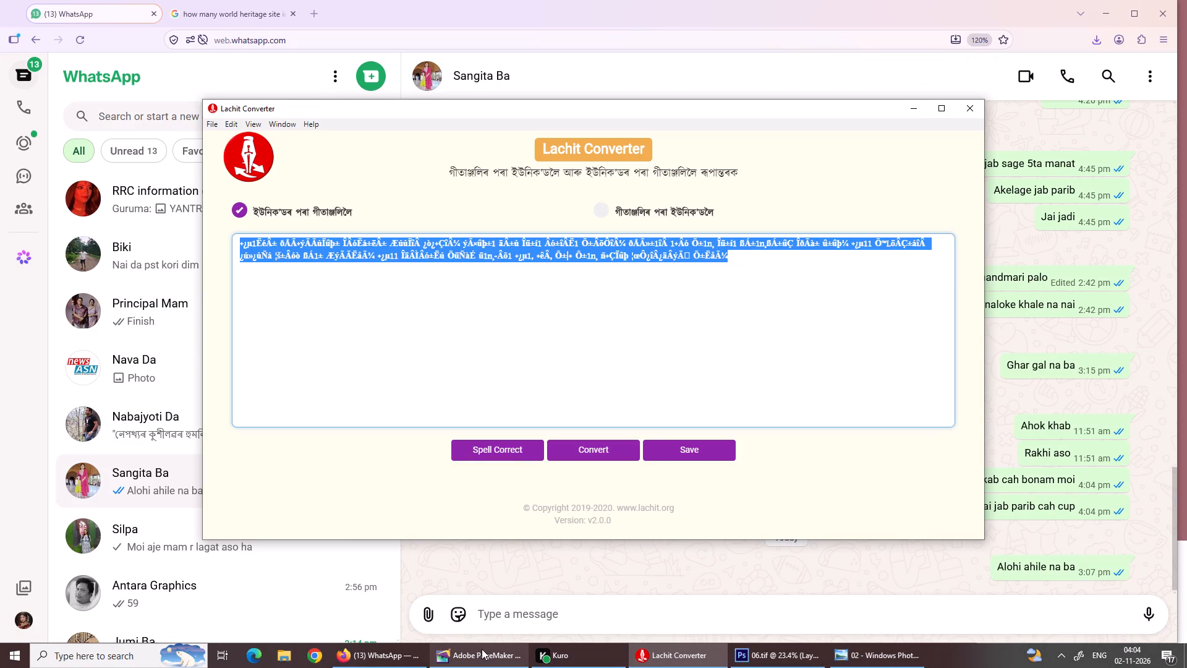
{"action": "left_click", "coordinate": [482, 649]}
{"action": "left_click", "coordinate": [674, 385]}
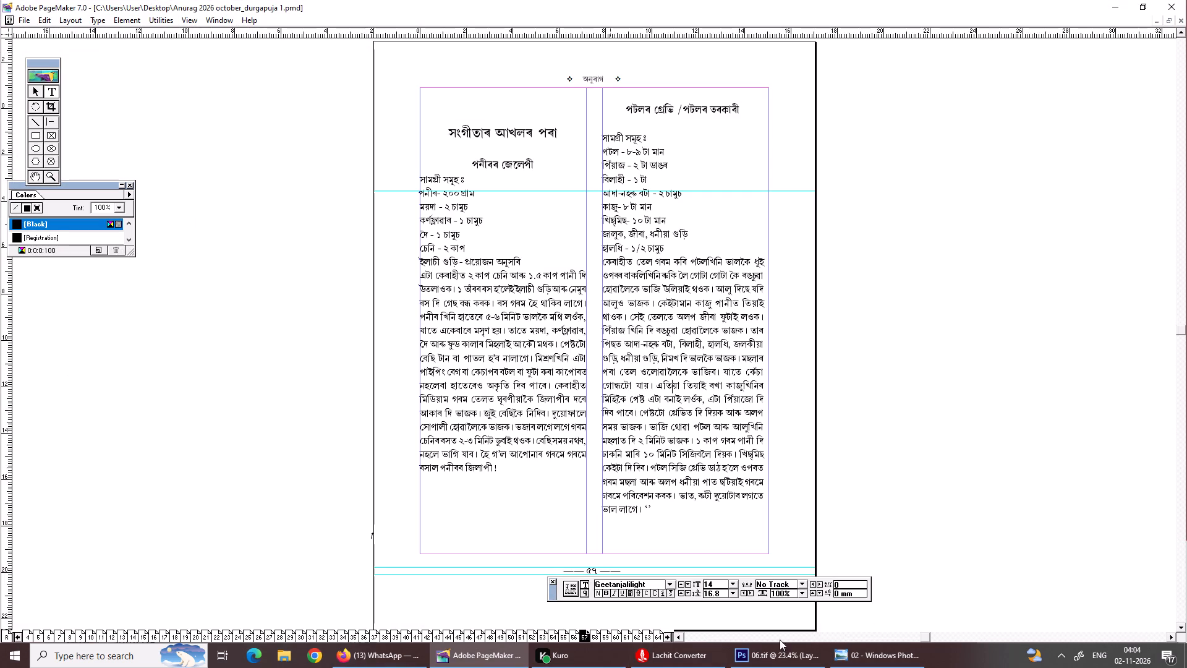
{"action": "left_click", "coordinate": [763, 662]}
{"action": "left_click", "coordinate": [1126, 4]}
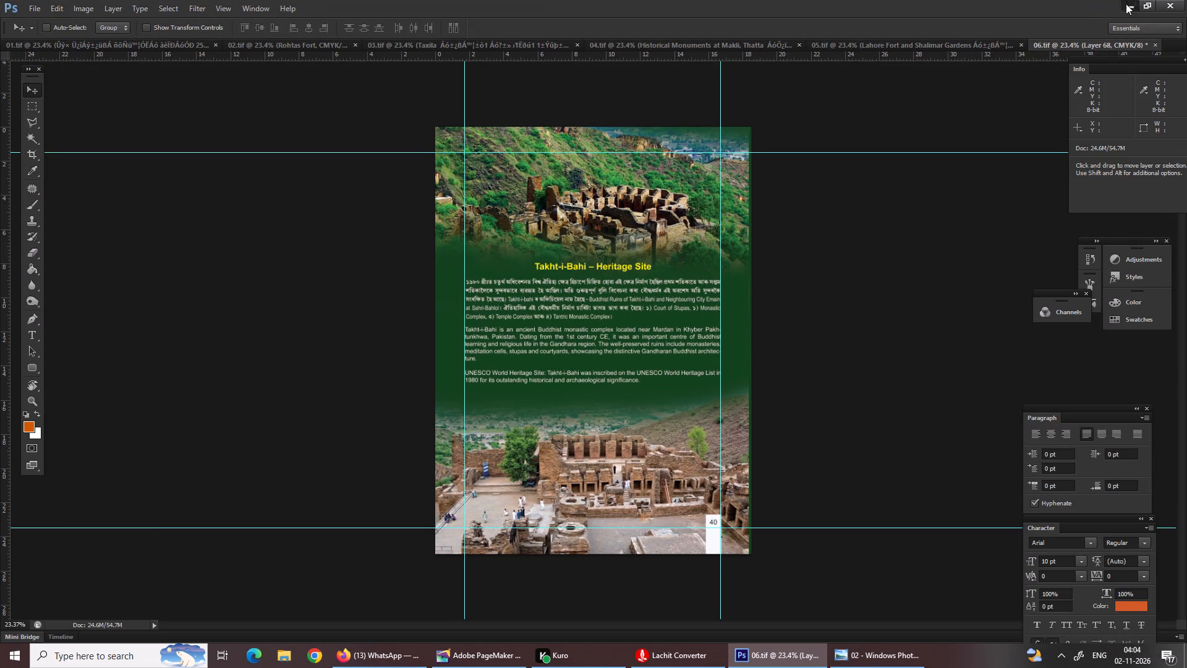